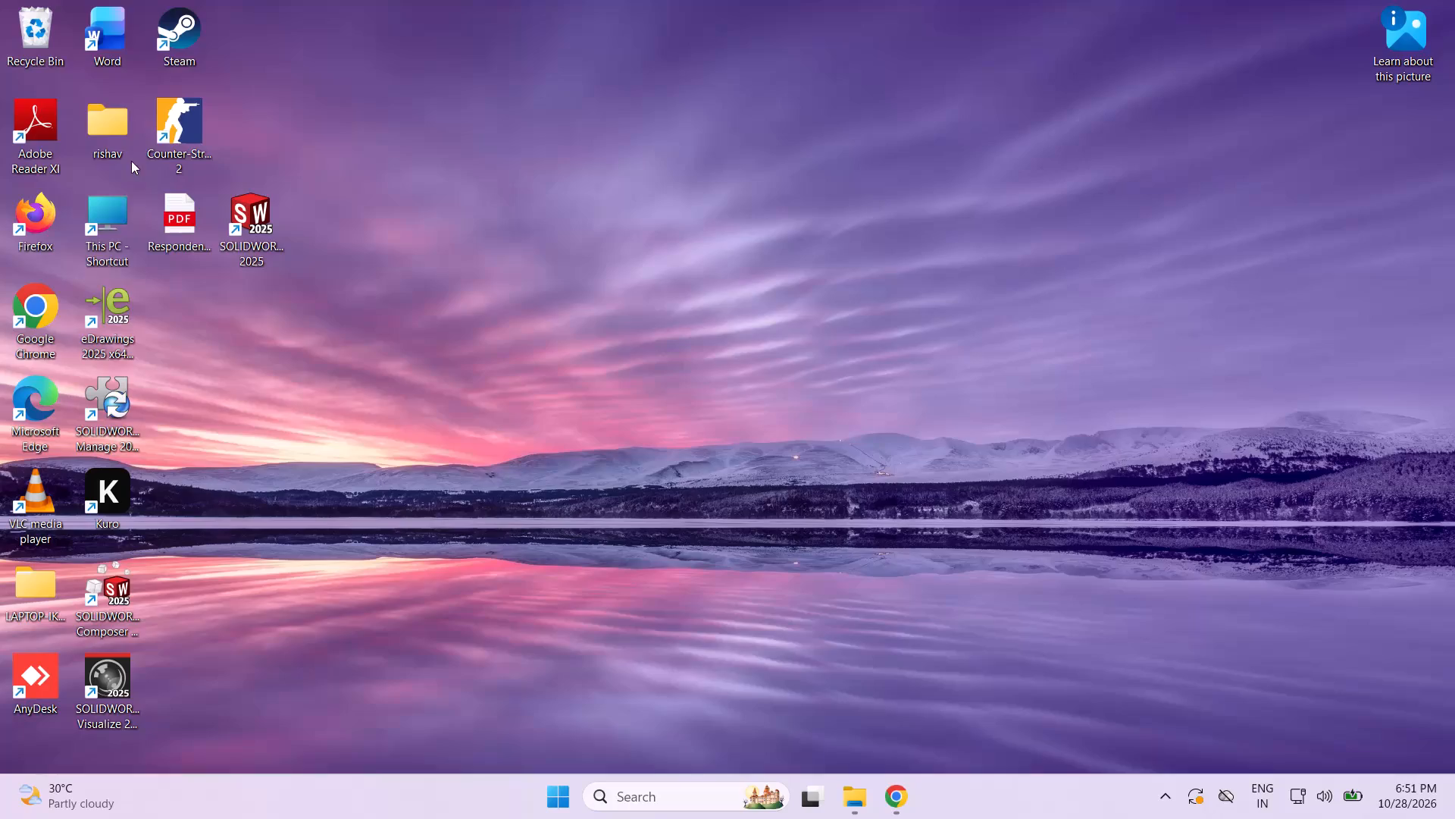
Open the Respondent 1 PDF from the Documents folder.
double_click(108, 216)
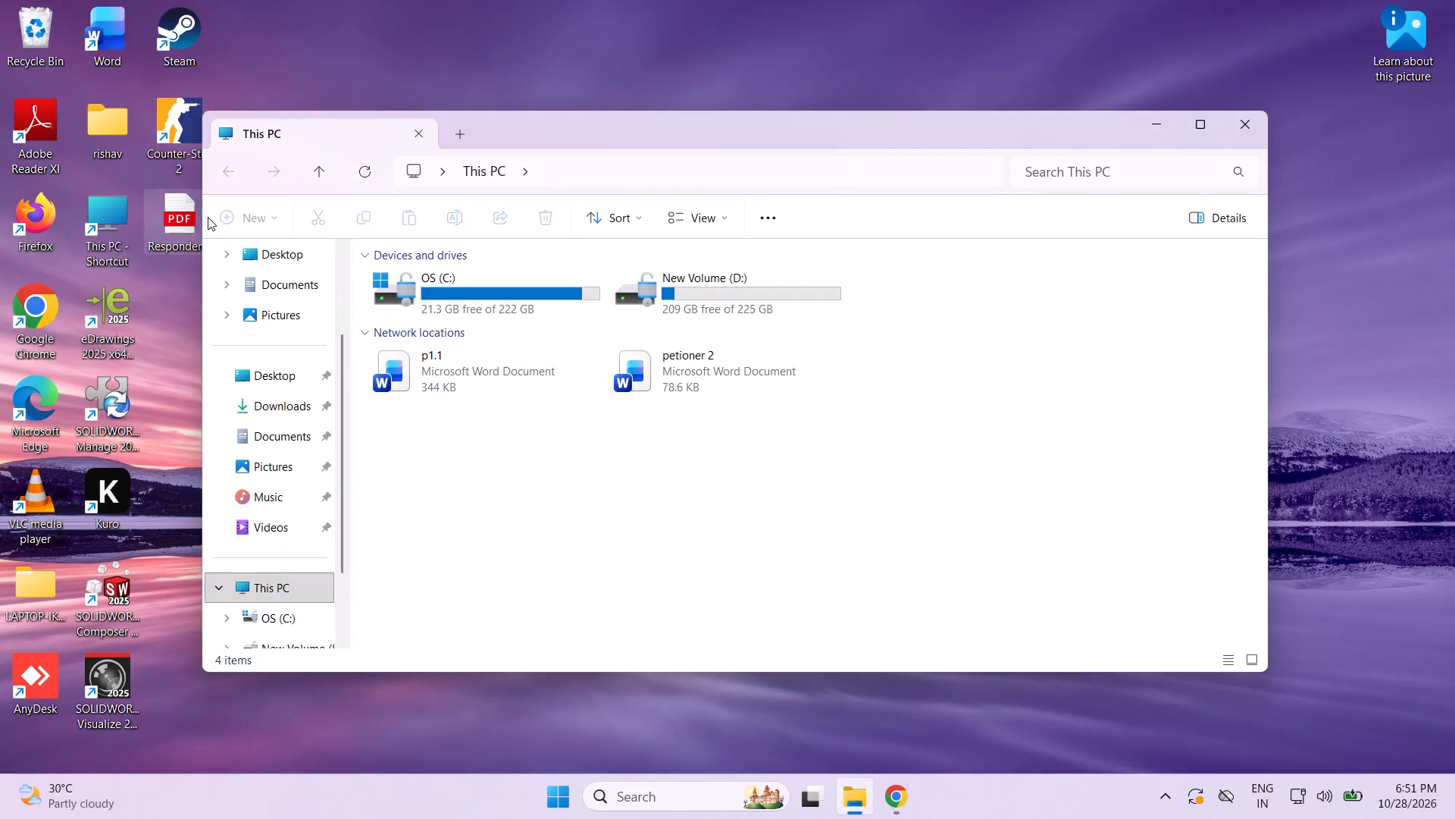
click(277, 262)
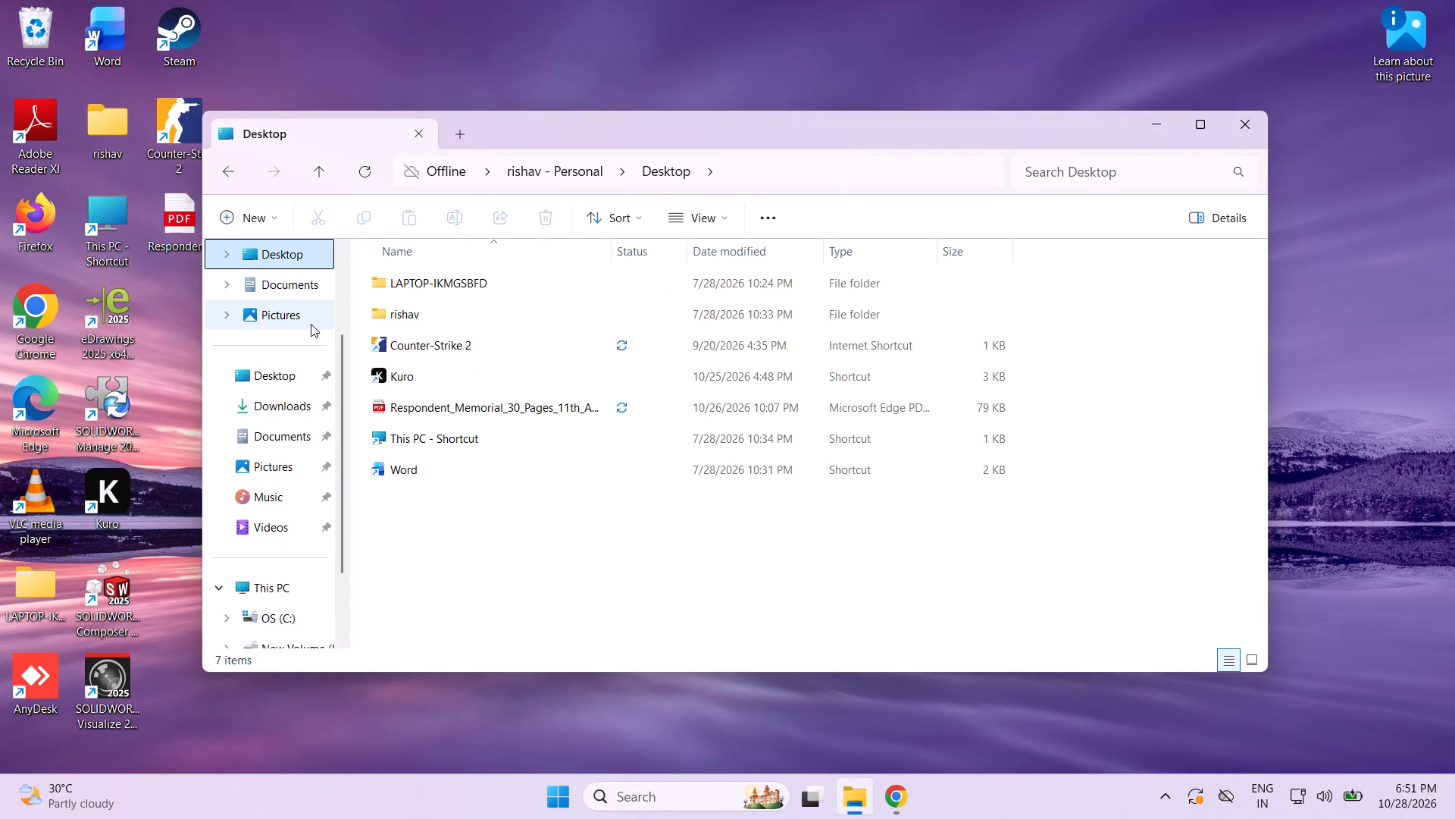
click(284, 281)
scroll(508, 461, down, 2)
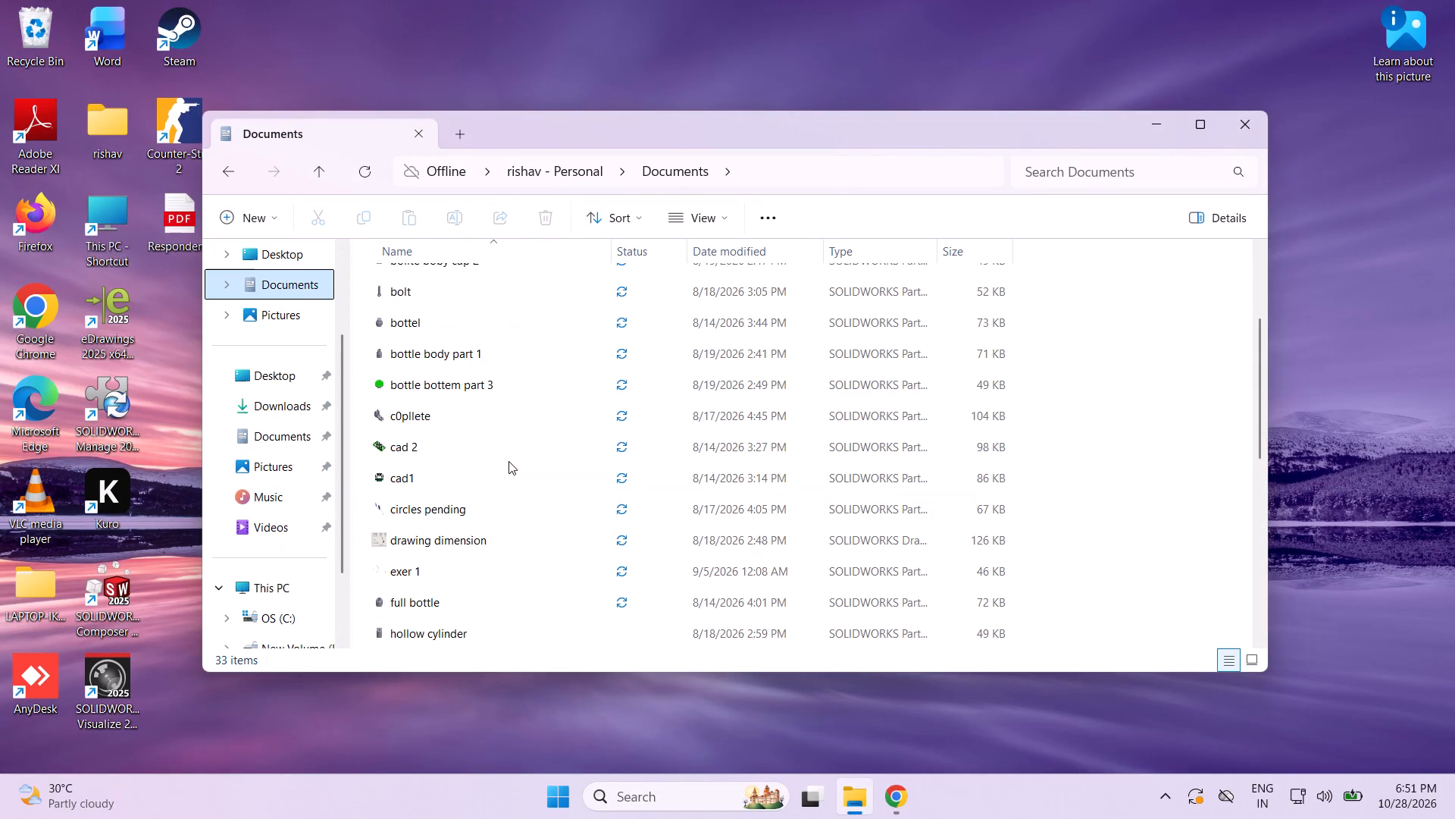
scroll(508, 461, down, 1)
scroll(506, 460, up, 15)
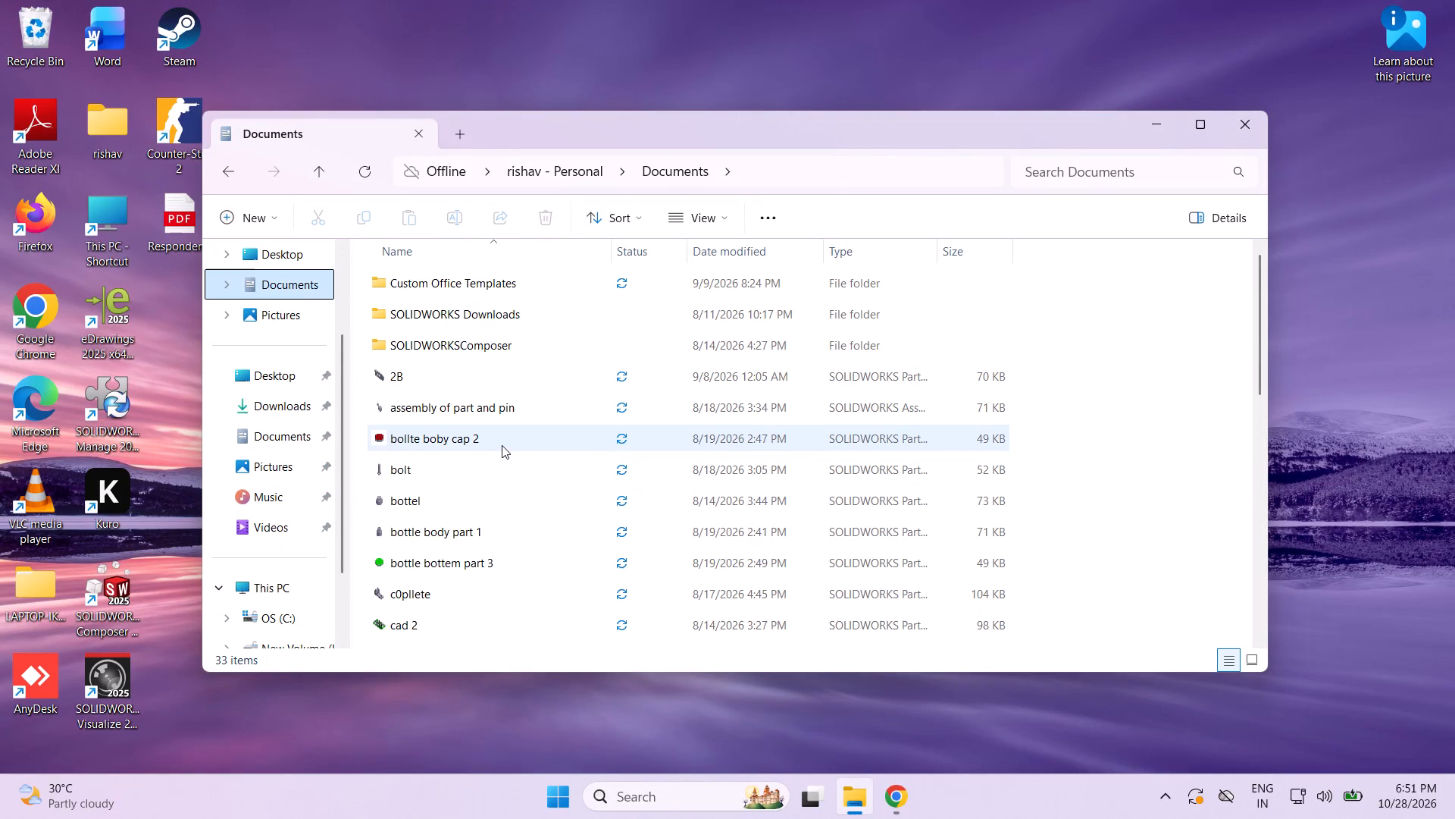
scroll(502, 445, up, 4)
scroll(502, 445, down, 1)
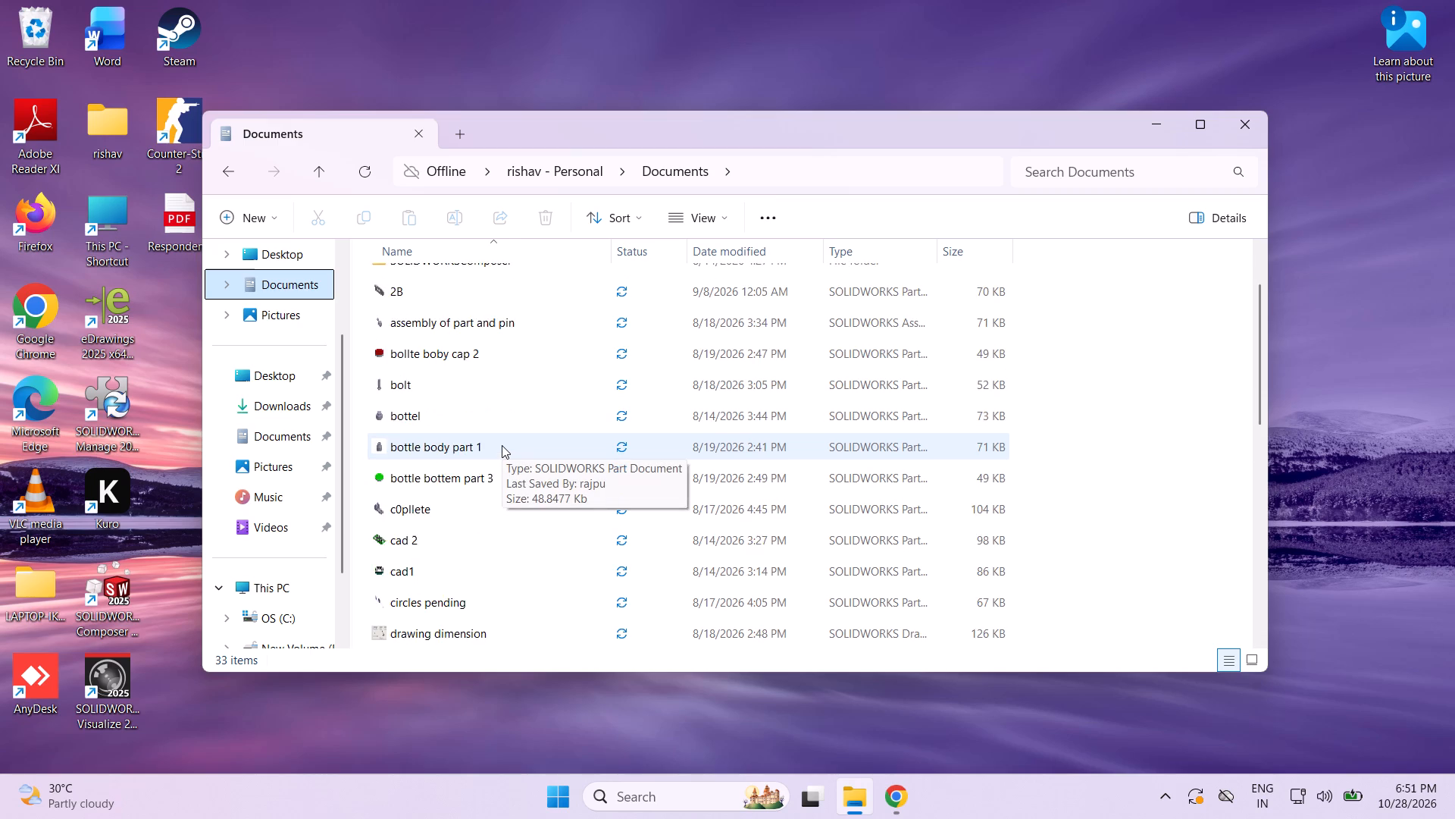
scroll(502, 445, down, 4)
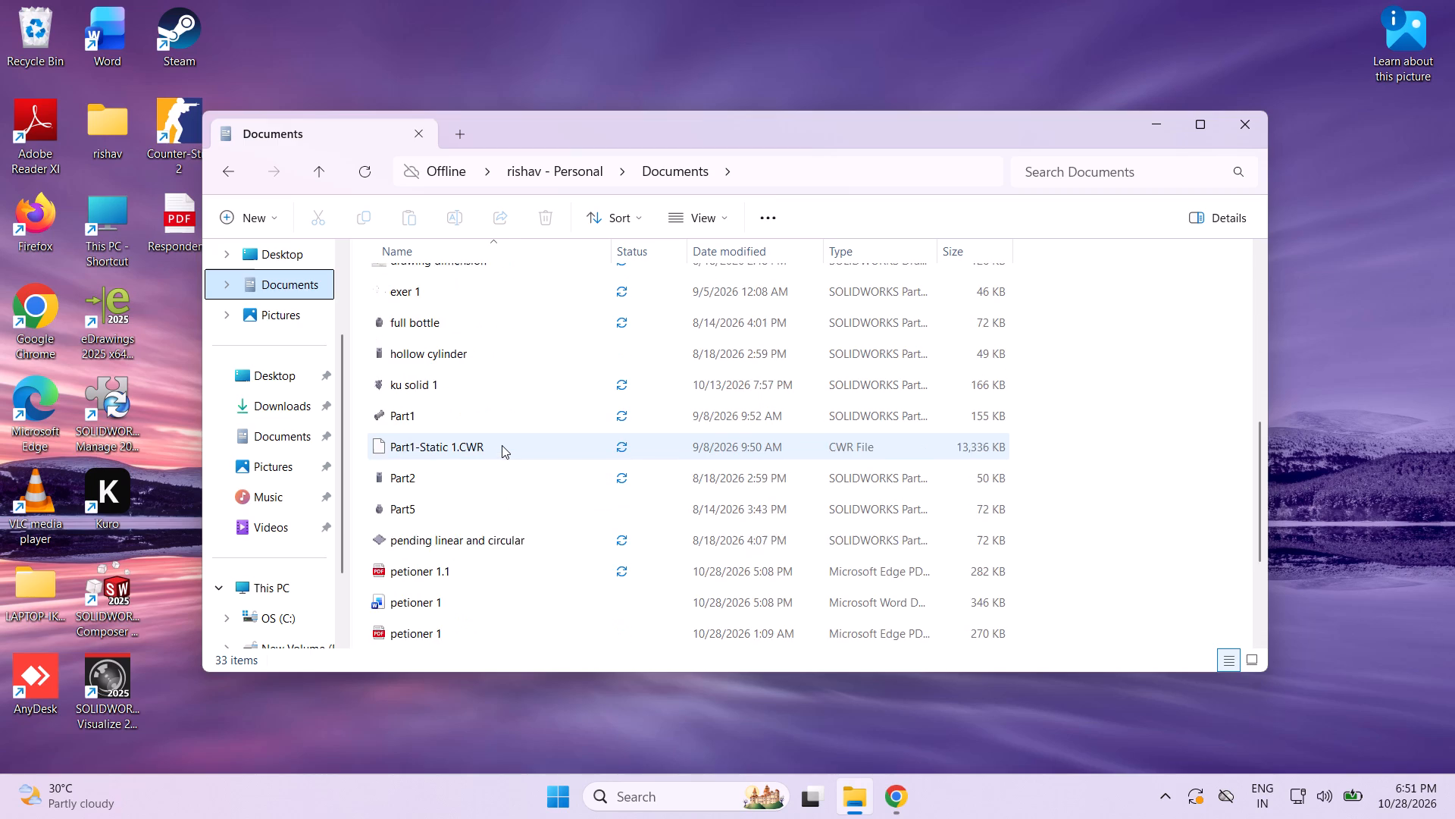
scroll(502, 445, down, 2)
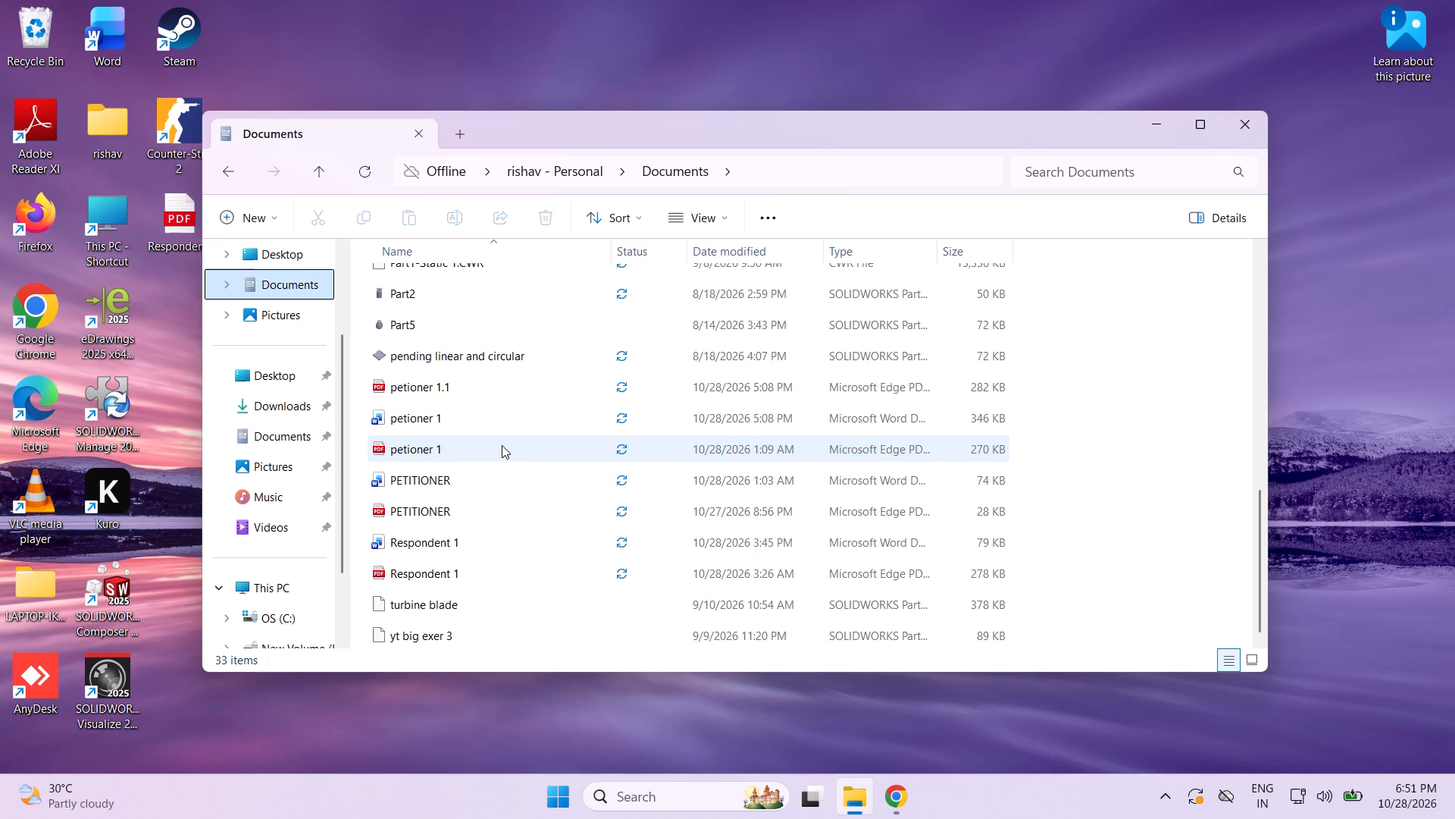
scroll(502, 445, down, 1)
double_click(417, 579)
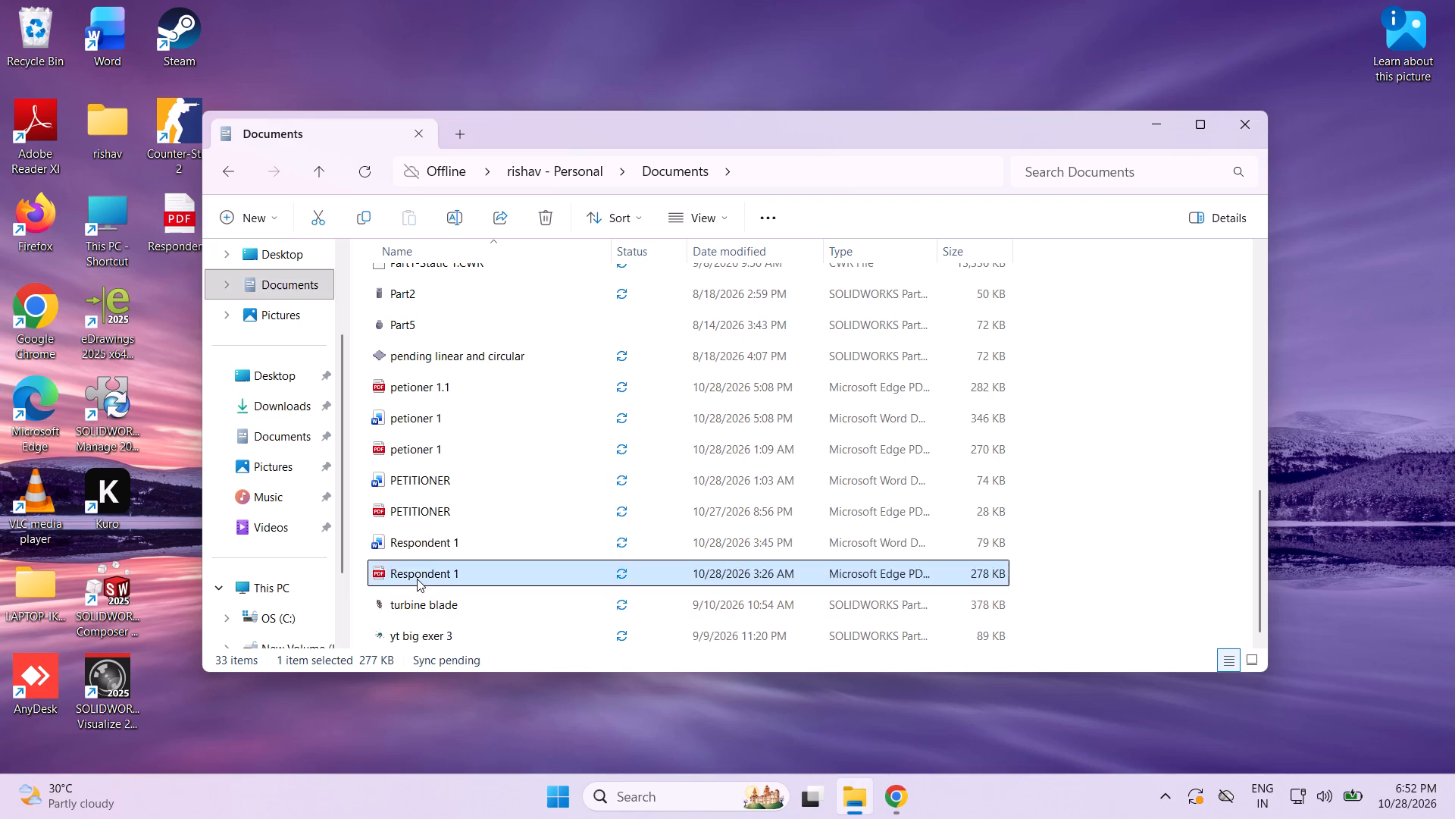
Look through the memorial from its cover page to the Issue 1 and Issue 2 arguments on page 10.
scroll(518, 557, down, 3)
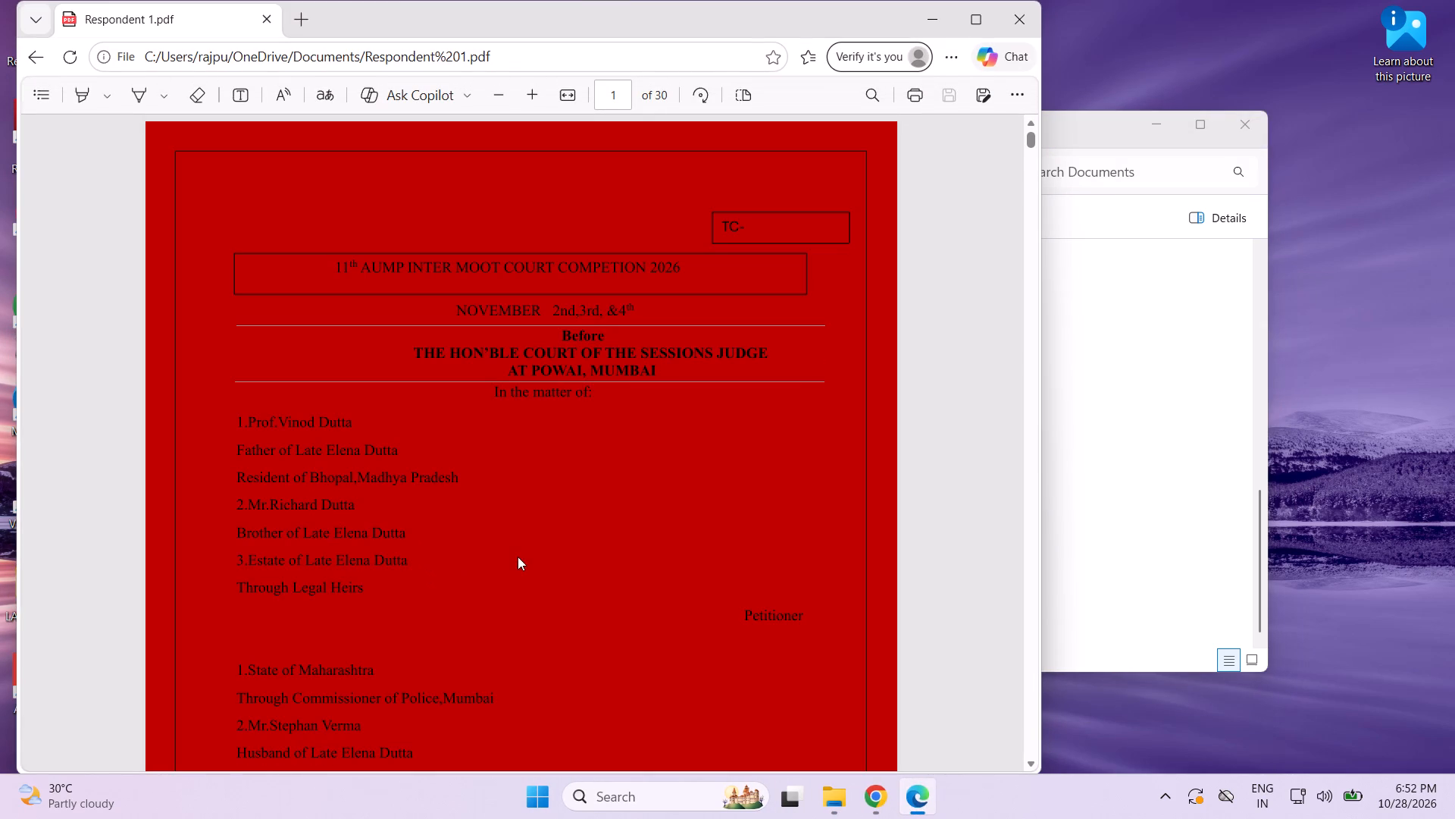
scroll(518, 557, down, 20)
scroll(518, 557, down, 20)
scroll(518, 557, down, 16)
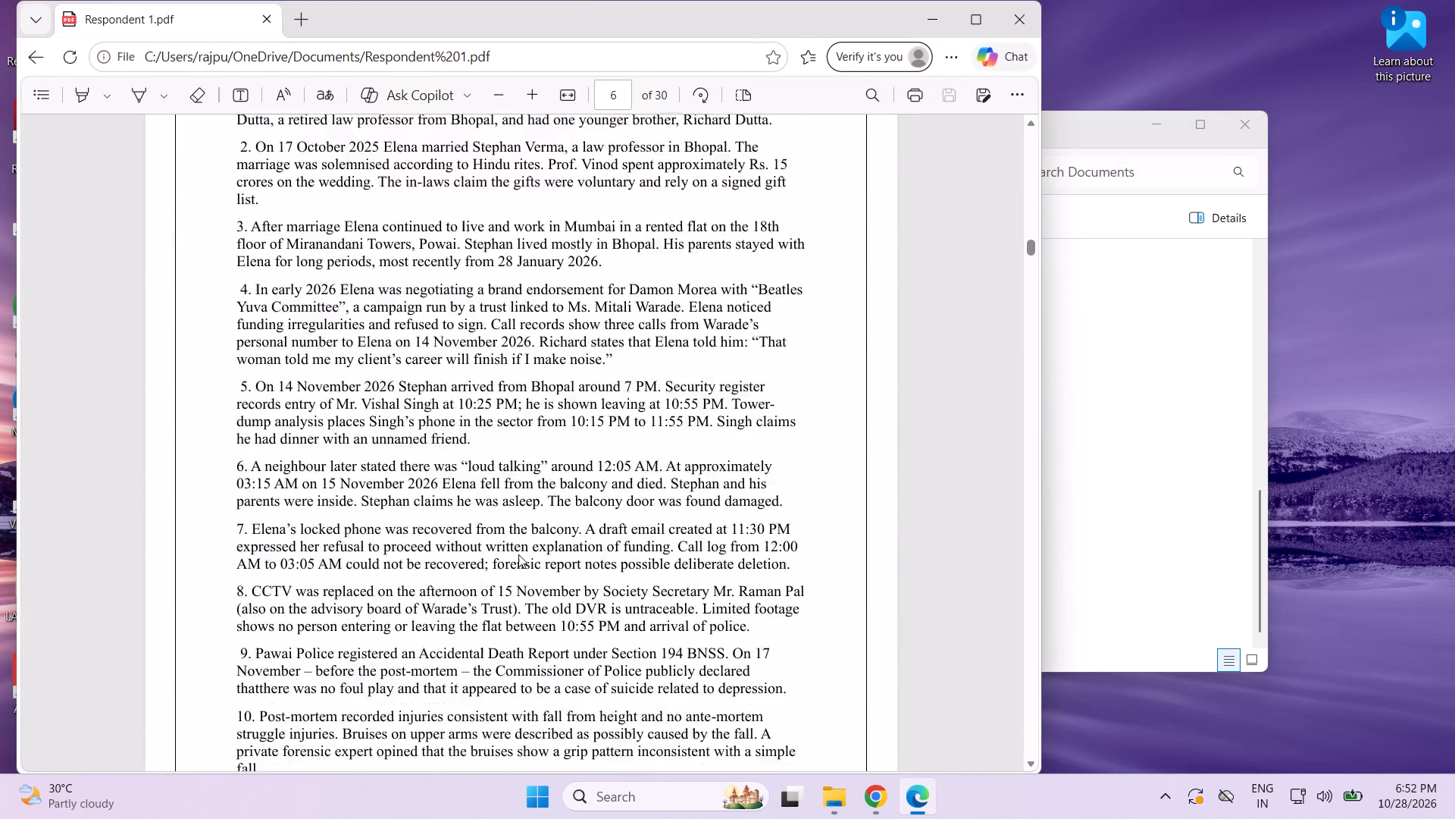
scroll(518, 554, down, 19)
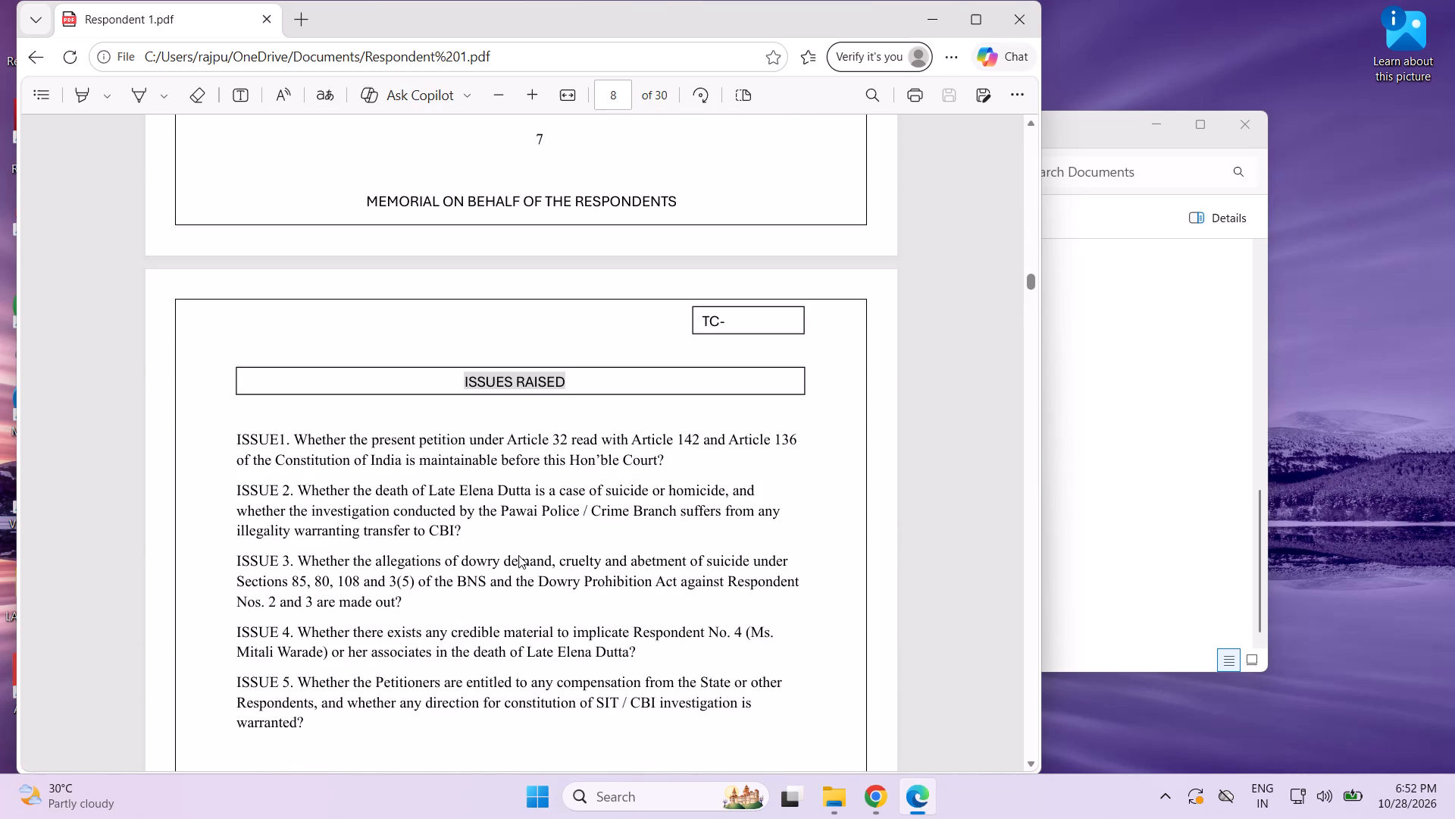
scroll(518, 555, down, 11)
scroll(518, 555, down, 11)
scroll(518, 555, down, 10)
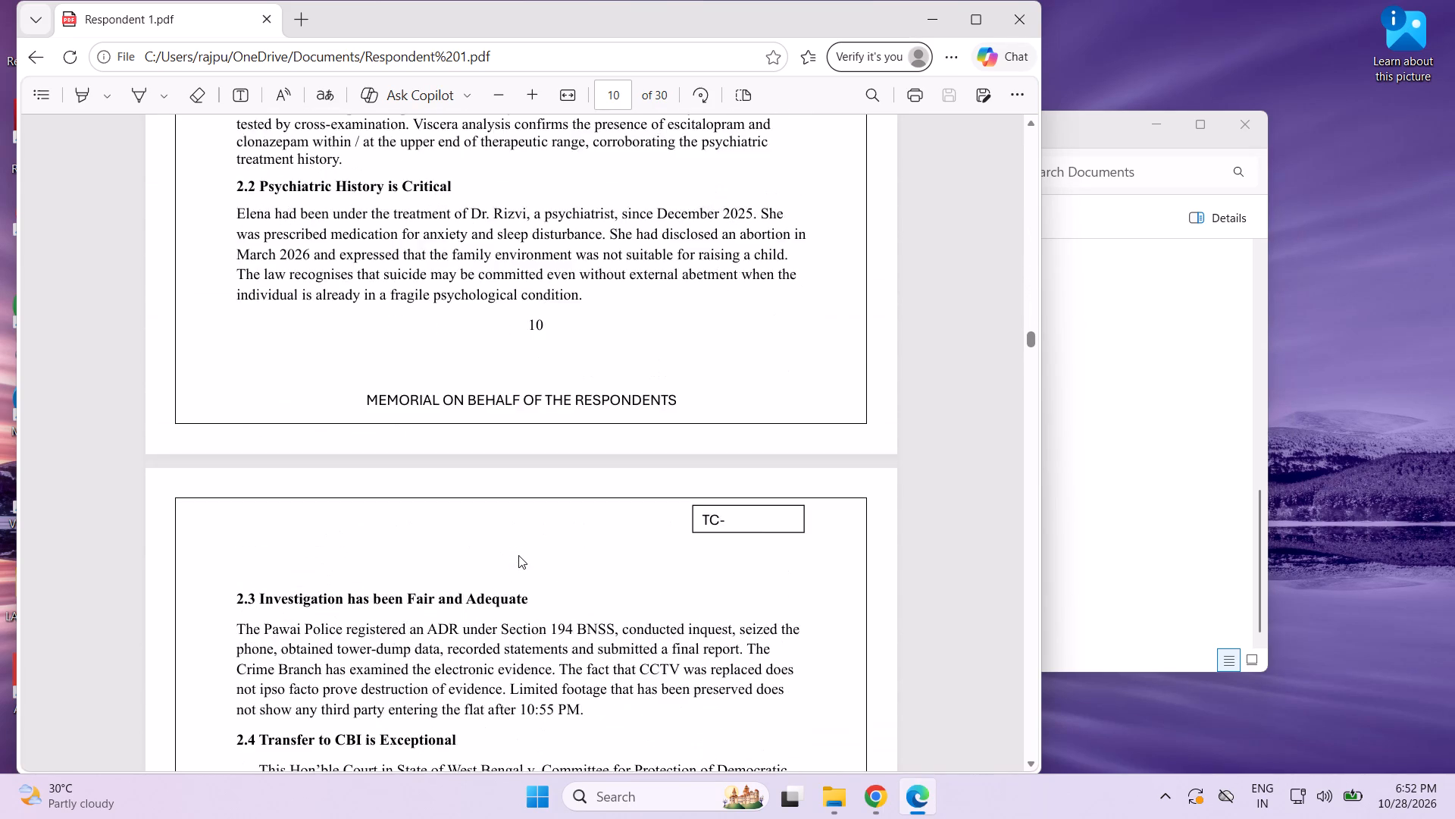
scroll(518, 555, up, 7)
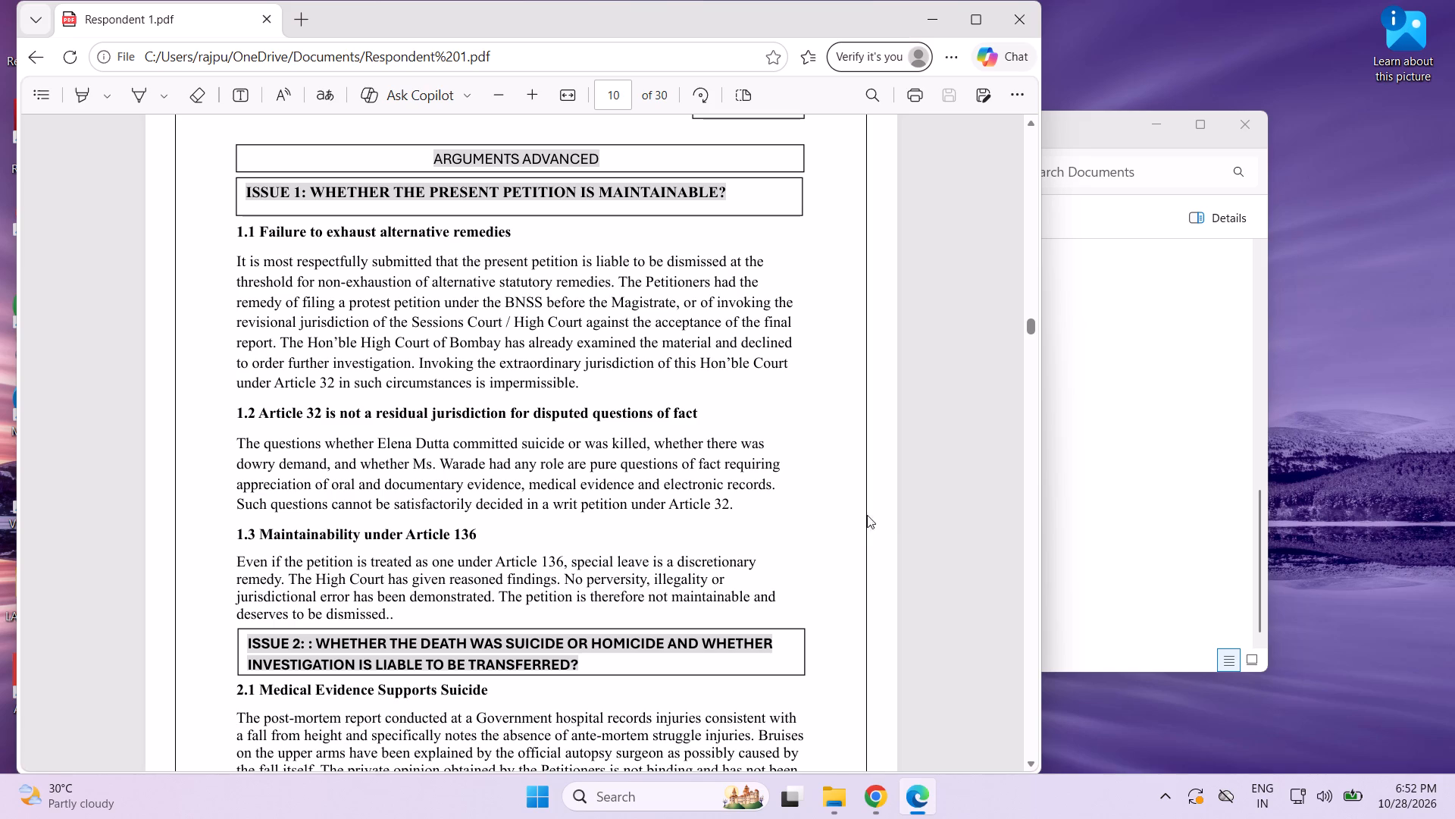
Review the arguments from Issue 2 through Issue 5 and the first Additional Legal Submissions on page 12.
scroll(695, 349, down, 11)
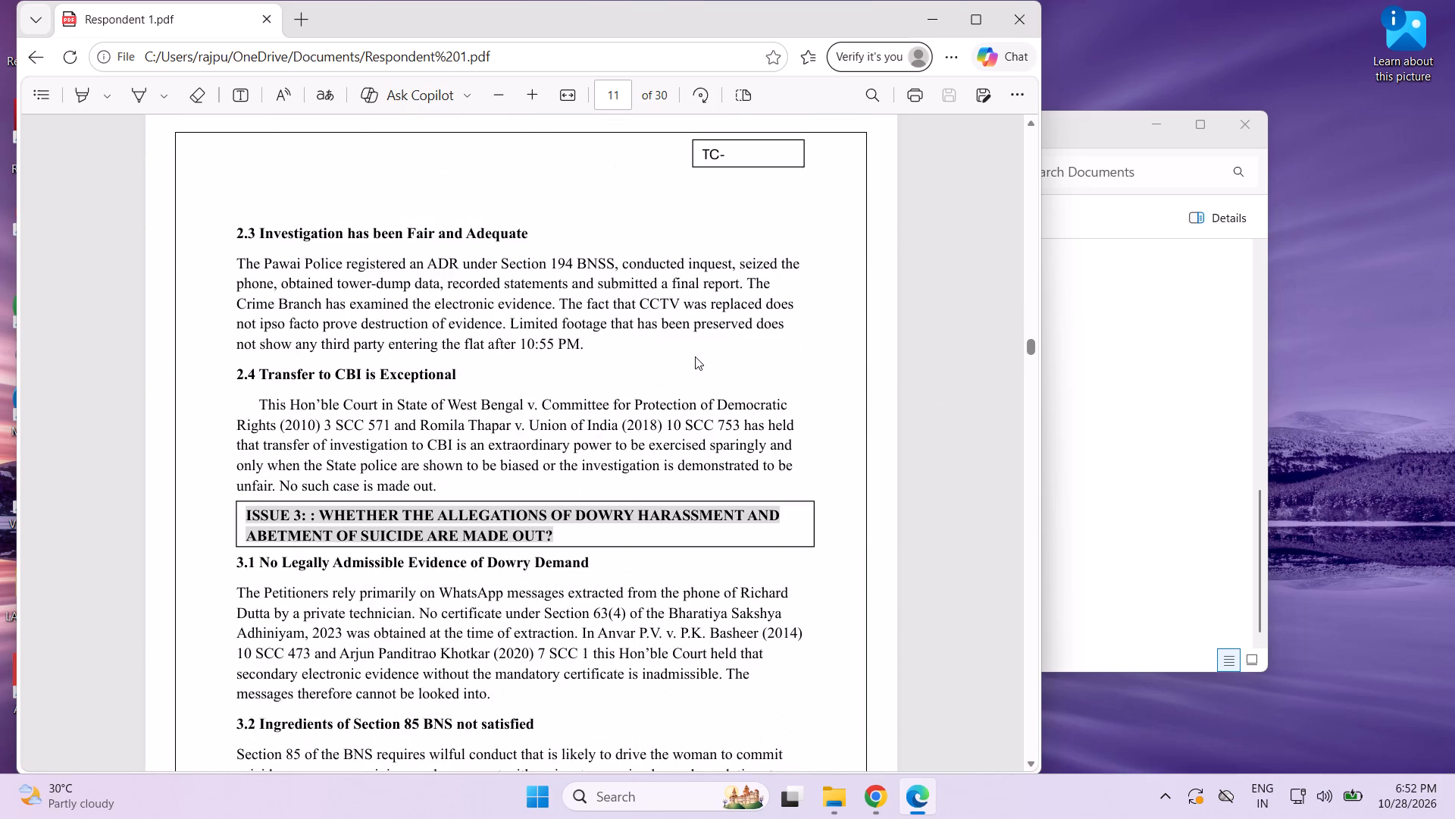
scroll(695, 356, down, 13)
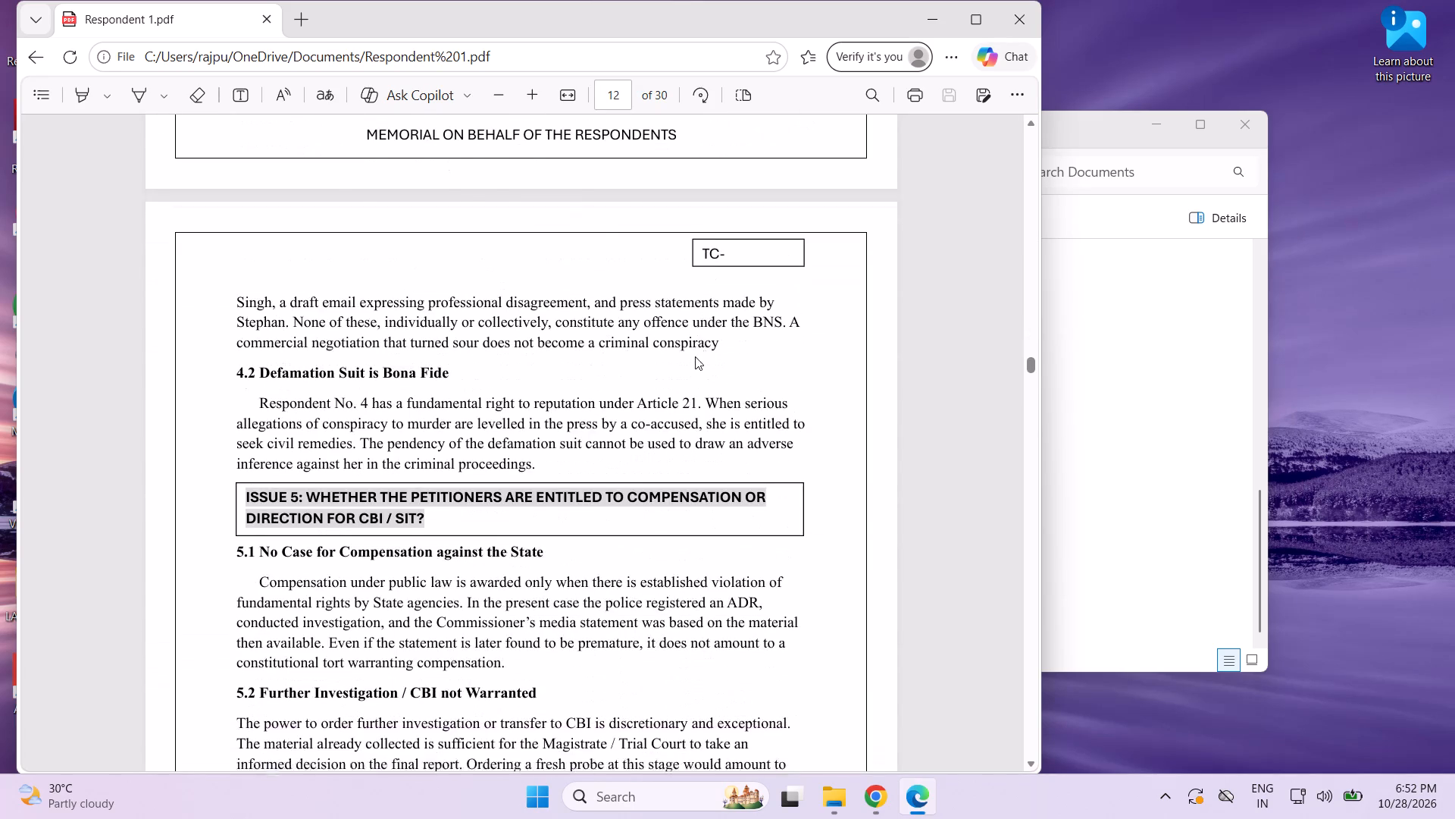
scroll(695, 356, down, 2)
scroll(695, 356, up, 3)
scroll(695, 356, down, 3)
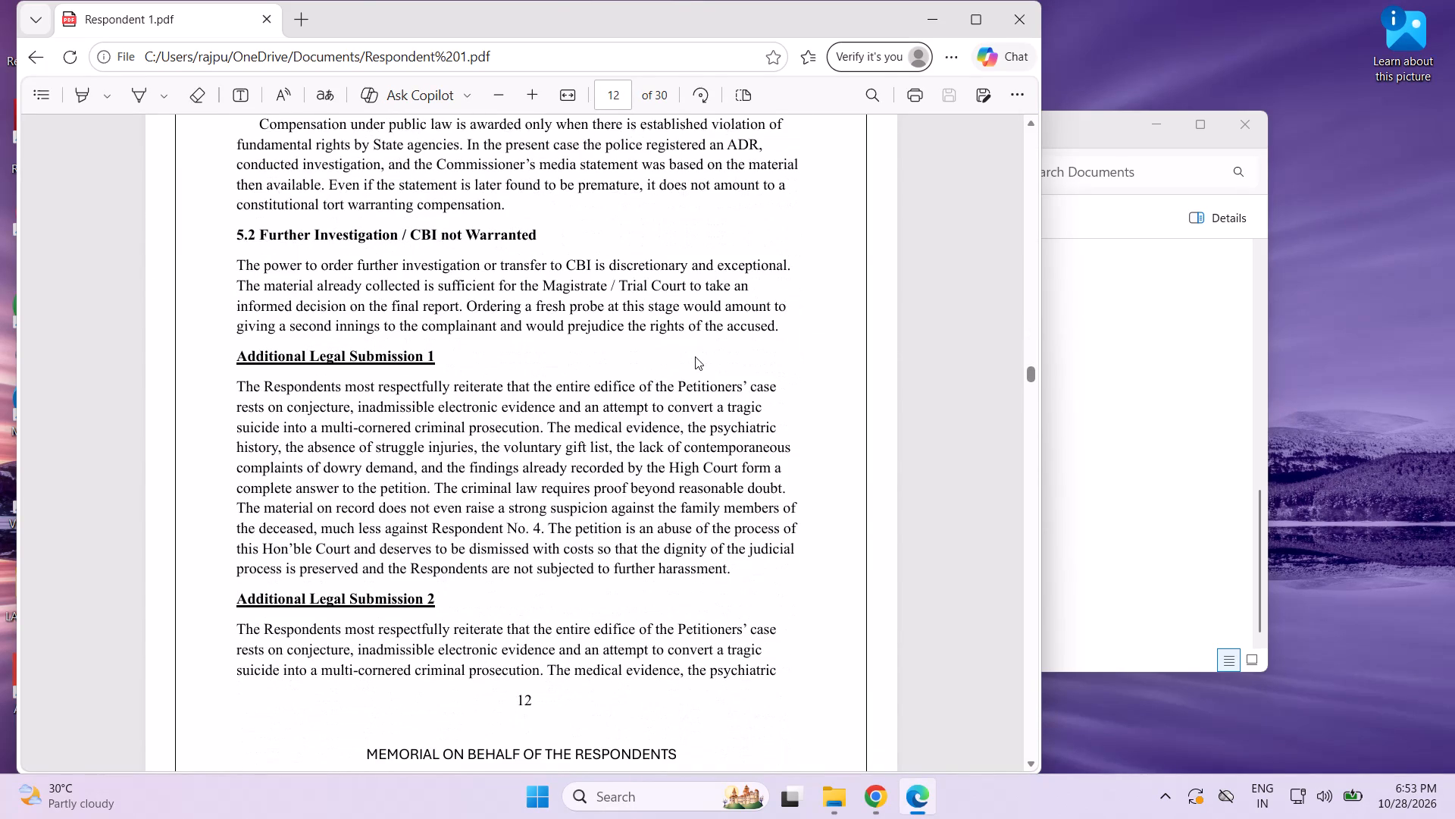
scroll(695, 356, up, 2)
scroll(695, 356, down, 2)
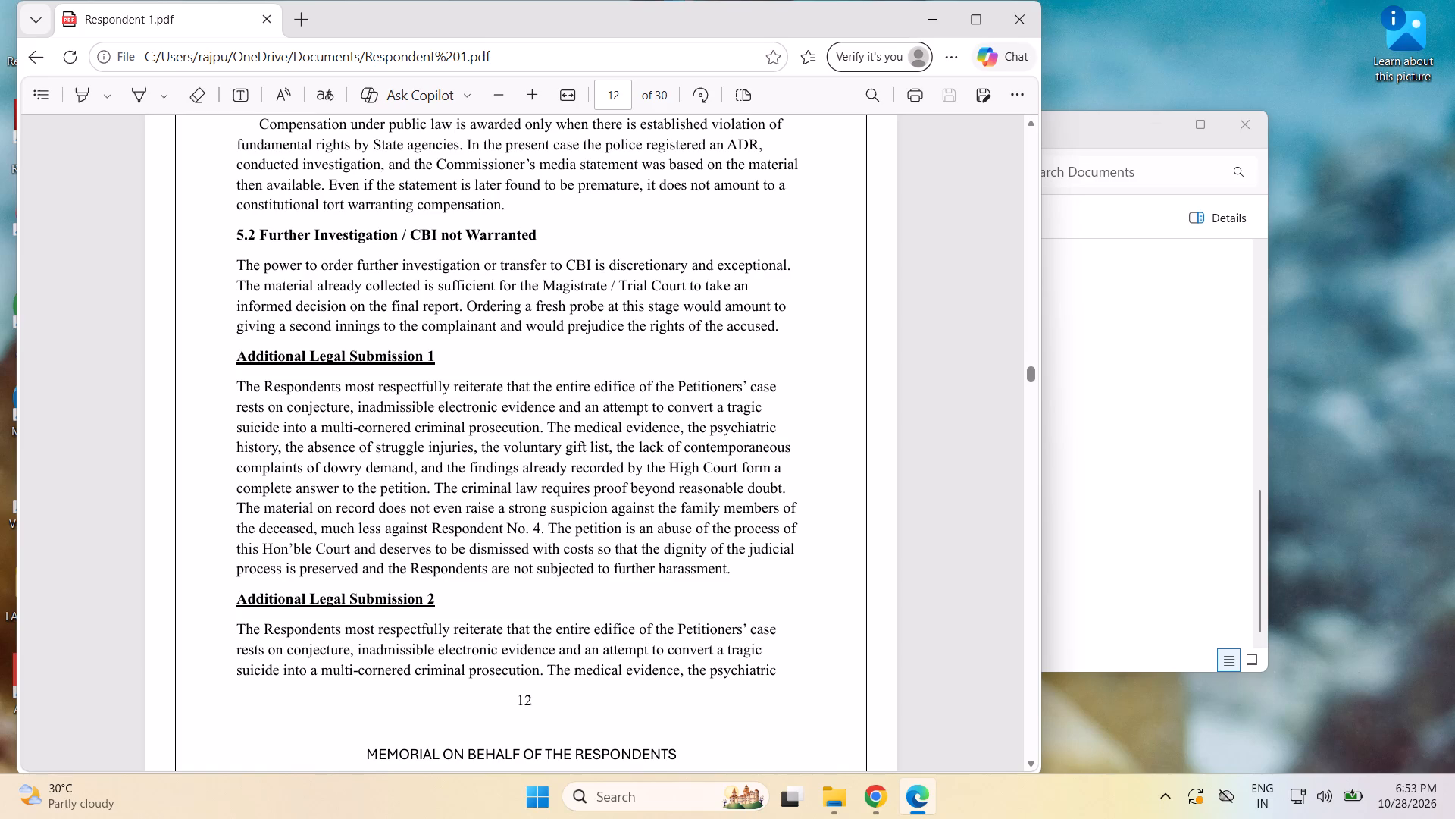
click(785, 325)
click(776, 330)
scroll(673, 422, up, 2)
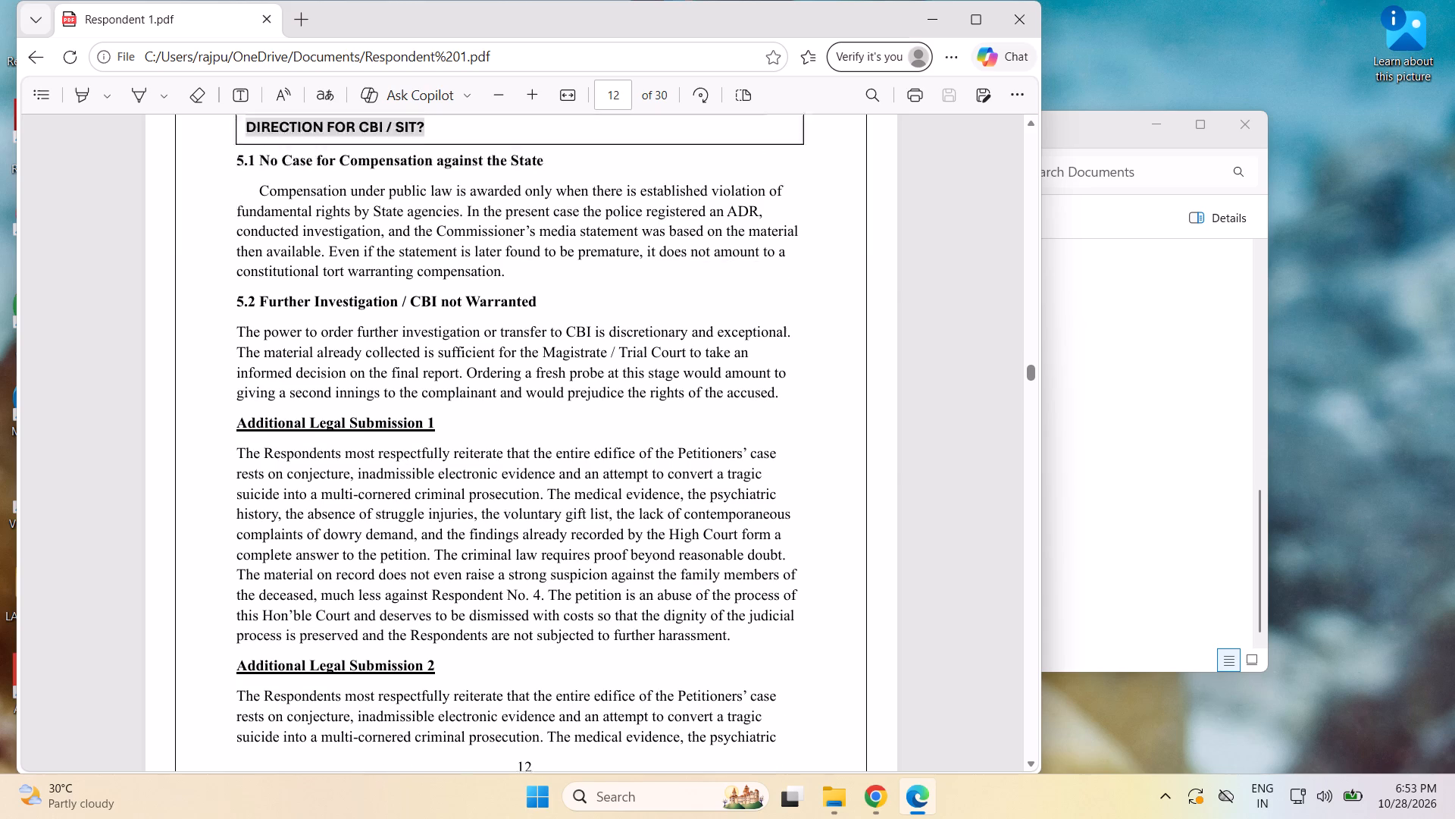
scroll(673, 422, up, 3)
scroll(673, 422, down, 5)
scroll(673, 422, up, 1)
scroll(673, 422, down, 2)
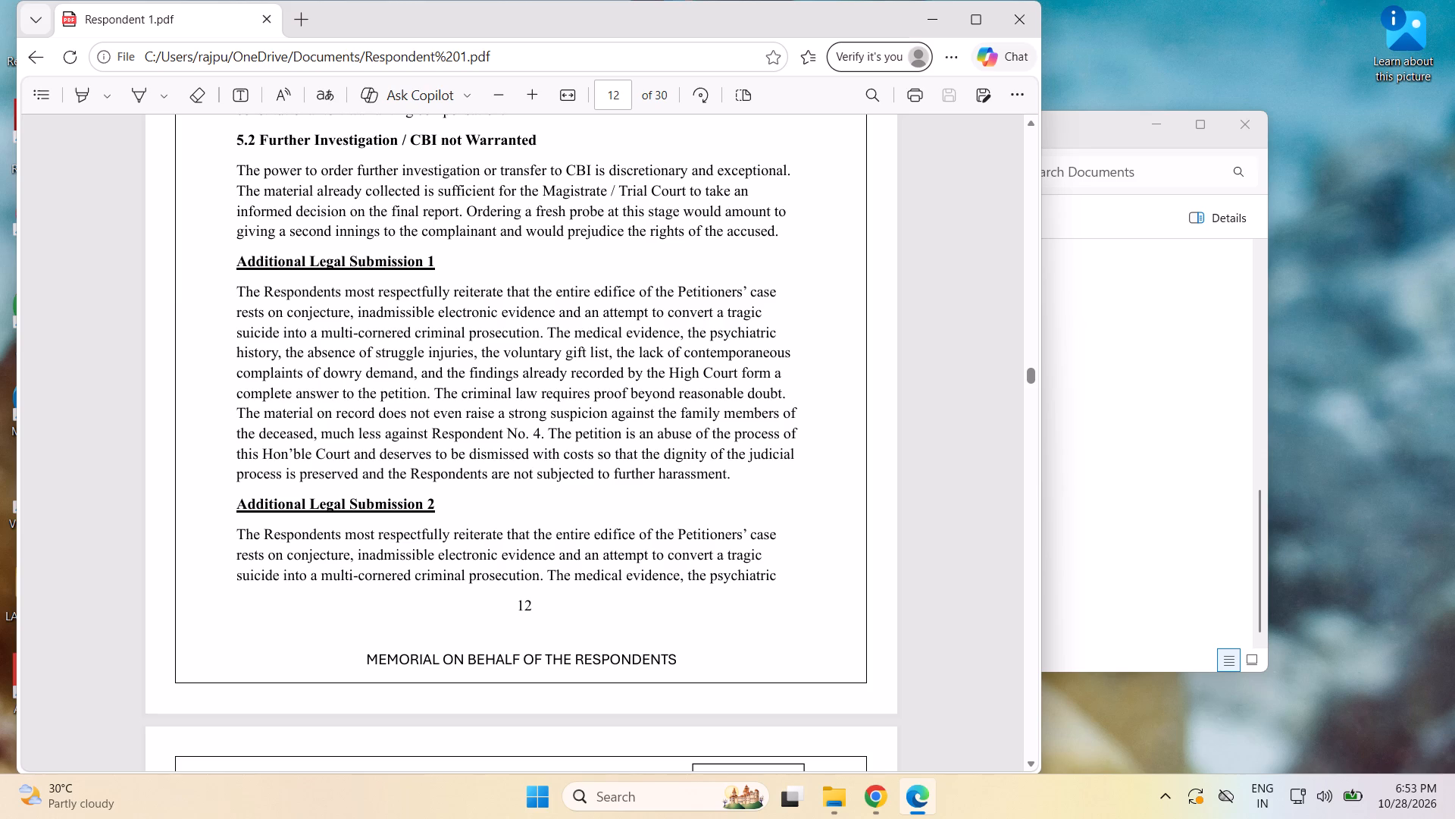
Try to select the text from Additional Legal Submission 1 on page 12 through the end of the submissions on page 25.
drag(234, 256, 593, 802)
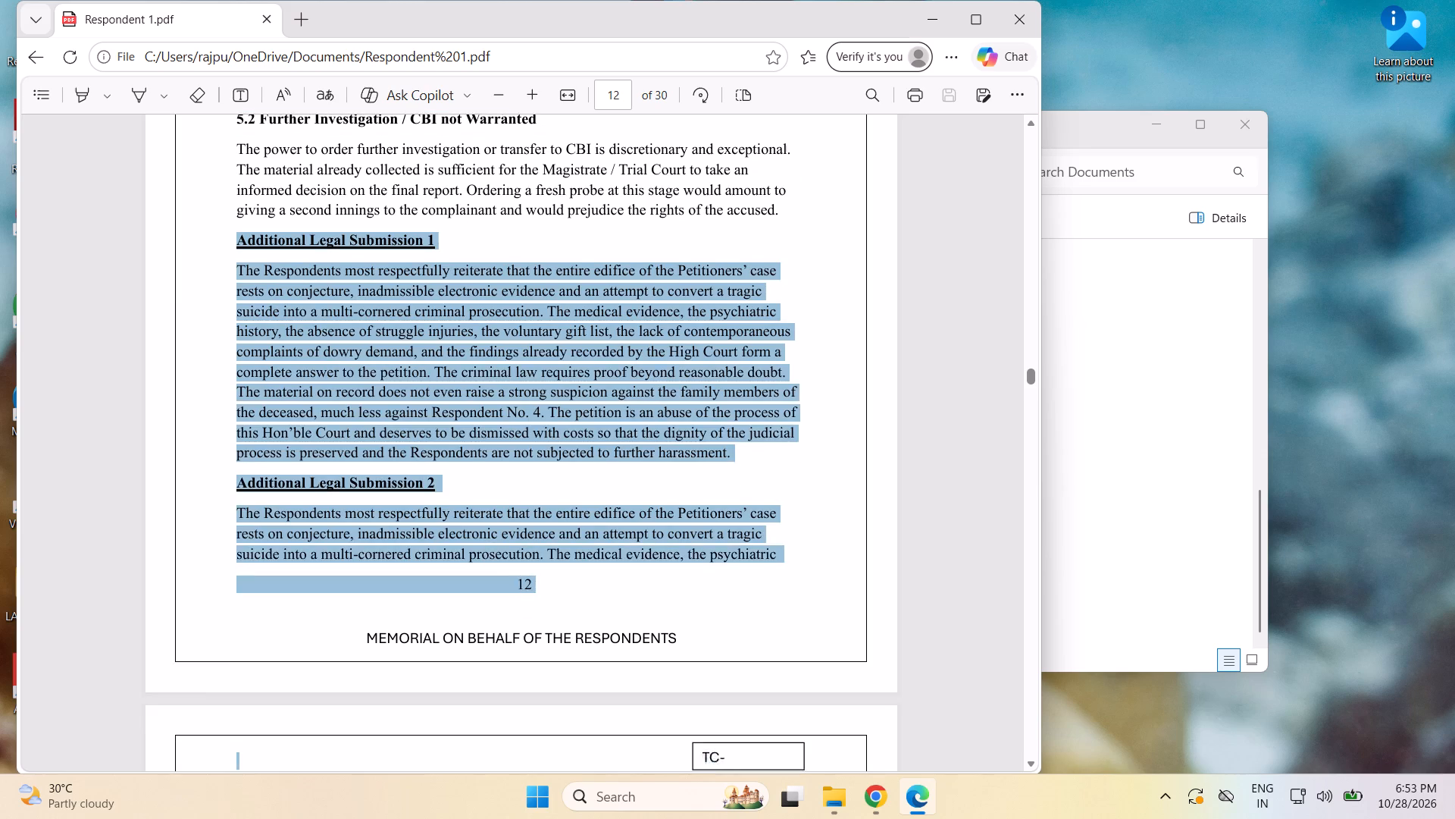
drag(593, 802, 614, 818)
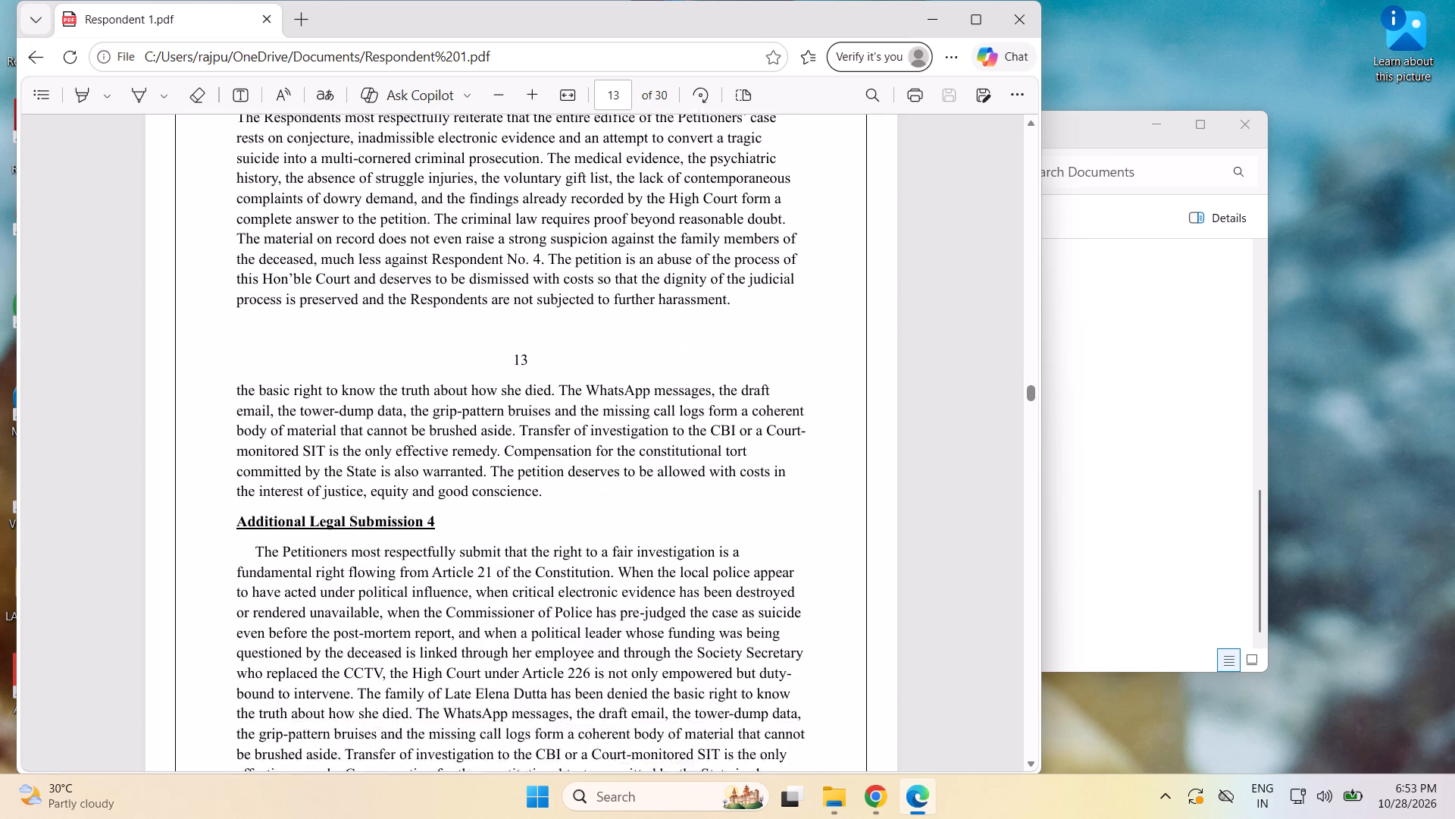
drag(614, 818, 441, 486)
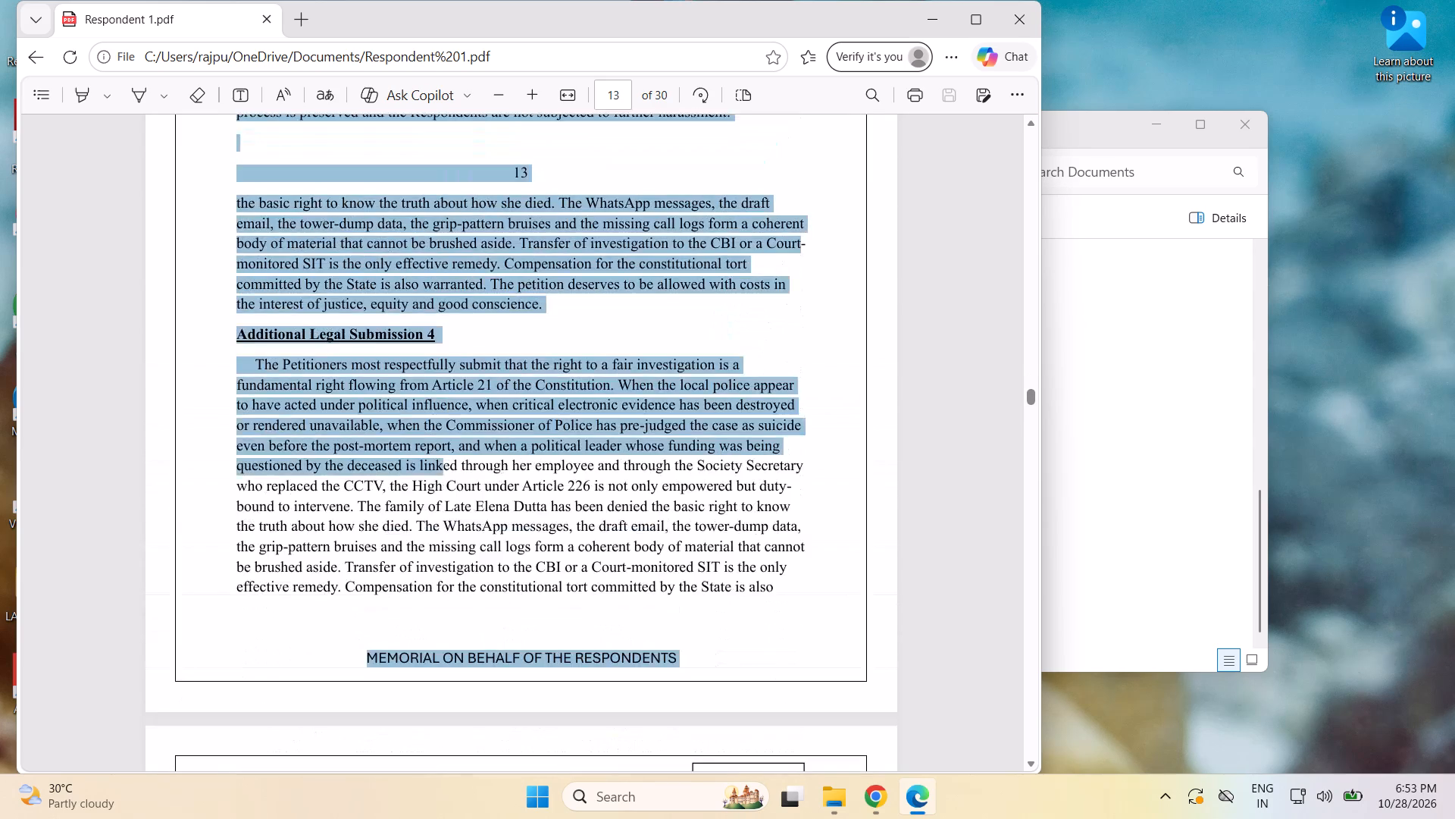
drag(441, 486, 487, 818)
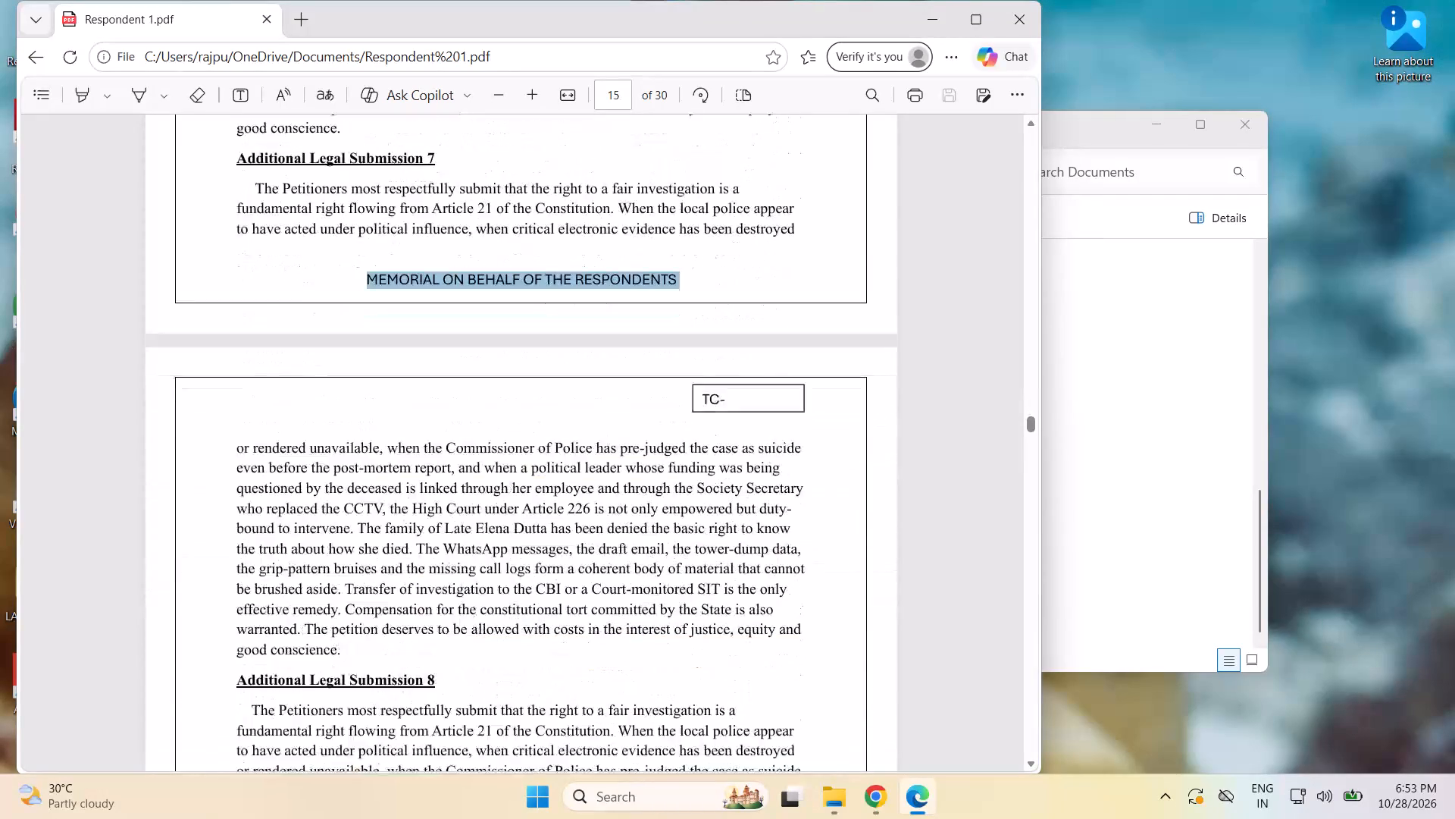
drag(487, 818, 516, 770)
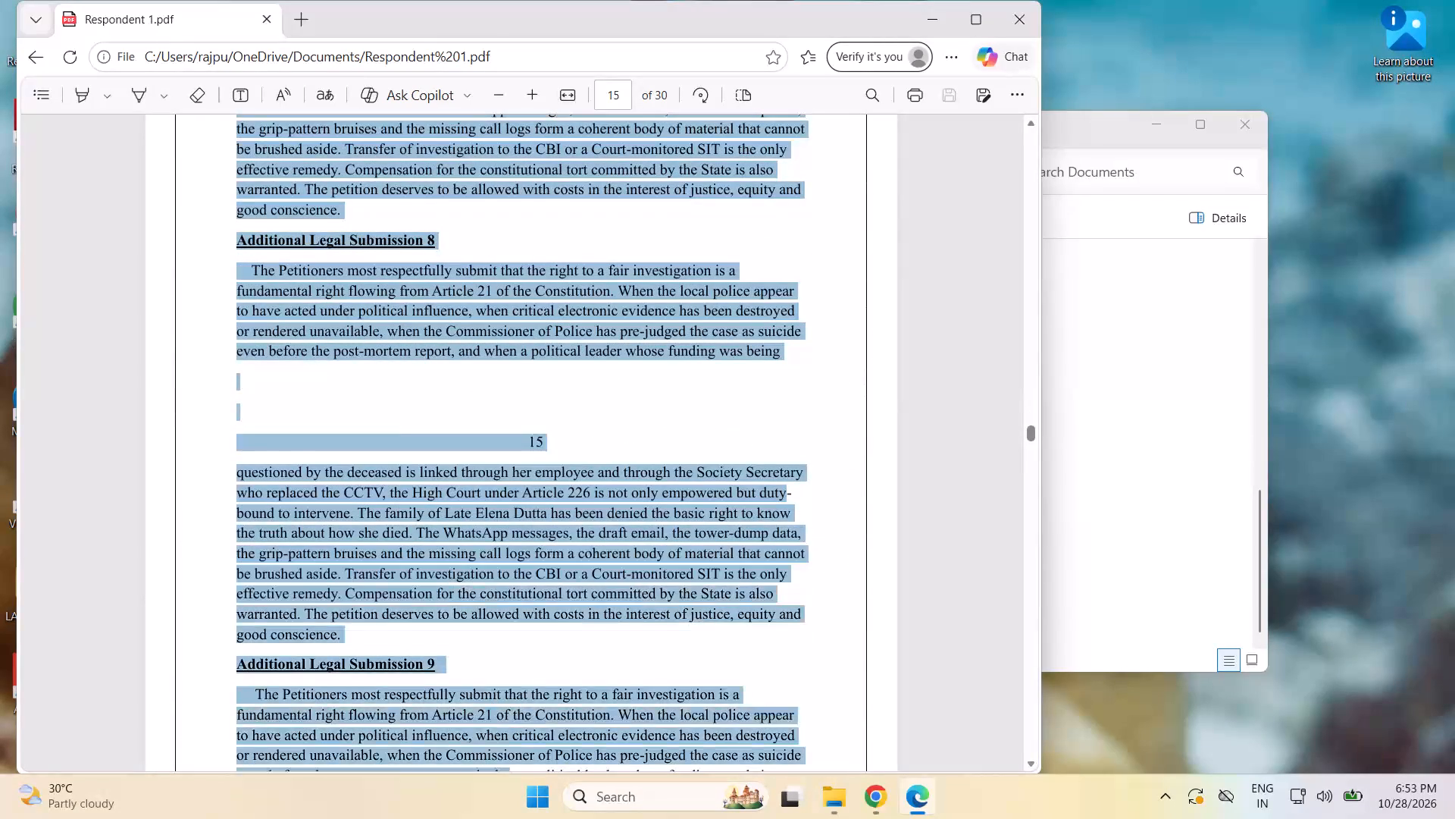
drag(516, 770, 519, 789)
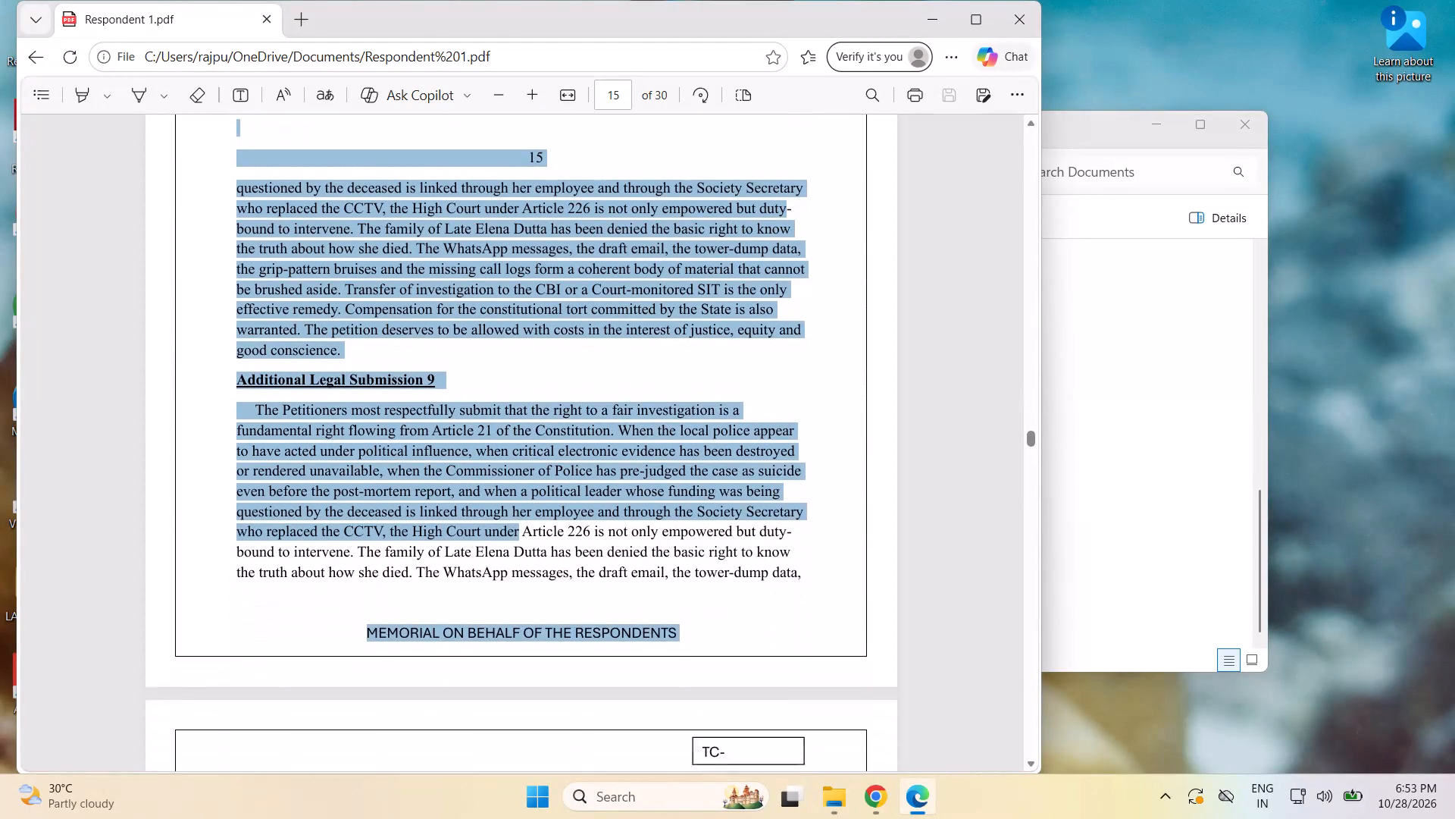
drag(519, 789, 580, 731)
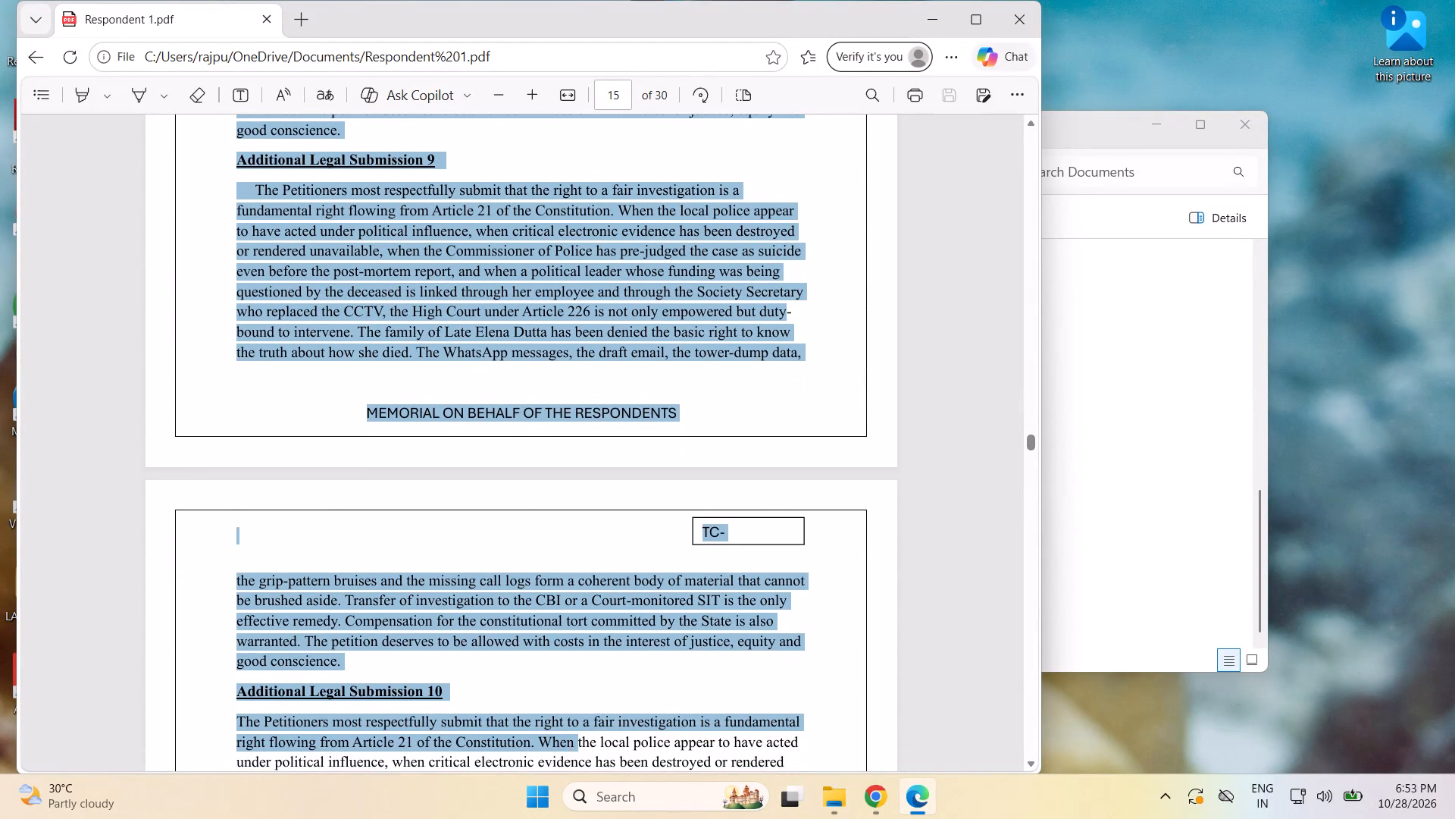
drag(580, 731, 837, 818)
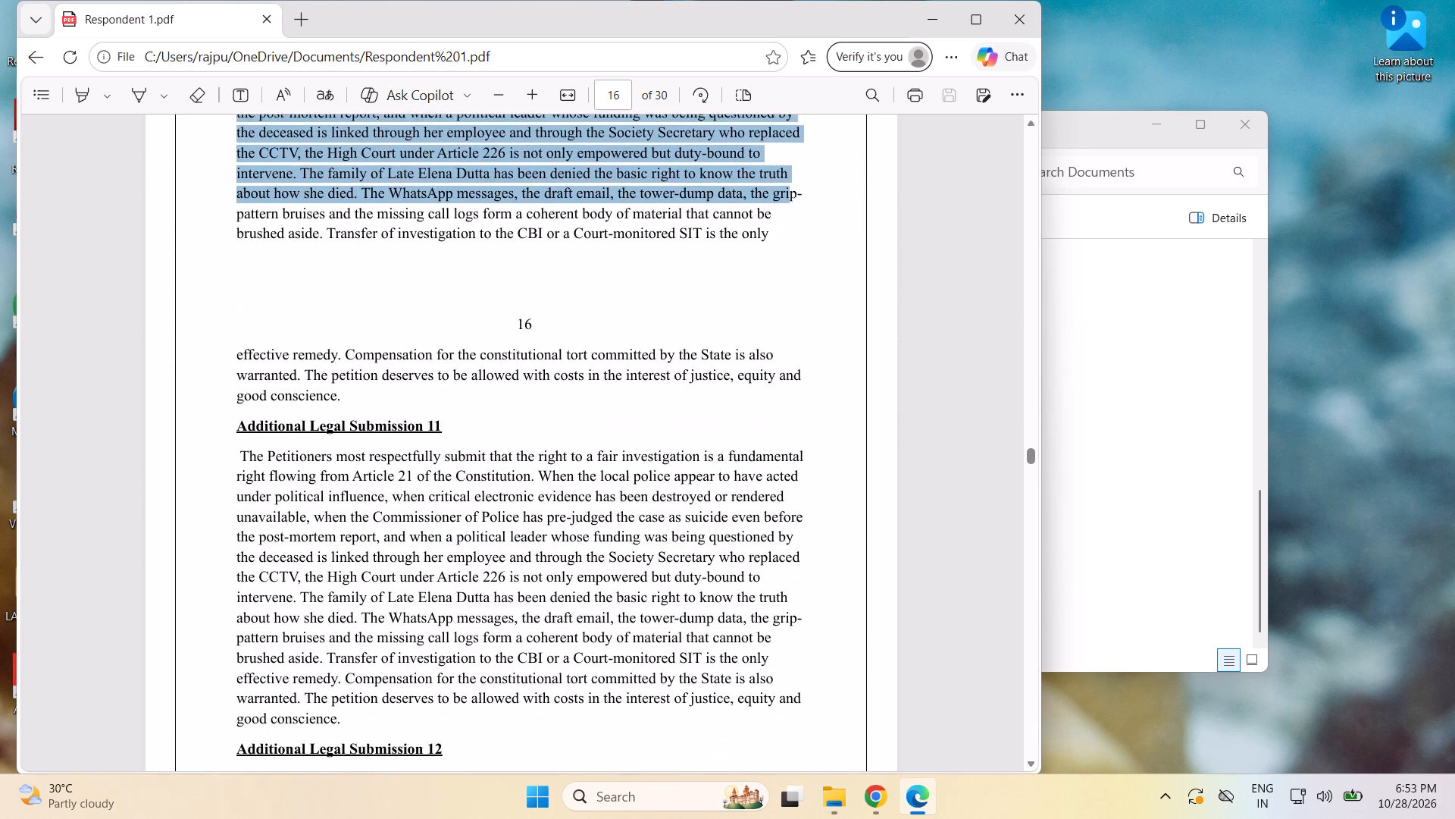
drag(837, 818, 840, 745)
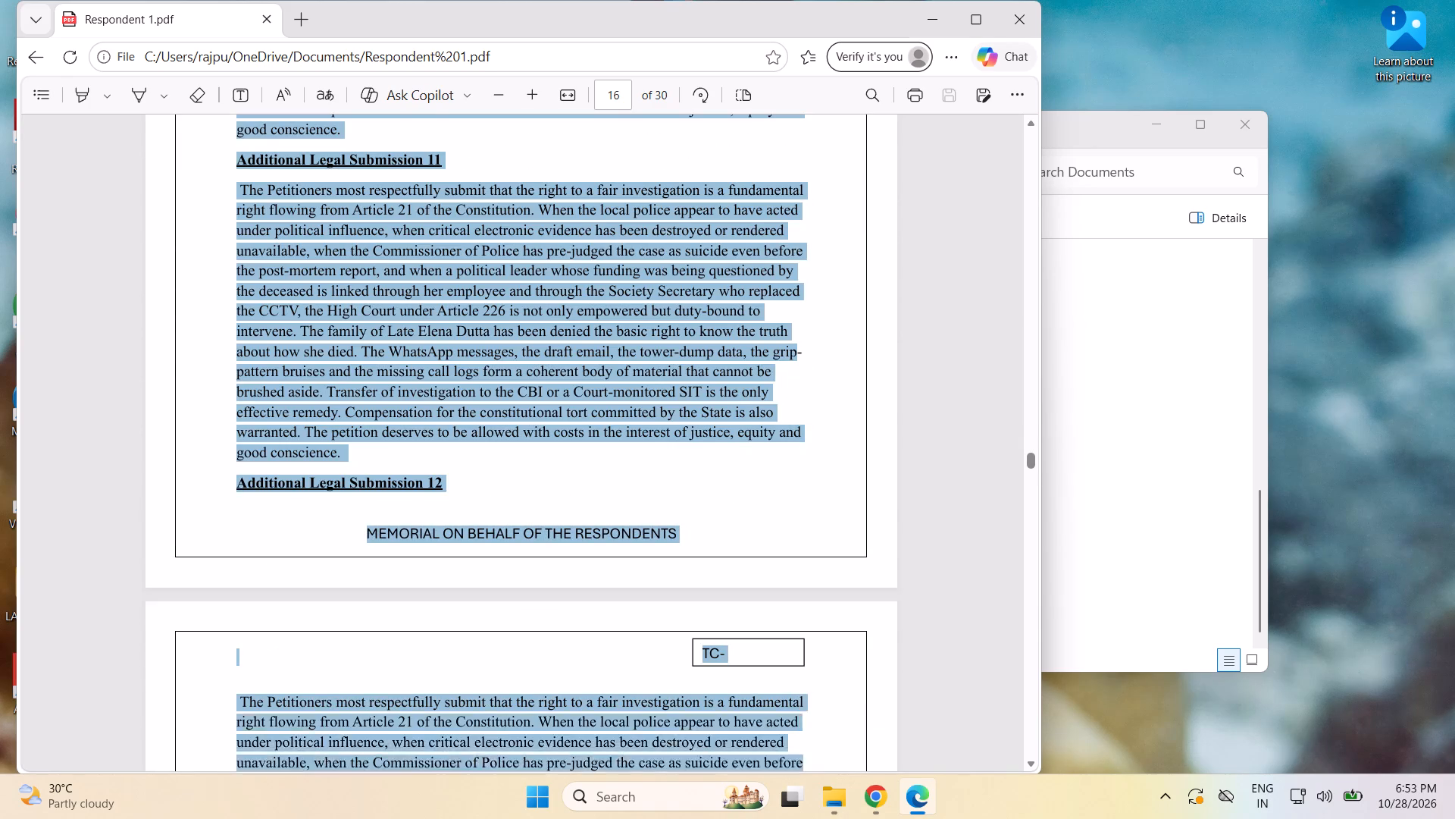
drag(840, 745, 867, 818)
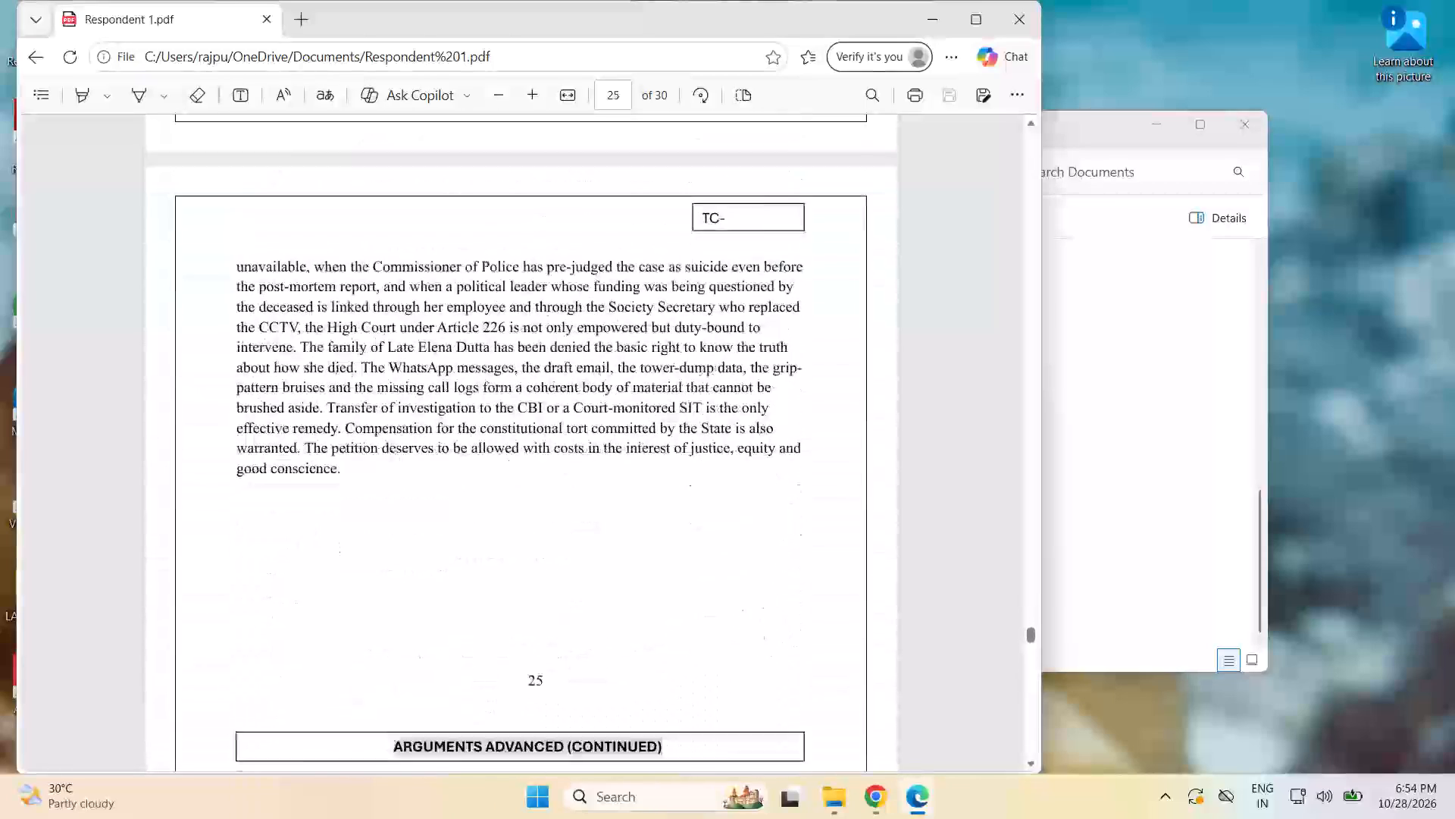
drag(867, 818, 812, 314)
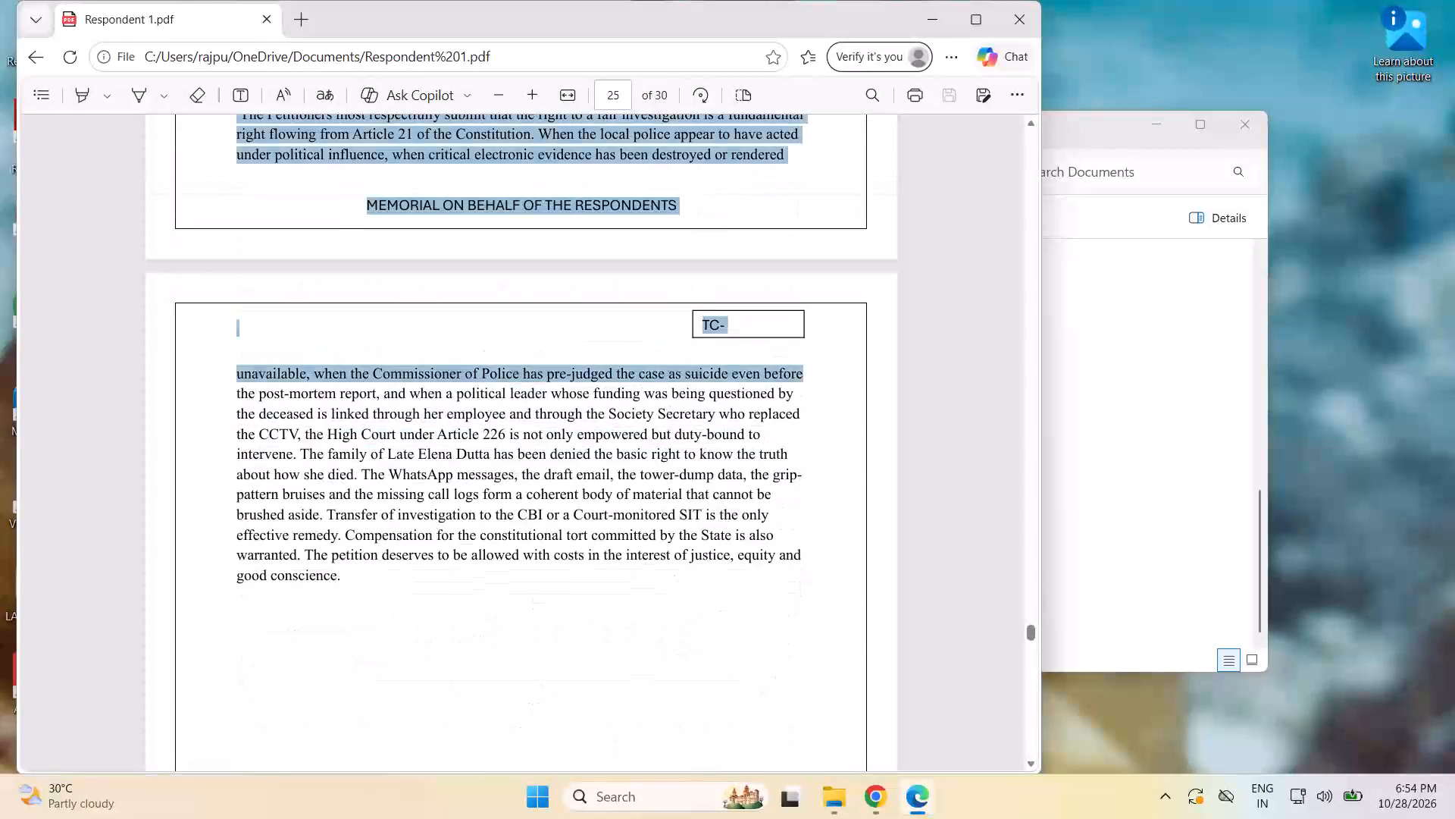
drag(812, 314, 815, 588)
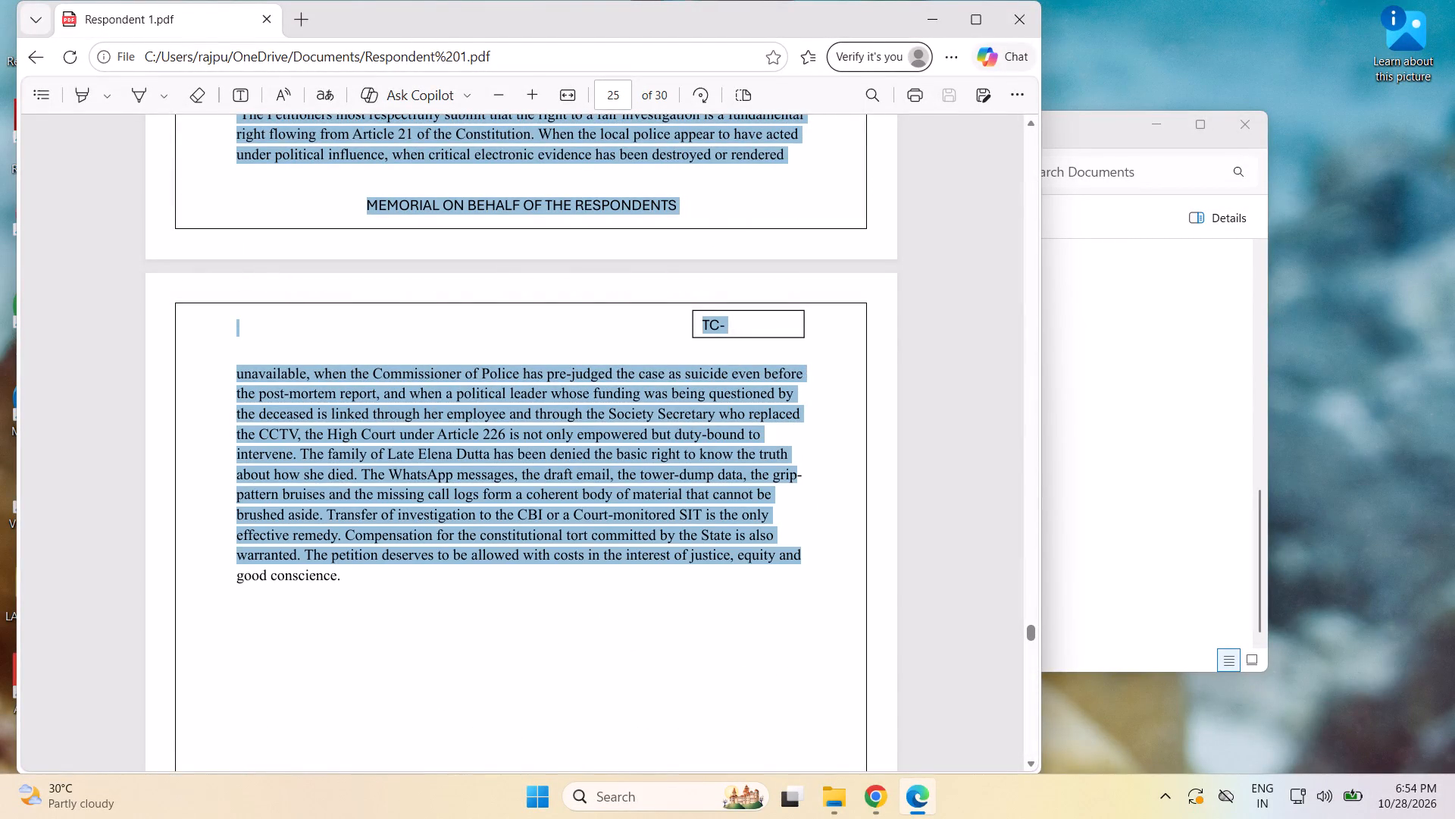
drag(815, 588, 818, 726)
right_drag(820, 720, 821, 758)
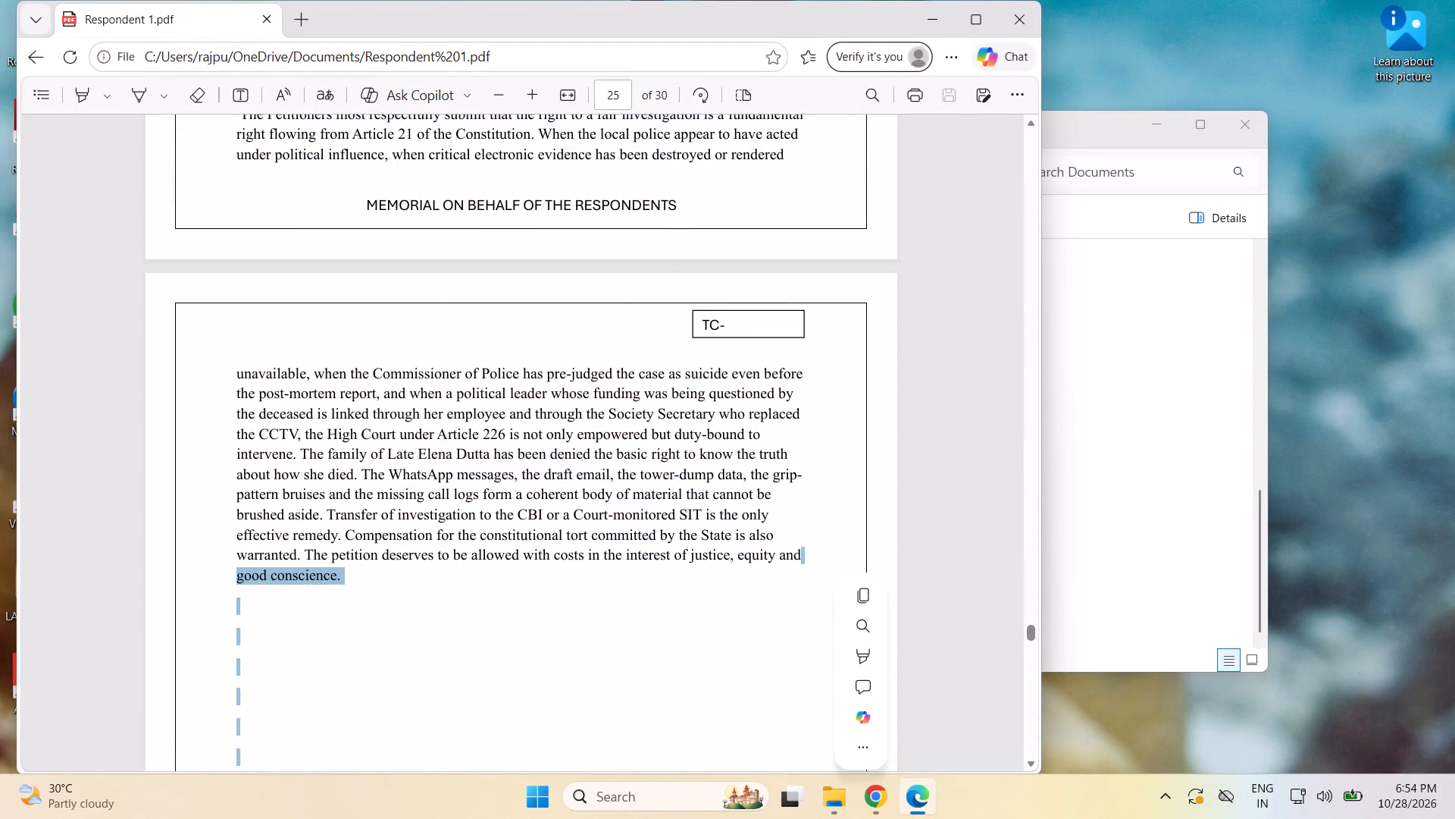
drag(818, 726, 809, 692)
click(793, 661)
Look through the continued arguments after page 25 up to the Prayer section on page 29.
scroll(793, 661, down, 19)
scroll(787, 670, down, 10)
scroll(787, 670, down, 11)
scroll(787, 670, down, 13)
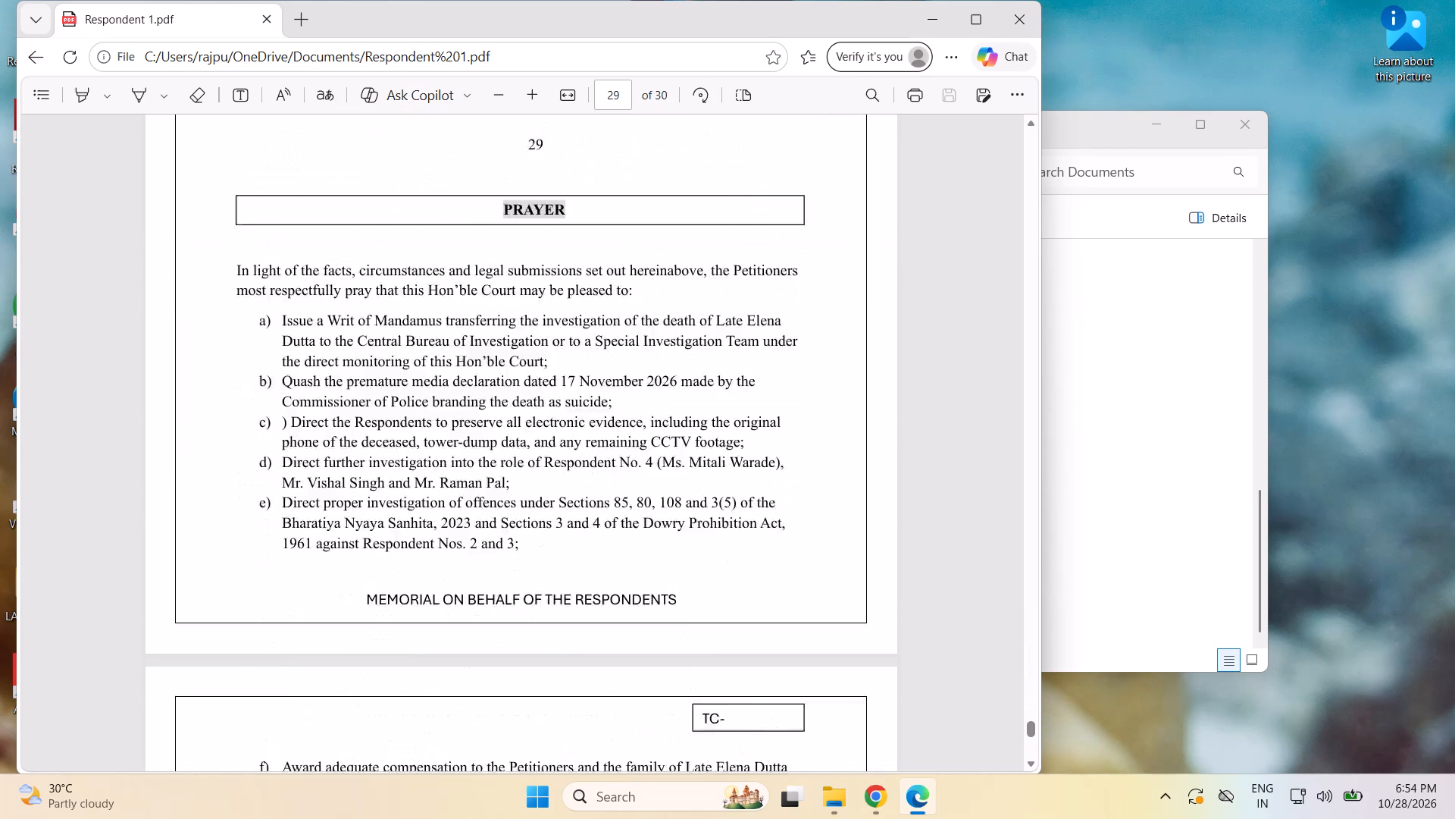
Review the Prayer section on page 29 and the Further Submissions that precede it on page 28.
scroll(787, 670, down, 2)
scroll(787, 670, up, 3)
scroll(787, 670, down, 15)
scroll(787, 670, up, 13)
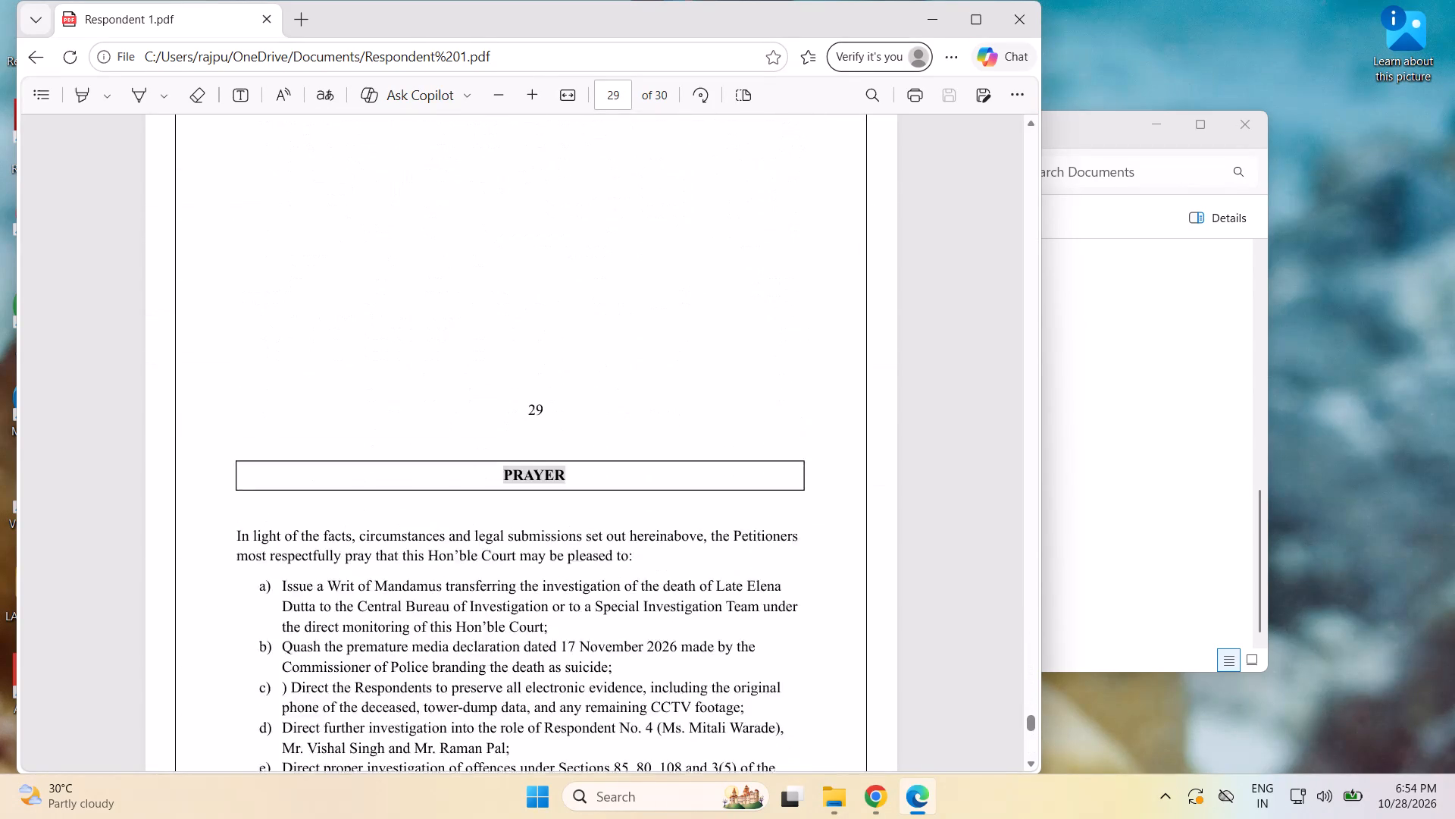
scroll(787, 670, up, 20)
scroll(787, 670, up, 3)
middle_click(787, 670)
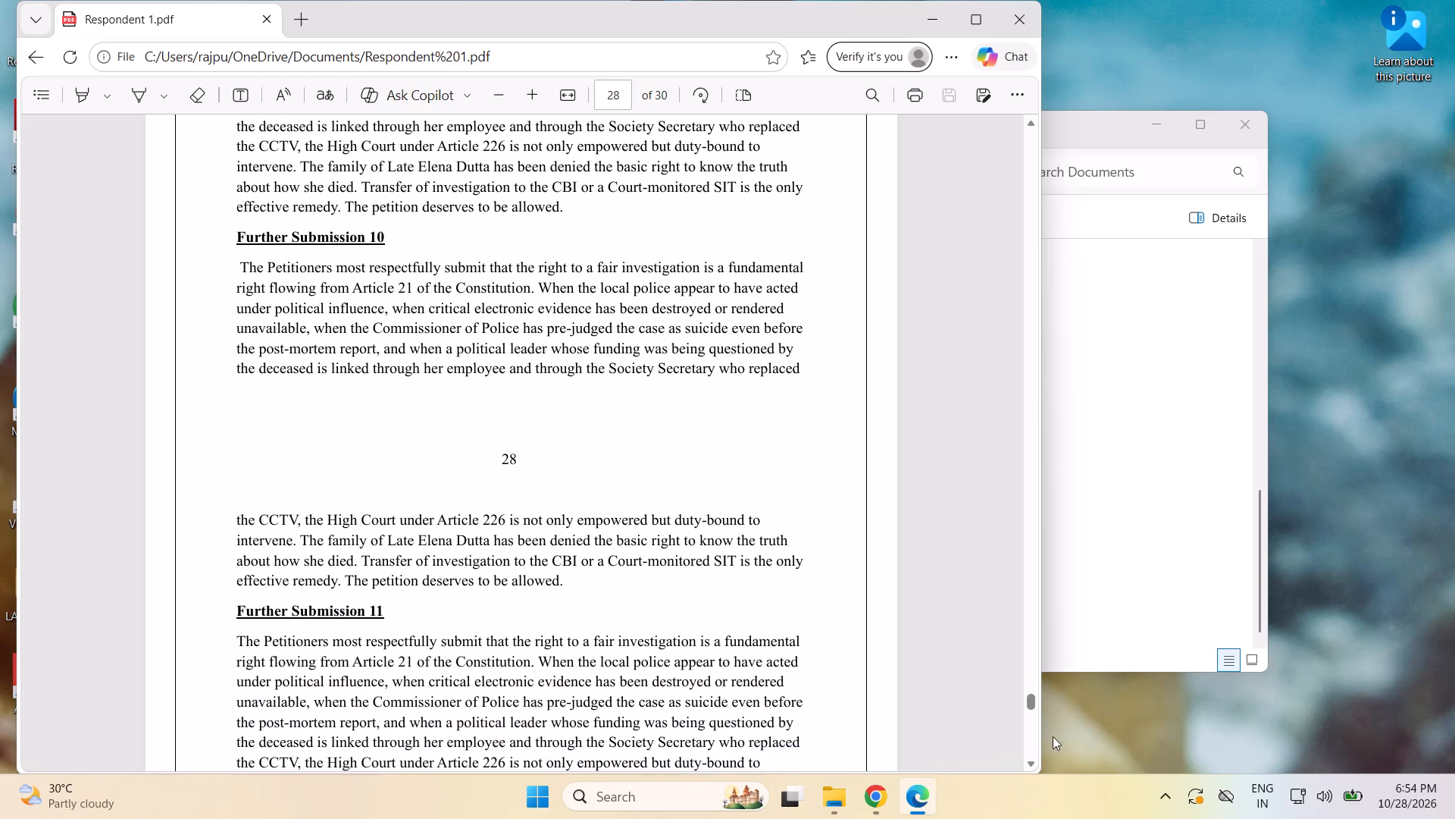
Go back through the earlier pages to Issue 5 and the start of the Additional Legal Submissions on page 12.
drag(1030, 704, 938, 1)
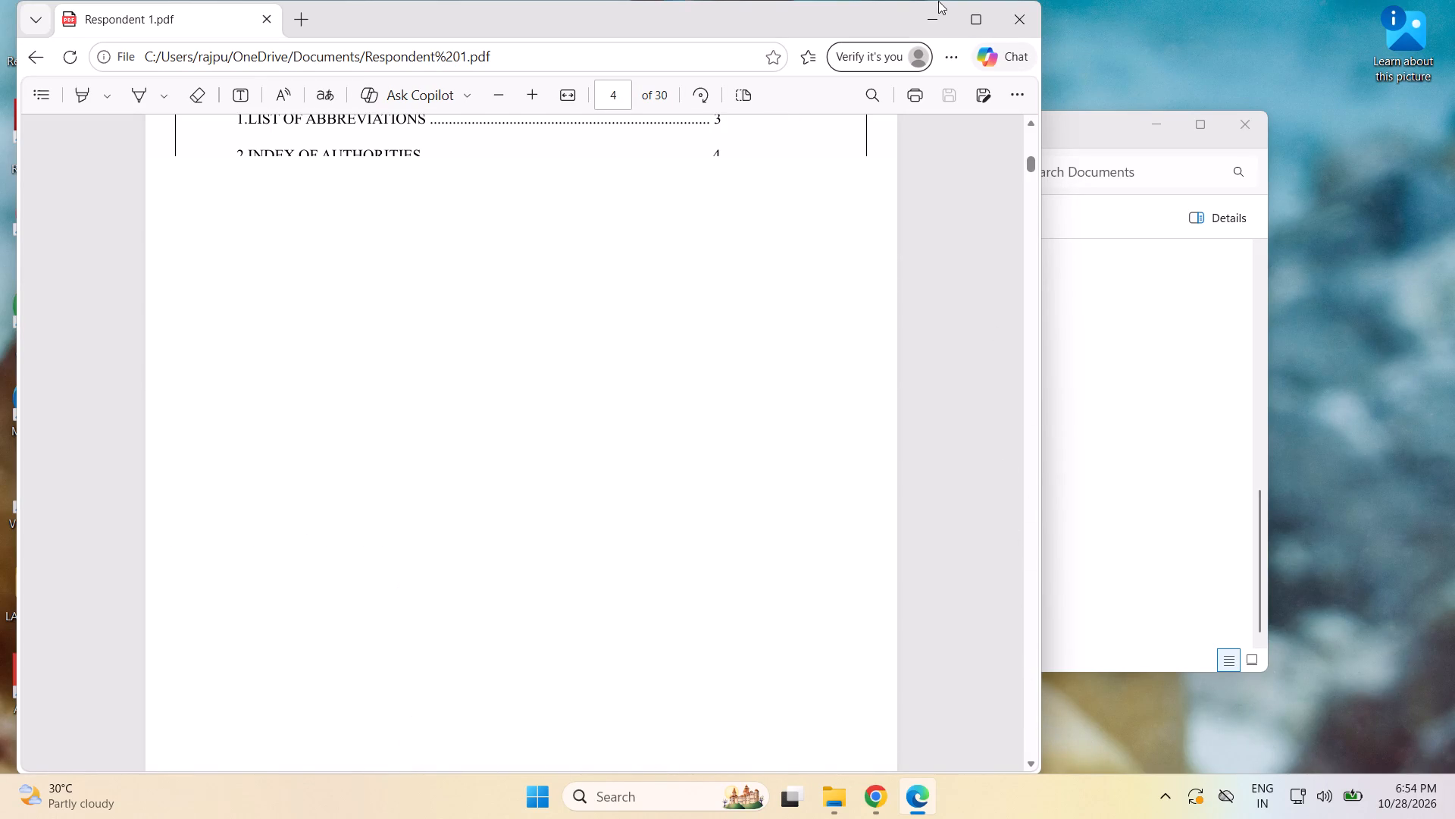
drag(938, 1, 924, 249)
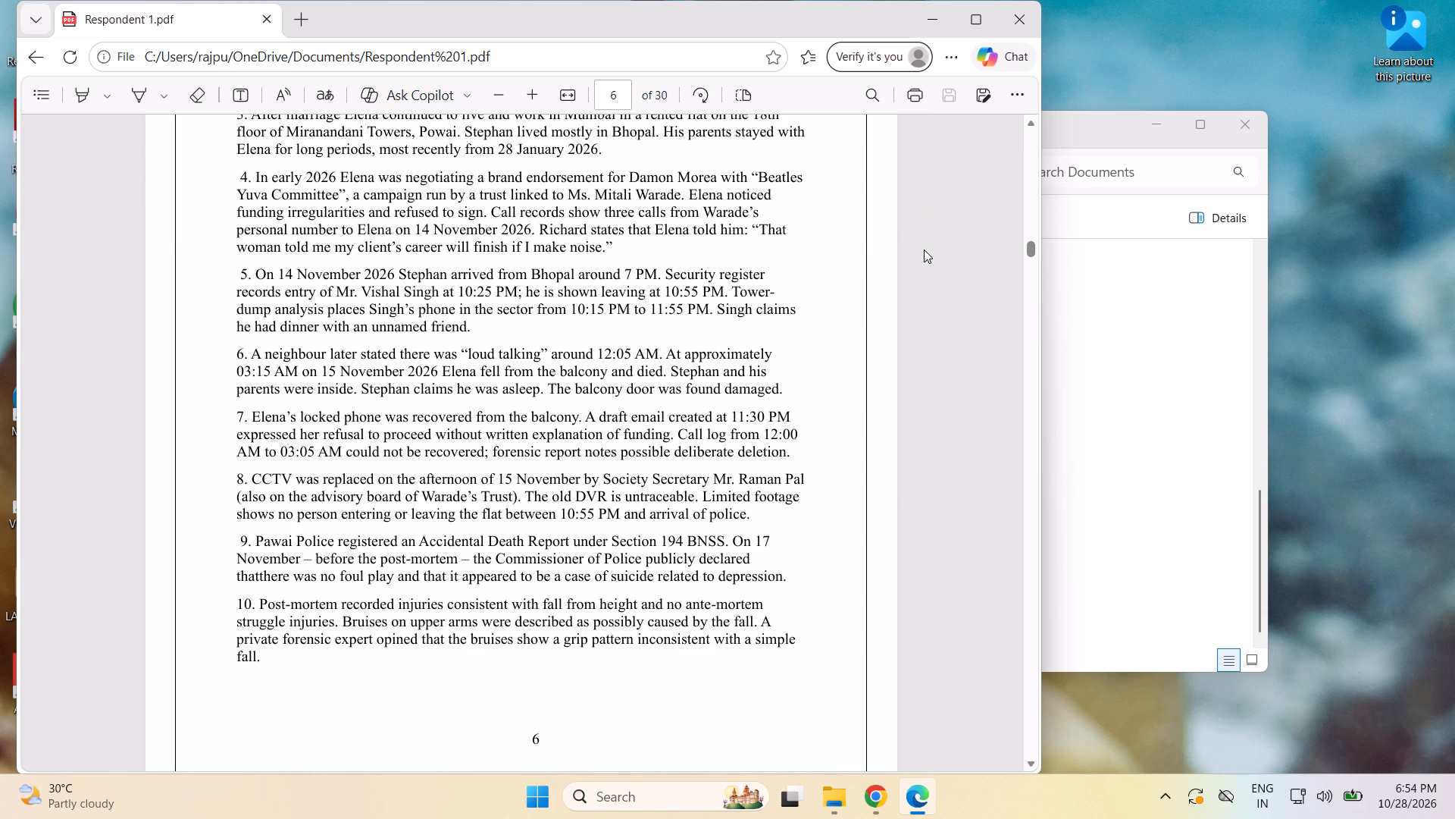
drag(924, 249, 920, 343)
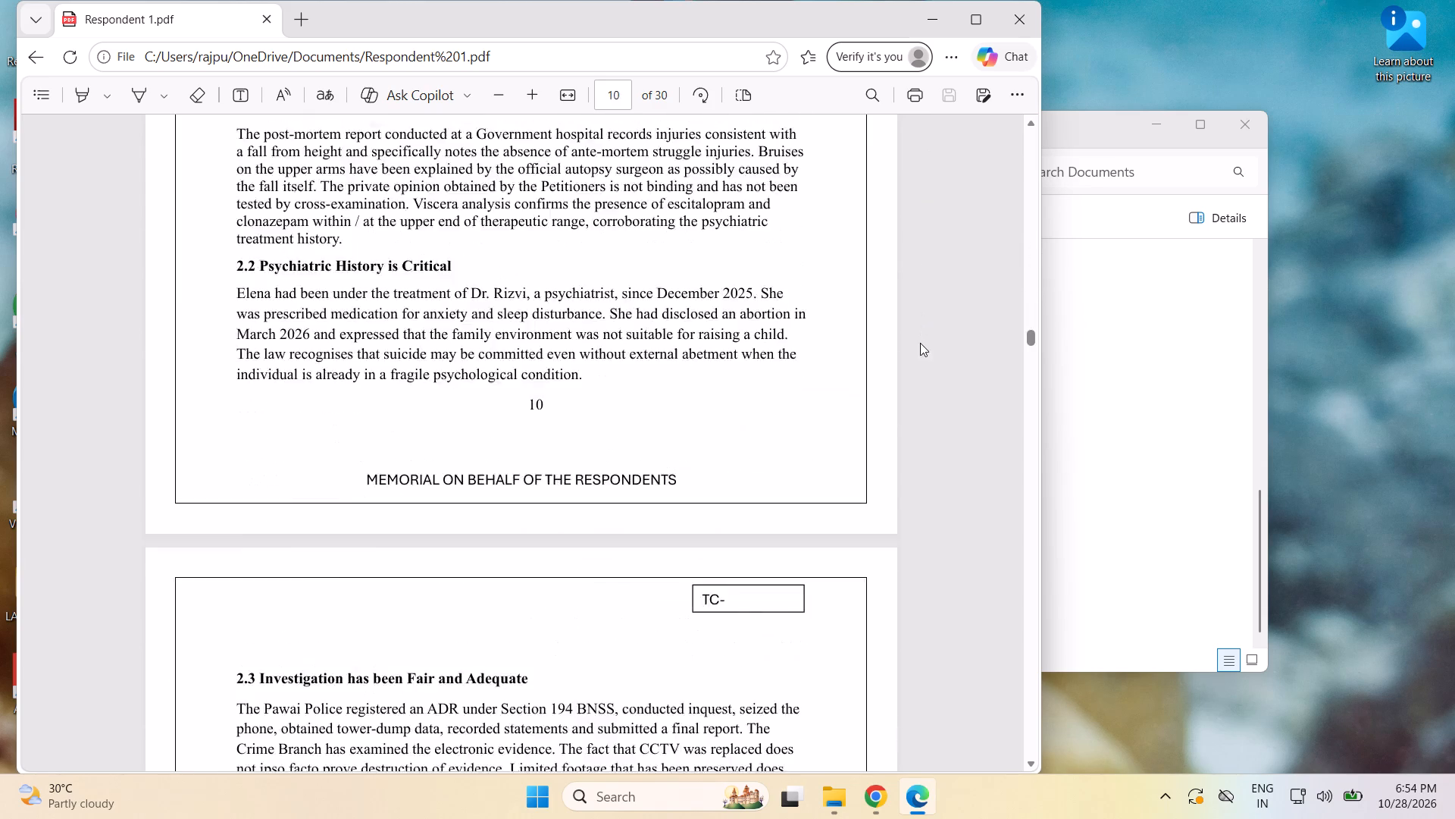
drag(920, 343, 919, 372)
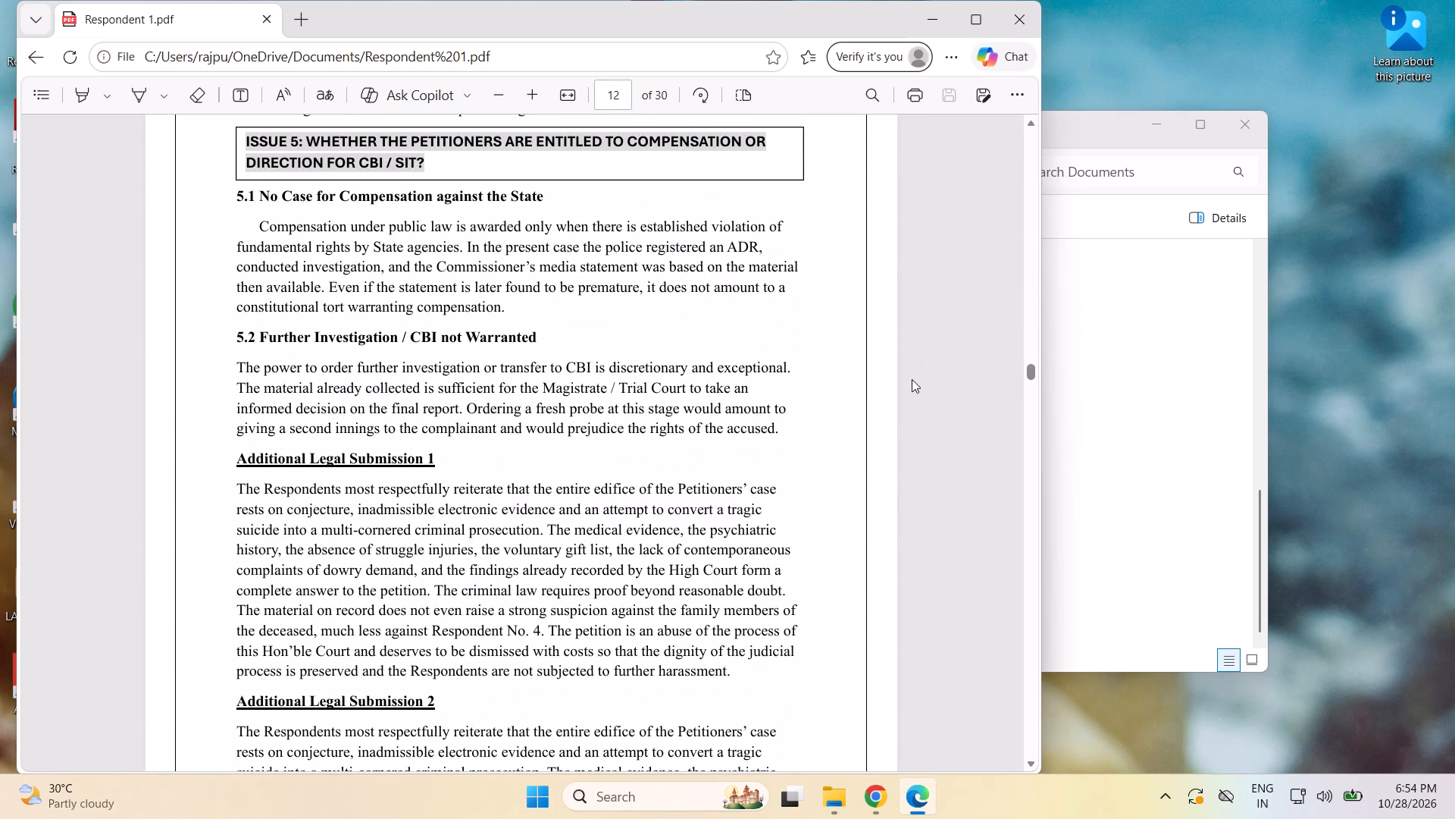
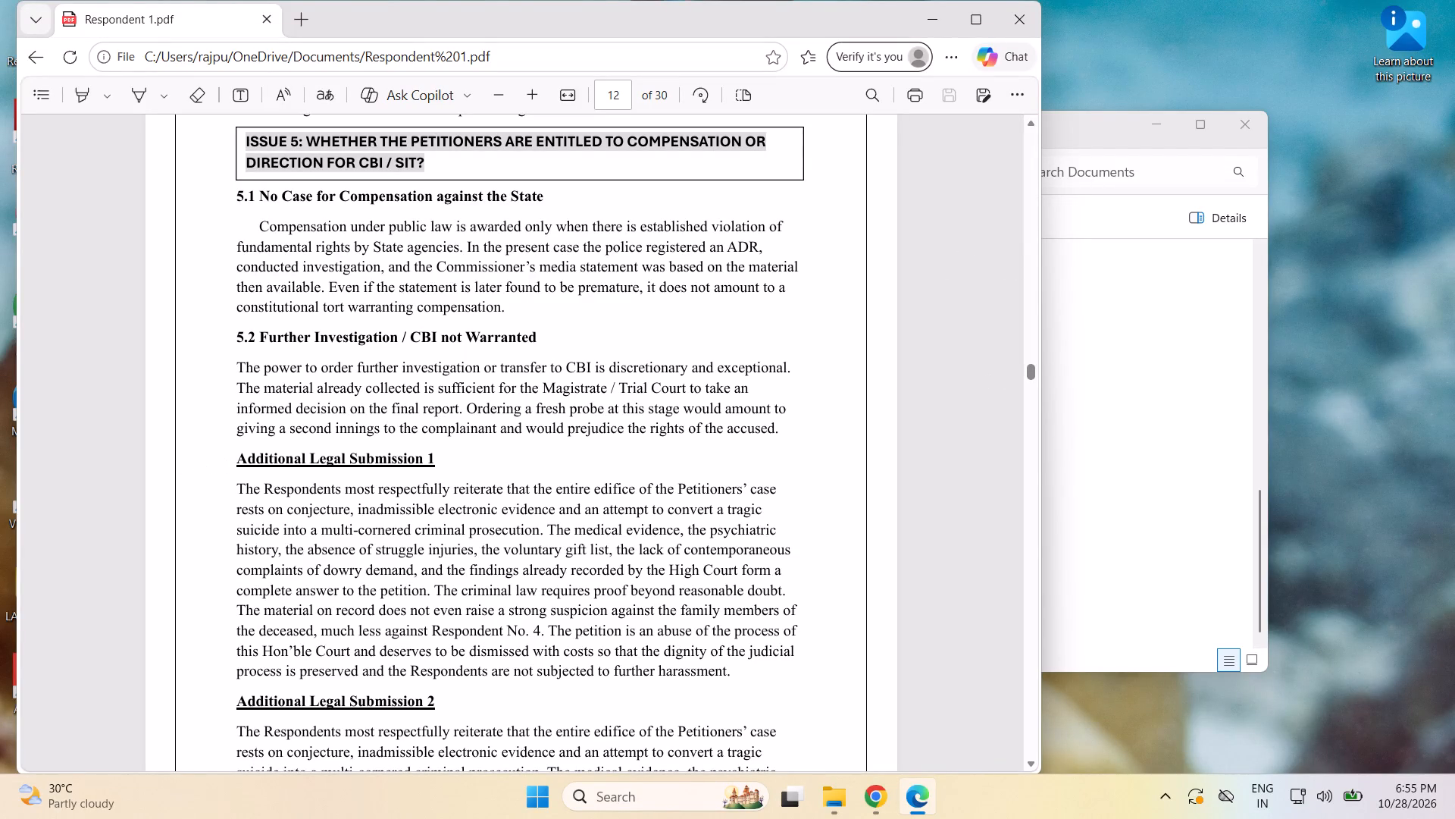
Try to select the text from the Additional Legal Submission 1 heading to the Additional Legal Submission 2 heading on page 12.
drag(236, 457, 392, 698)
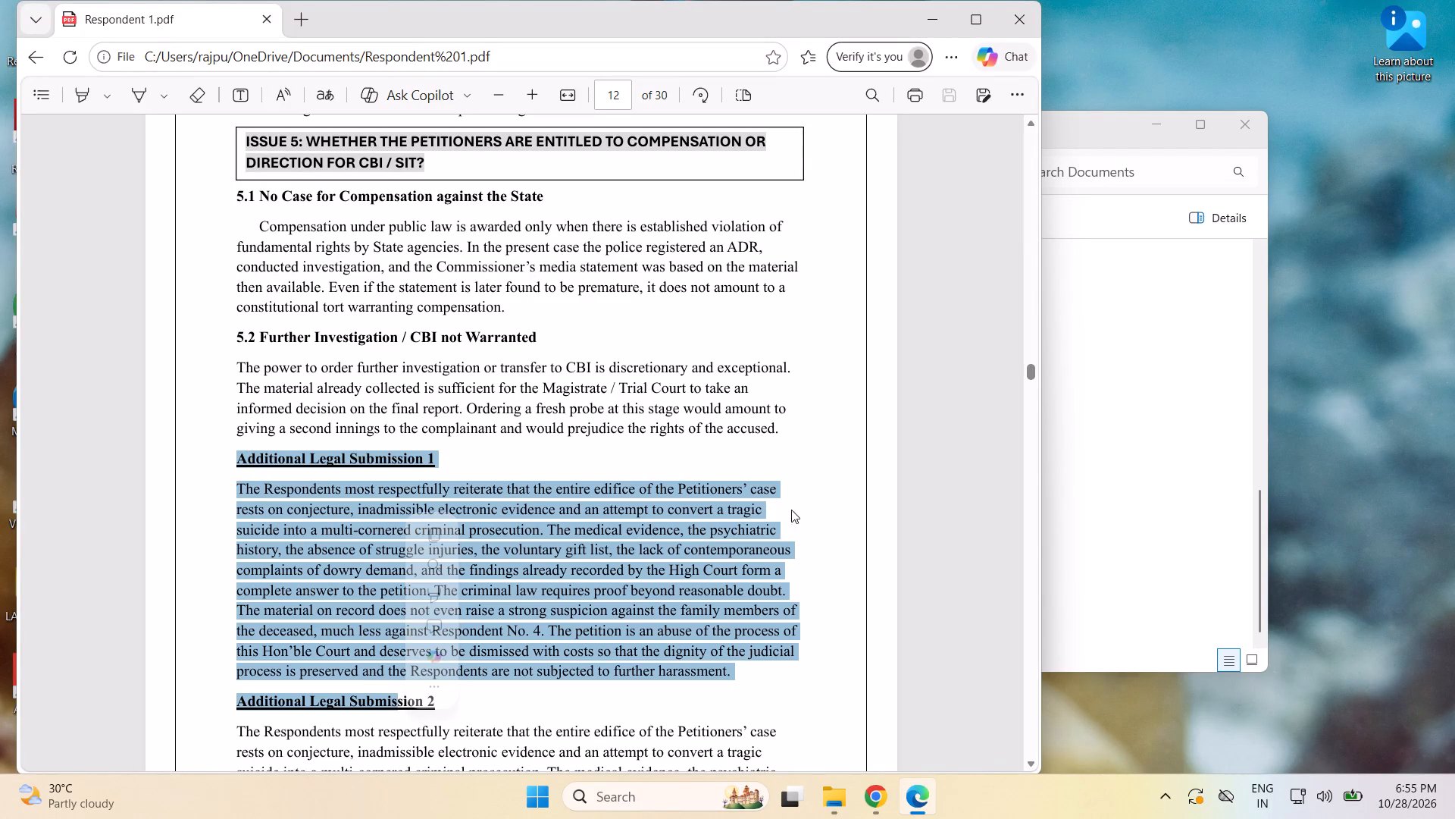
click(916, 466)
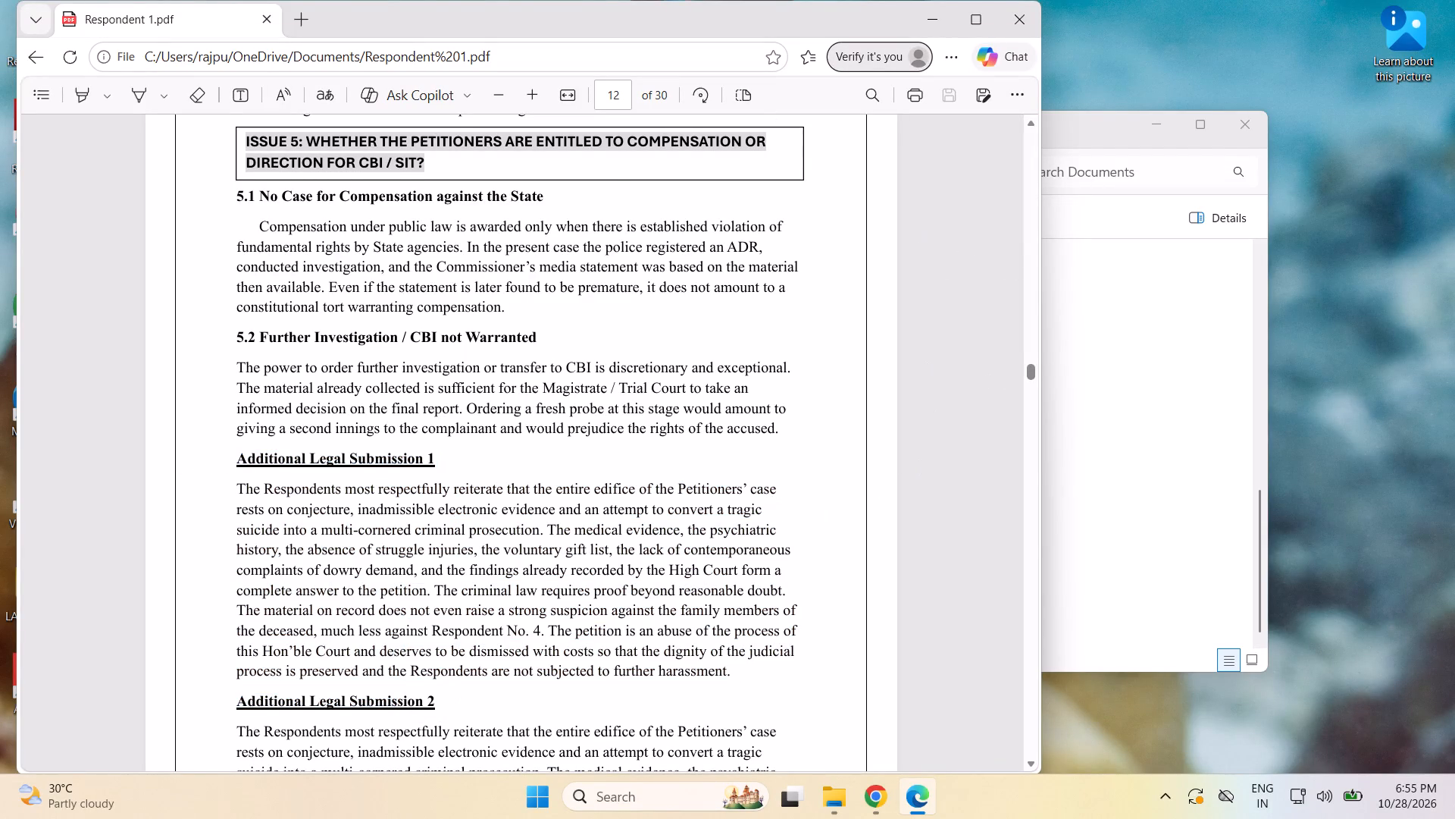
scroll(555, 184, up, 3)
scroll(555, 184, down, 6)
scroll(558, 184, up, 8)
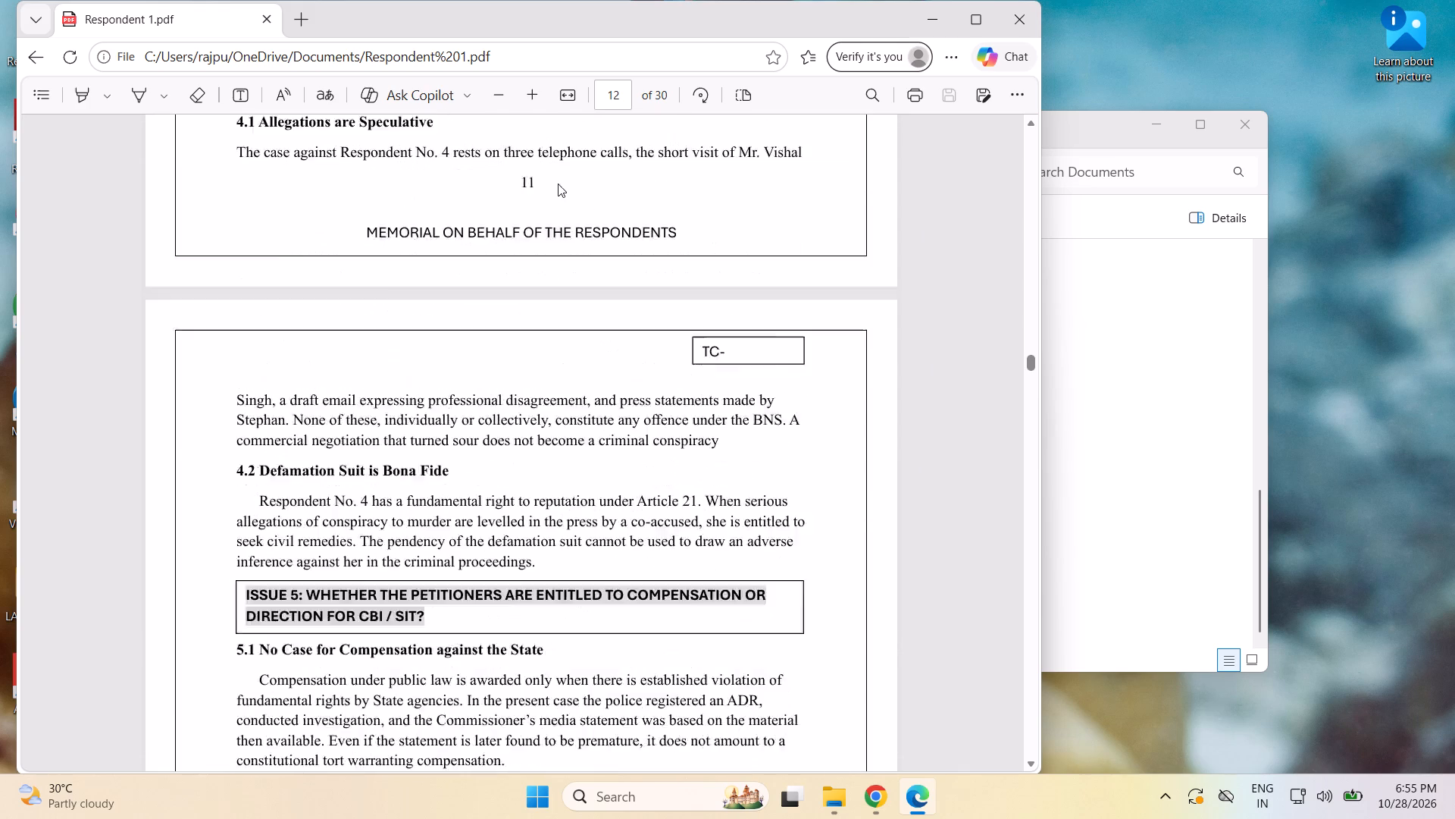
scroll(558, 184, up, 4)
Close the Respondent 1 PDF and open the Respondent 1 Word document from the Documents folder.
click(1032, 19)
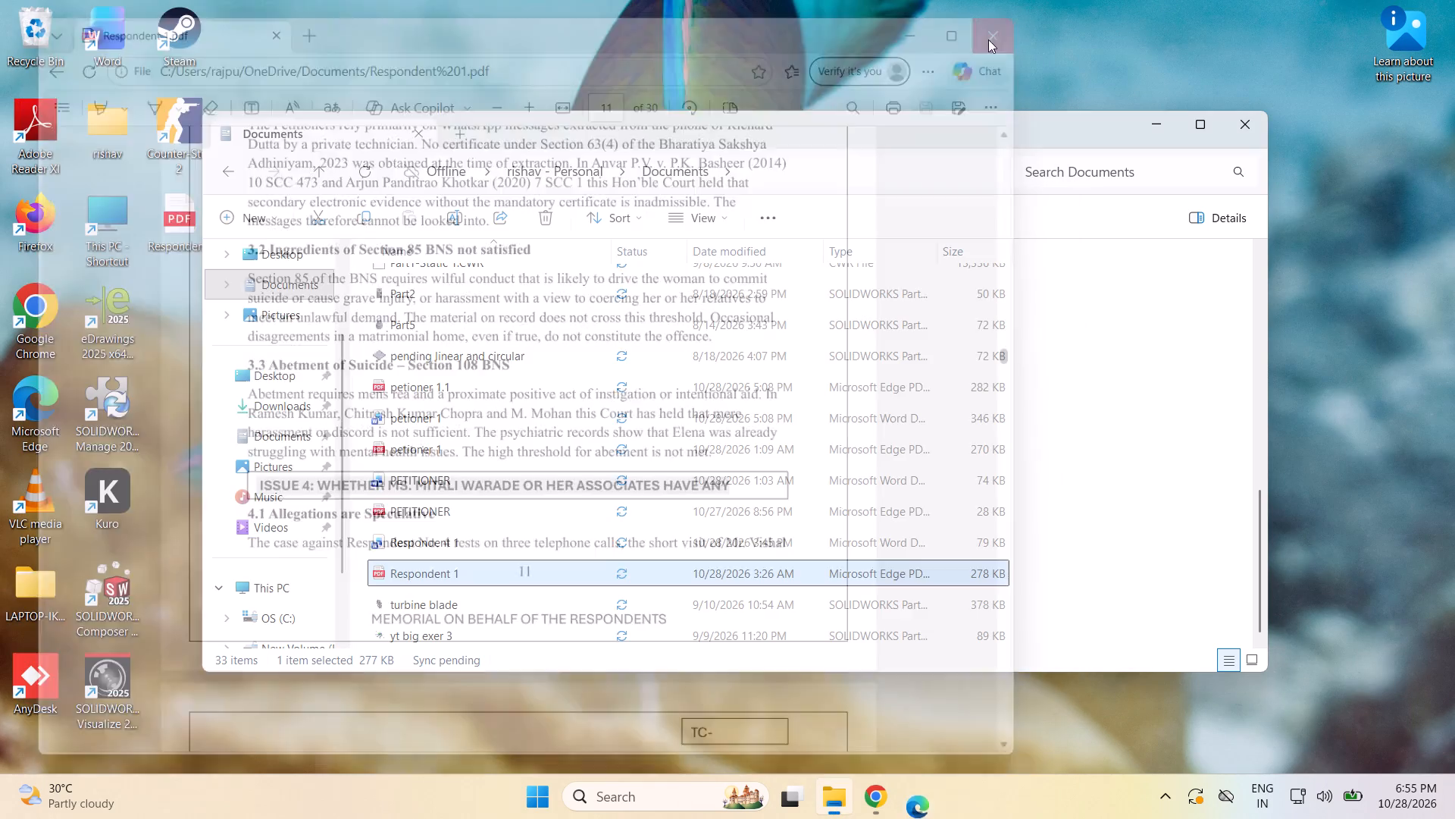
click(407, 538)
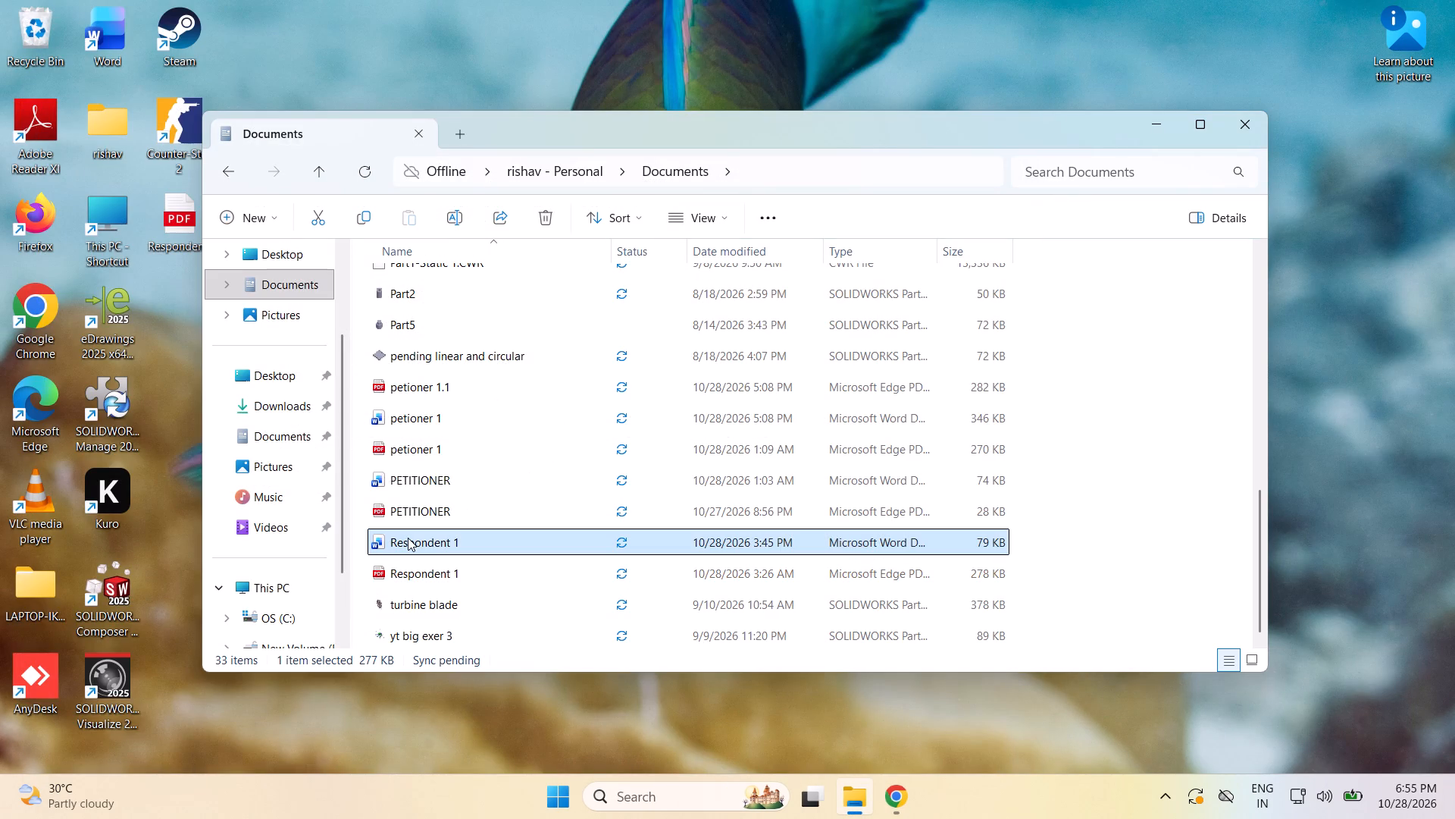
double_click(408, 538)
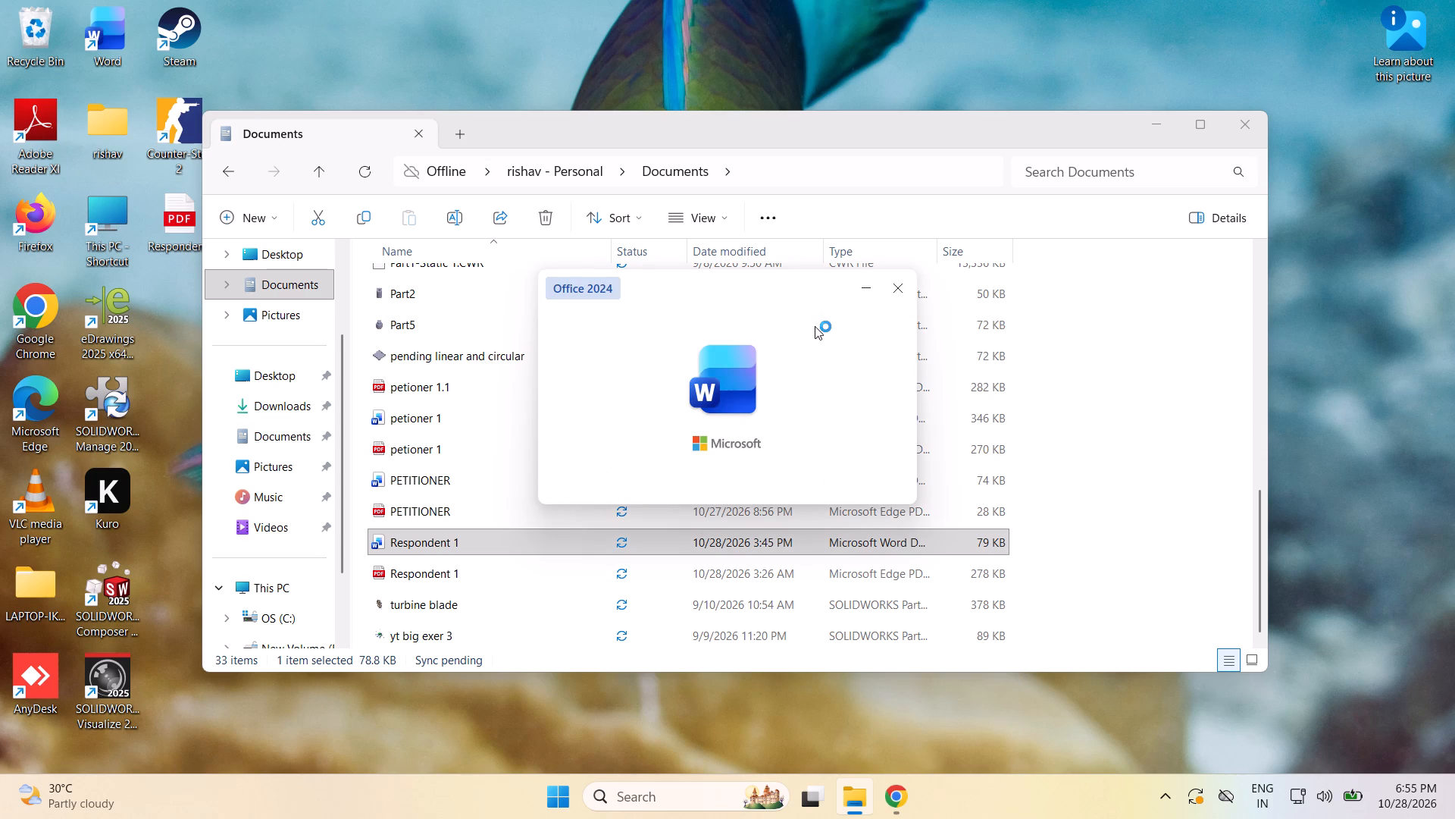
Delete all the Additional Legal Submissions, from the Submission 1 heading on page 12 up to page number 25 above "ARGUMENTS ADVANCED (CONTINUED)".
scroll(834, 374, down, 10)
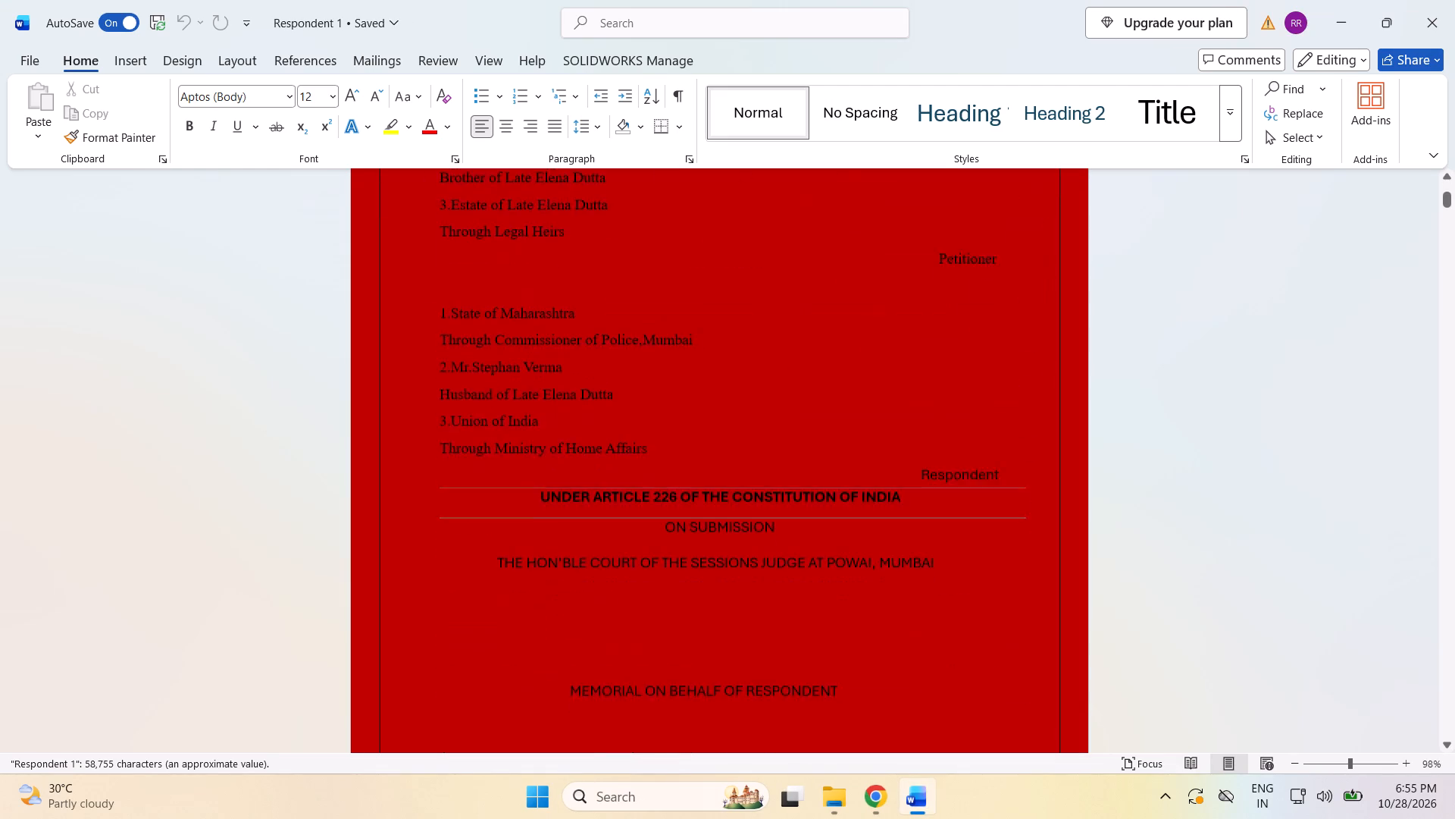
scroll(834, 372, down, 20)
scroll(834, 372, down, 12)
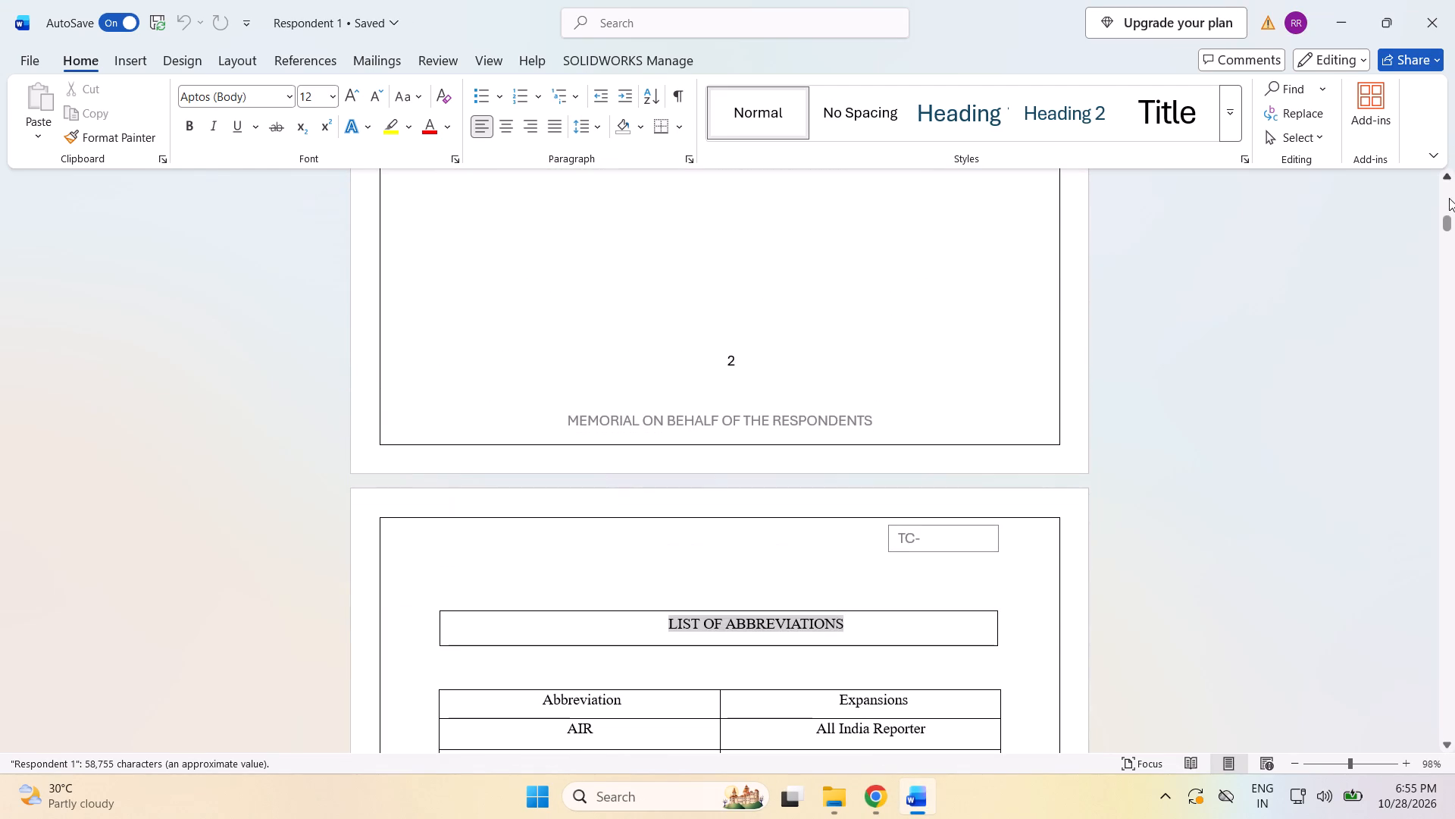
drag(1448, 216, 1448, 247)
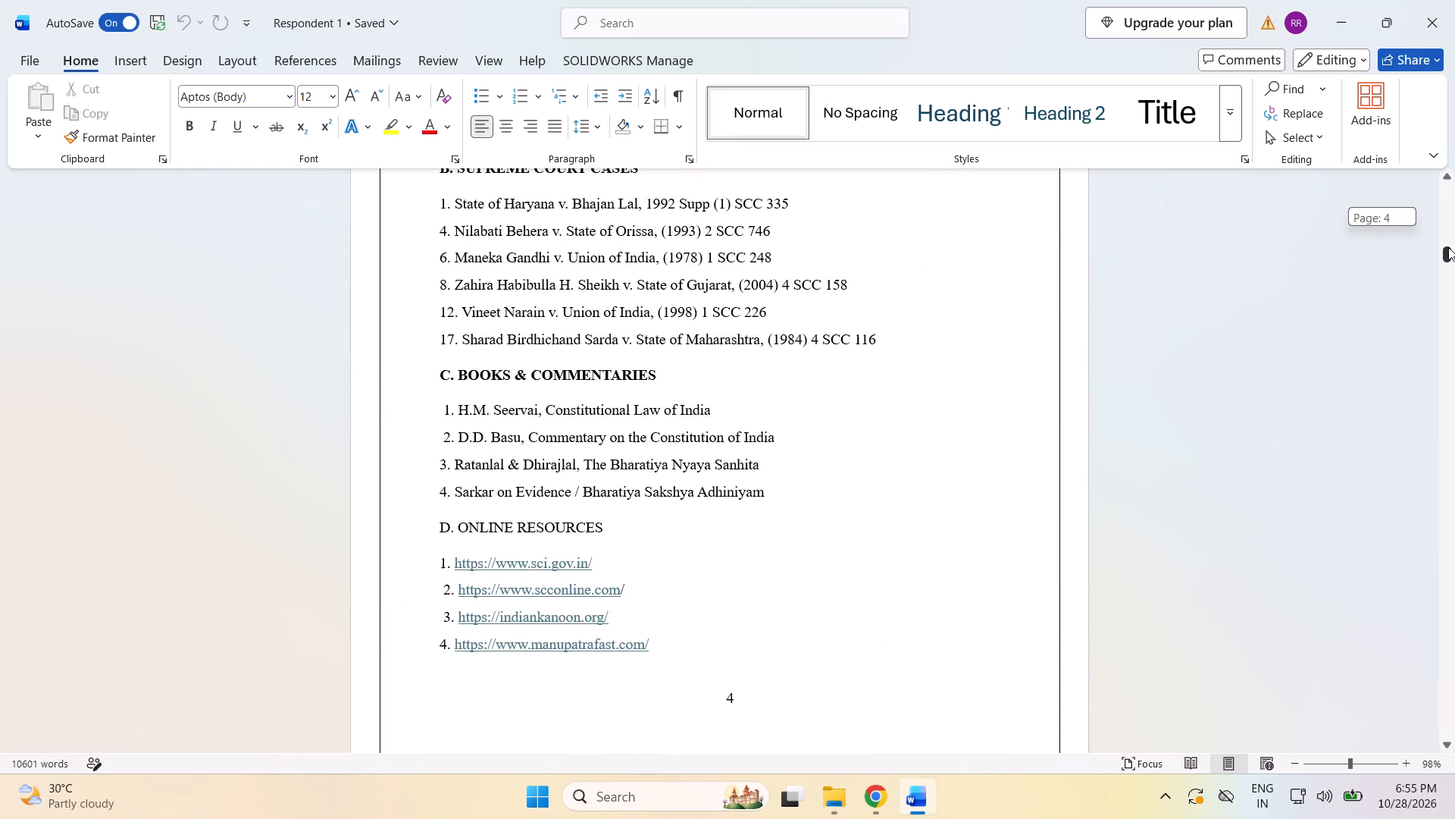
drag(1448, 247, 1453, 310)
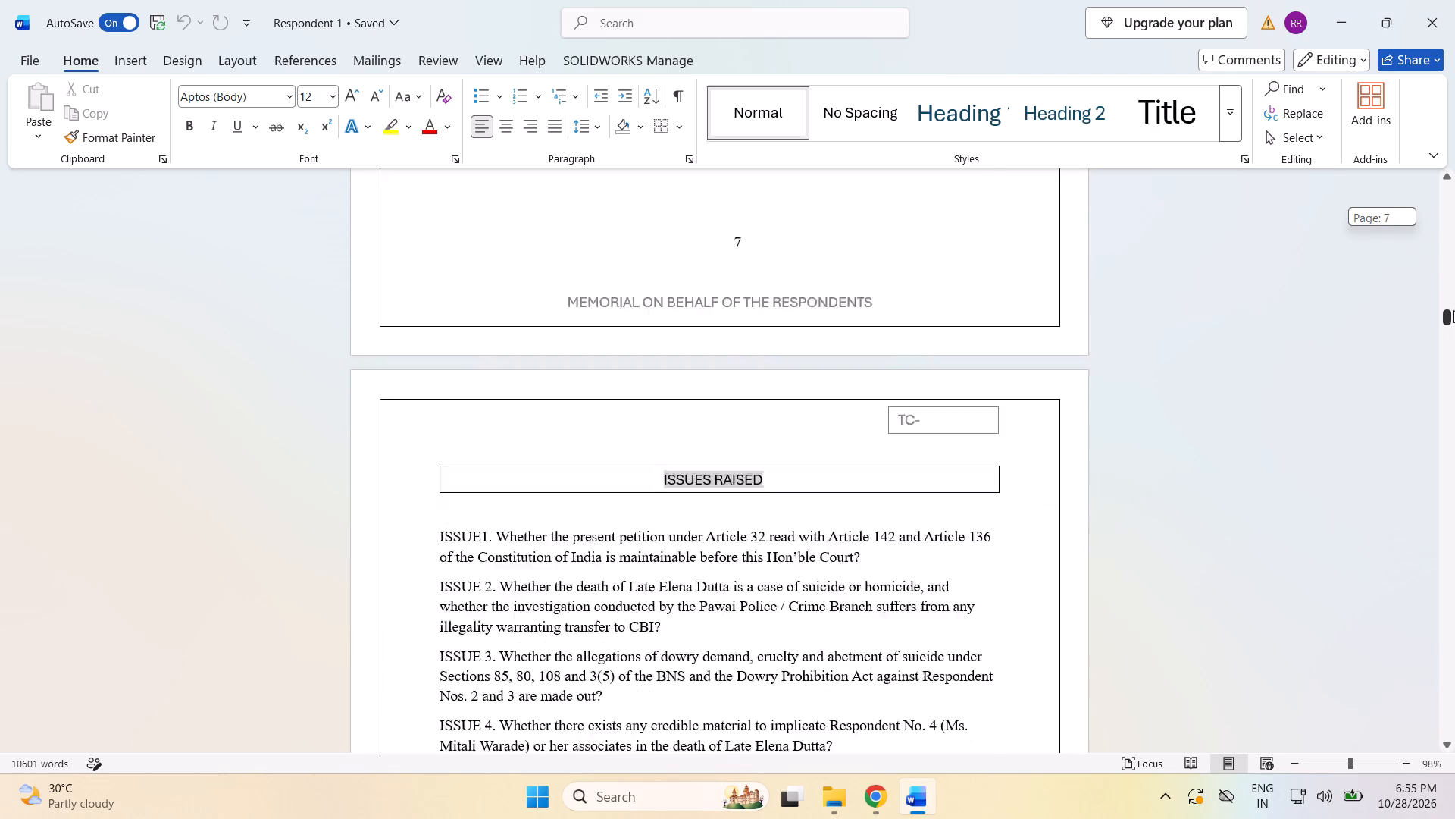
drag(1453, 310, 1454, 371)
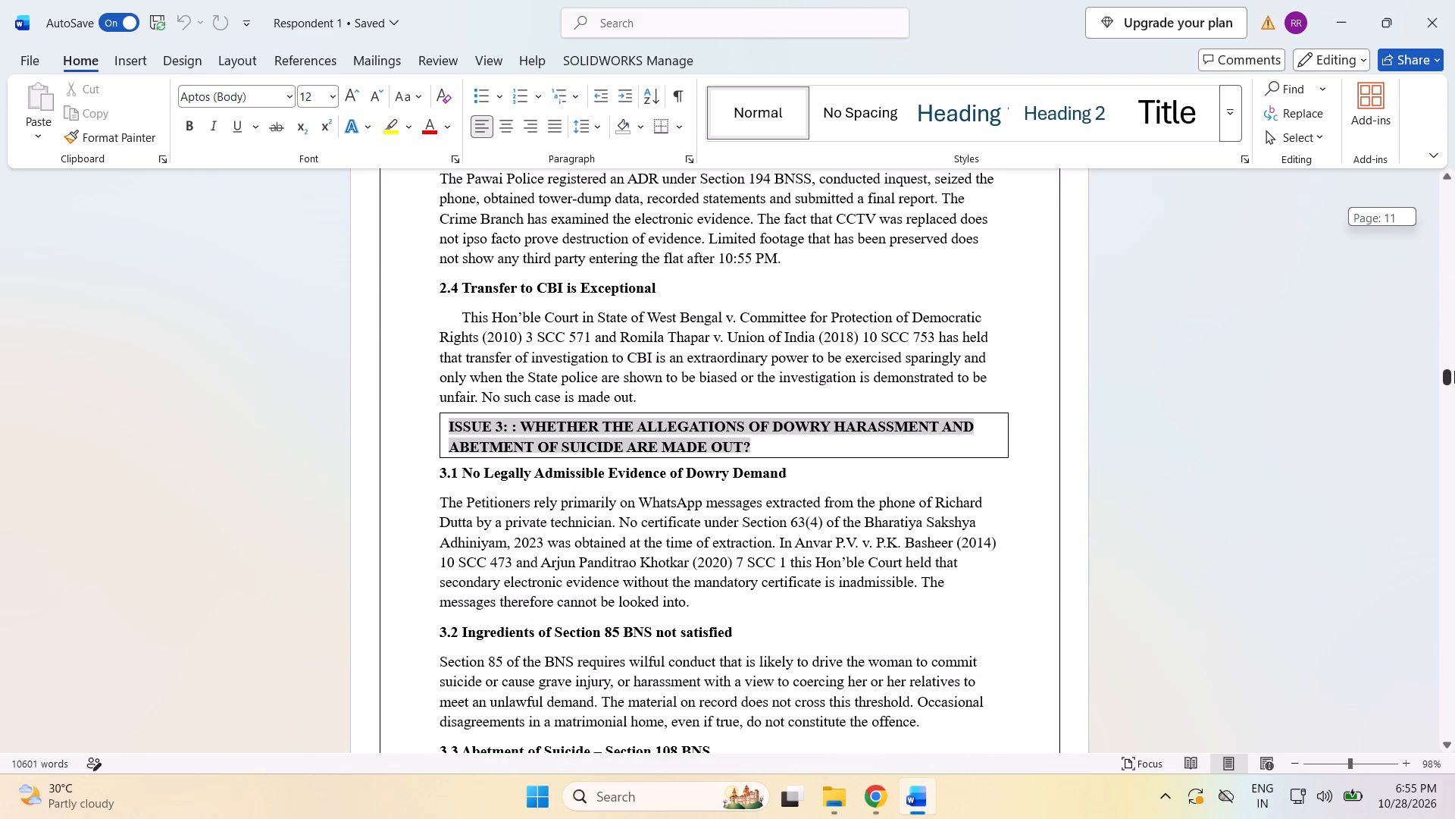
drag(1454, 371, 1454, 382)
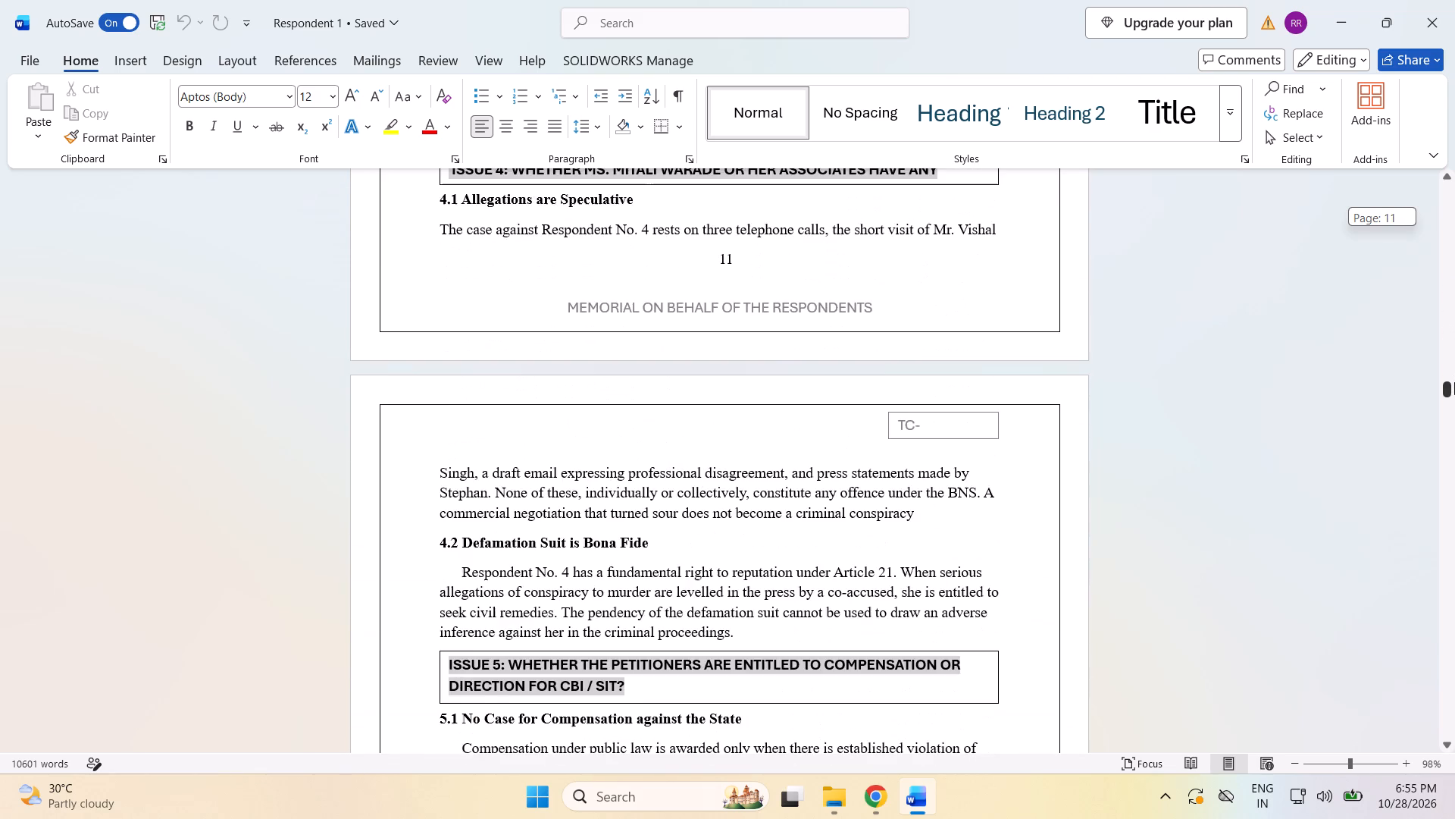
drag(1454, 382, 1454, 388)
scroll(1180, 388, down, 4)
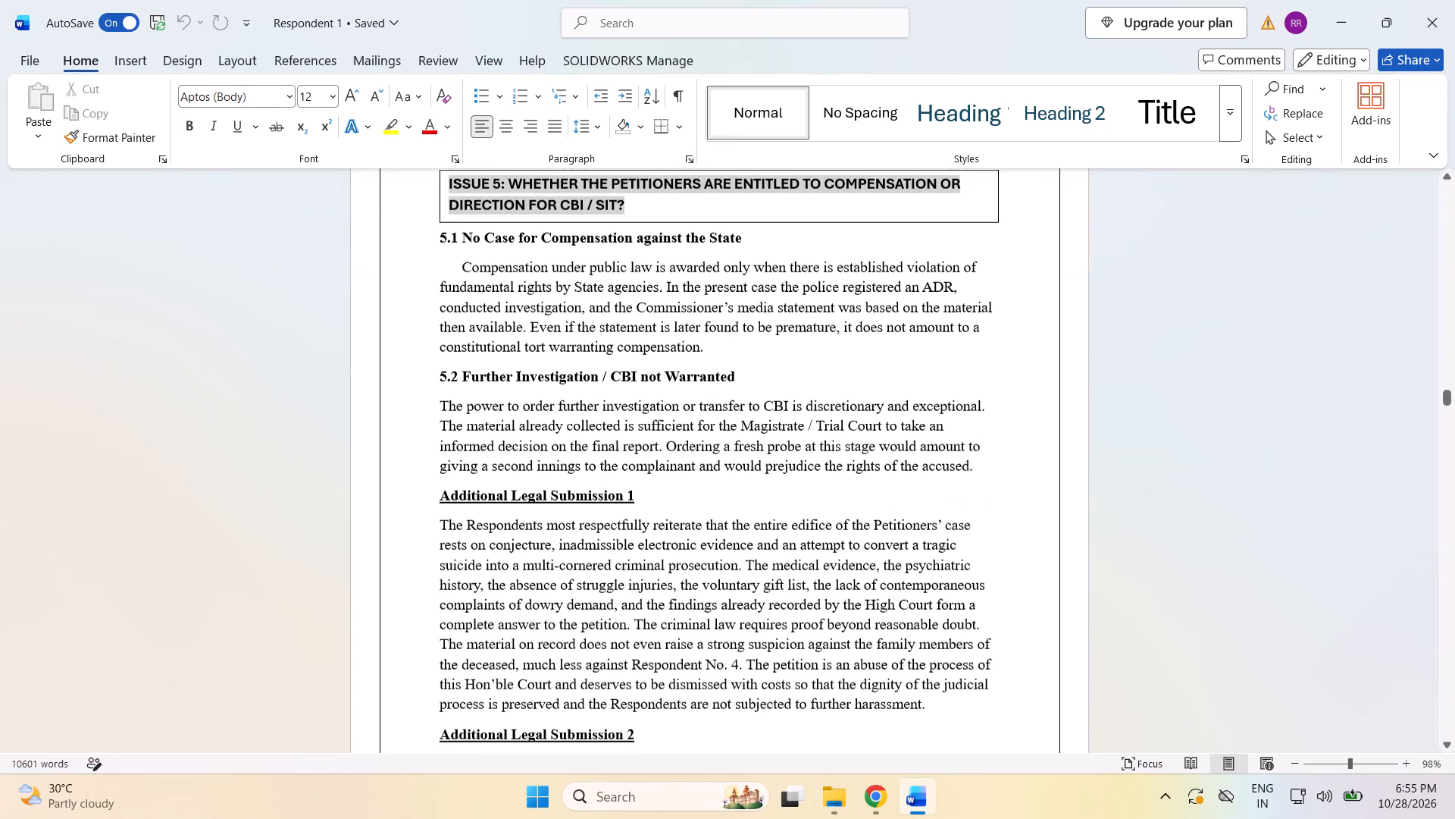
scroll(1179, 391, down, 5)
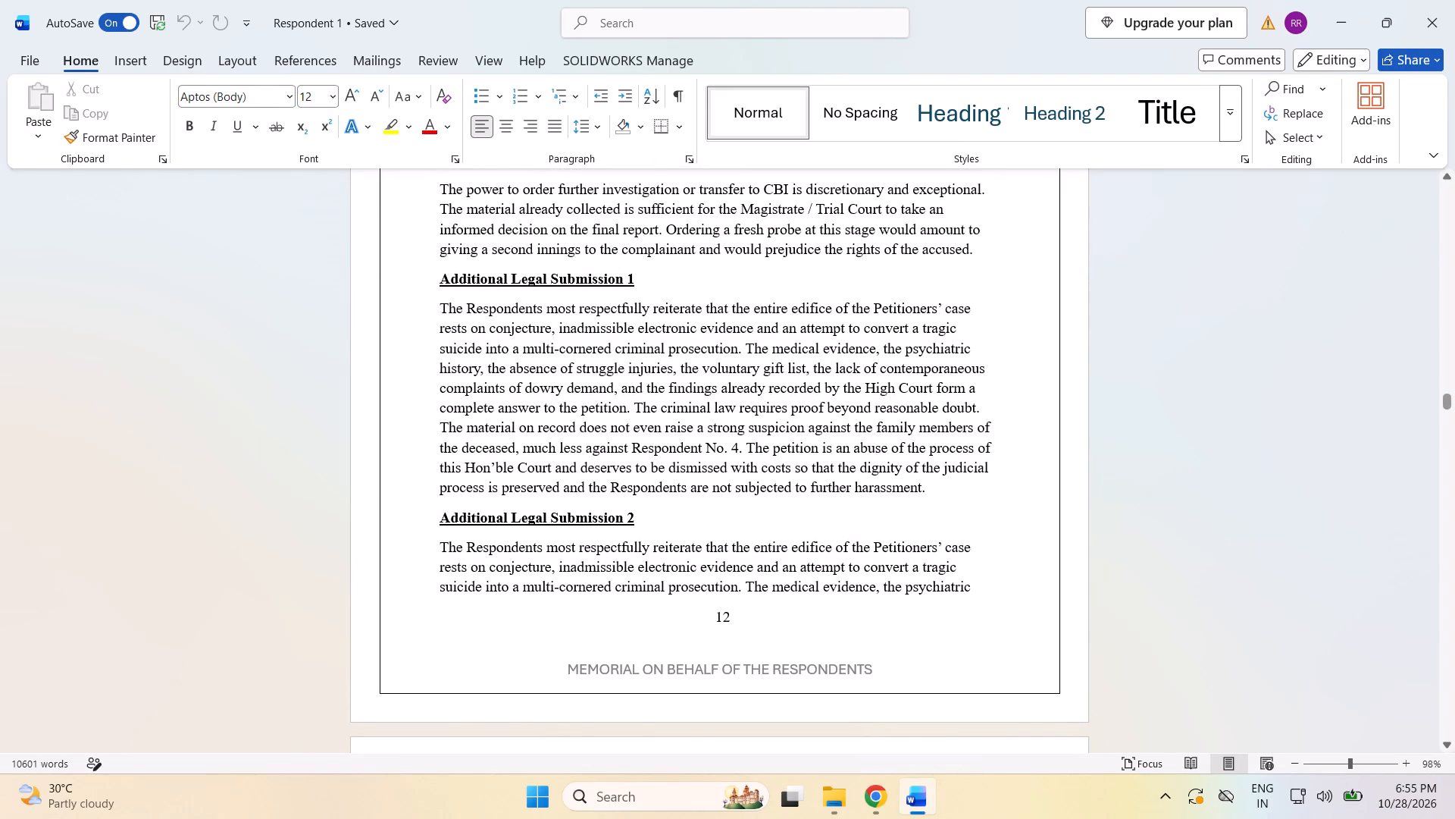
click(439, 286)
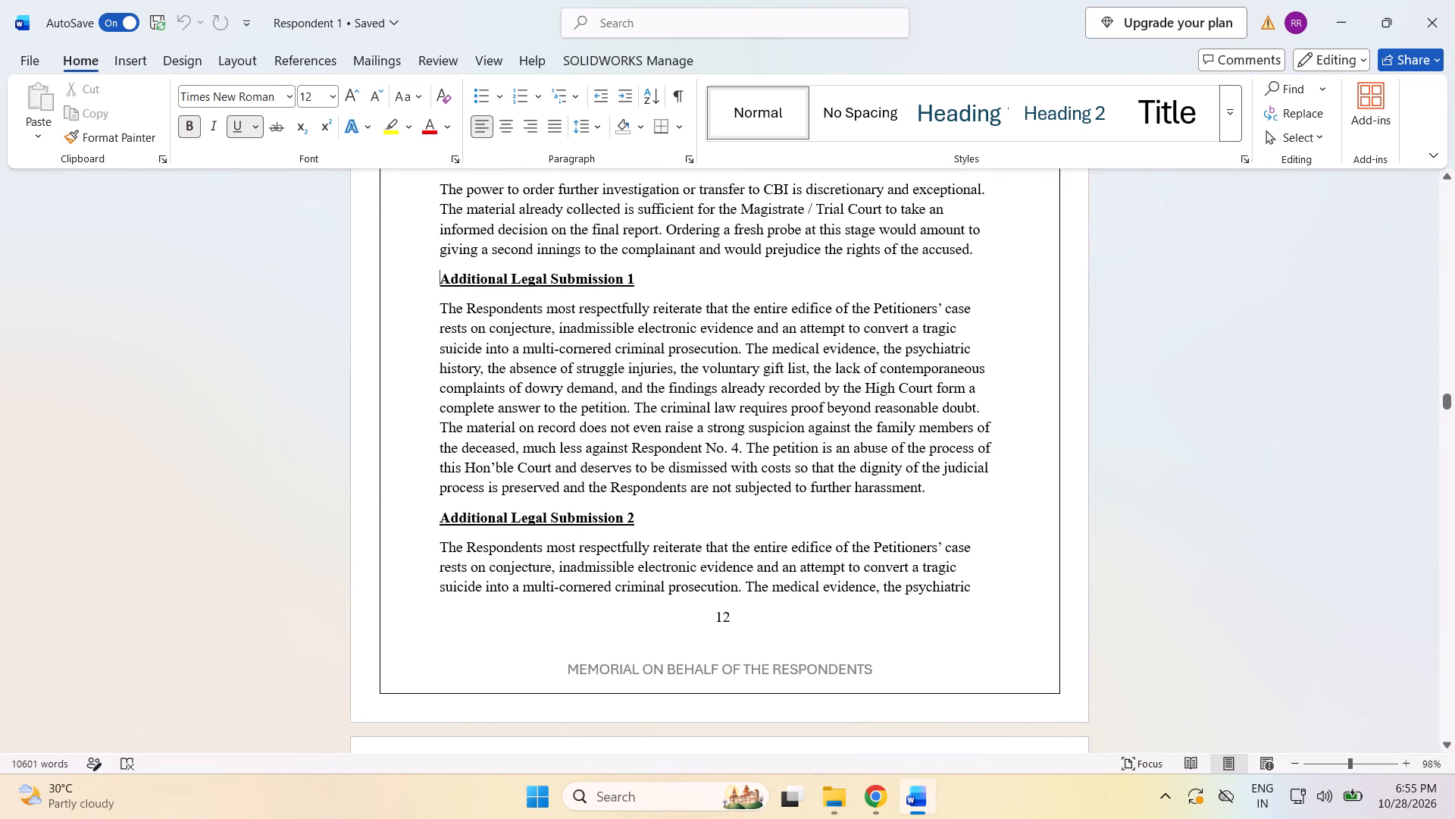
drag(439, 278, 446, 291)
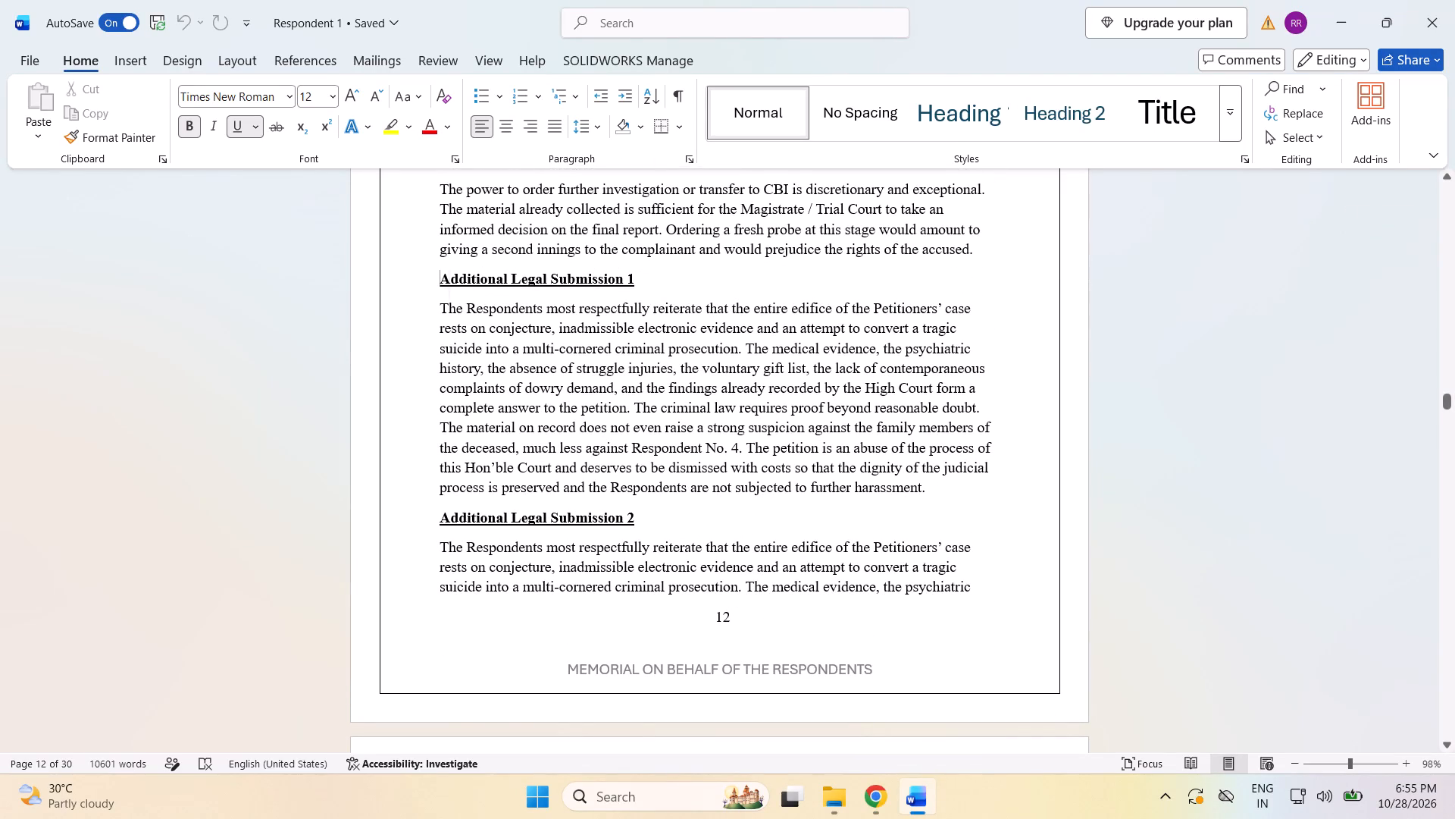
drag(446, 291, 727, 818)
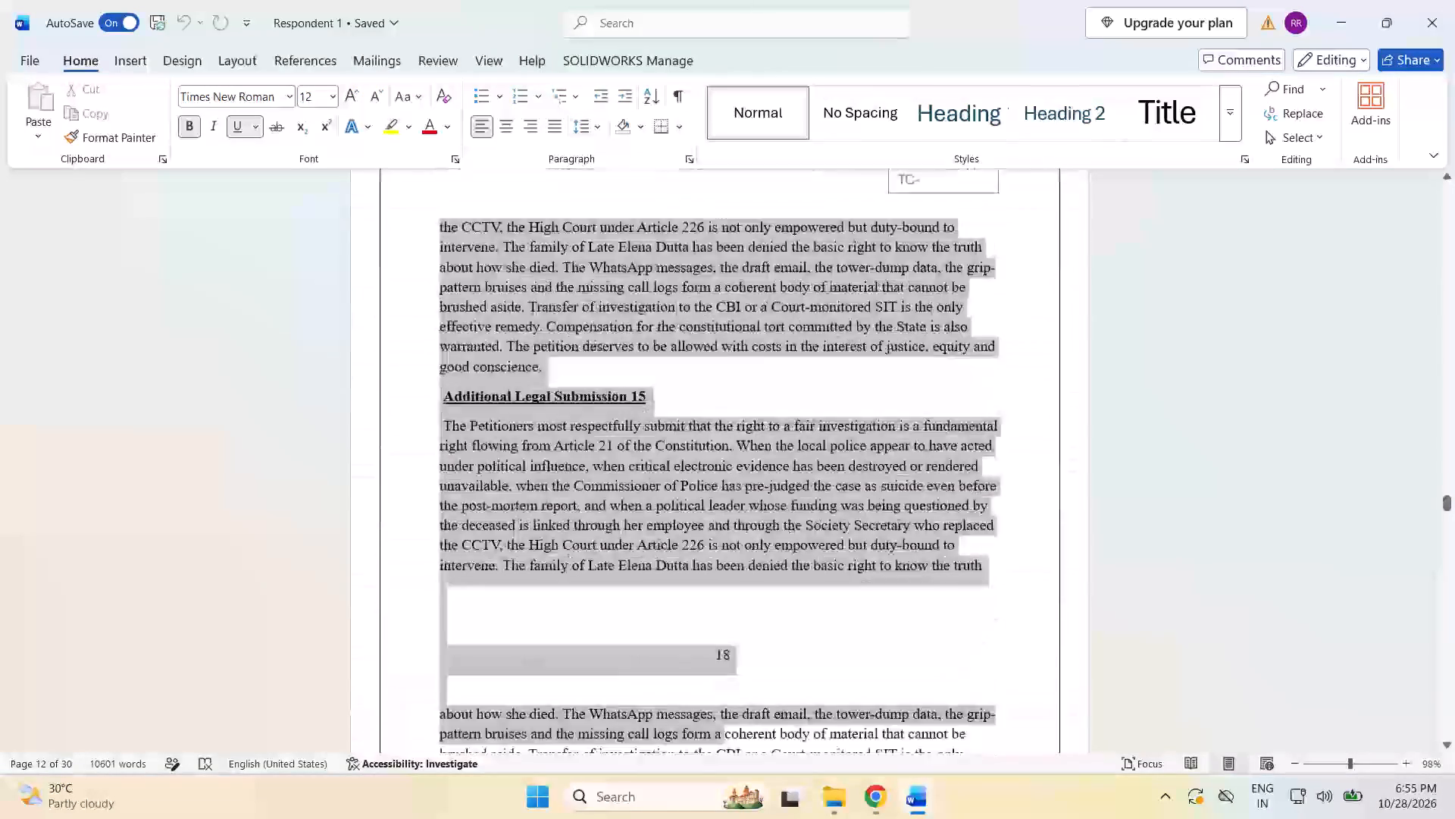
drag(727, 818, 741, 785)
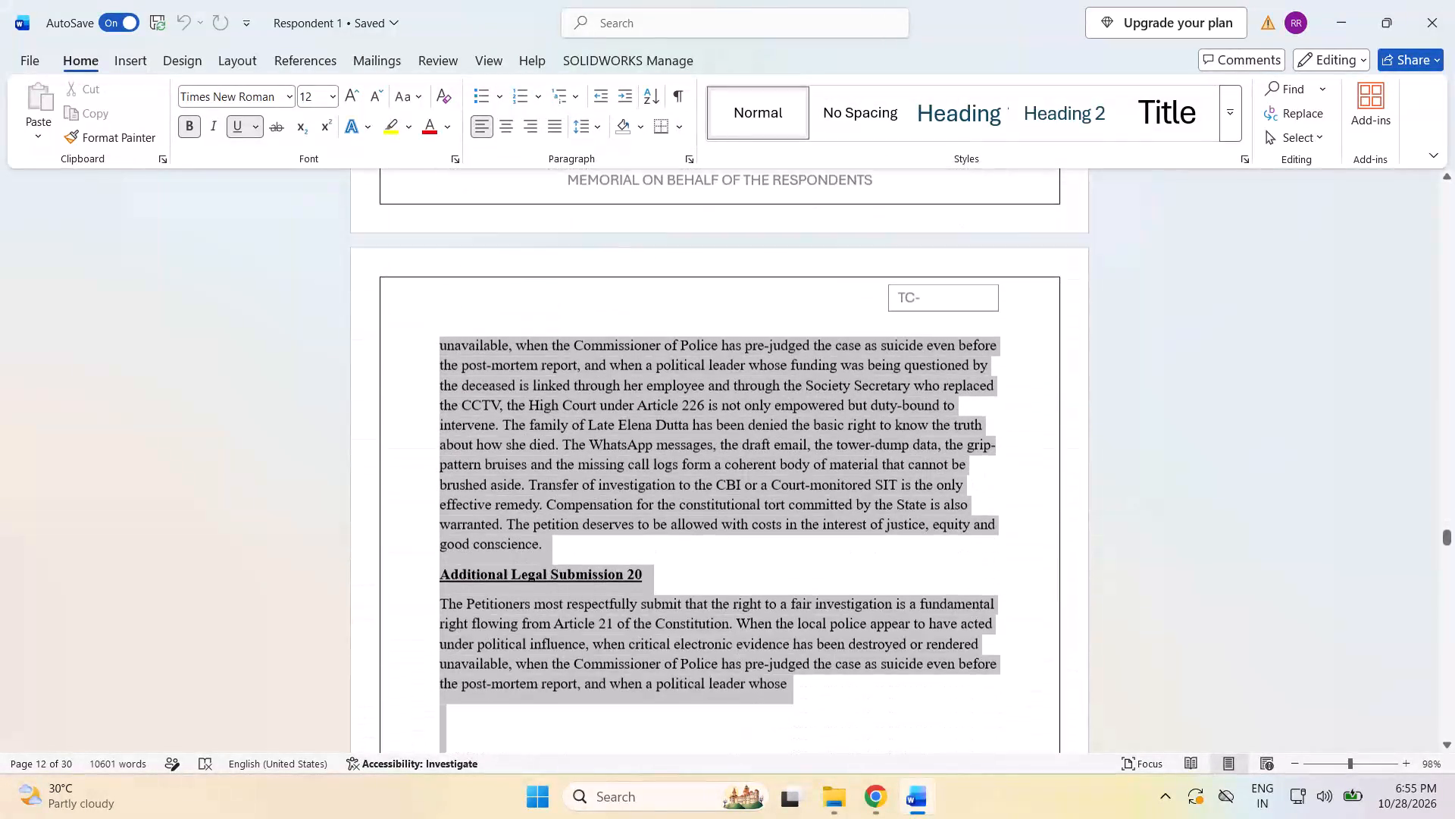
drag(741, 785, 749, 649)
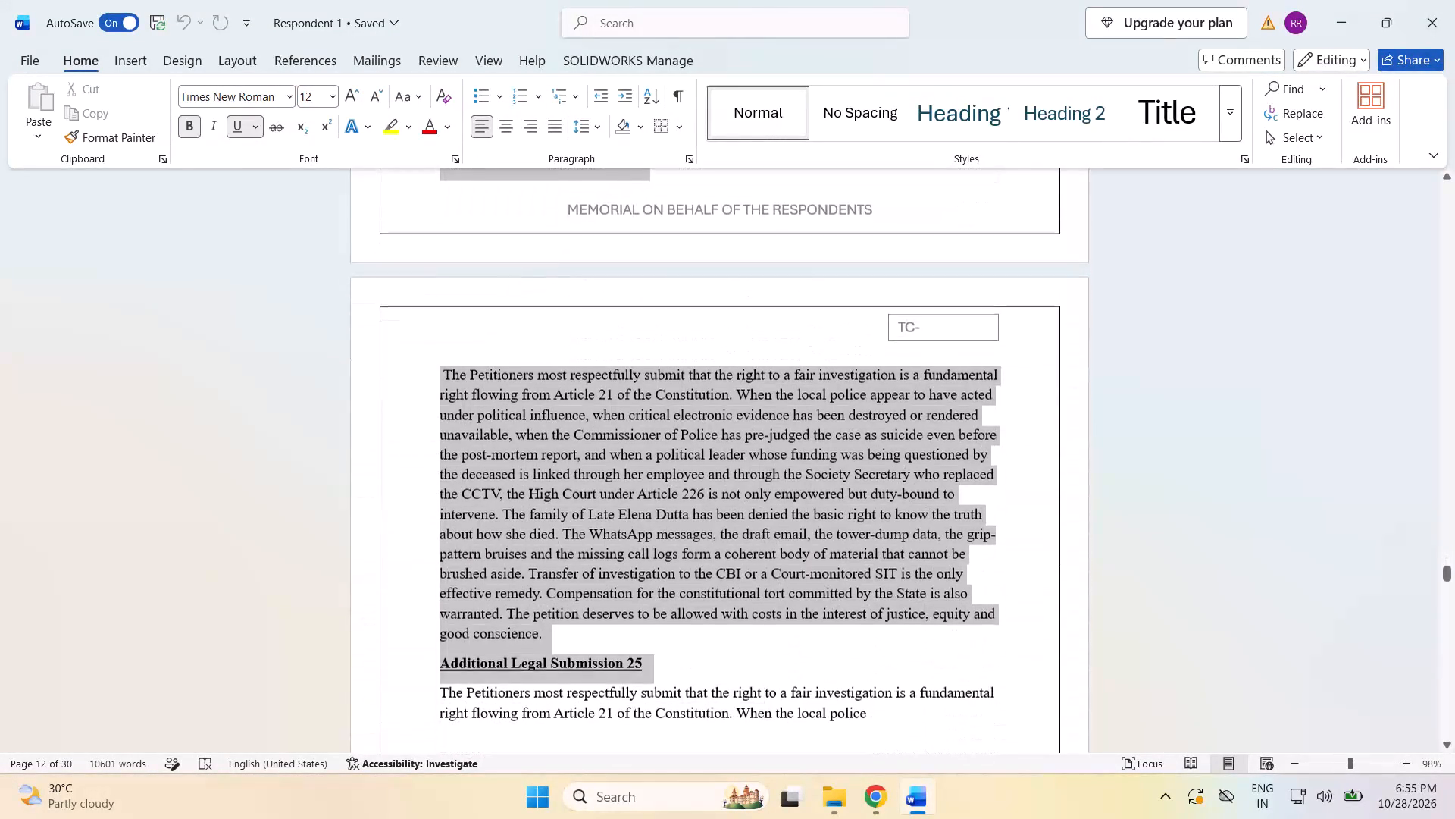
drag(749, 649, 768, 651)
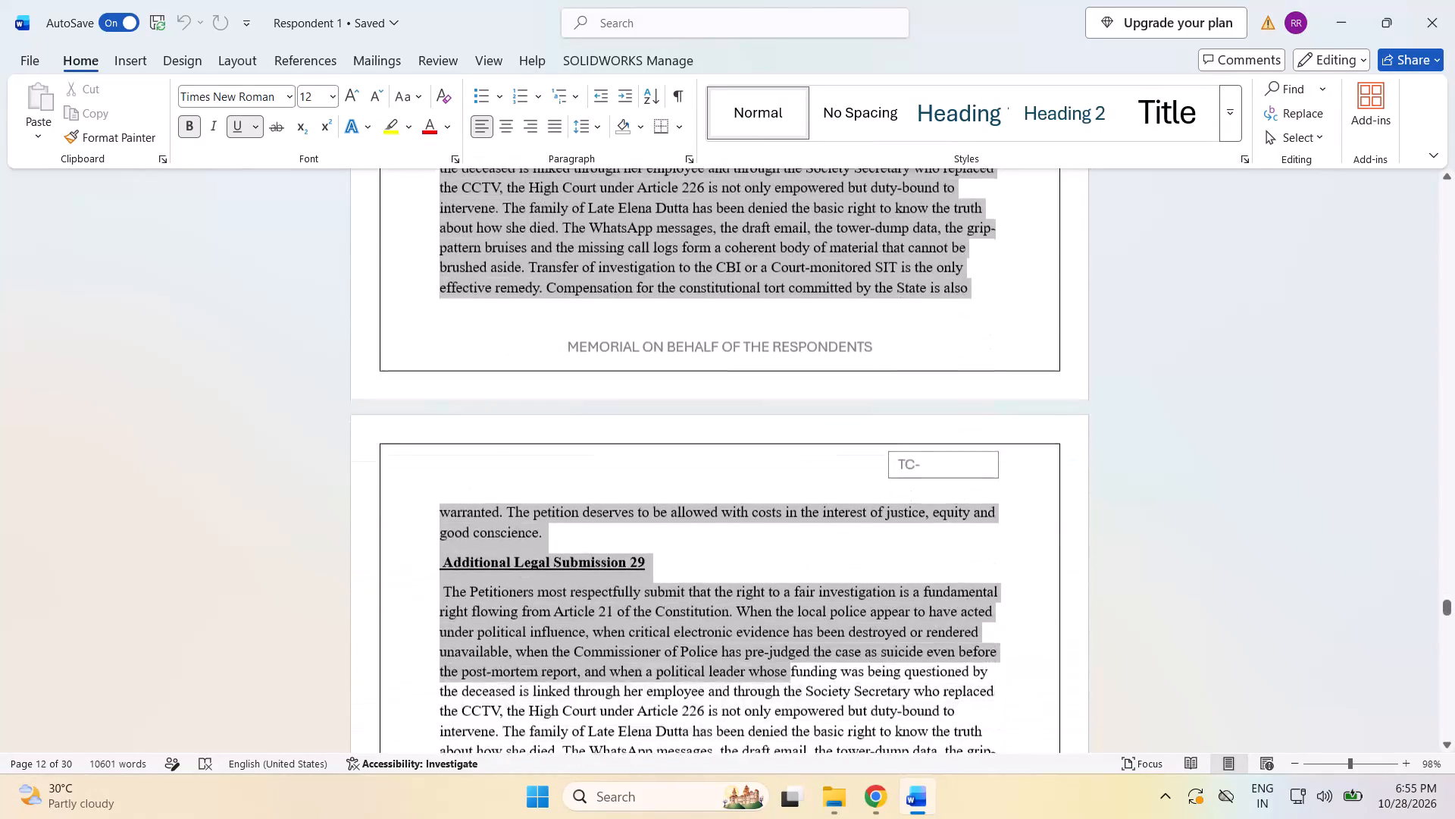
drag(768, 651, 802, 672)
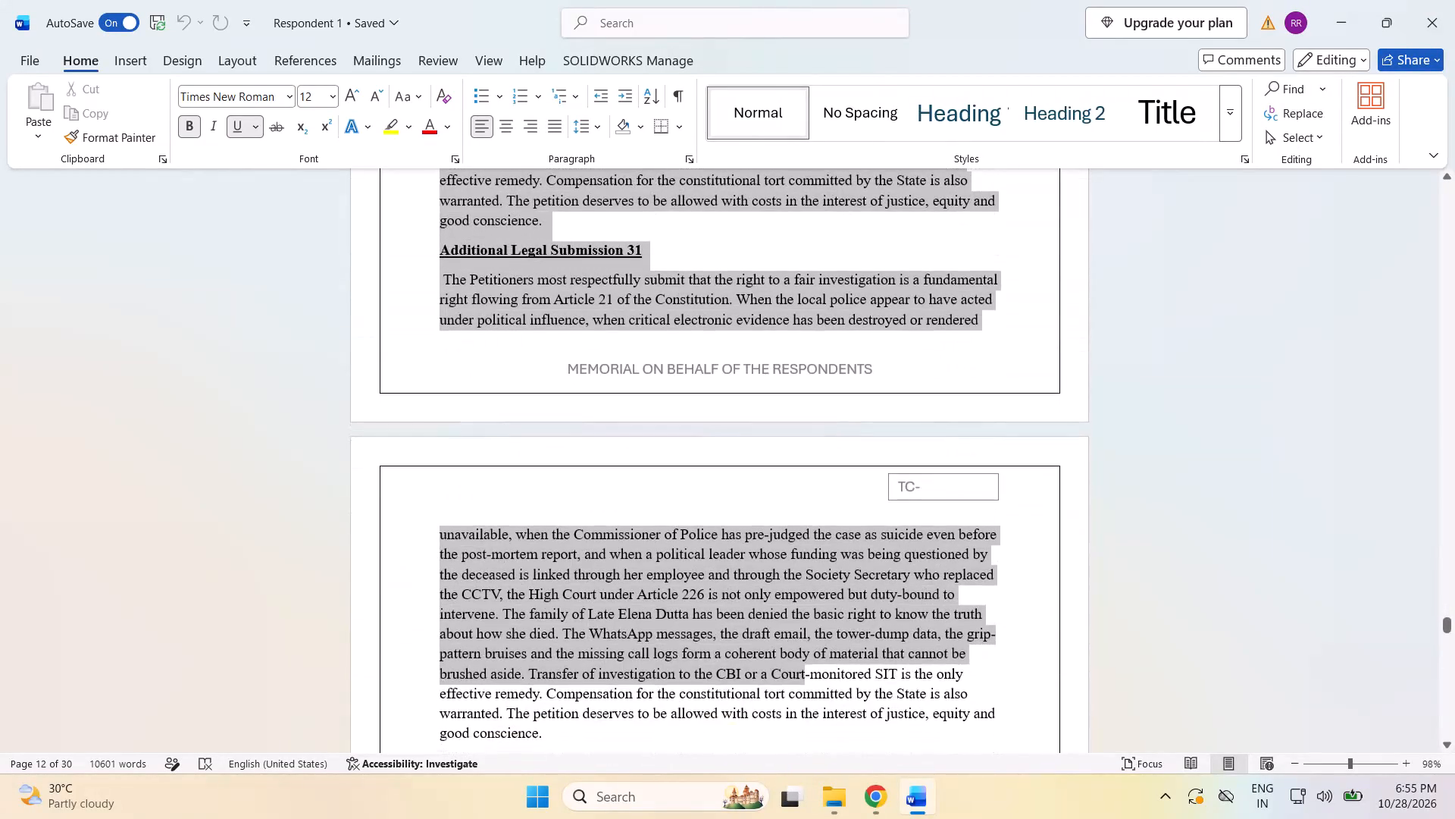
drag(802, 672, 828, 736)
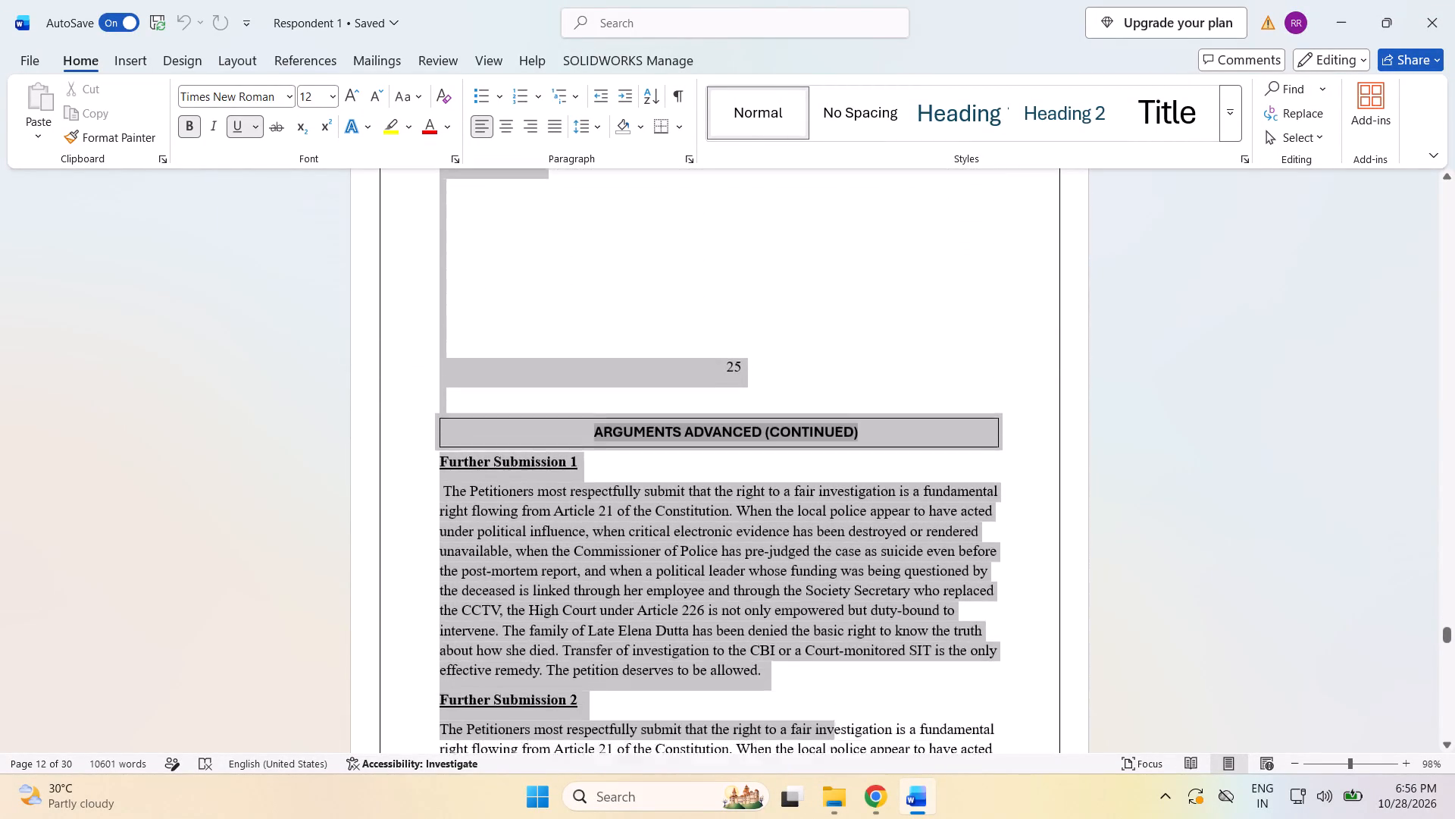
drag(828, 736, 812, 551)
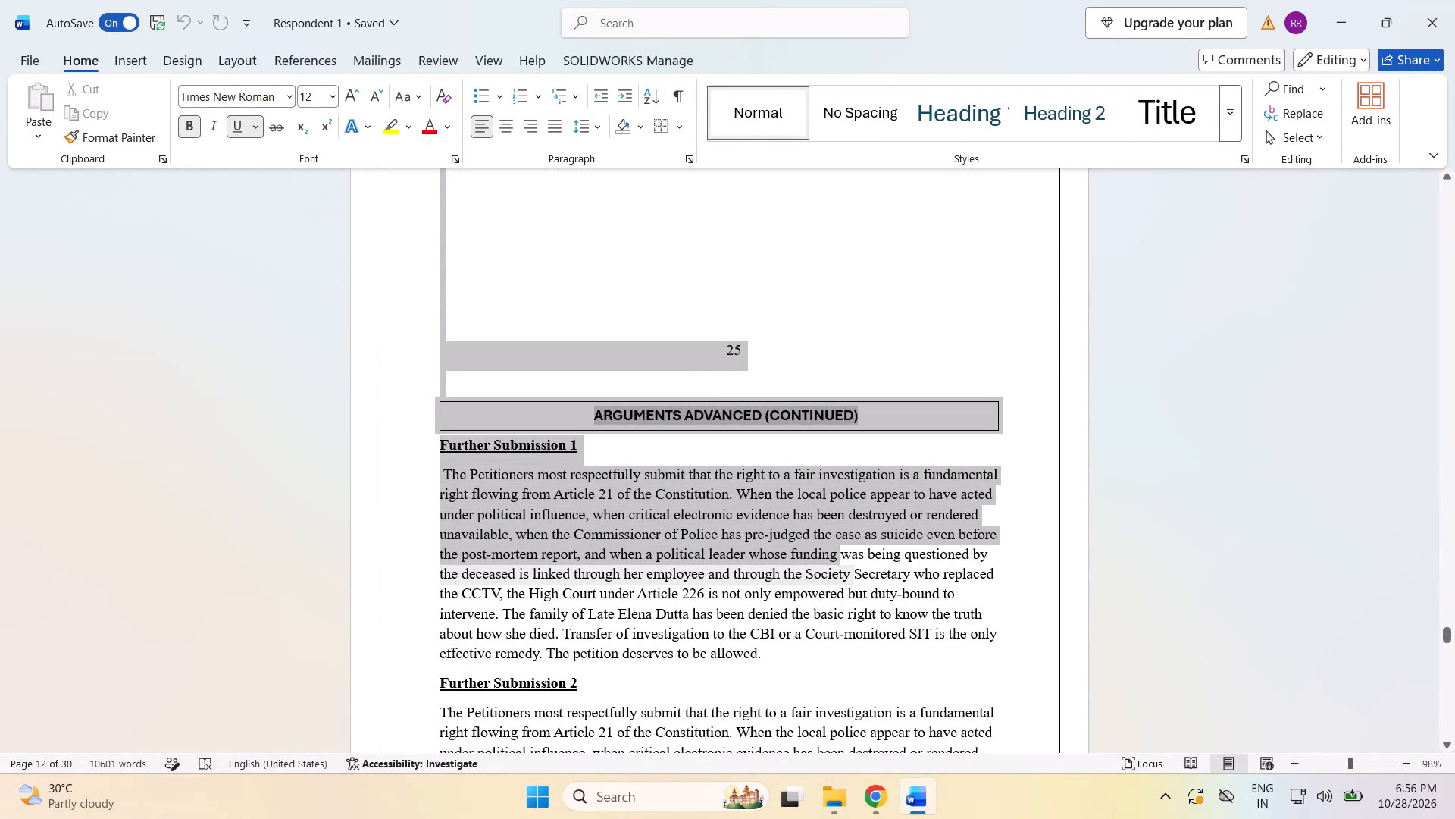
drag(812, 551, 828, 596)
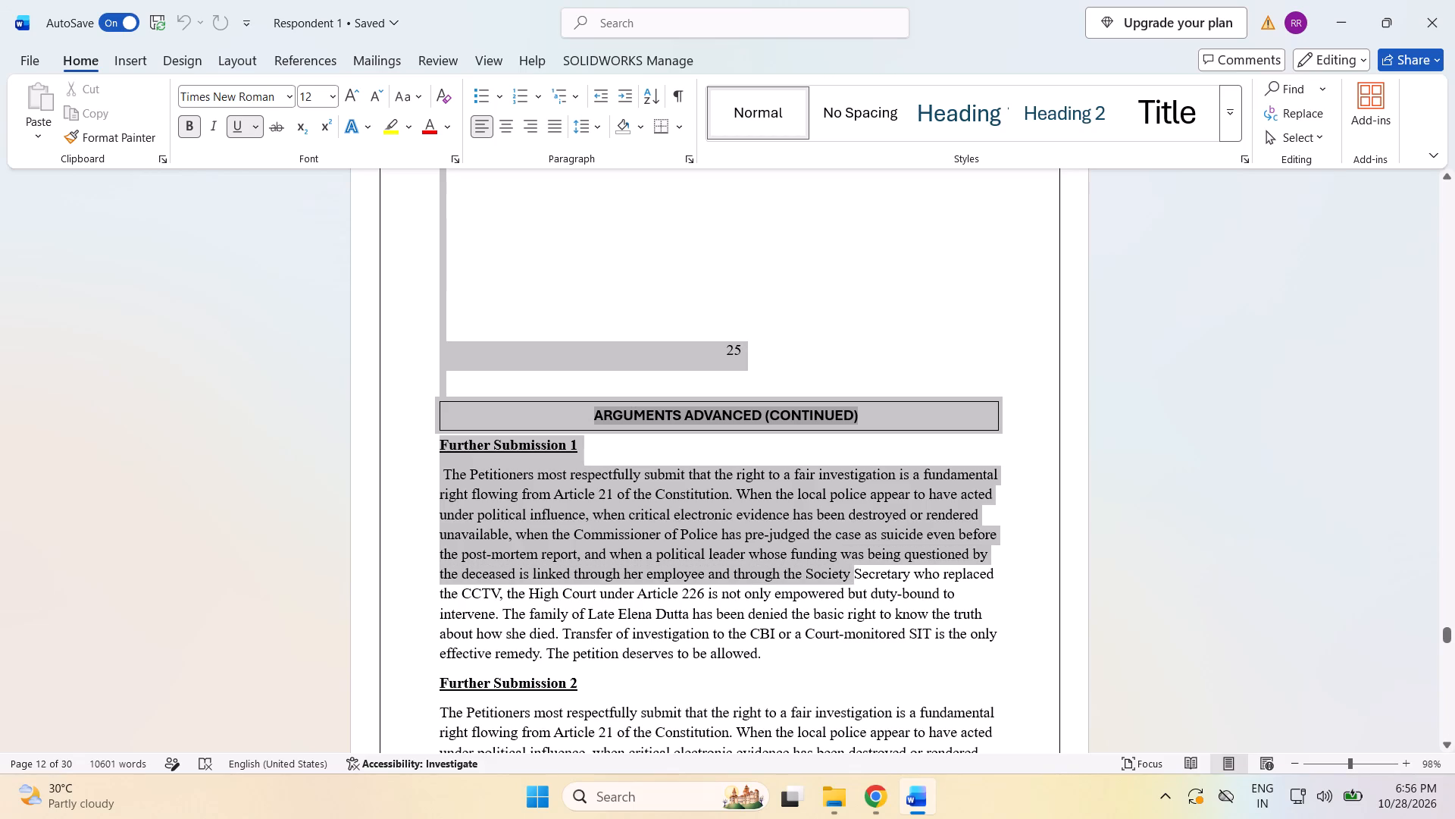
drag(828, 596, 853, 695)
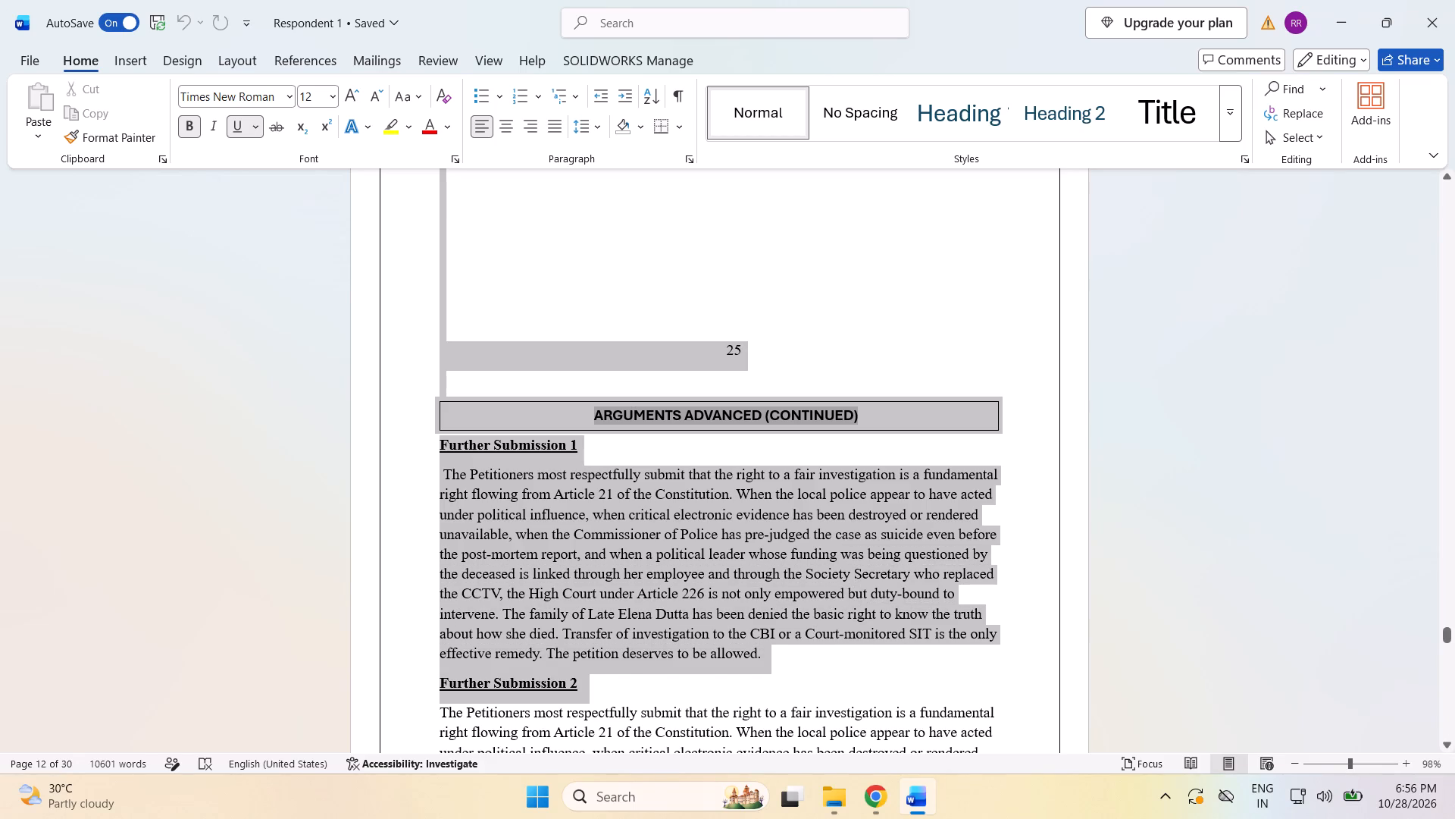
drag(853, 695, 946, 351)
scroll(946, 351, up, 7)
scroll(946, 351, down, 3)
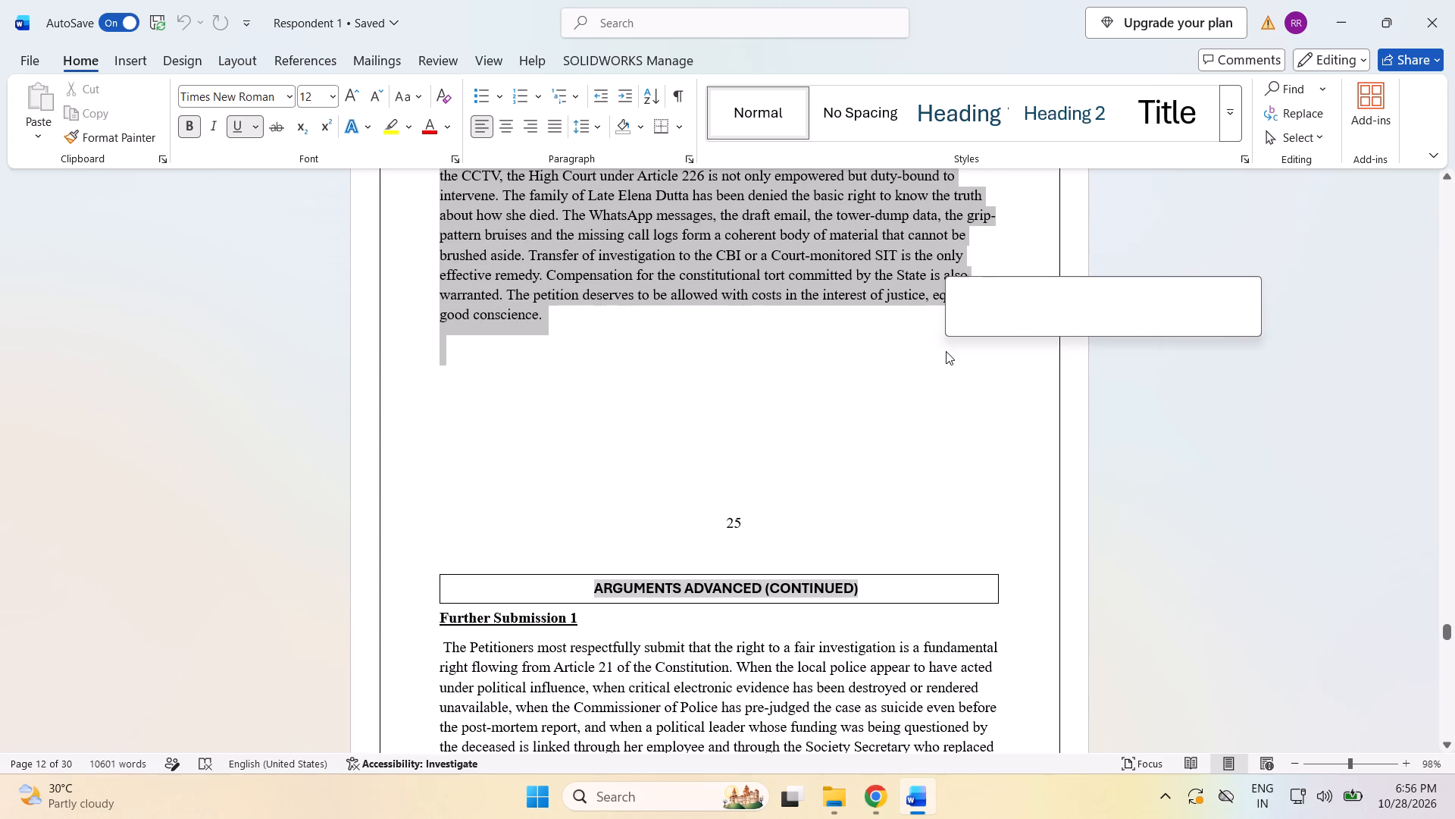
key(BackSpace)
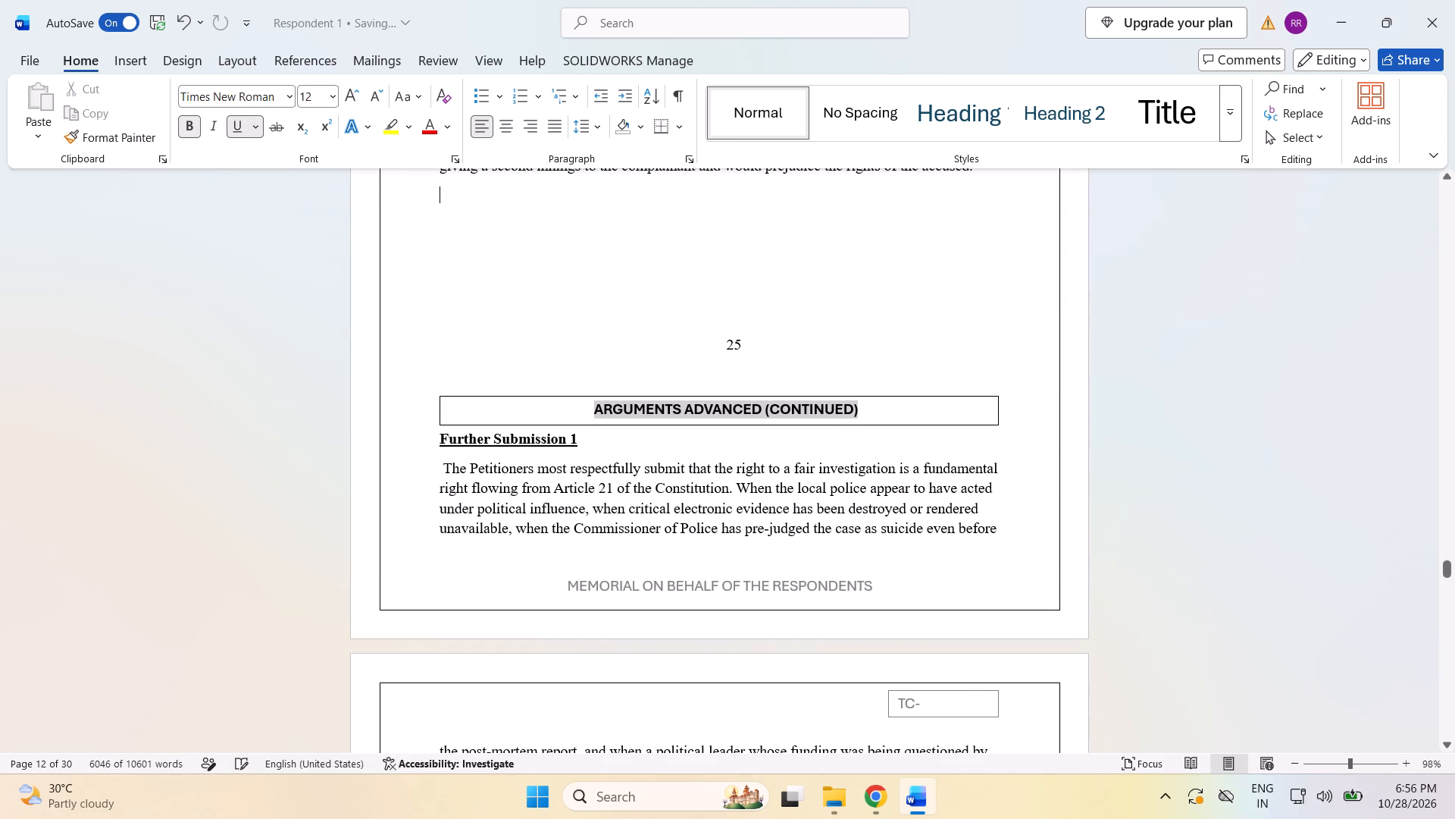
scroll(921, 399, up, 11)
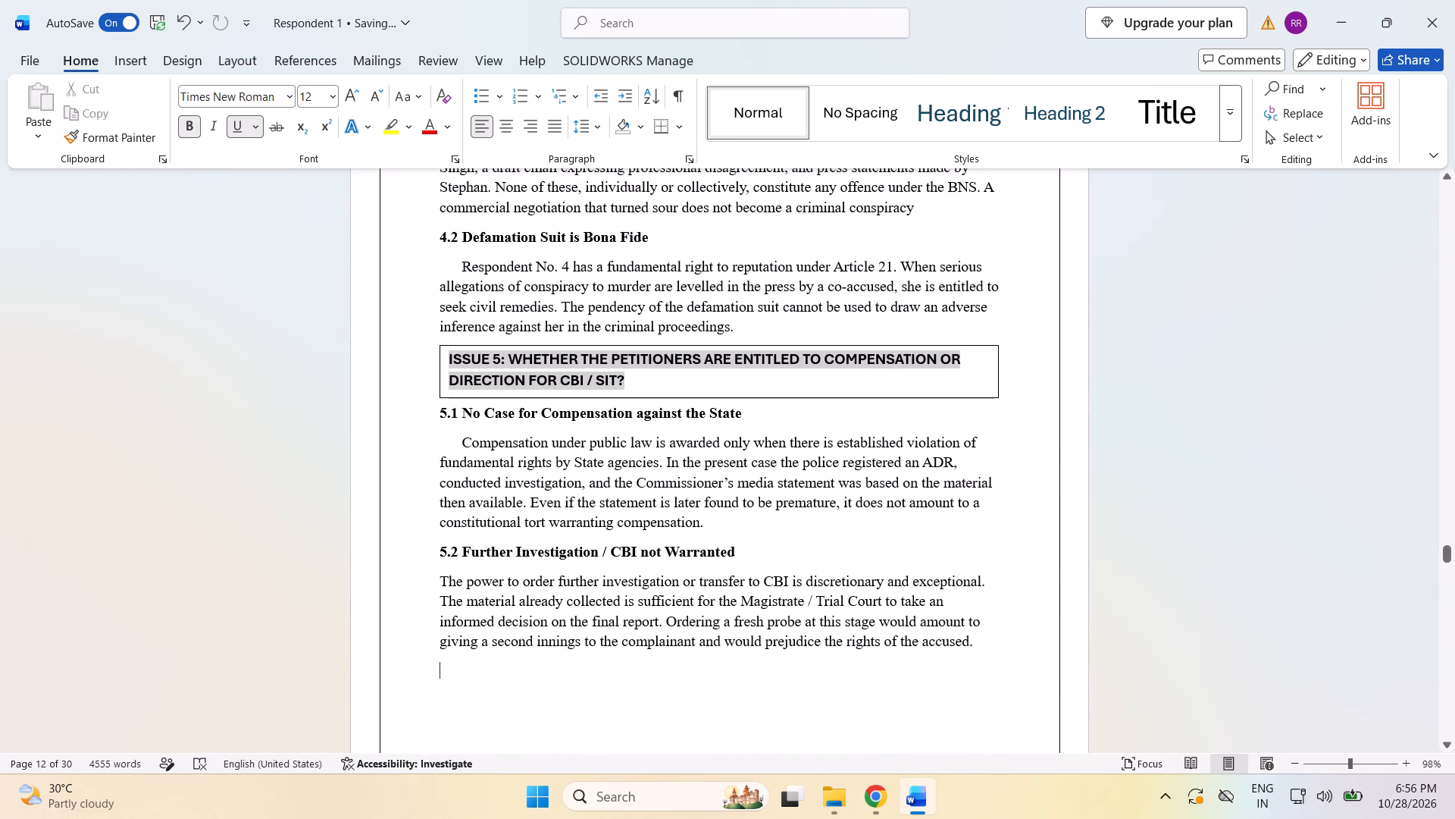
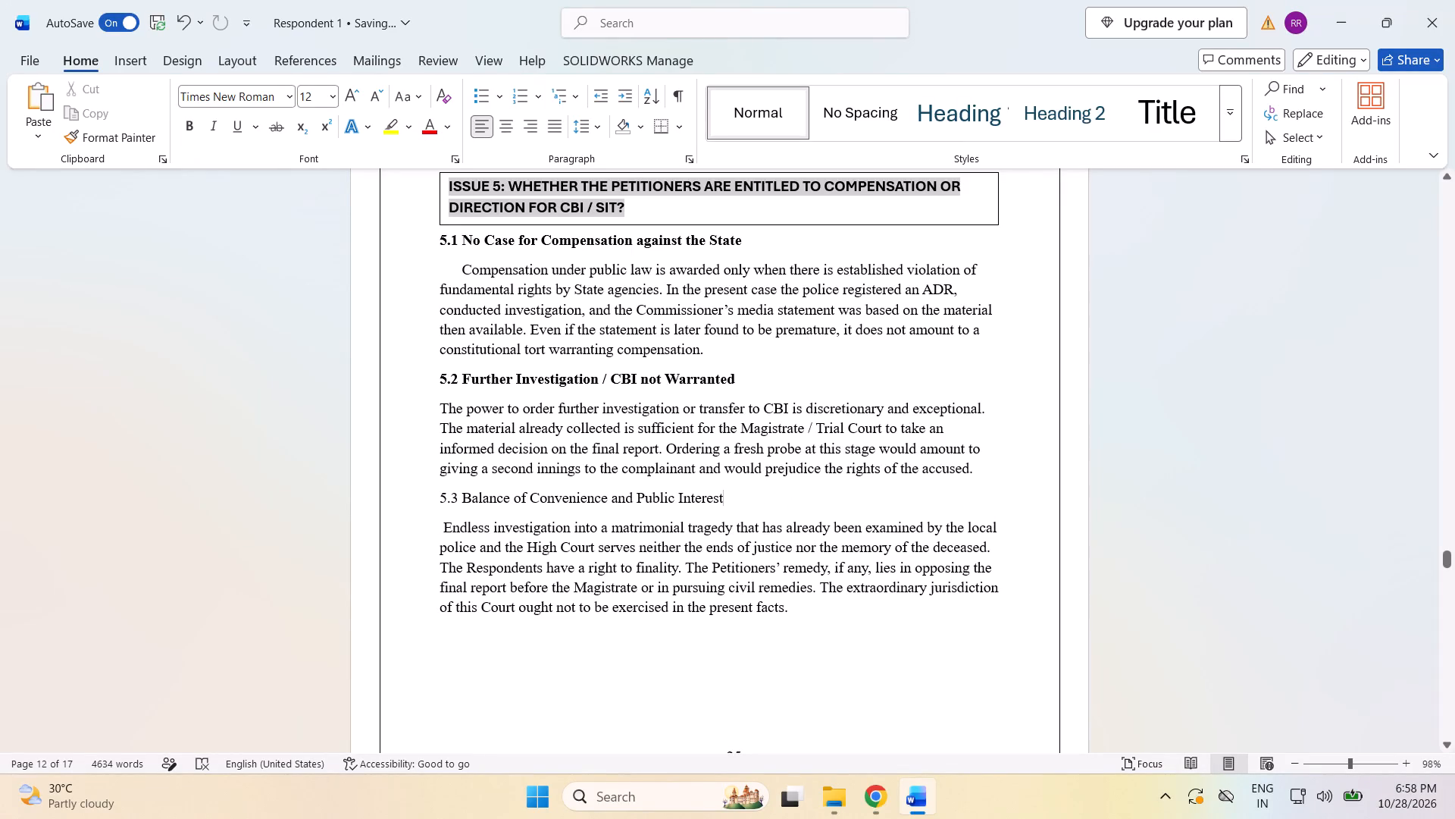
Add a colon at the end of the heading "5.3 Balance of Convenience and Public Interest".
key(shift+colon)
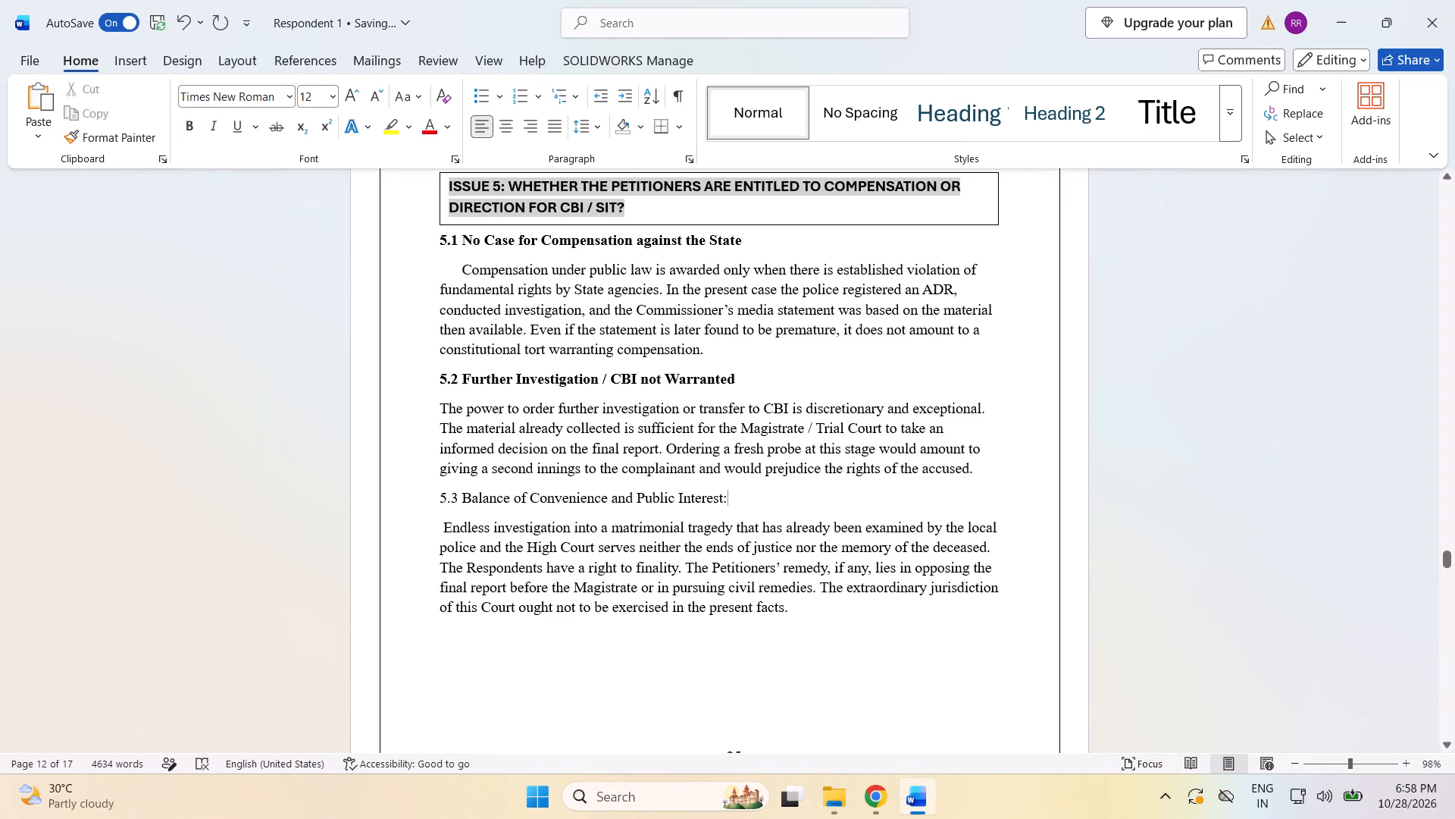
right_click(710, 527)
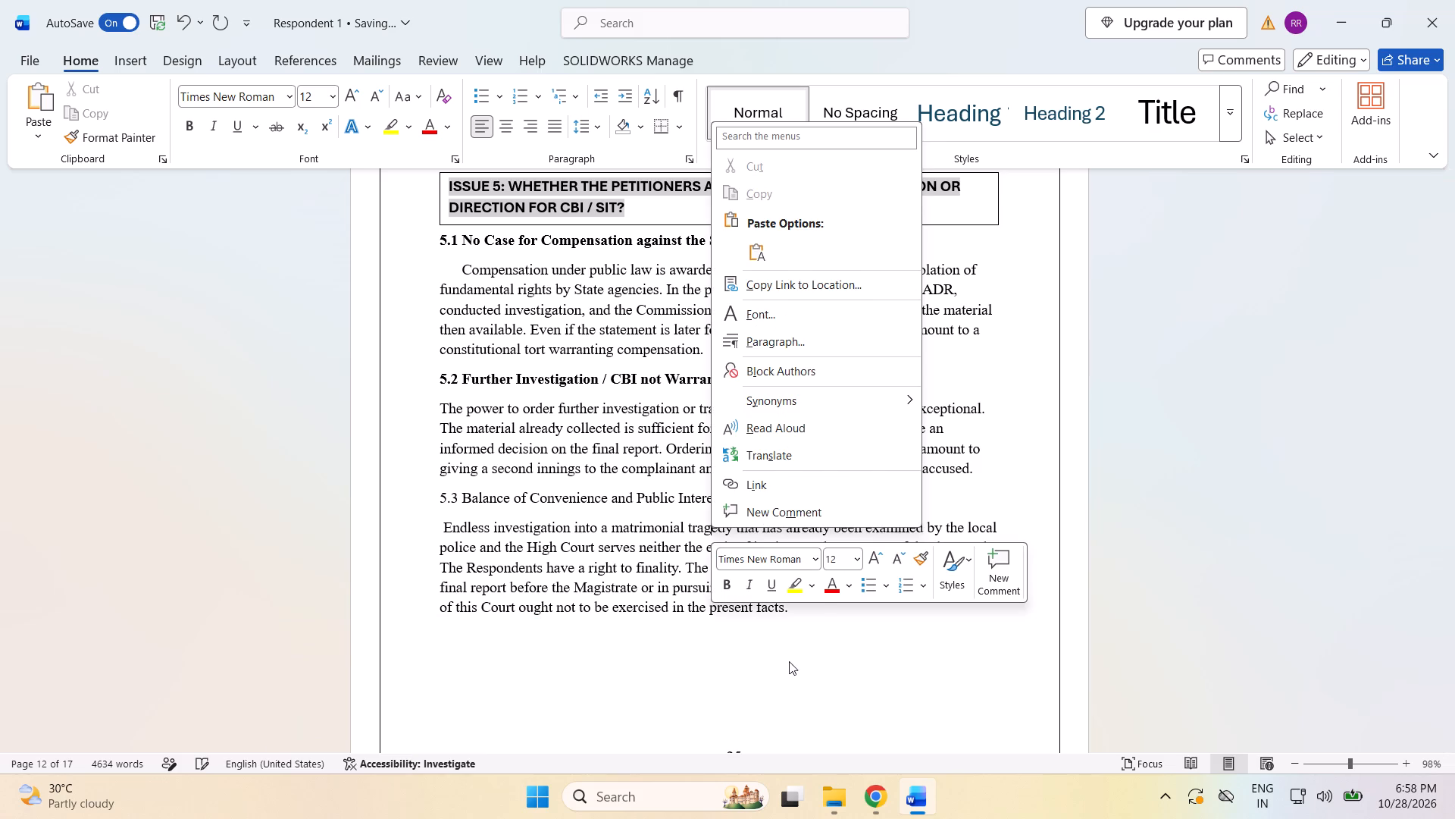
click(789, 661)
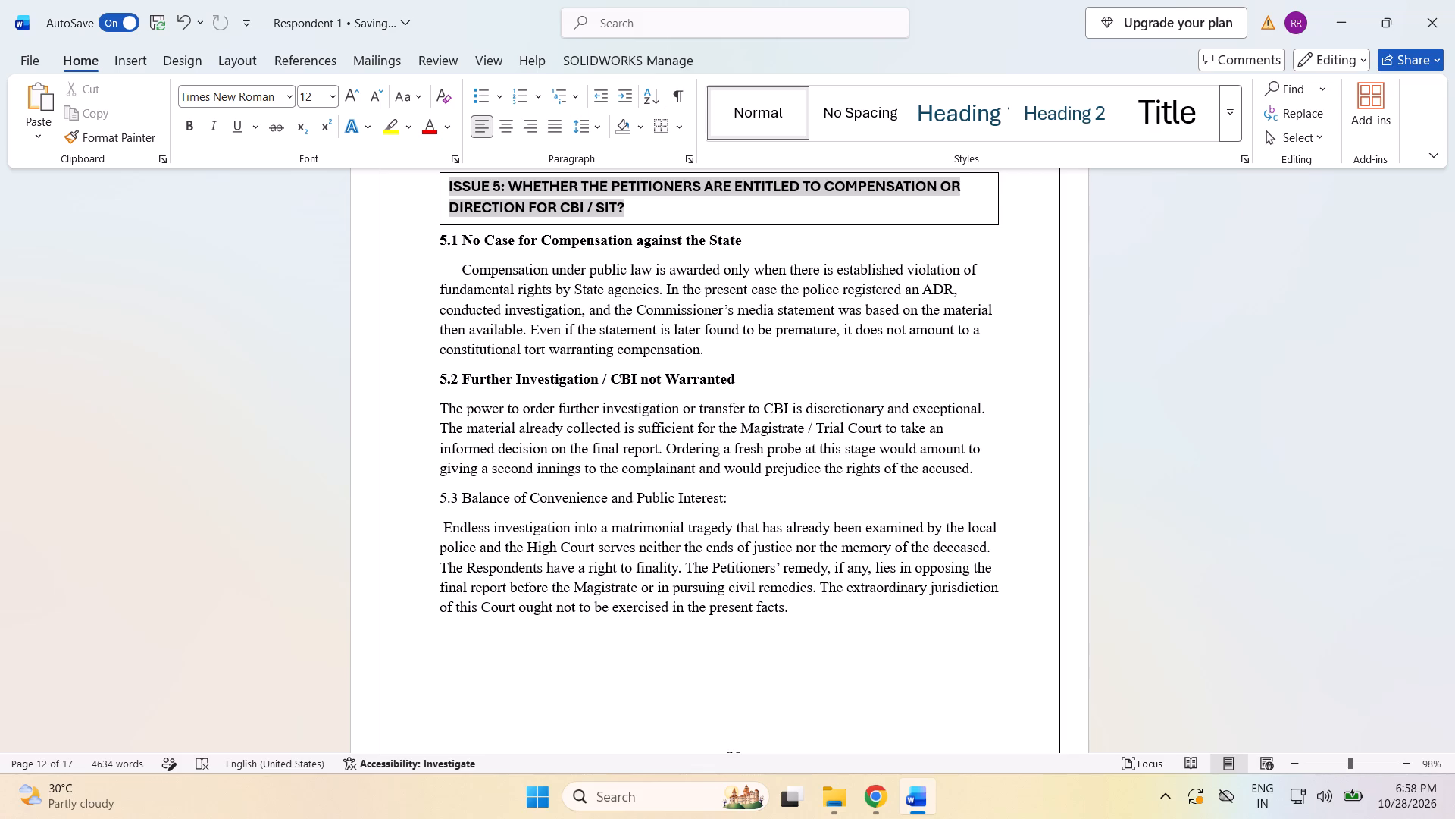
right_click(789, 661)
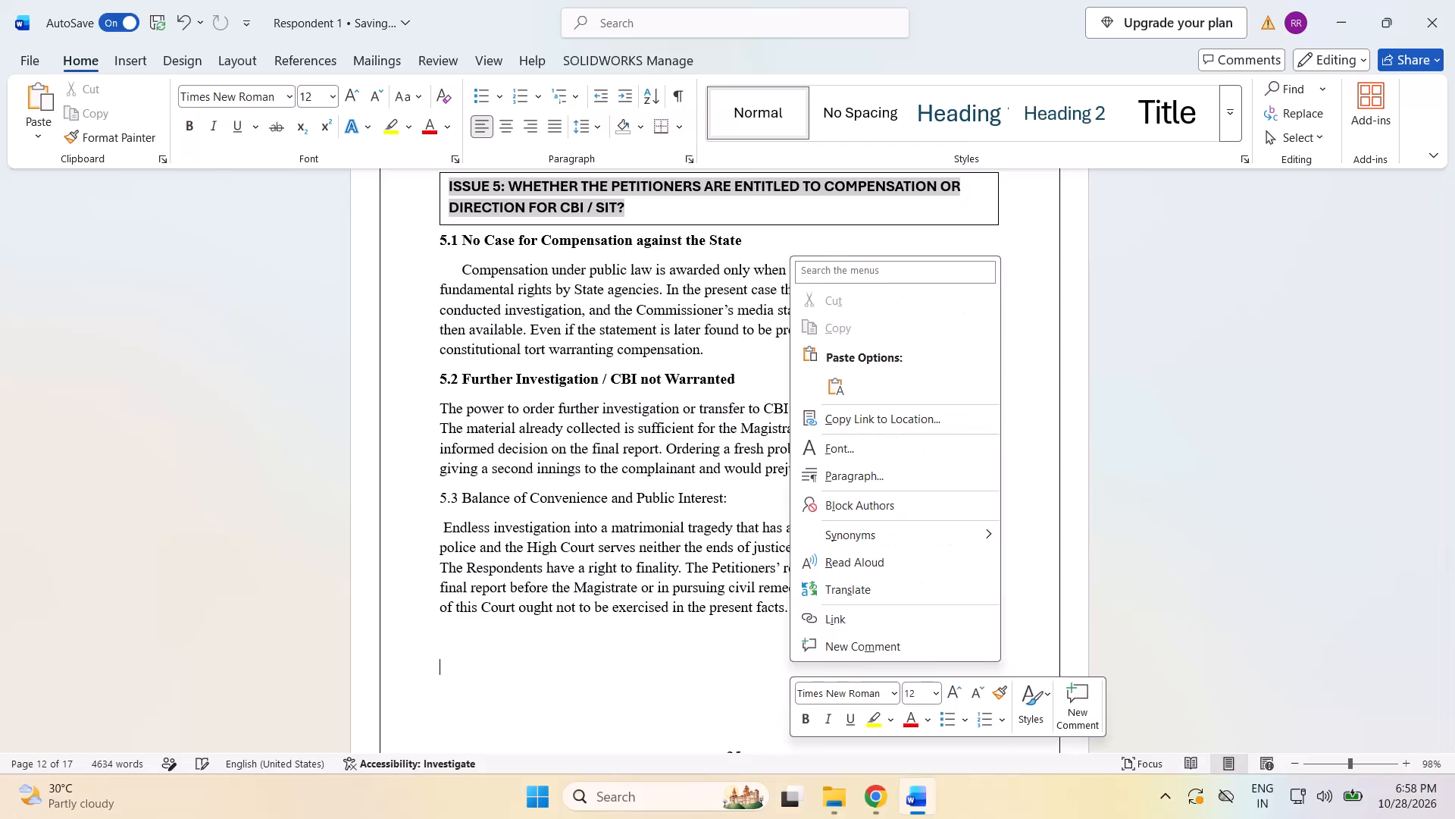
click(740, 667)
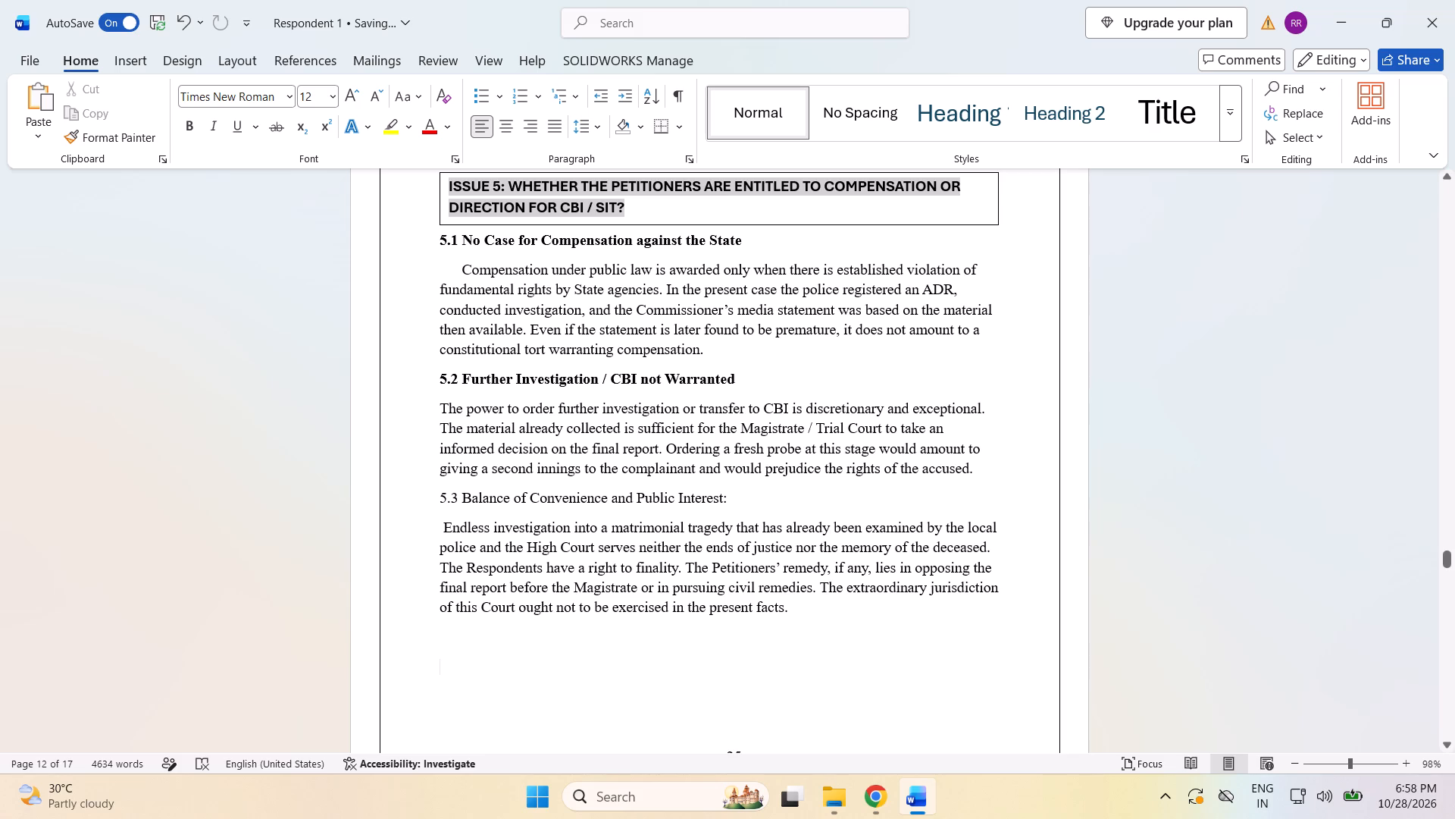
Make the heading "5.3 Balance of Convenience and Public Interest" bold and remove its trailing colon.
drag(439, 495, 771, 507)
click(781, 472)
click(748, 501)
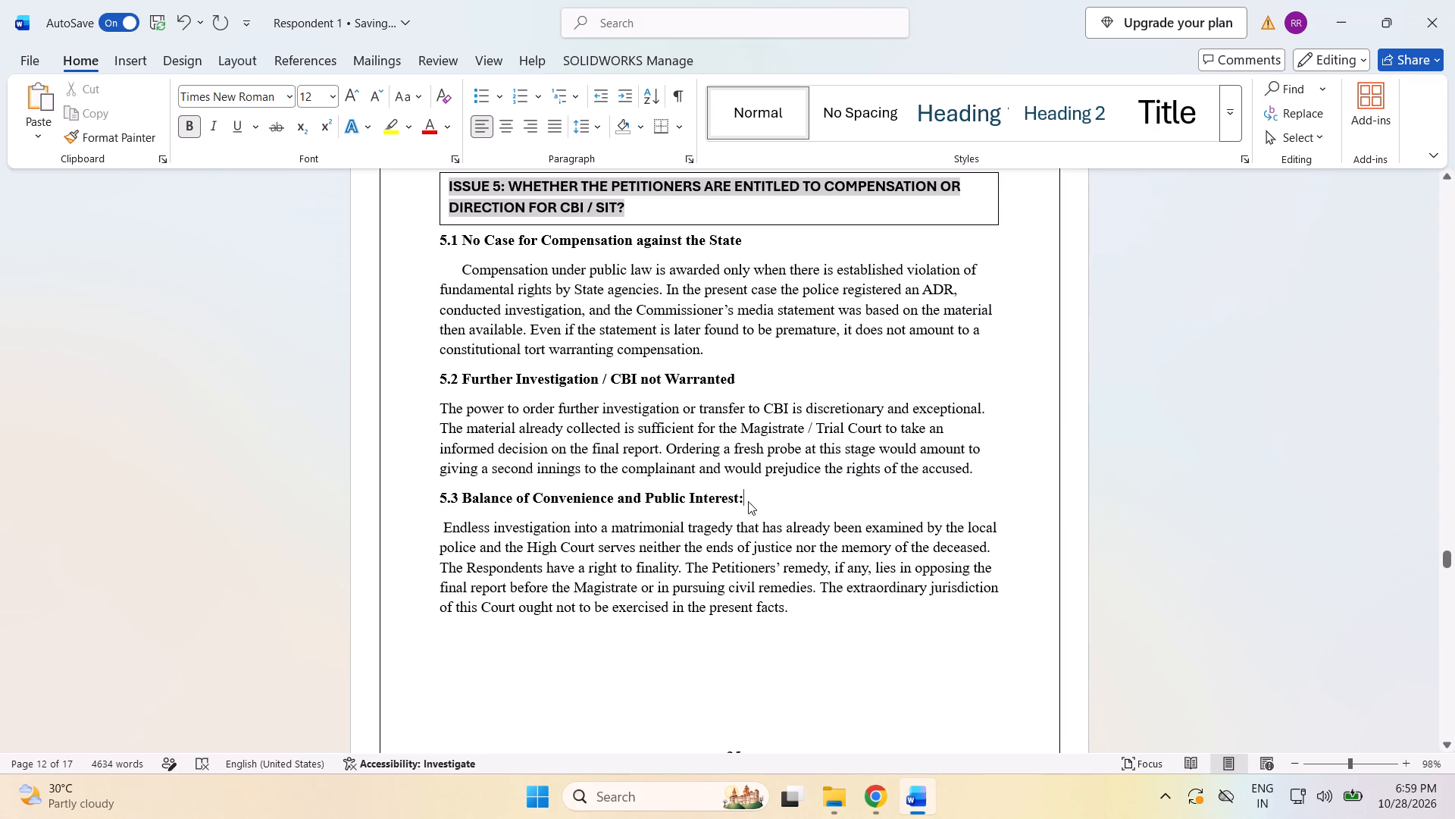
key(BackSpace)
Push the page number 25 under section 5.3 two lines further down, towards the "MEMORIAL ON BEHALF OF THE RESPONDENTS" footer.
scroll(749, 575, down, 8)
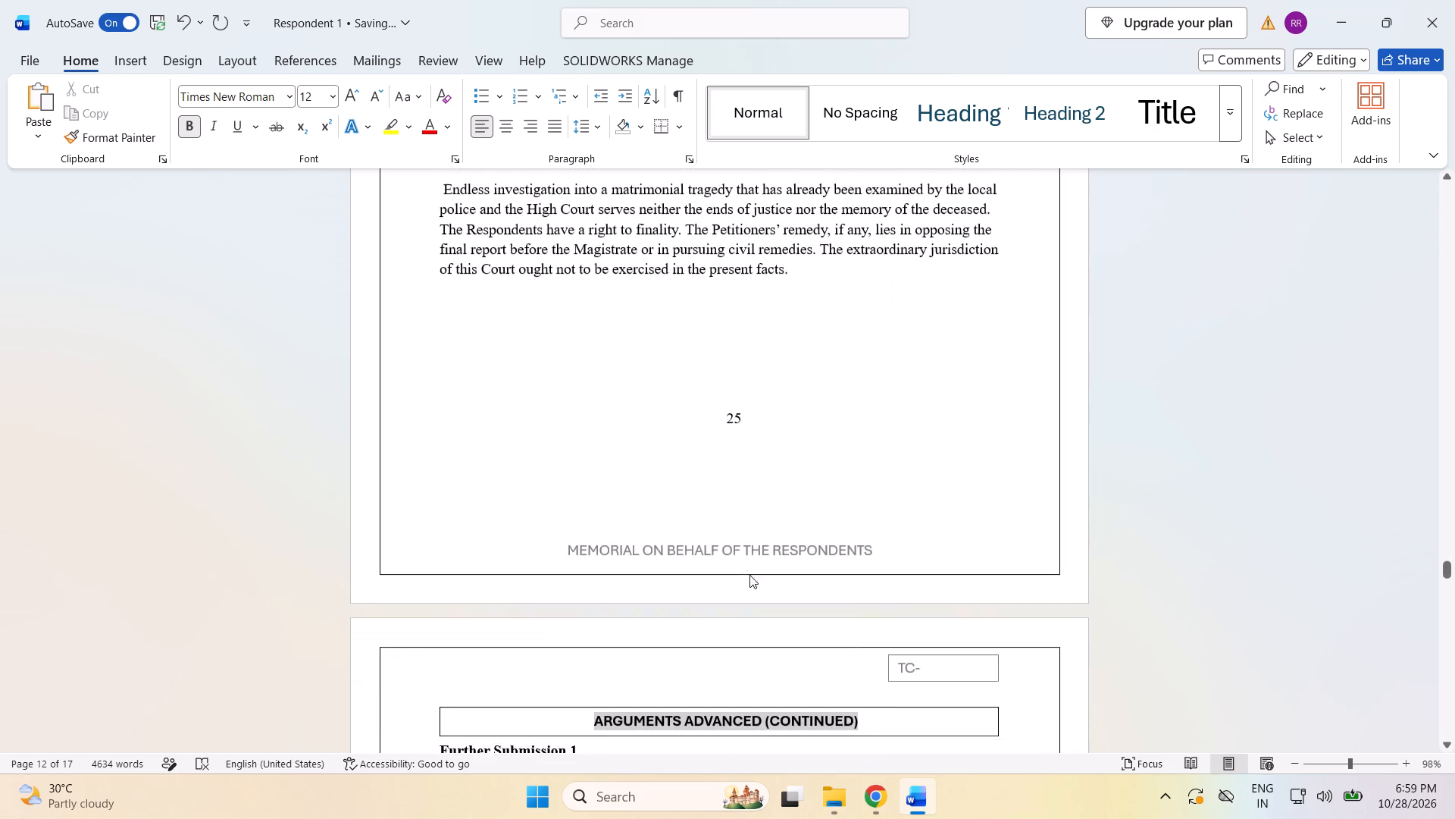
scroll(749, 575, down, 3)
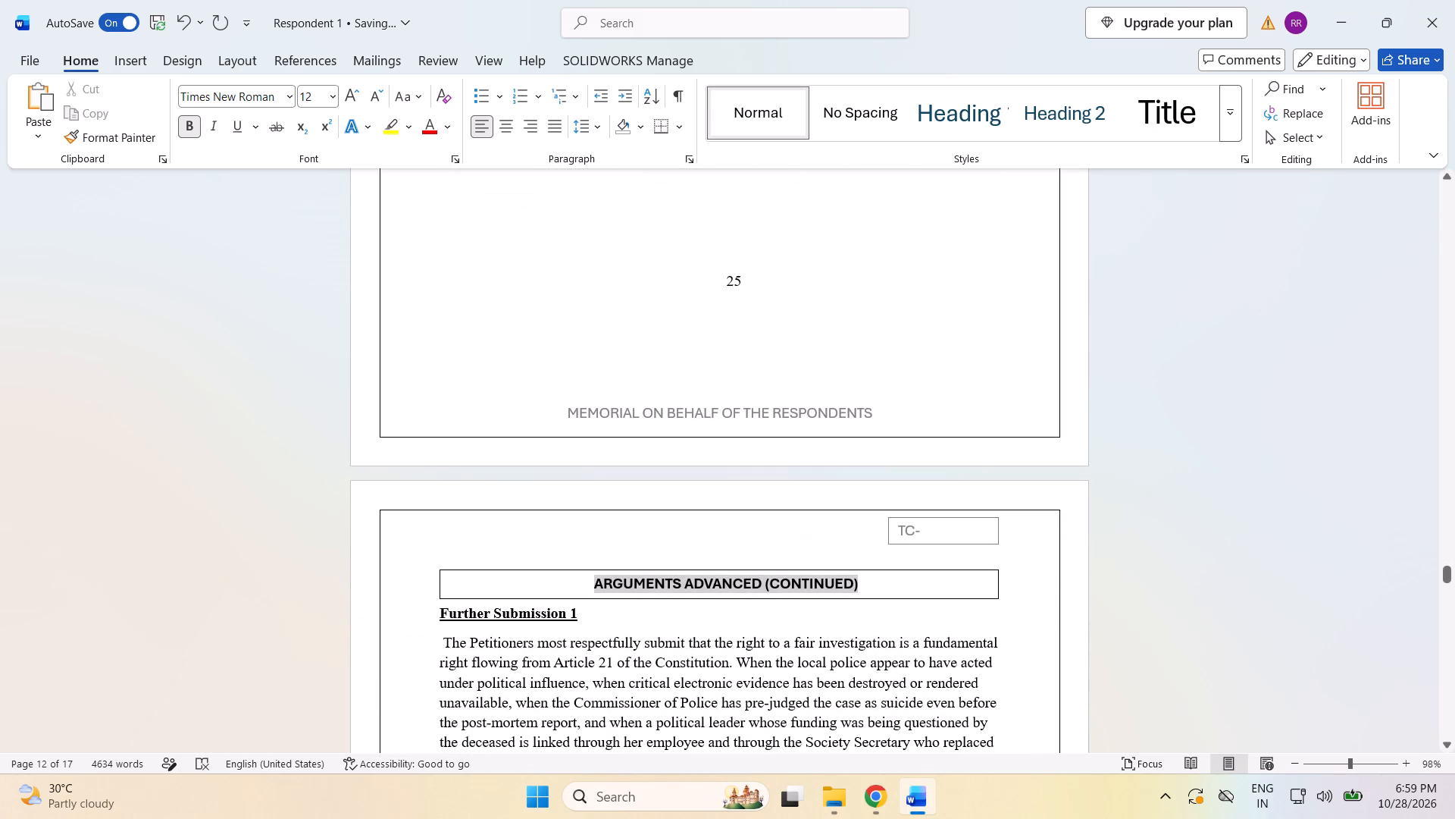
scroll(749, 575, up, 3)
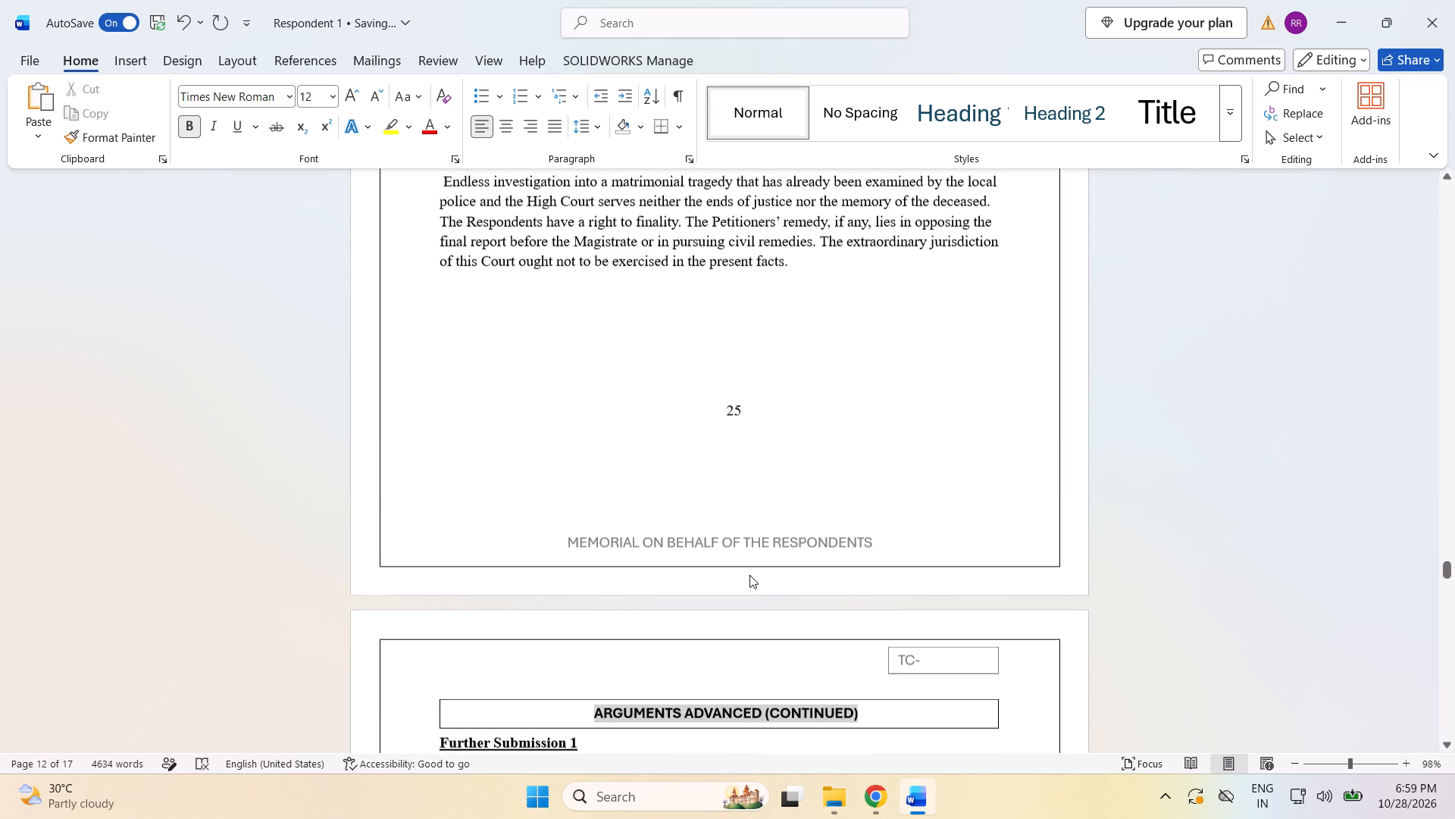
scroll(709, 458, down, 3)
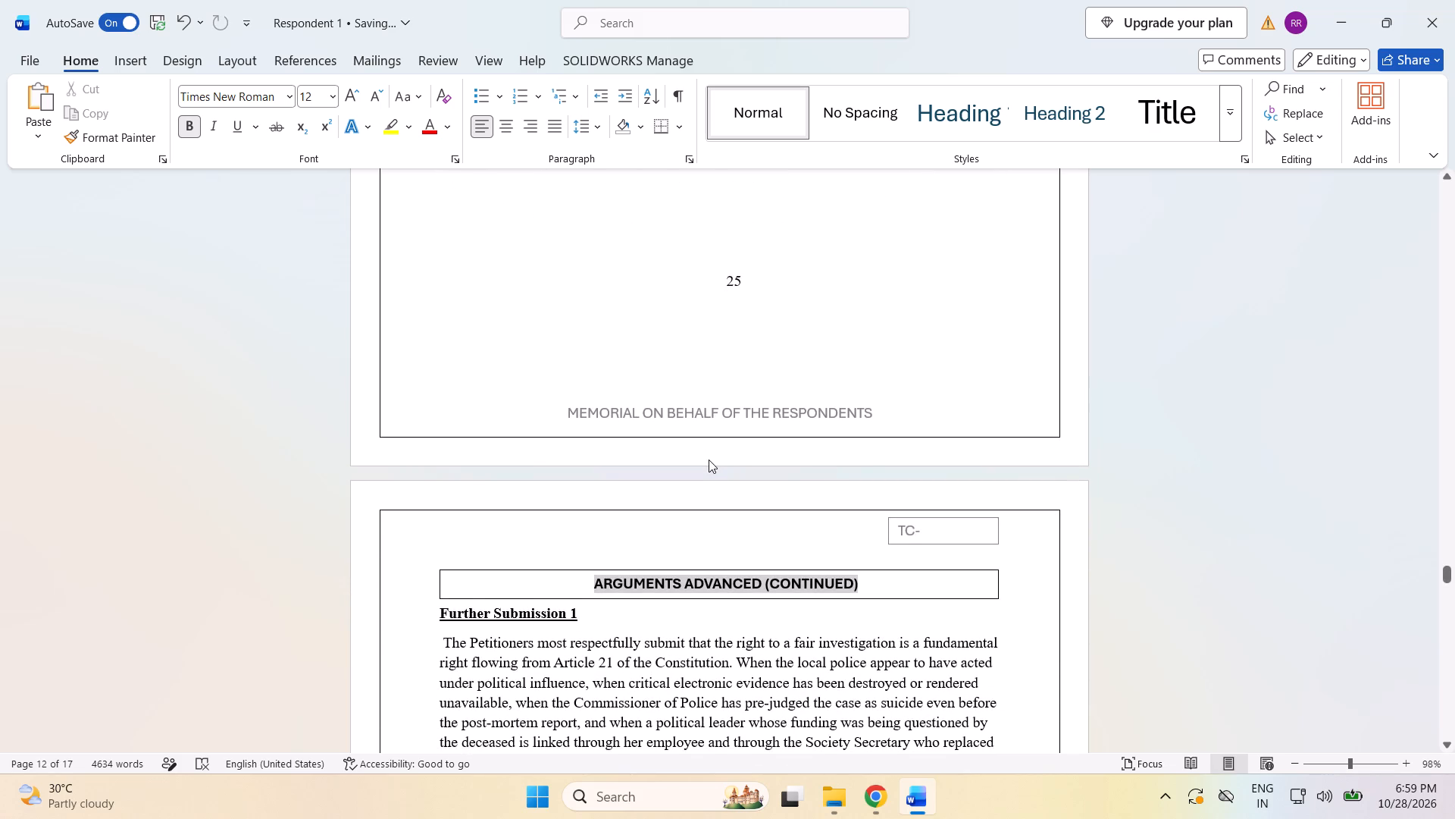
scroll(709, 461, down, 2)
scroll(709, 462, up, 5)
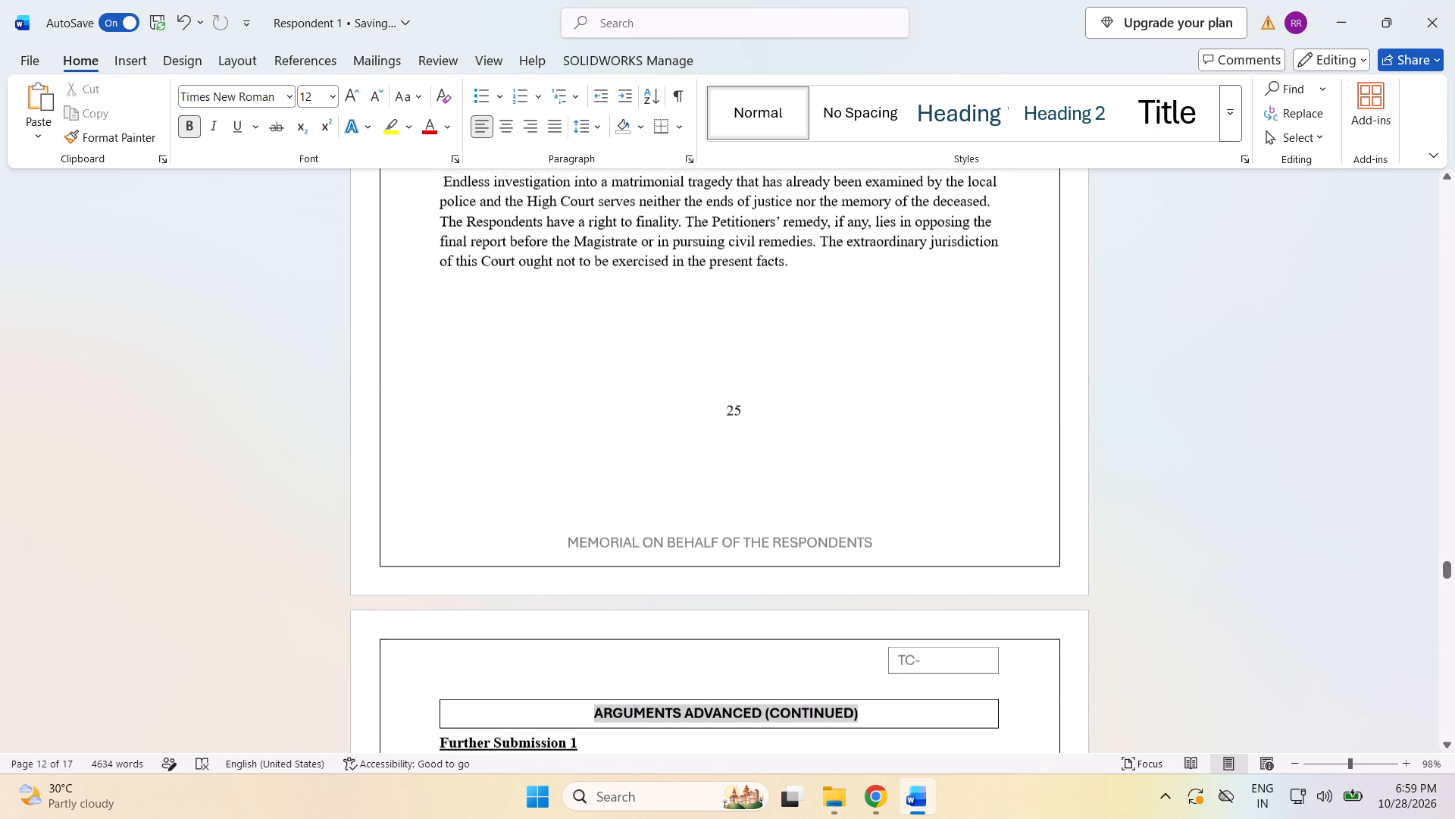
scroll(709, 462, up, 2)
click(712, 489)
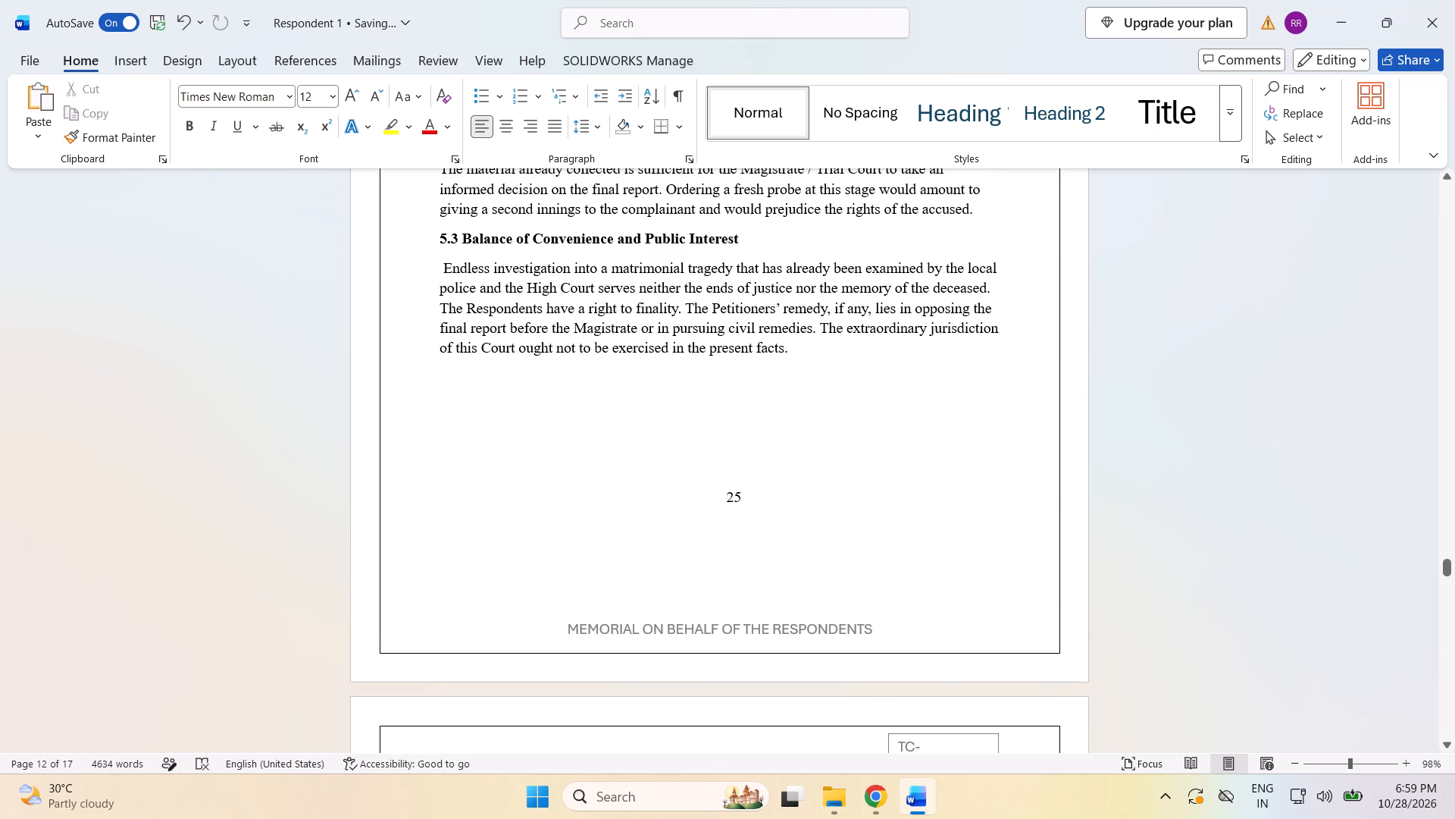
key(Return)
key(Return)
key(Return)
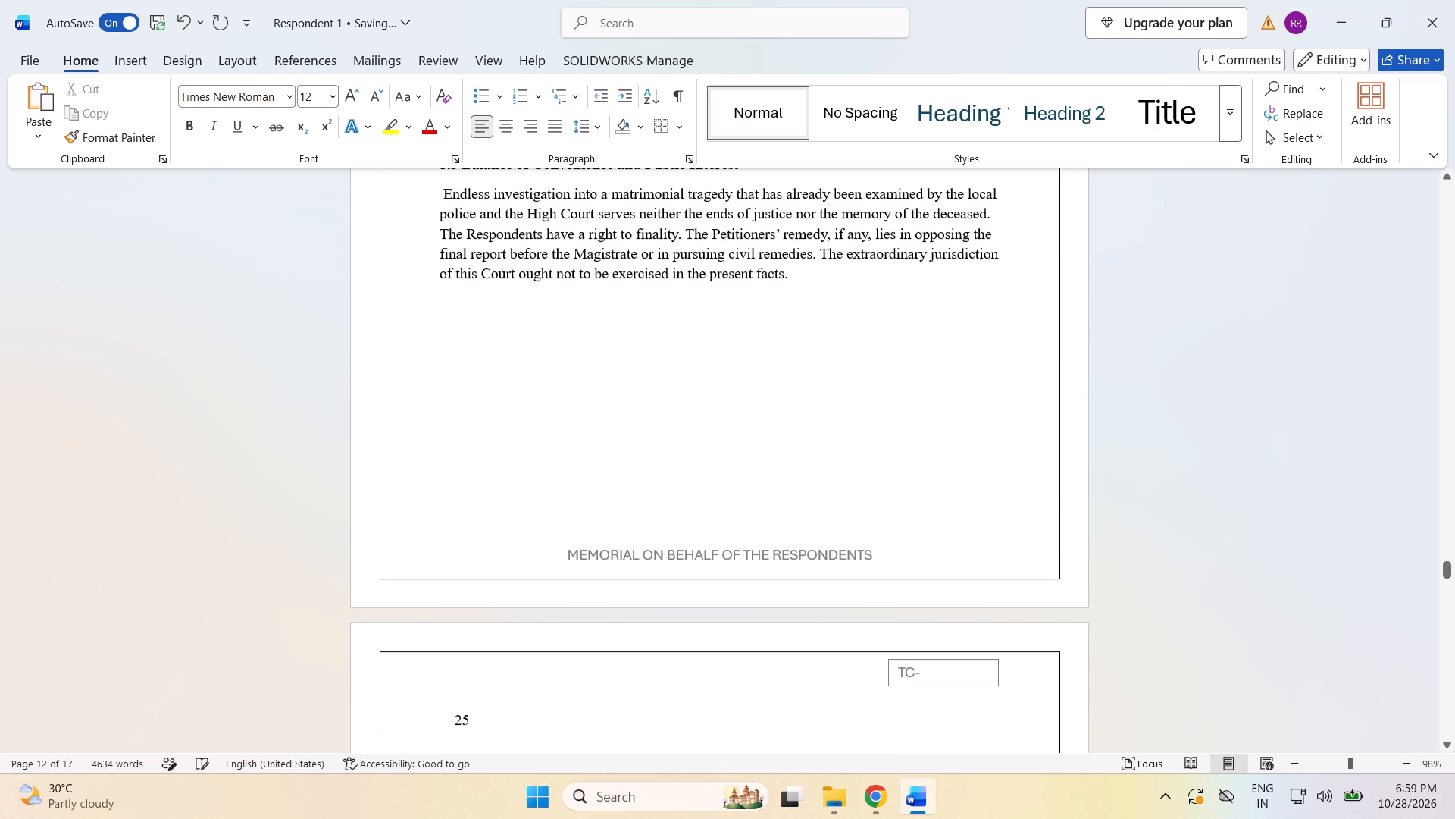
key(BackSpace)
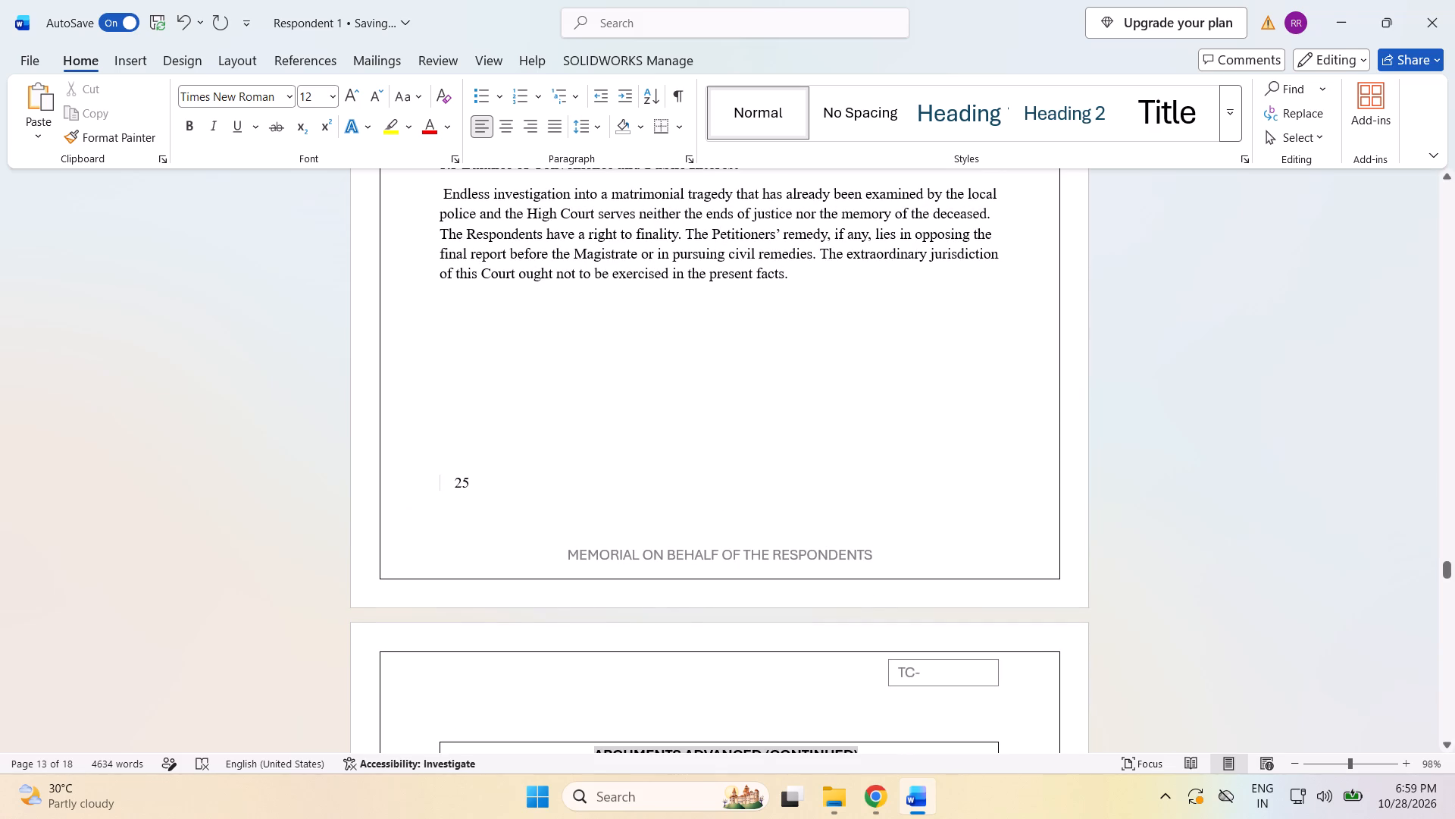
Shift the page number 25 along its line with spaces until it sits near the page's centre.
key(space)
key(space)
key(space)
key(space)
key(space)
key(space)
key(space)
key(space)
key(space)
key(space)
key(space)
key(space)
key(space)
key(space)
key(space)
key(space)
key(space)
key(space)
key(space)
key(space)
Replace the page number 25 below section 5.3 with 12.
scroll(721, 527, up, 4)
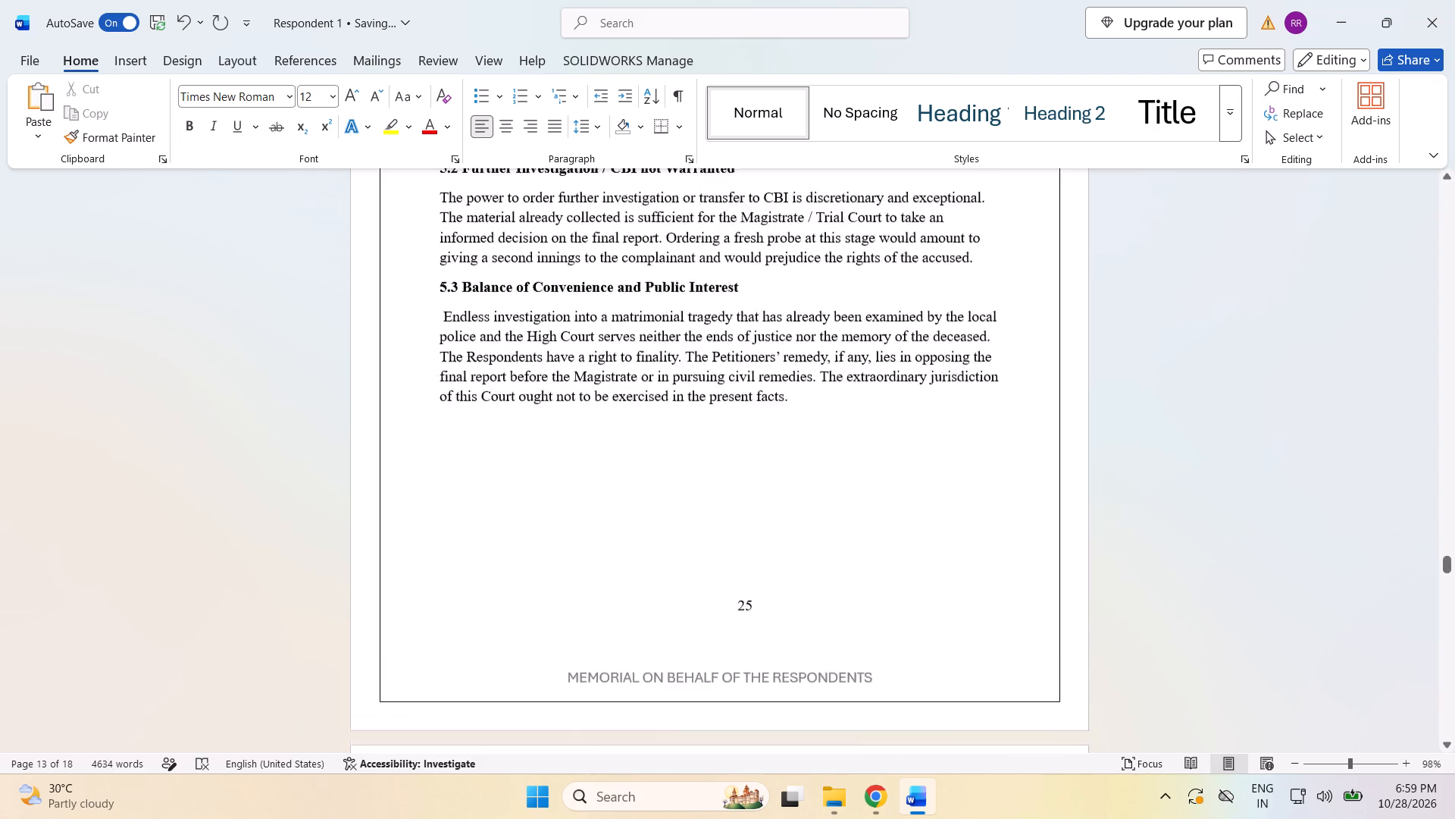
scroll(721, 527, up, 17)
scroll(721, 527, down, 9)
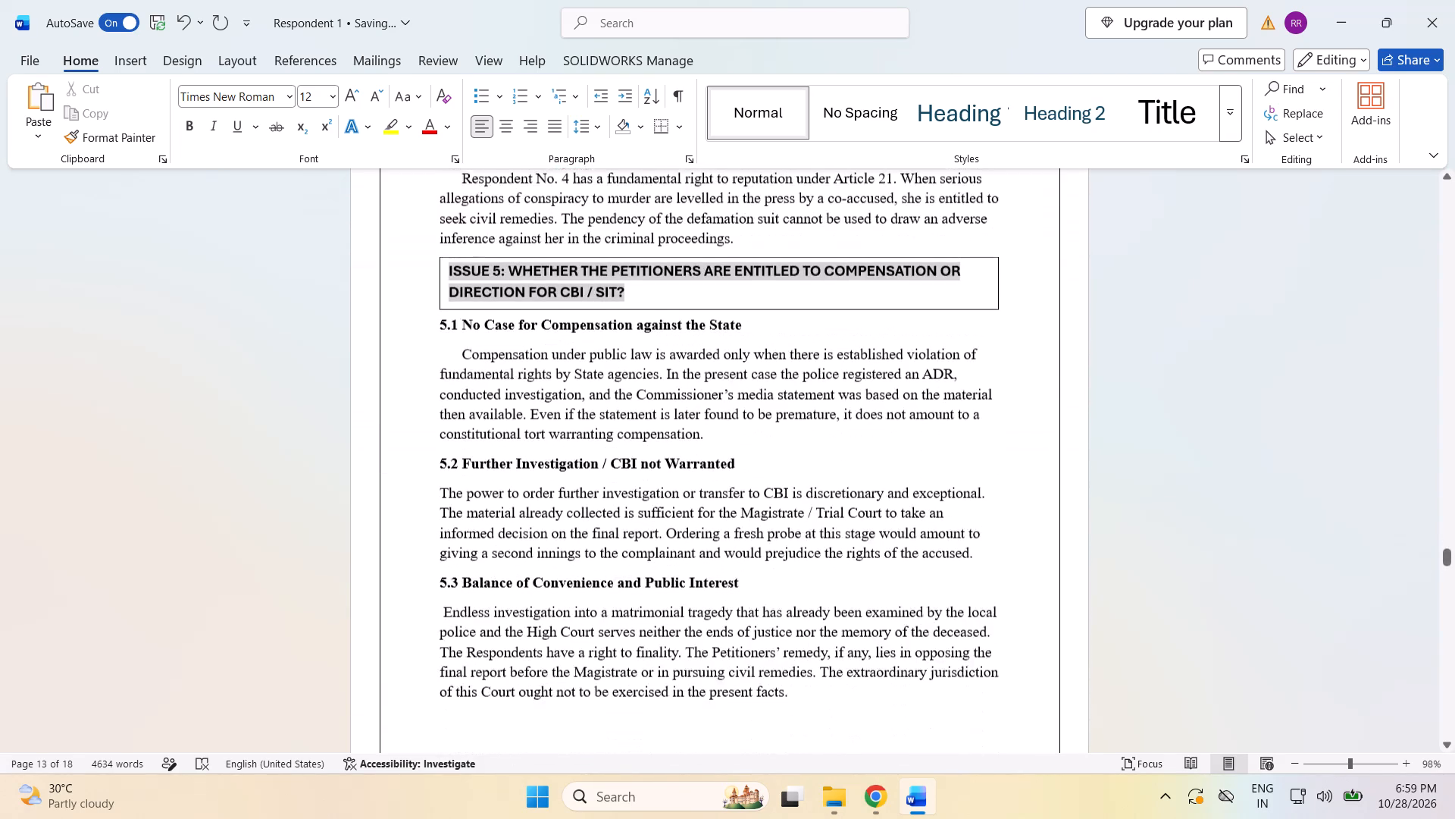
scroll(721, 527, down, 10)
drag(768, 565, 738, 578)
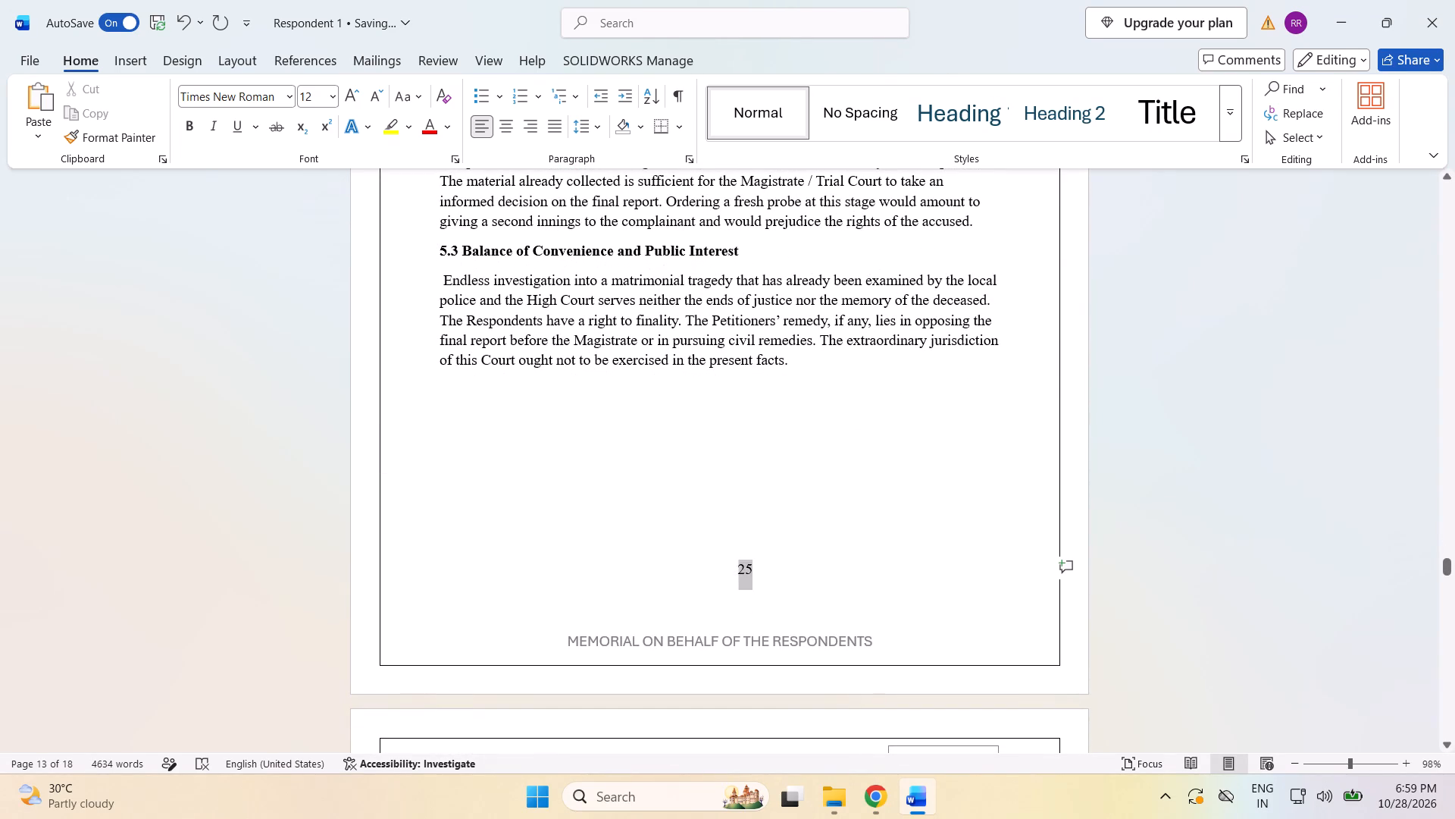
drag(738, 578, 734, 579)
text(12)
Remove seven of the spaces before the page number 12 to centre it over the footer text.
key(Left)
key(Left)
key(BackSpace)
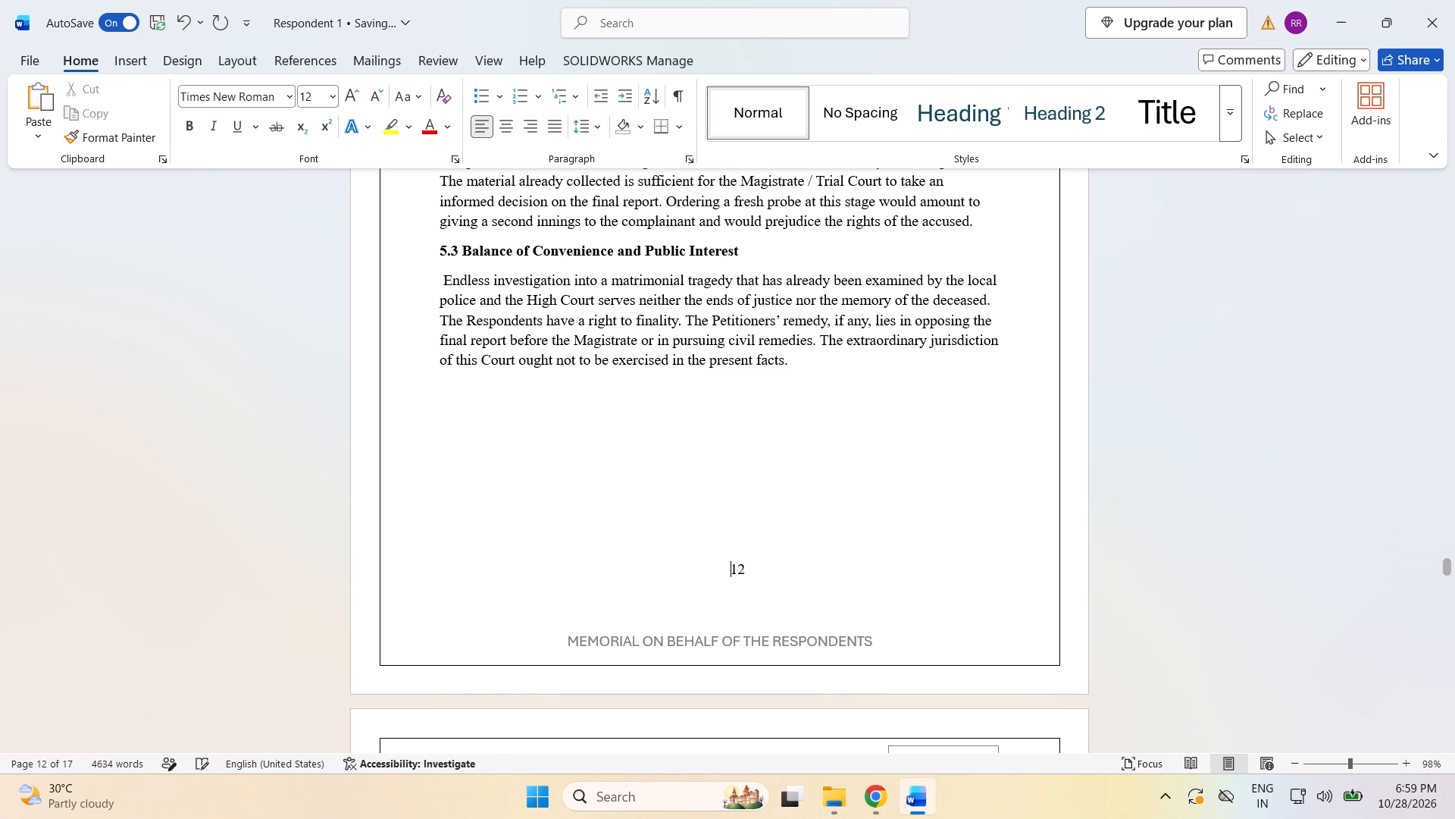
key(BackSpace)
key(BackSpace)
key(BackSpace)
key(BackSpace)
key(BackSpace)
key(BackSpace)
Insert a blank page after the page number 12, ahead of the "ARGUMENTS ADVANCED (CONTINUED)" page.
scroll(728, 579, down, 9)
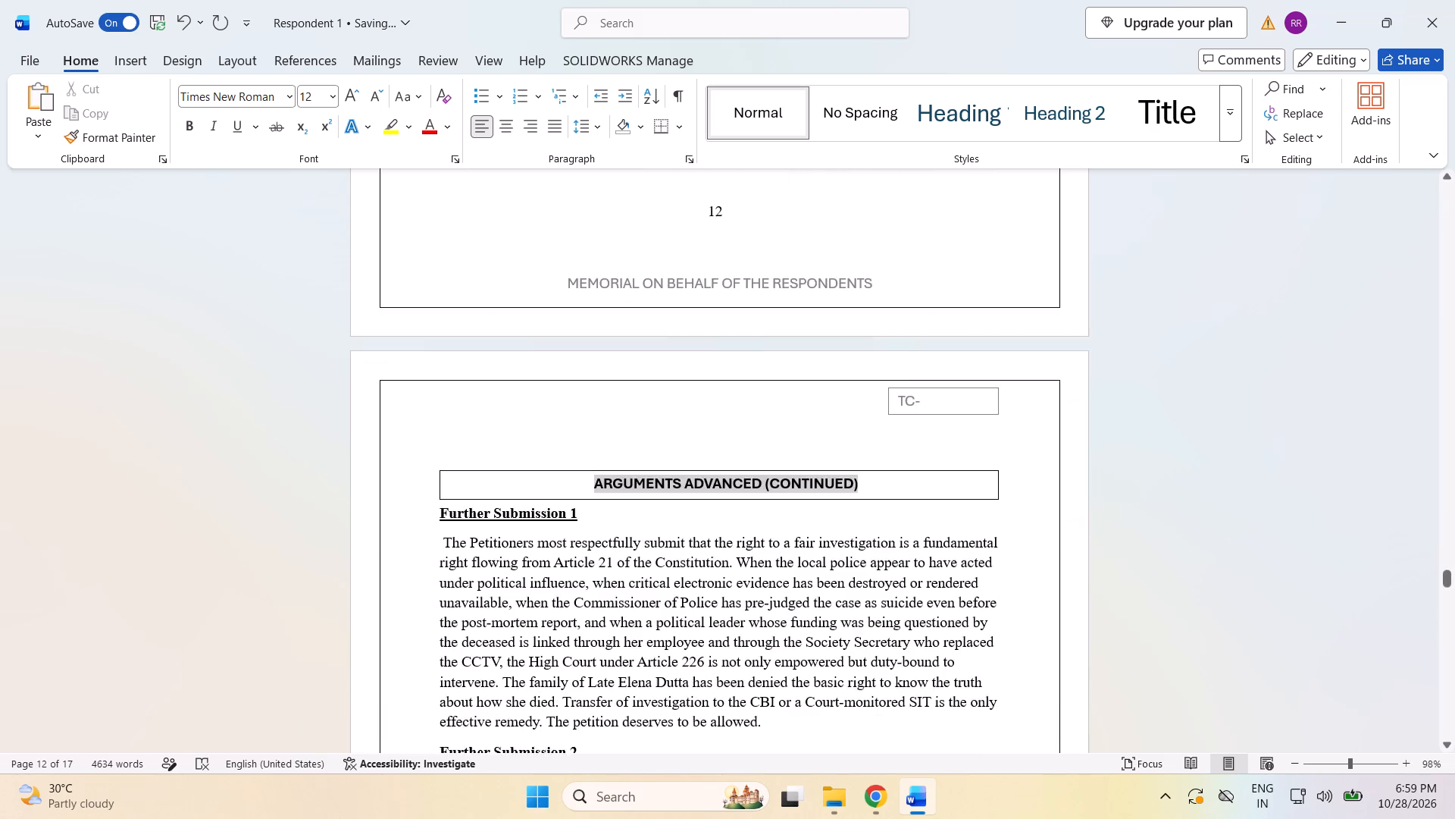
scroll(728, 579, down, 4)
scroll(727, 574, up, 3)
scroll(724, 285, up, 2)
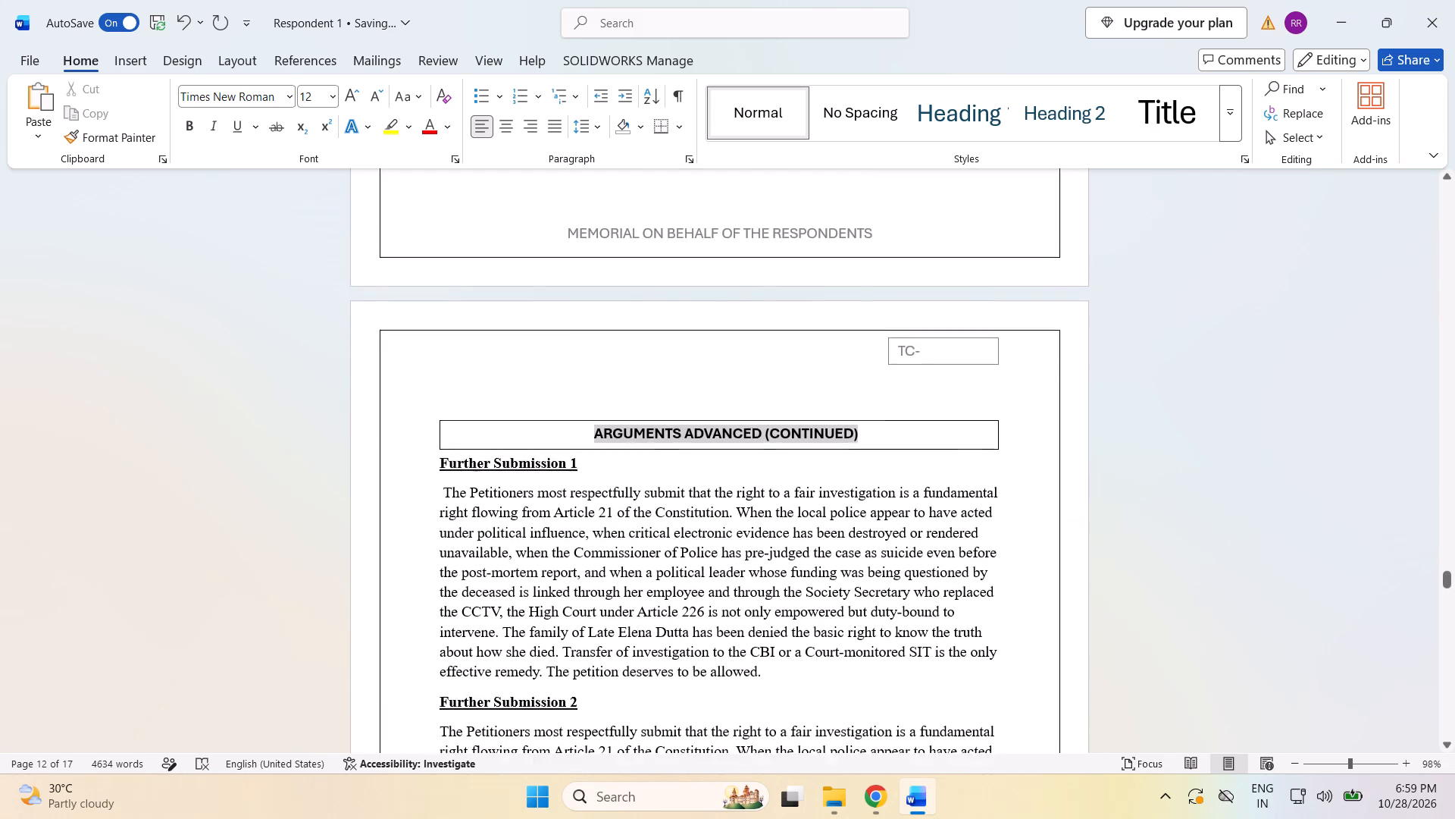
scroll(724, 285, up, 1)
click(1007, 281)
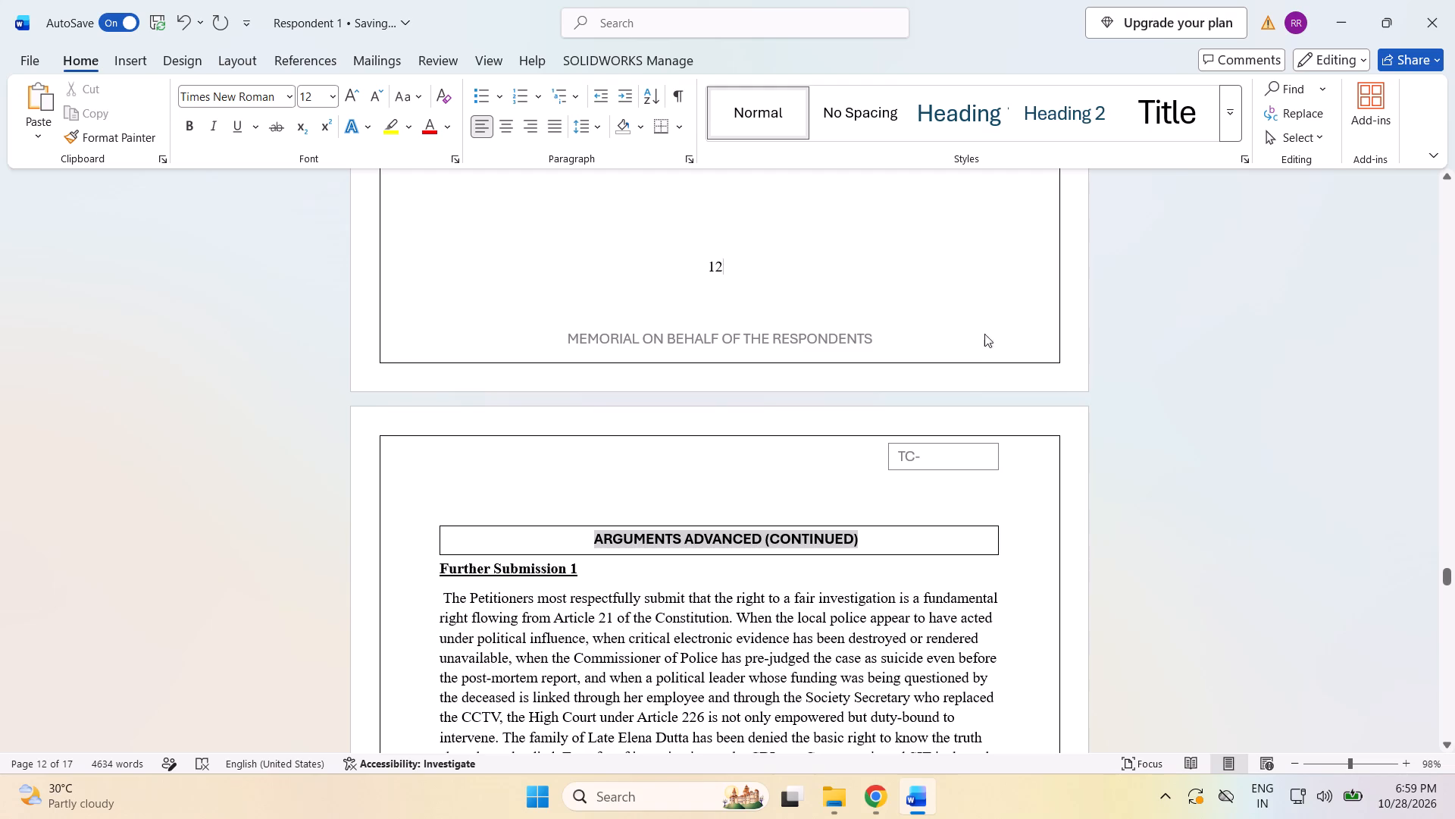
double_click(1009, 284)
click(143, 51)
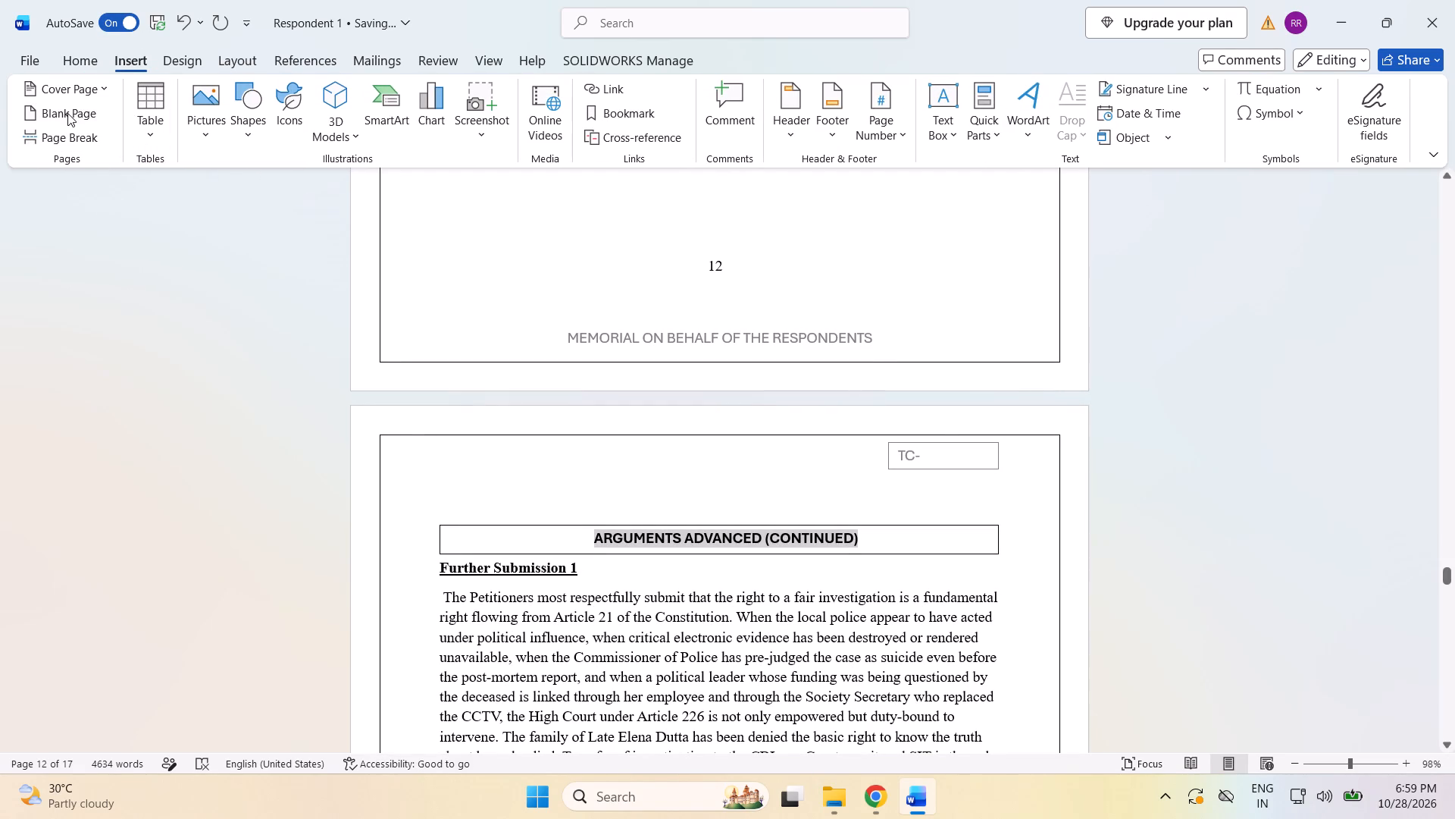
click(67, 113)
Check the inserted blank page and its placement between page 12 and "ARGUMENTS ADVANCED (CONTINUED)".
scroll(460, 338, up, 14)
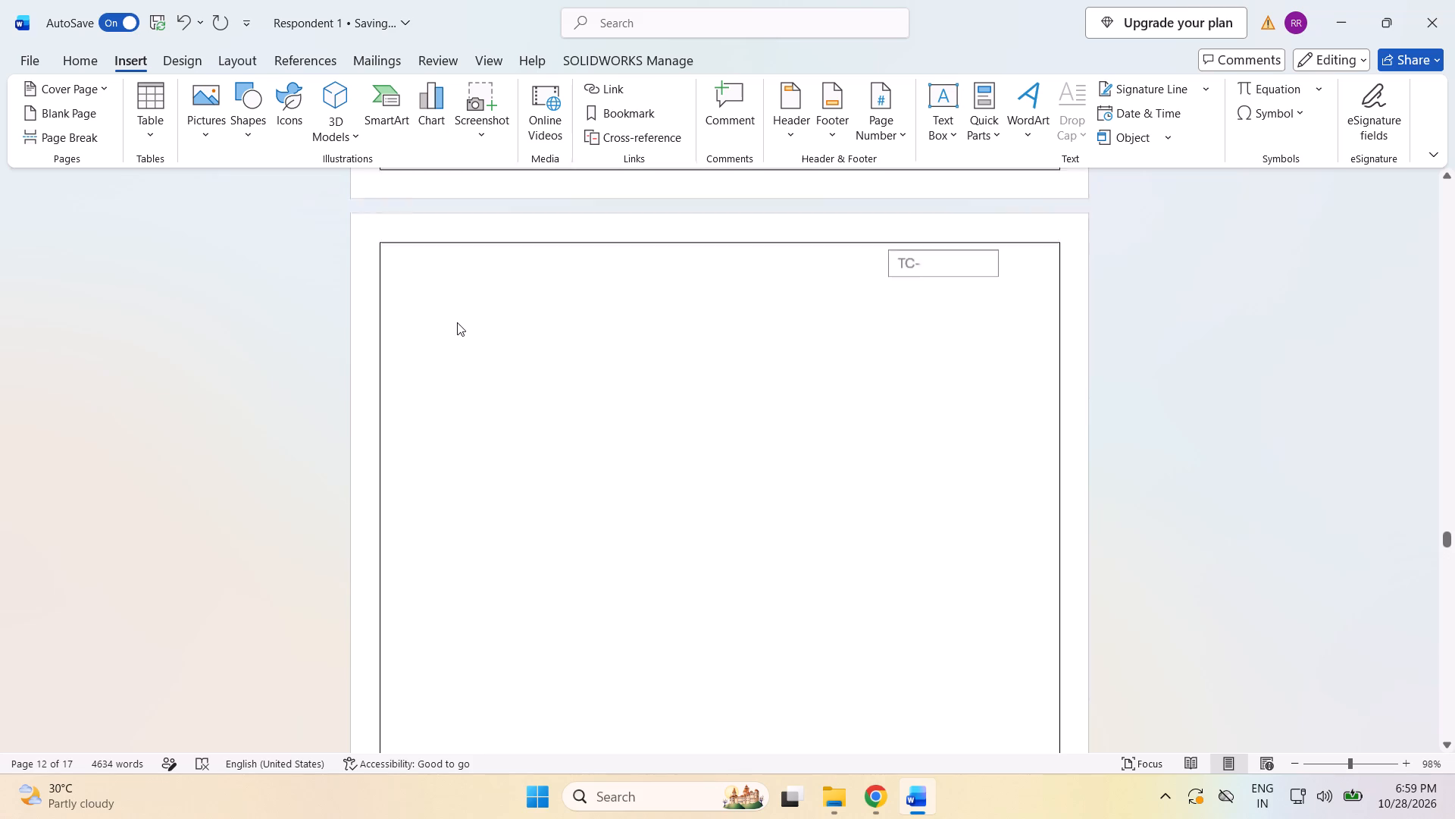
scroll(457, 322, up, 14)
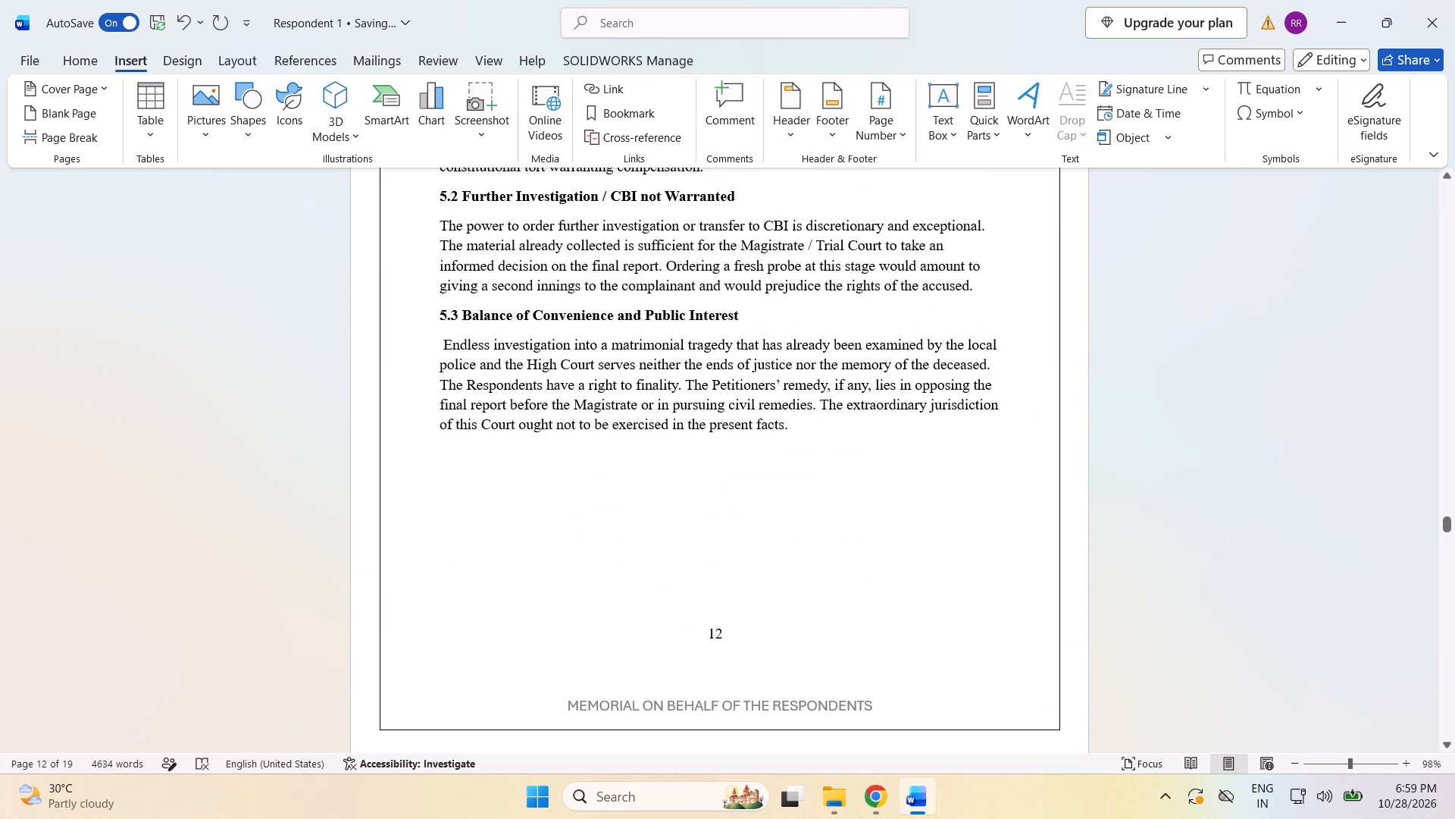
scroll(457, 322, down, 14)
scroll(457, 322, down, 15)
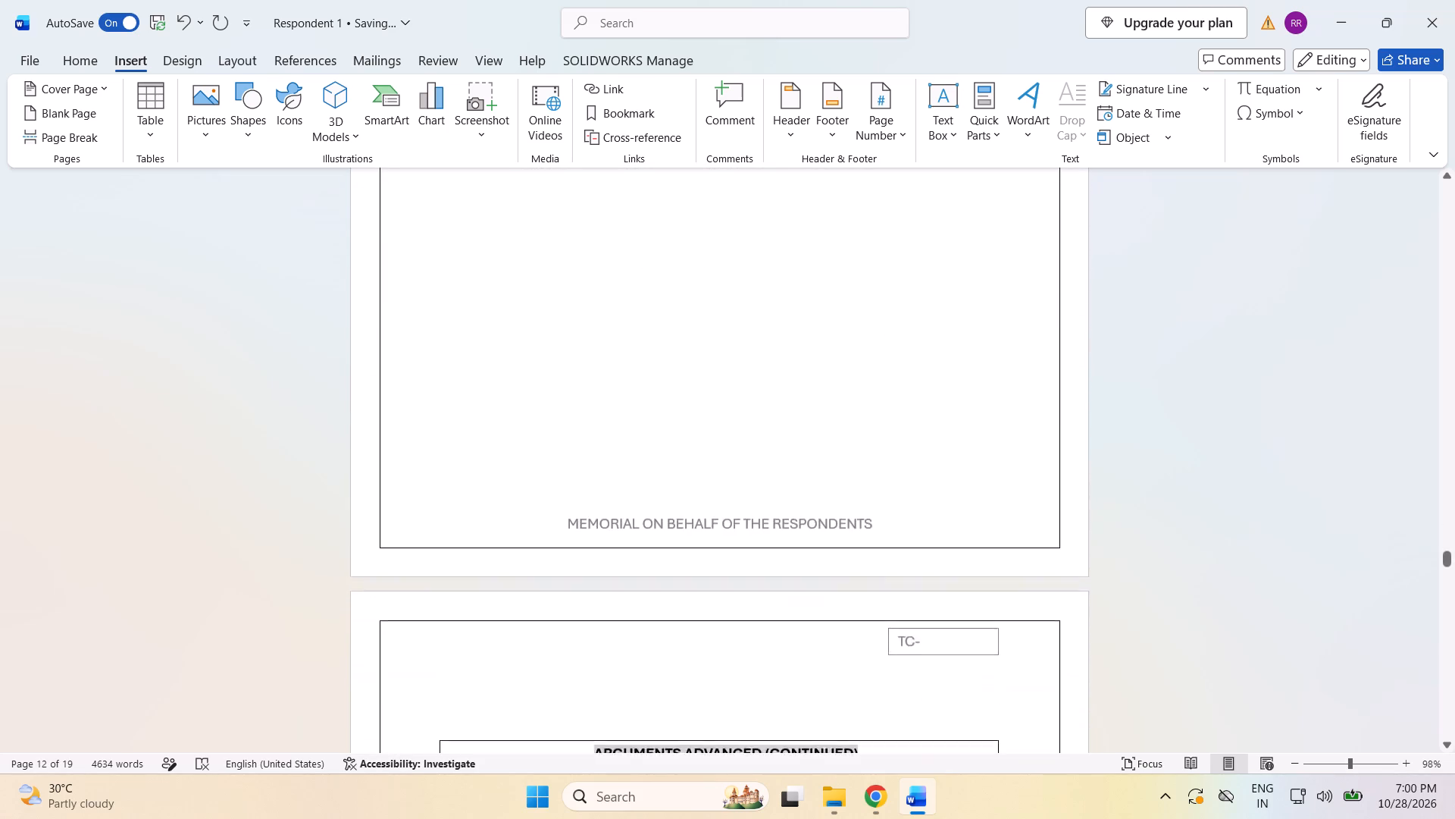
scroll(457, 322, down, 5)
scroll(457, 322, up, 20)
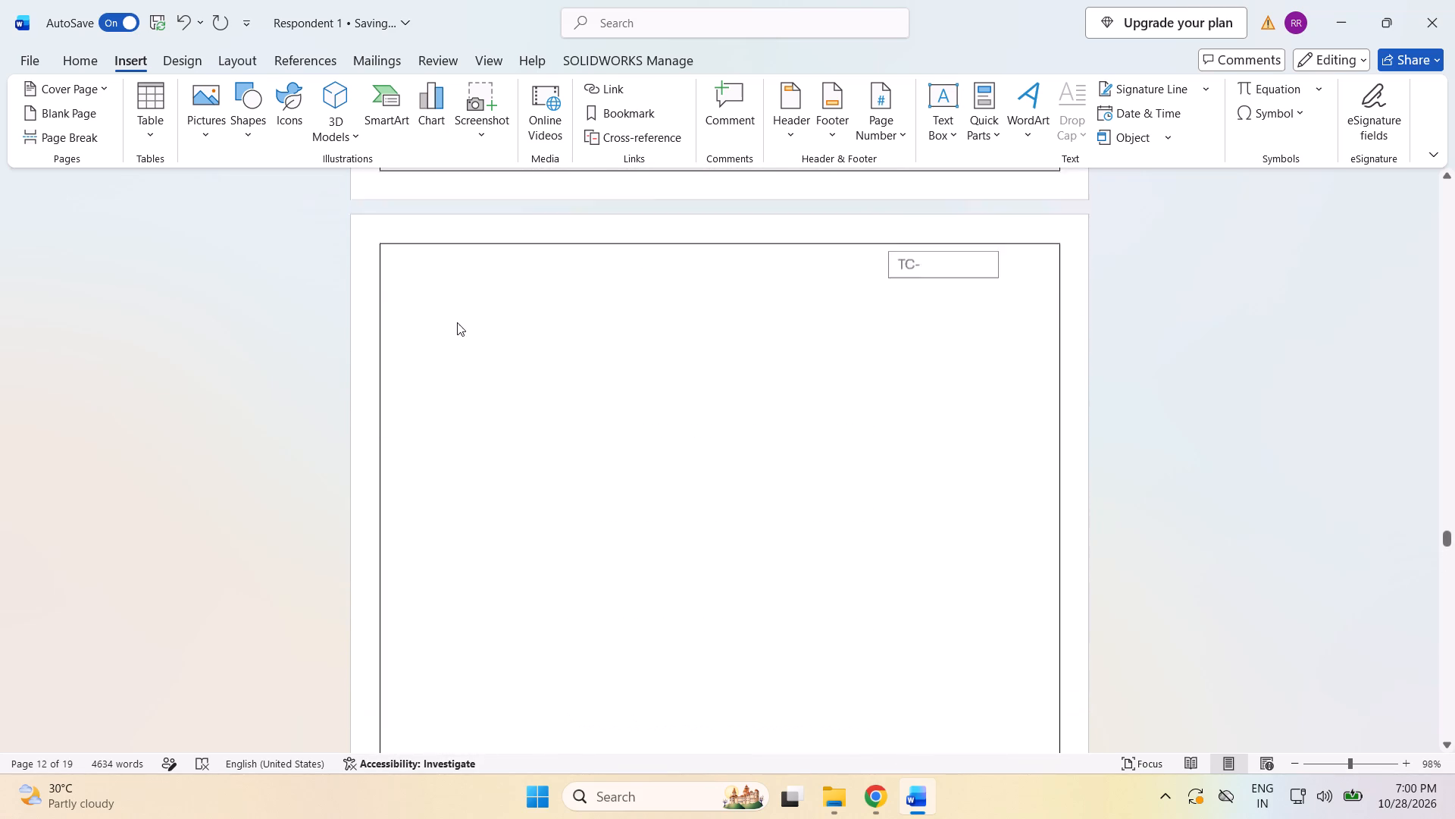
scroll(457, 322, up, 12)
scroll(457, 322, down, 8)
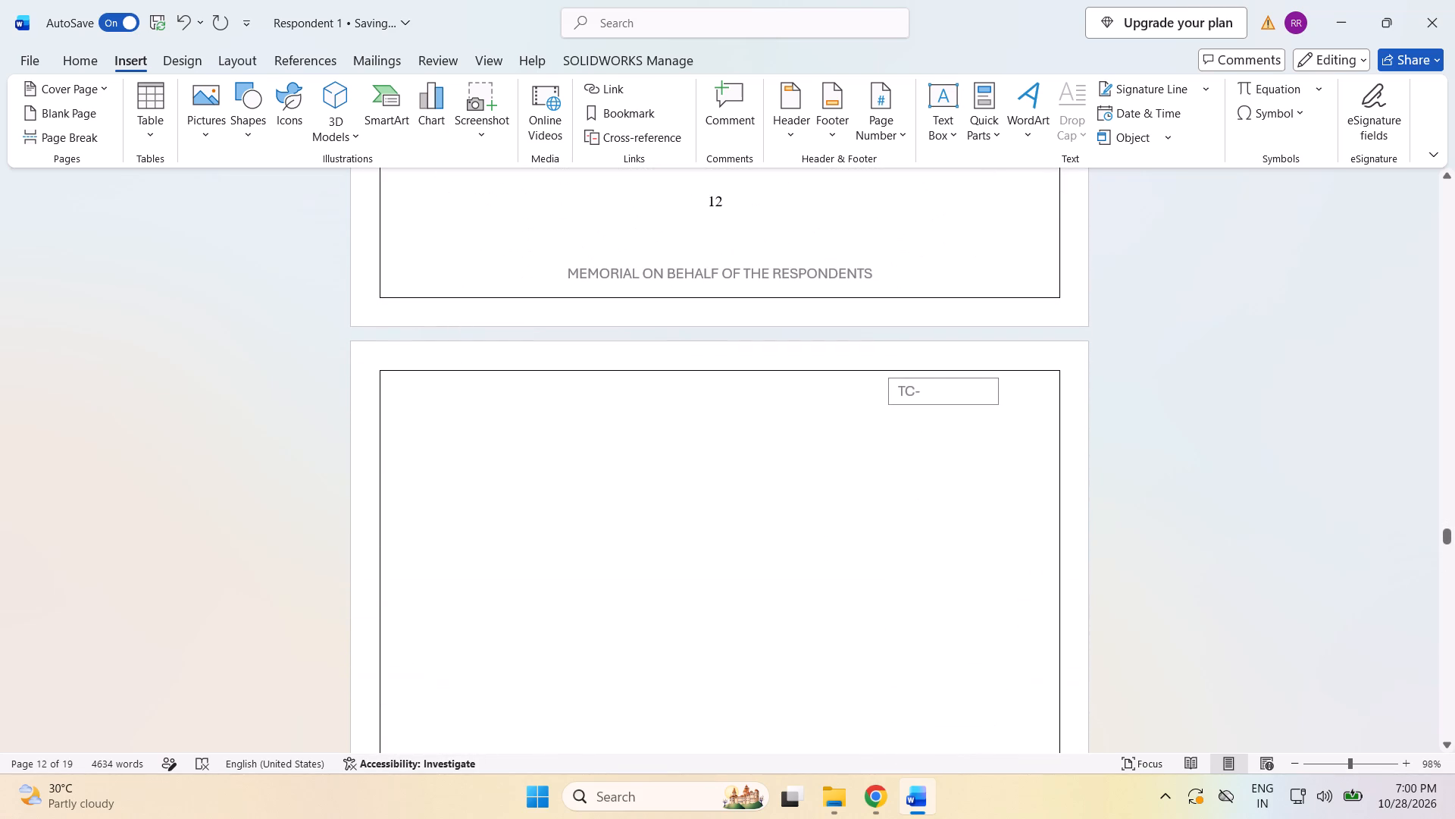
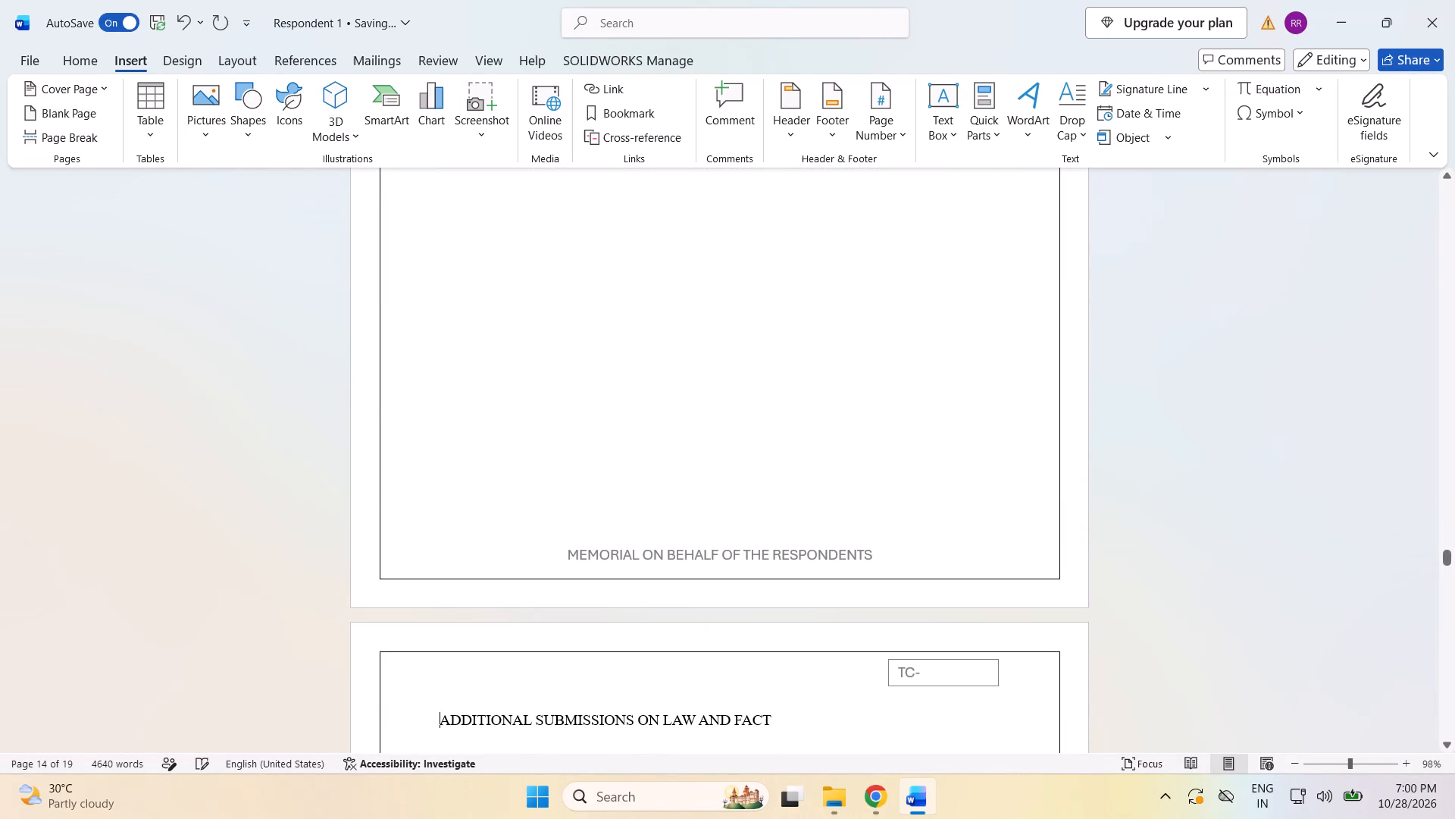
Remove the blank page between page 12 and the "ADDITIONAL SUBMISSIONS ON LAW AND FACT" heading.
key(BackSpace)
scroll(437, 711, down, 9)
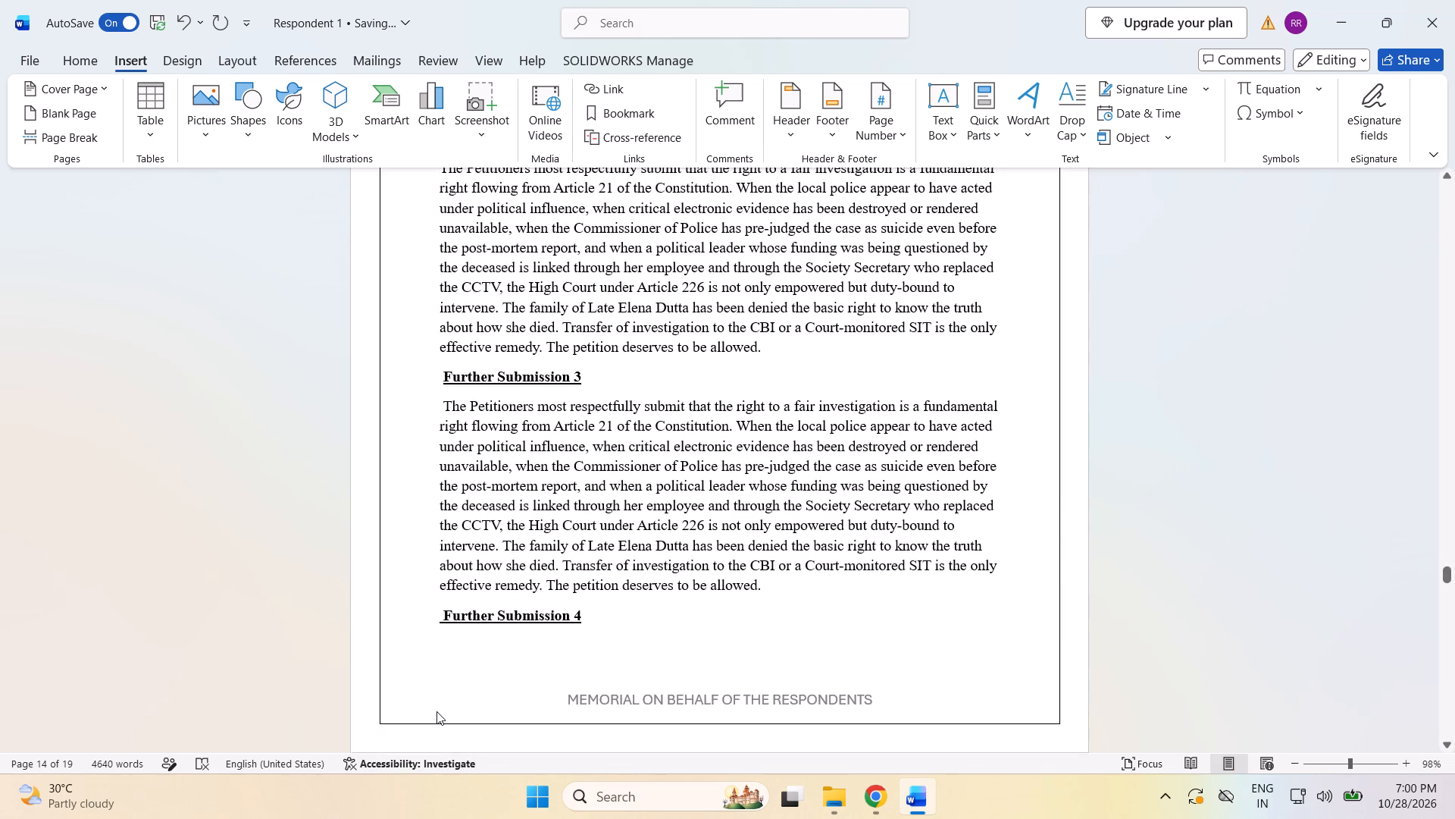
scroll(436, 711, up, 10)
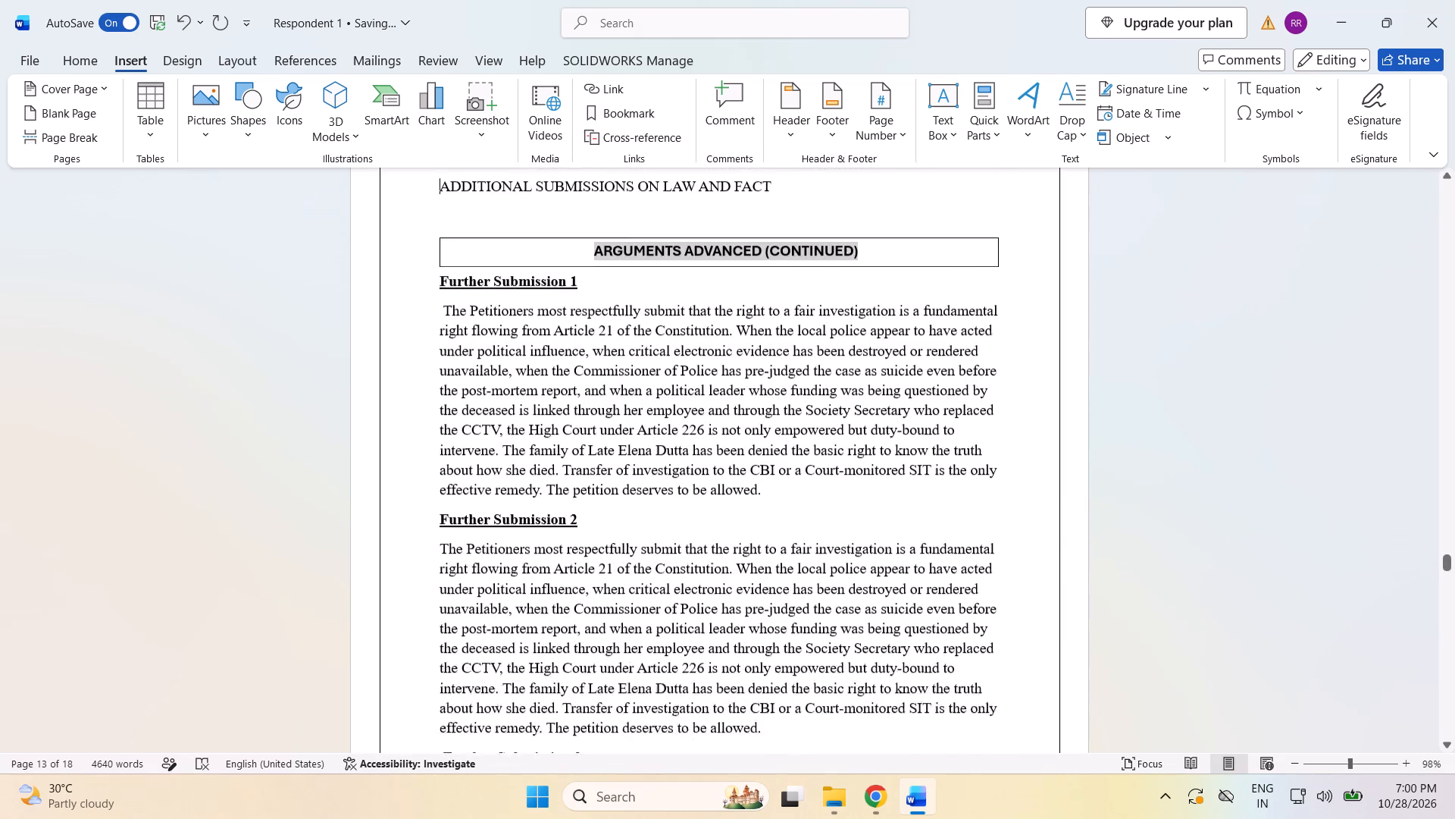
Insert 20 blank lines below "ADDITIONAL SUBMISSIONS ON LAW AND FACT" to push "ARGUMENTS ADVANCED (CONTINUED)" off that page.
scroll(436, 708, up, 16)
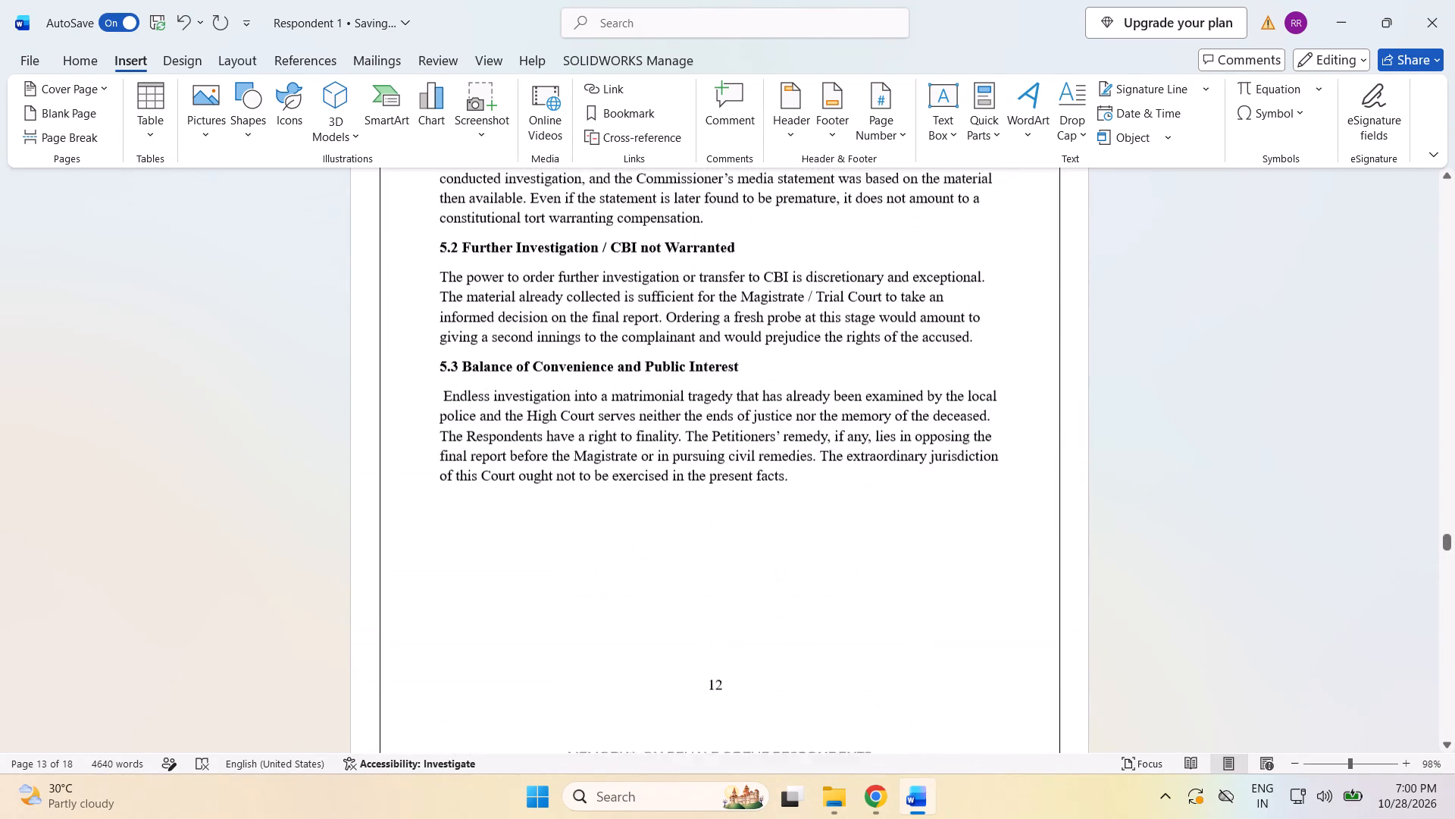
scroll(436, 708, down, 6)
click(436, 708)
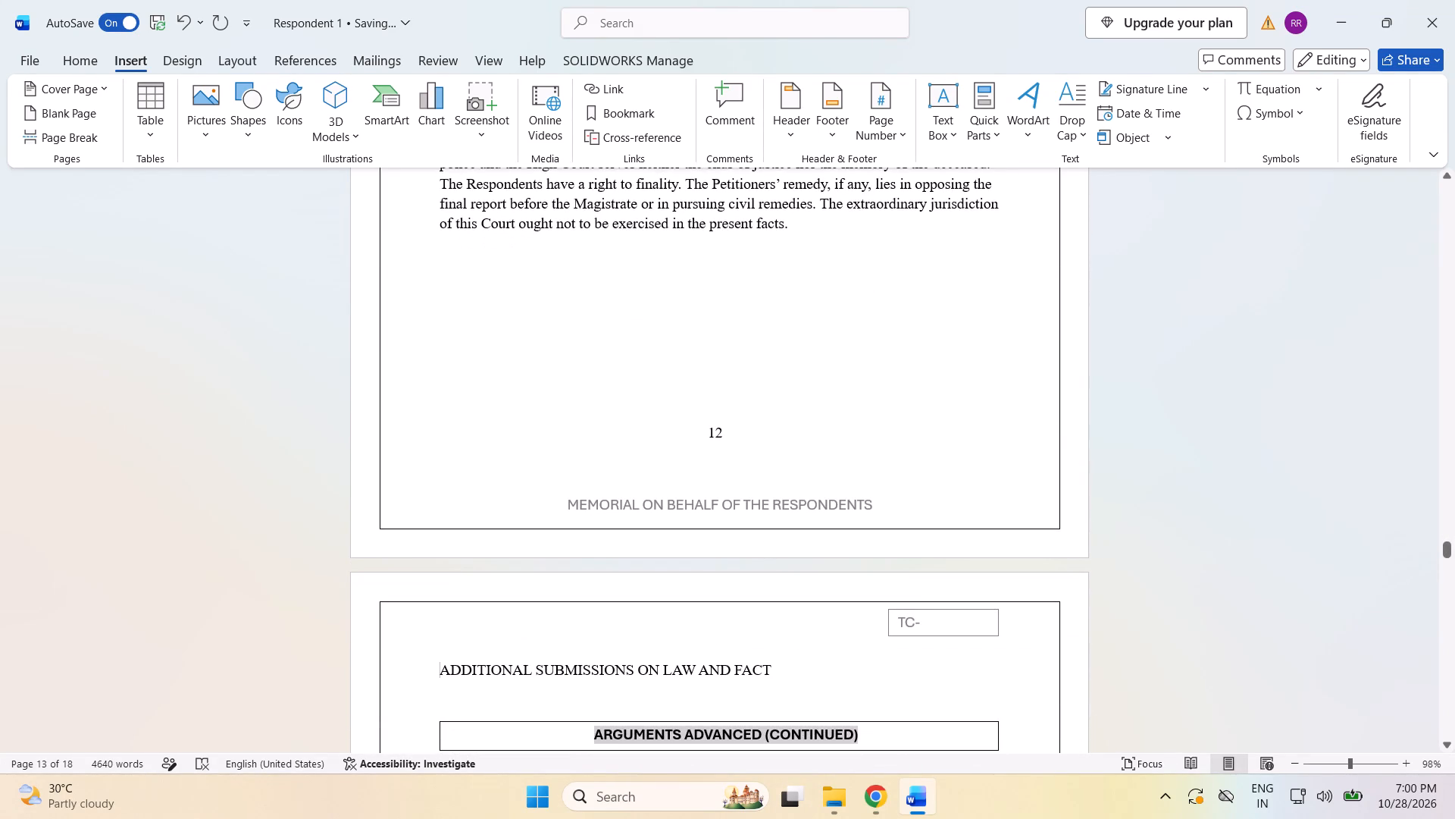
key(Return)
key(Return)
key(Return)
key(Return)
key(Return)
key(Return)
key(Return)
key(Return)
key(Return)
key(Return)
key(Return)
key(Return)
key(Return)
key(Return)
key(Return)
key(Return)
key(Return)
key(Return)
key(Return)
key(Return)
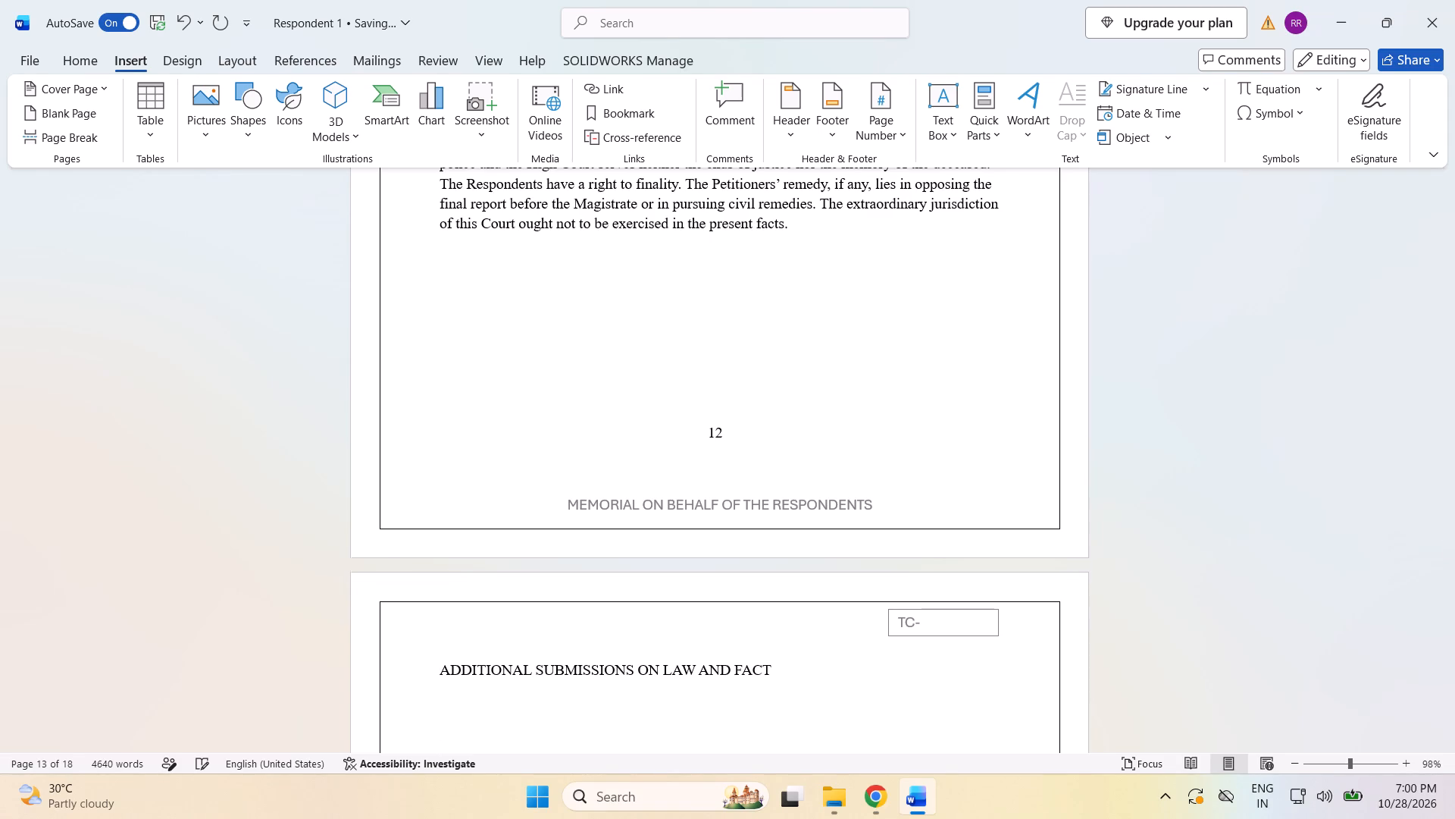
Make the "ADDITIONAL SUBMISSIONS ON LAW AND FACT" heading on the page after page 12 bold.
scroll(443, 718, up, 4)
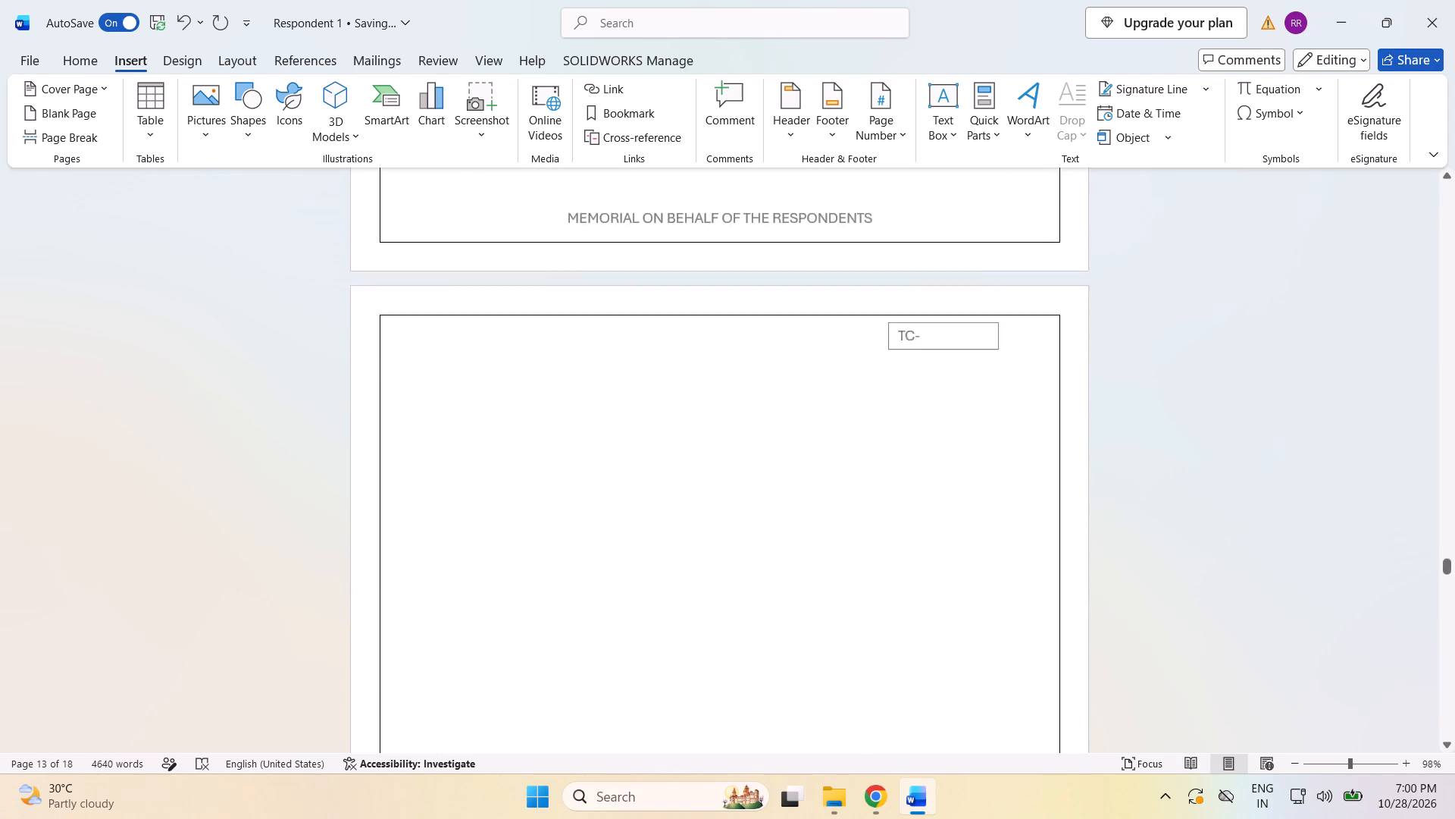
scroll(443, 714, up, 20)
scroll(443, 714, up, 11)
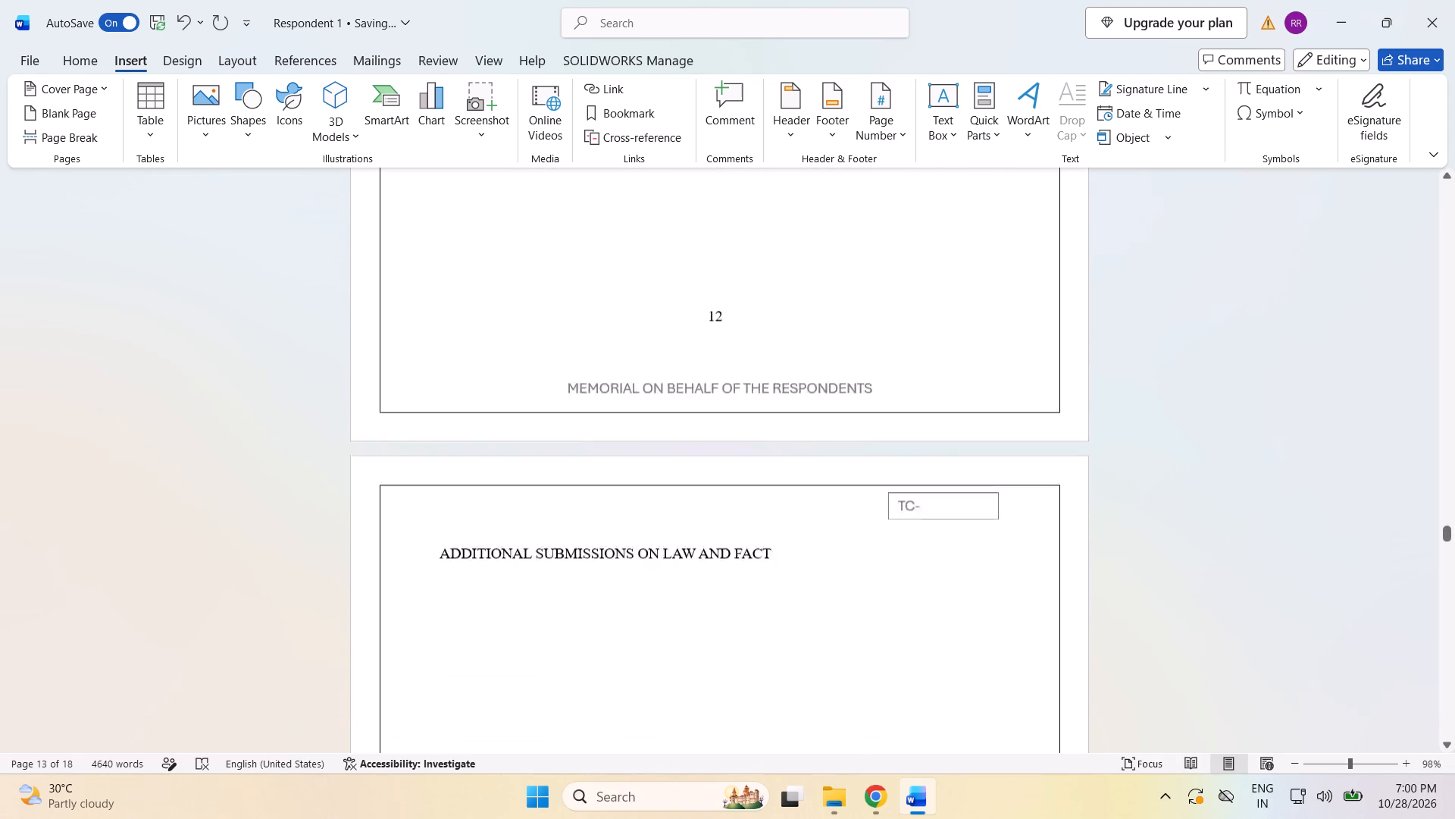
scroll(443, 679, up, 1)
drag(436, 651, 852, 654)
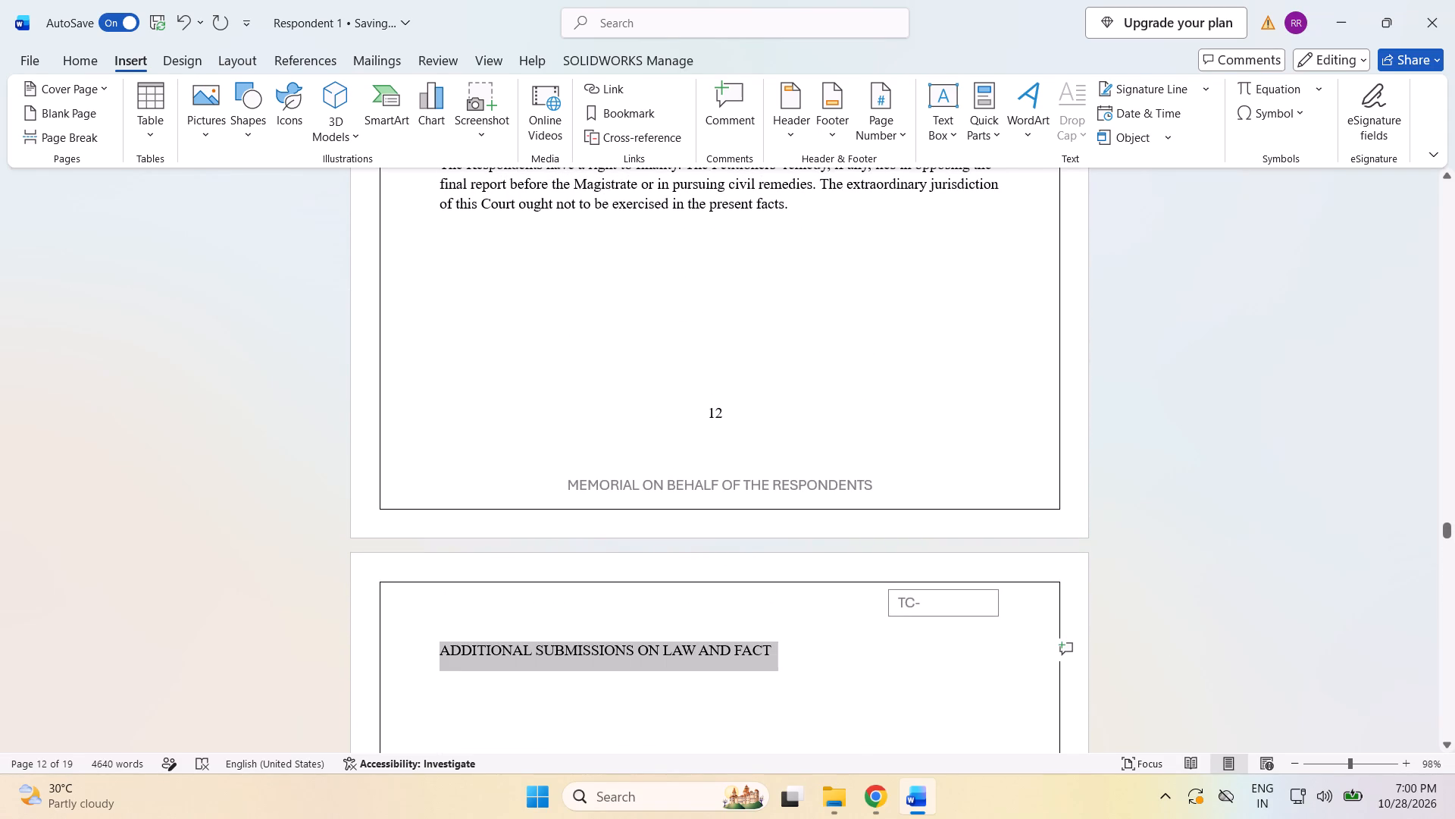
drag(852, 654, 853, 654)
click(861, 631)
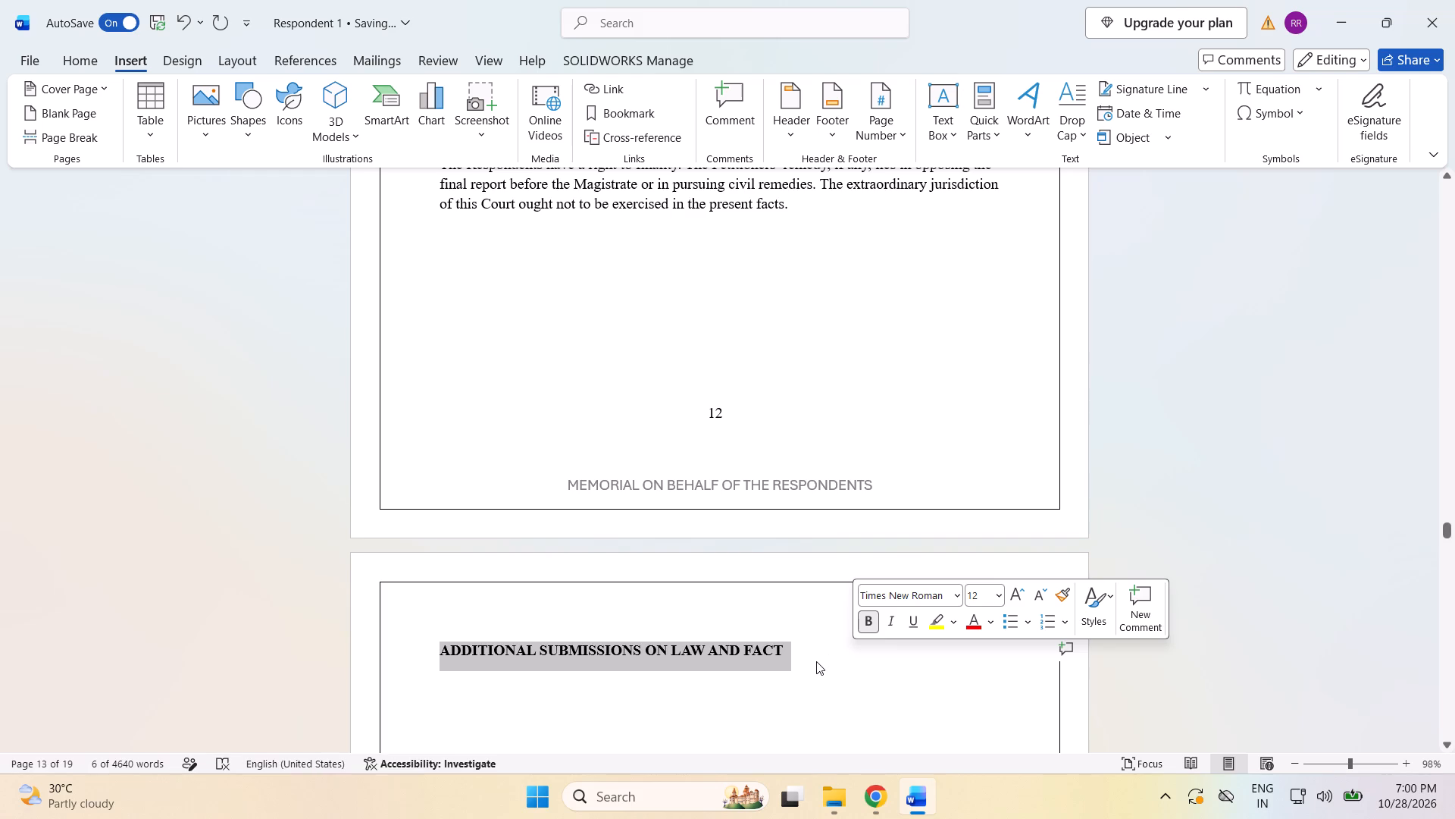
click(798, 655)
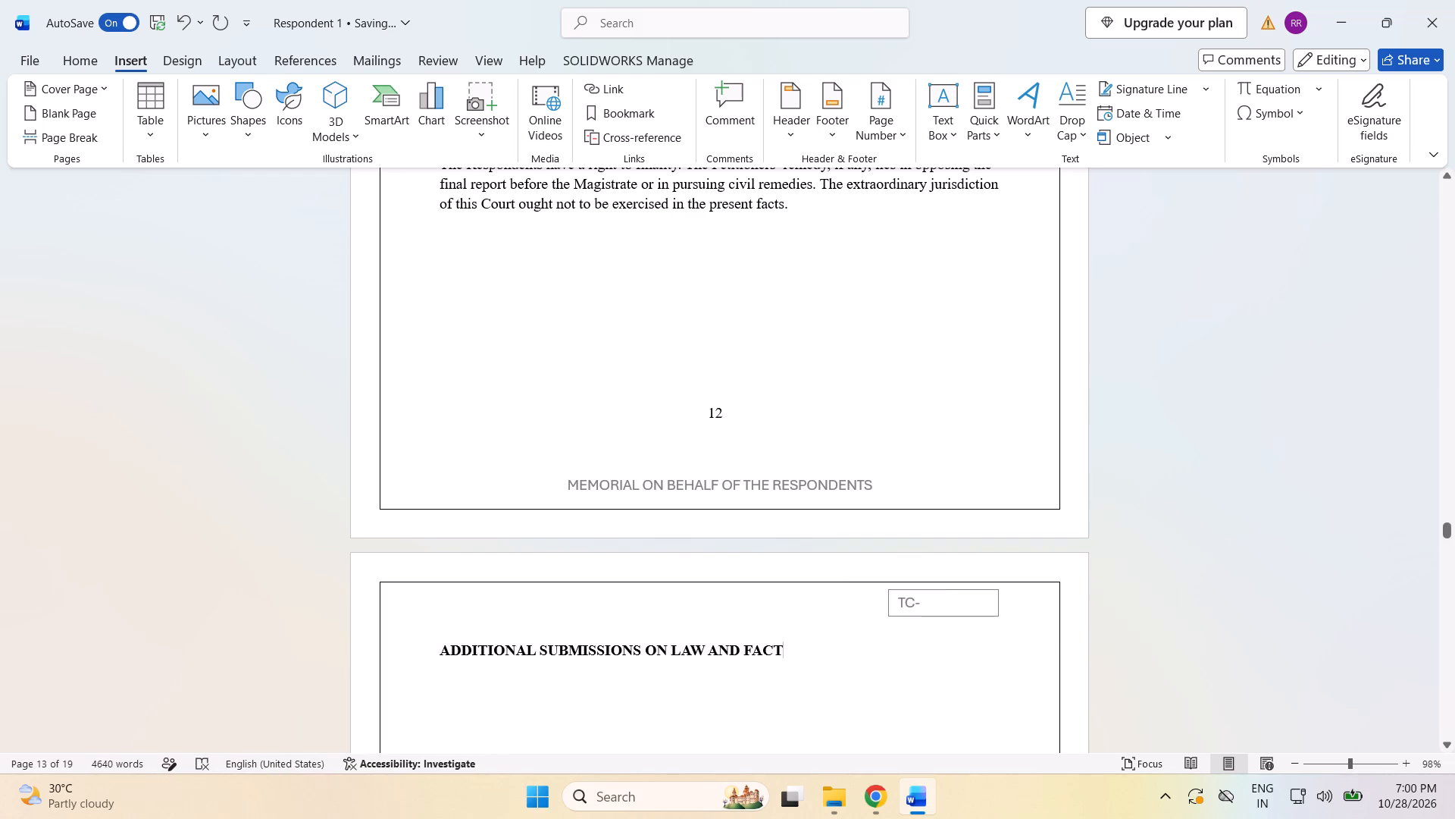
Place the text cursor directly in front of the "ADDITIONAL SUBMISSIONS ON LAW AND FACT" heading.
click(434, 645)
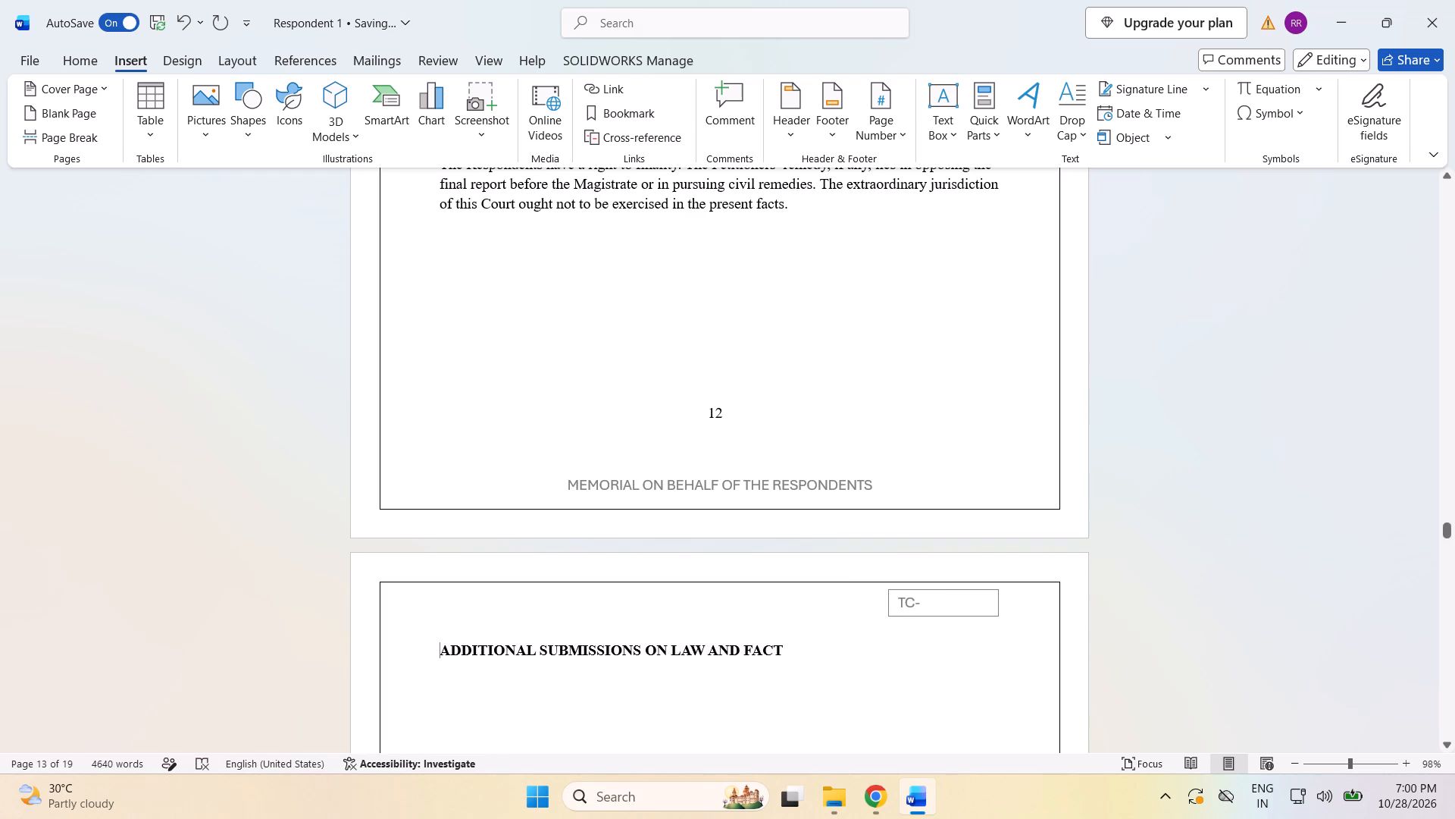
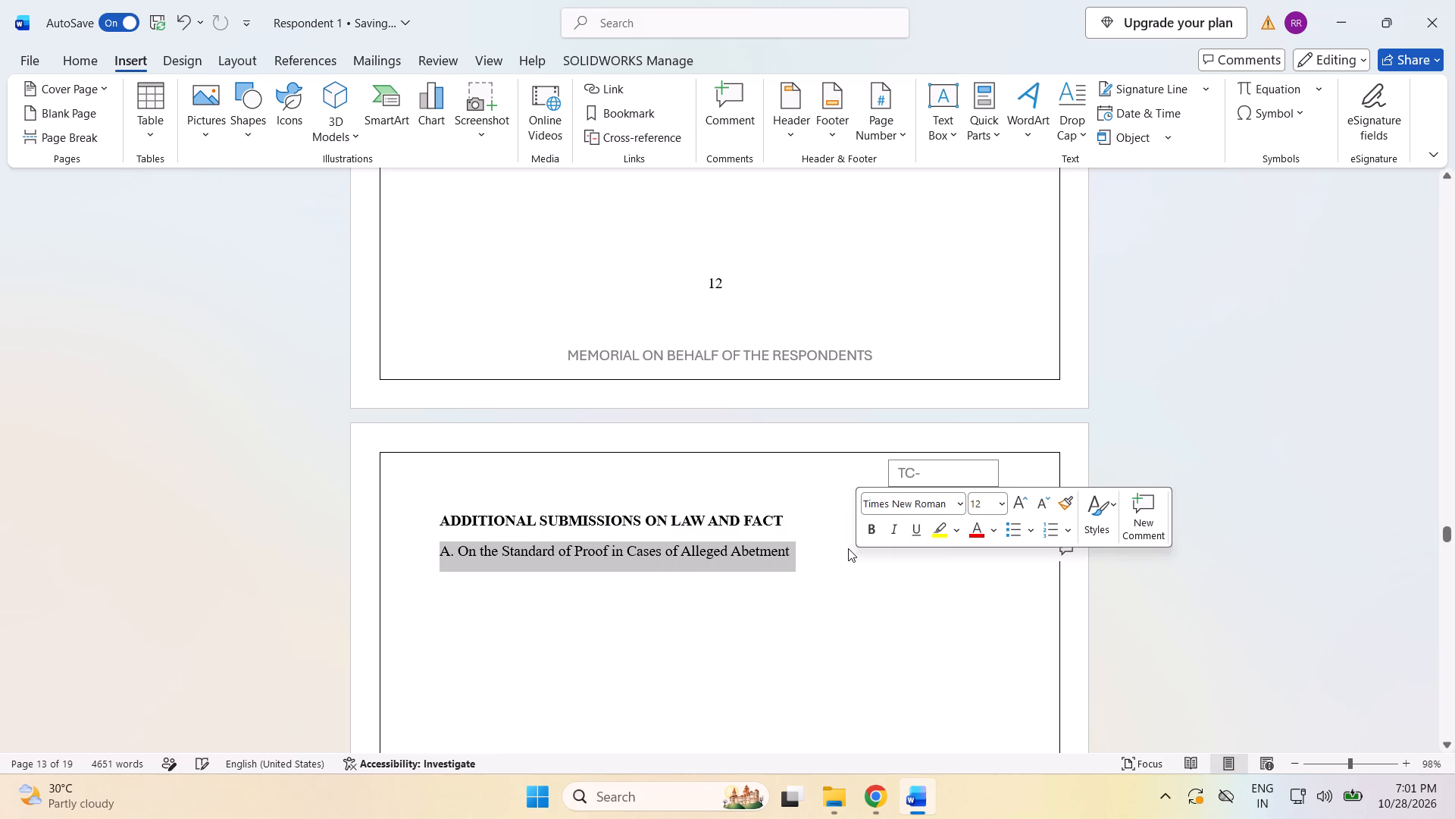
Make the subheading "A. On the Standard of Proof in Cases of Alleged Abetment" bold.
click(861, 539)
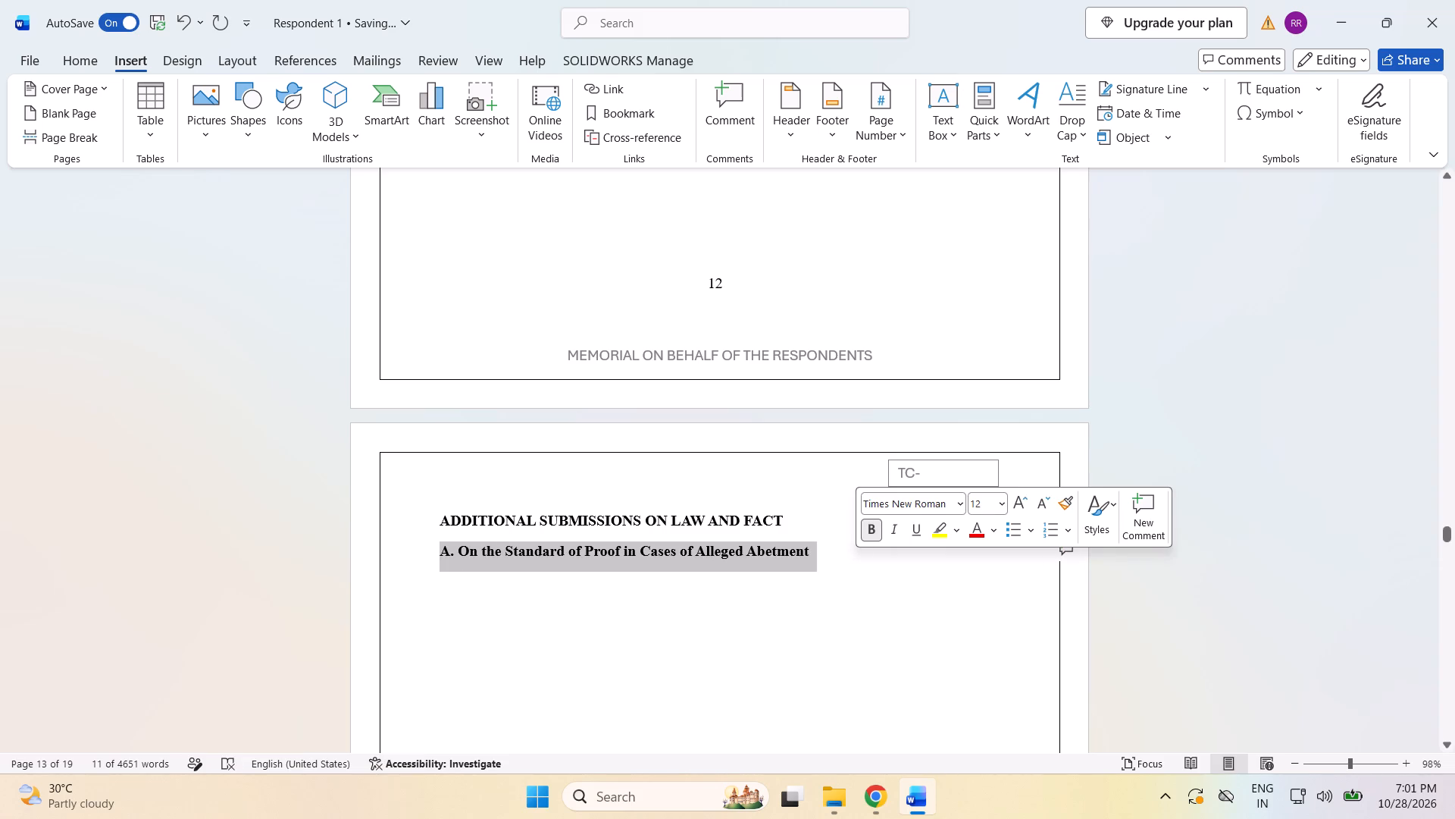
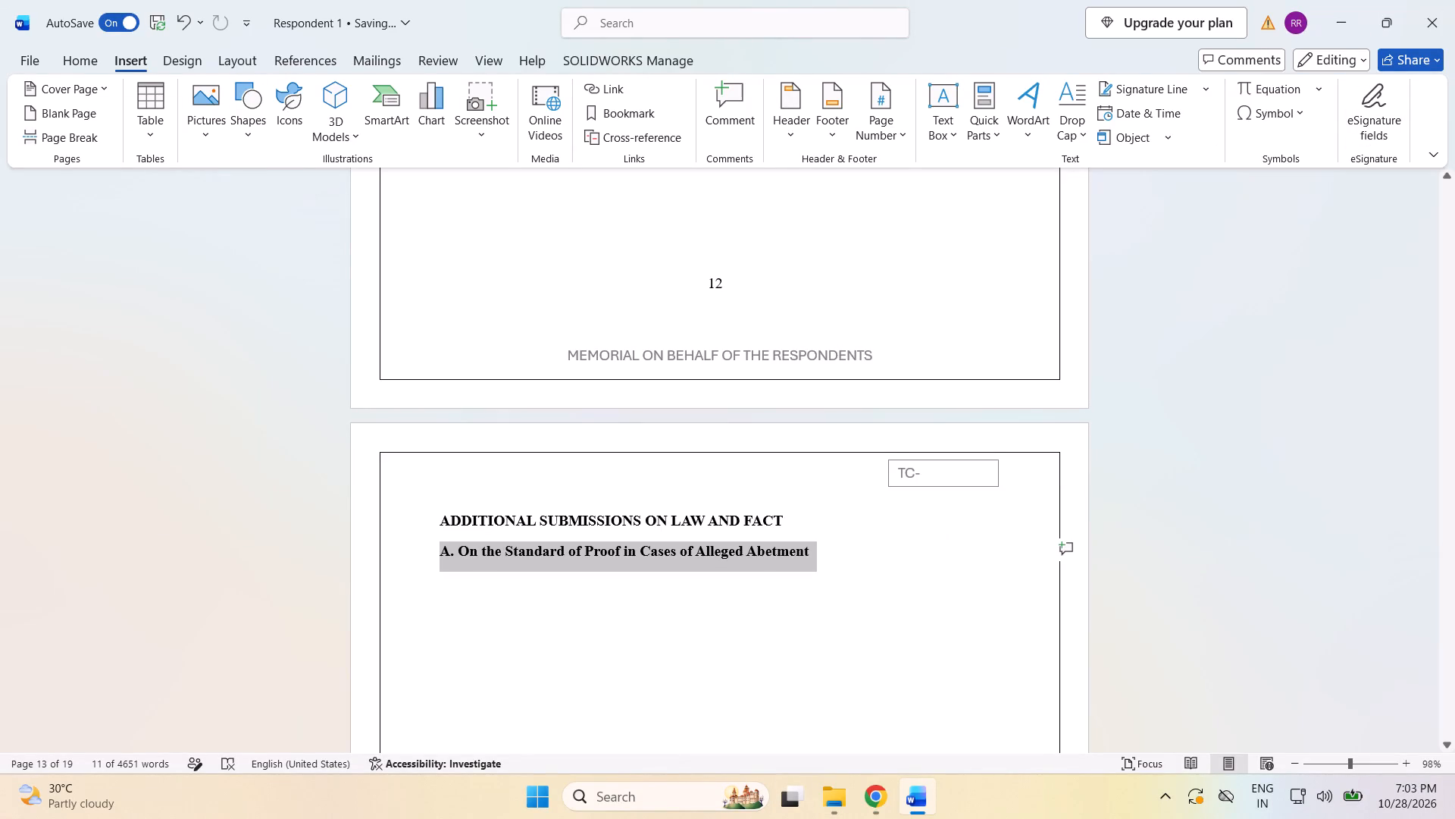
Place the text cursor at the end of the subheading "A. On the Standard of Proof in Cases of Alleged Abetment".
click(865, 556)
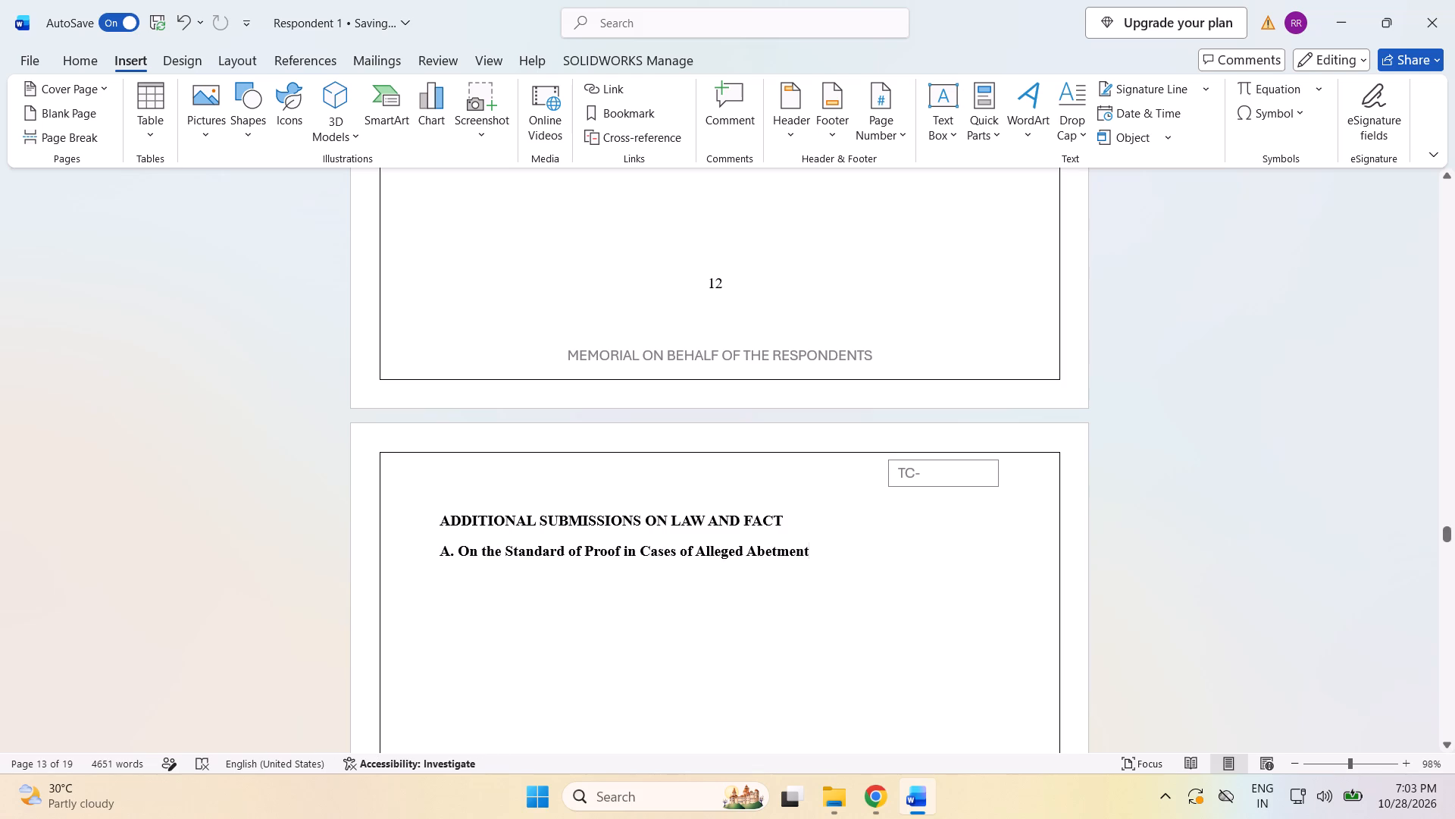
scroll(558, 676, down, 3)
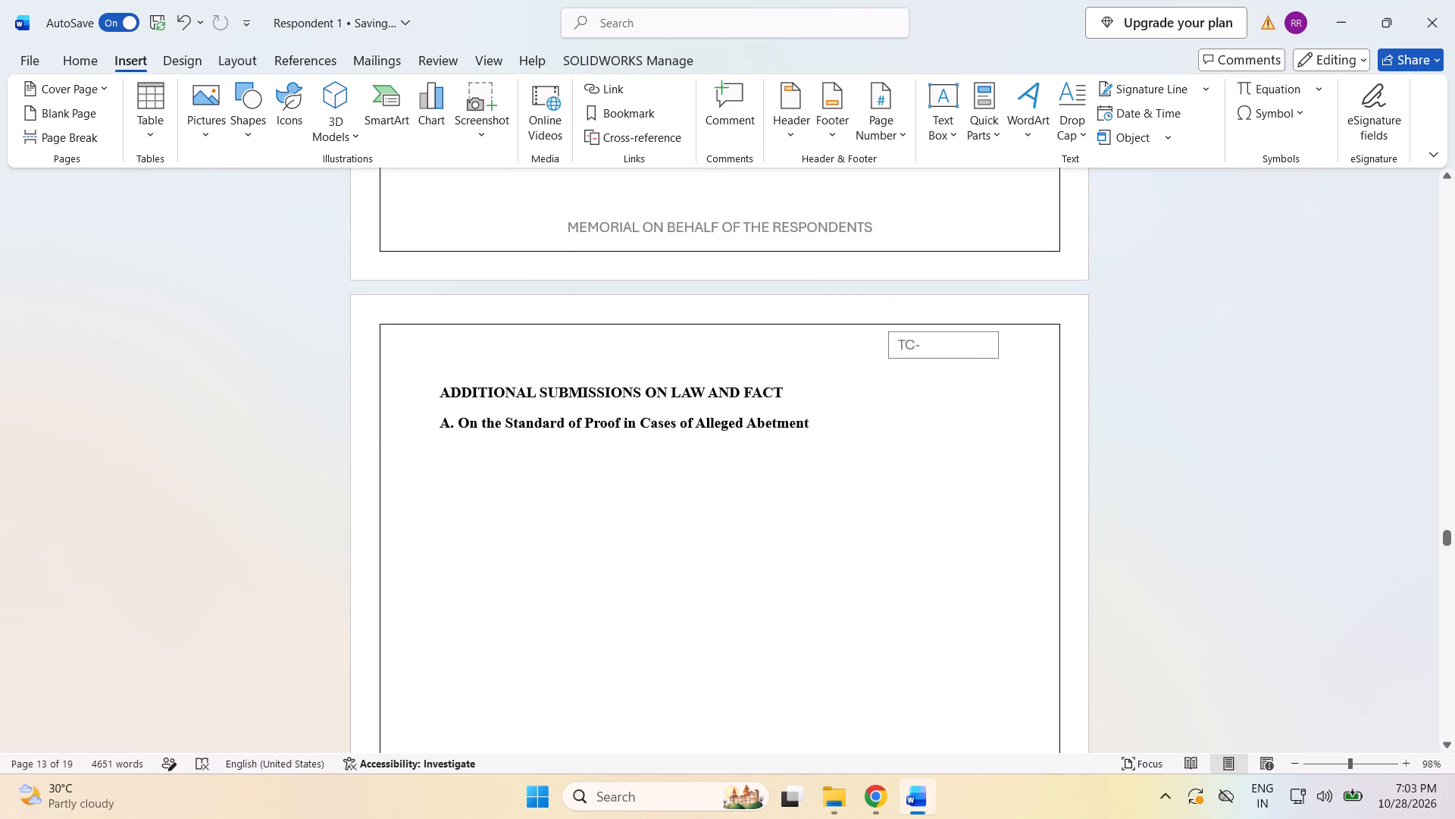
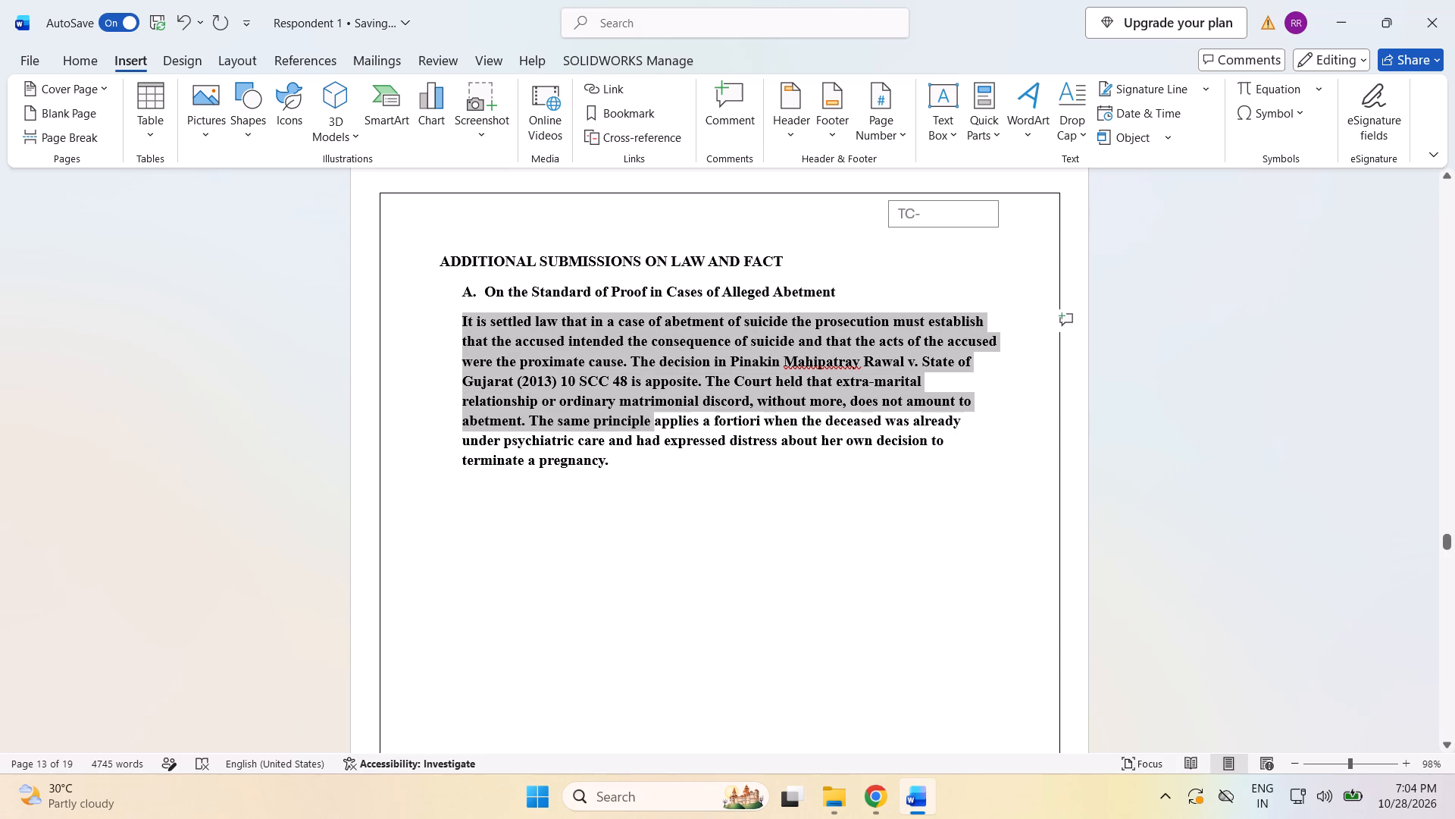
Remove the bold from the "It is settled law that in a case of abetment of suicide" paragraph under subheading A.
drag(605, 433, 631, 460)
click(658, 432)
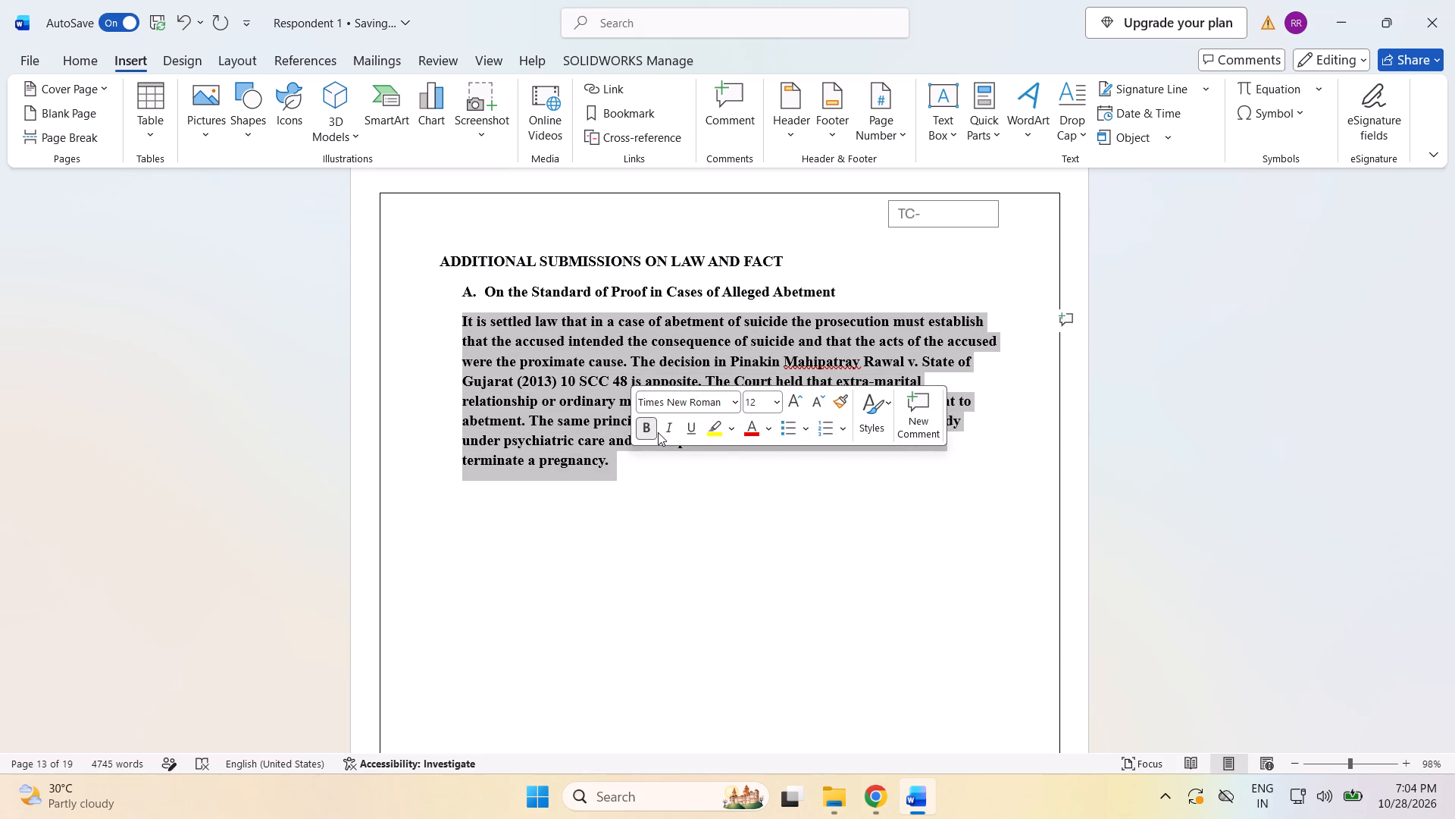
click(654, 428)
click(671, 515)
click(809, 449)
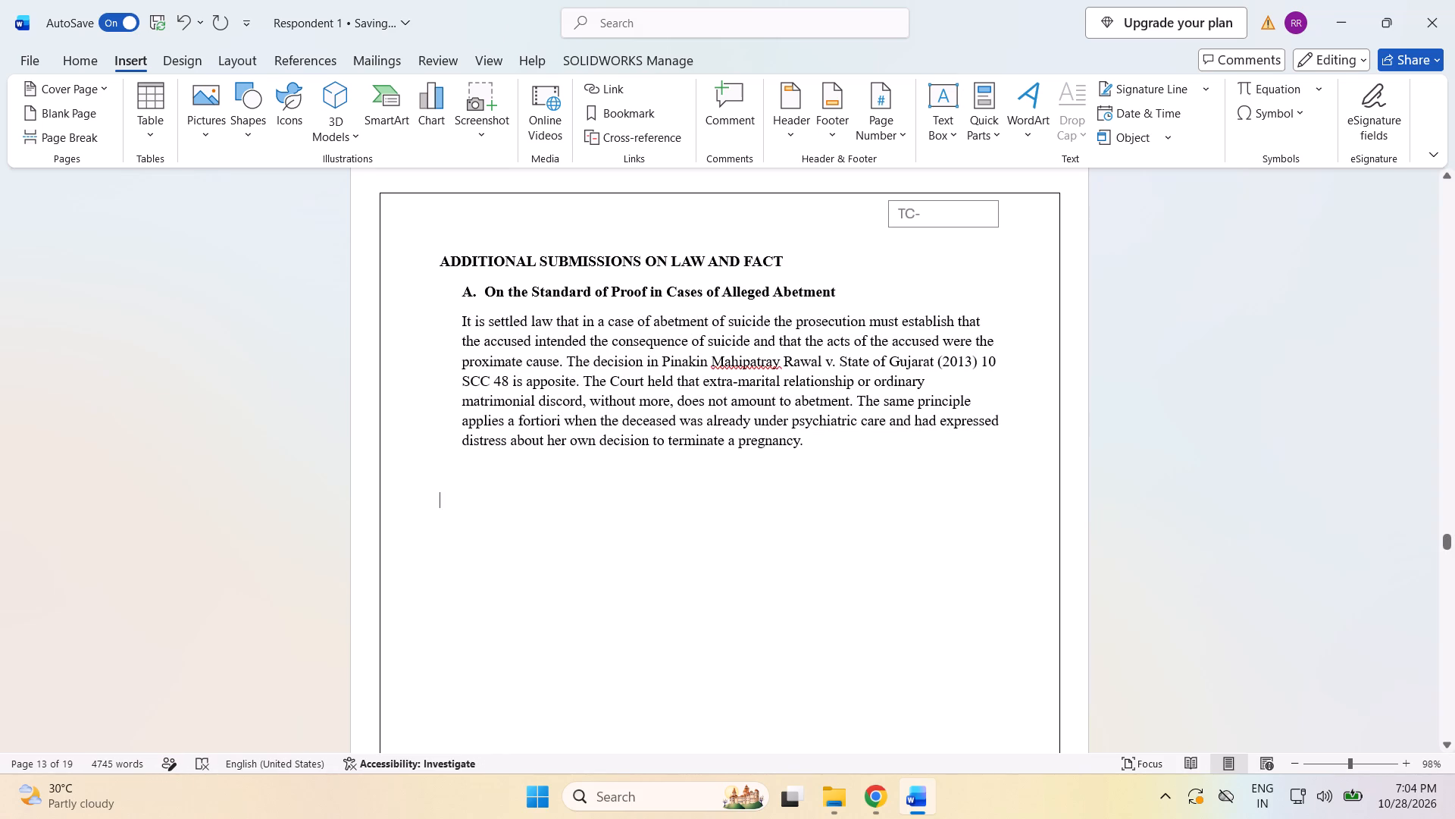
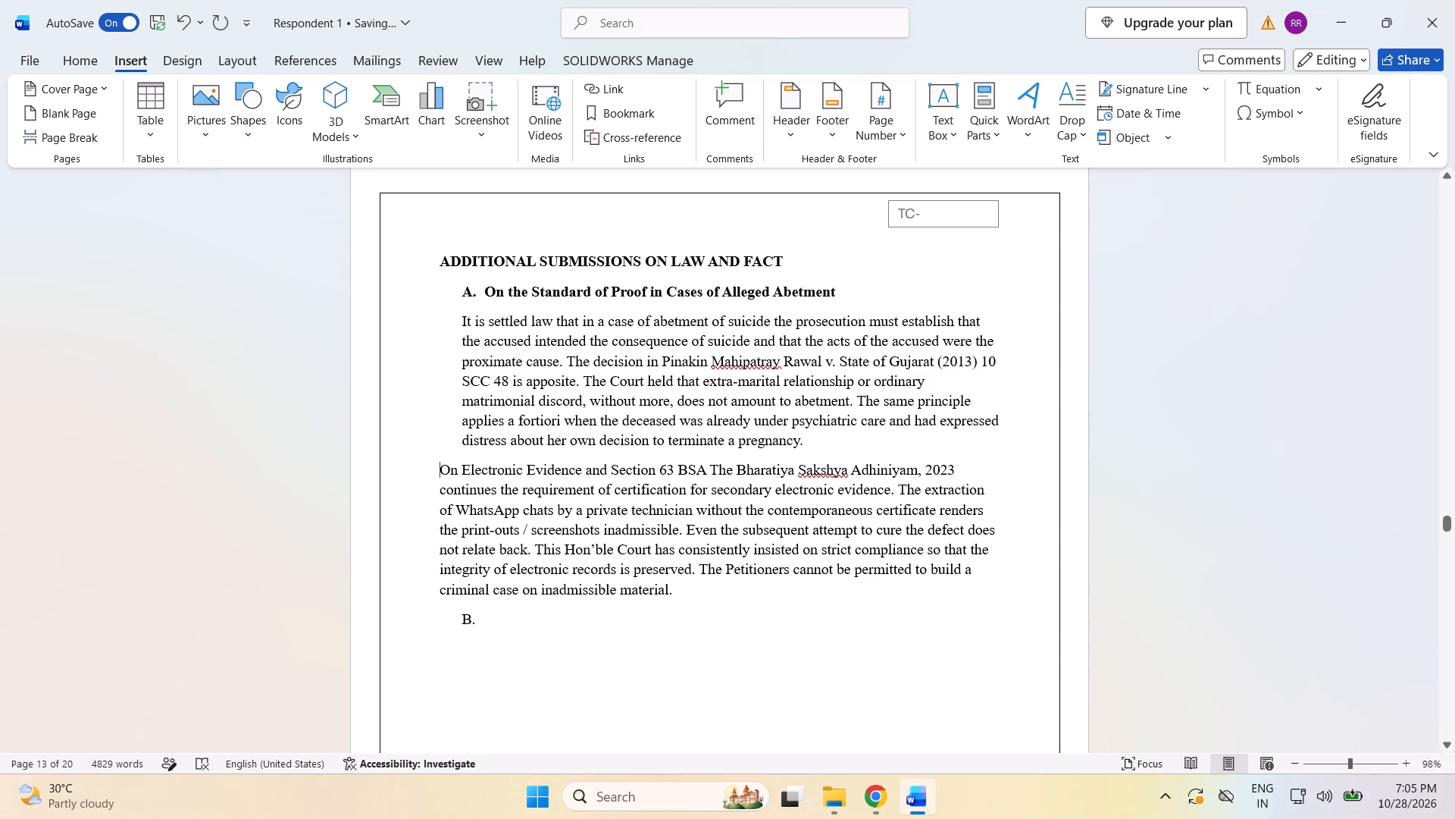
Replace the Standard of Proof subheading's automatic list number with a plain "A." at the margin, and remove the indent of the paragraph below it.
drag(462, 290, 460, 306)
key(BackSpace)
key(BackSpace)
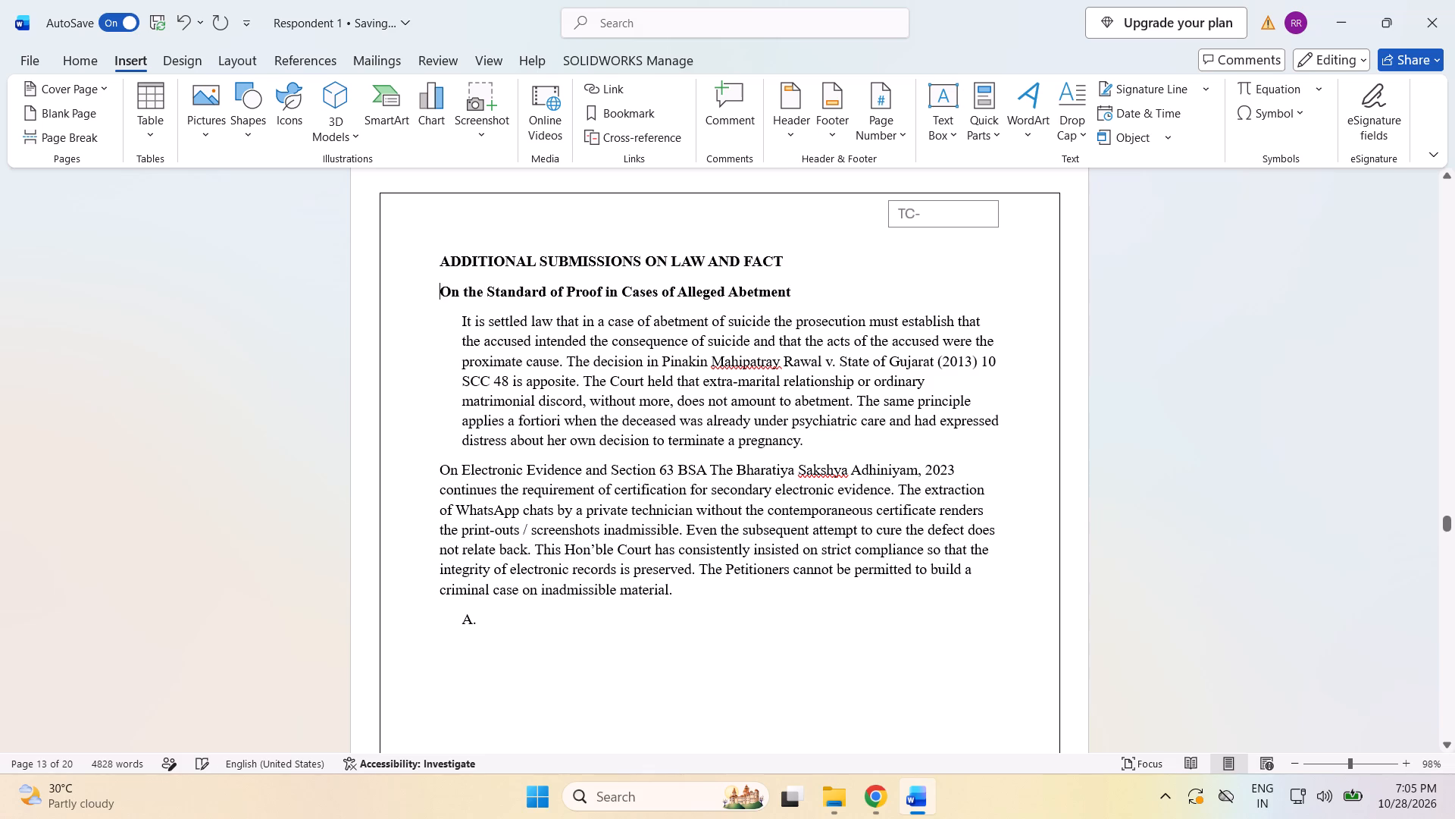
click(460, 325)
key(BackSpace)
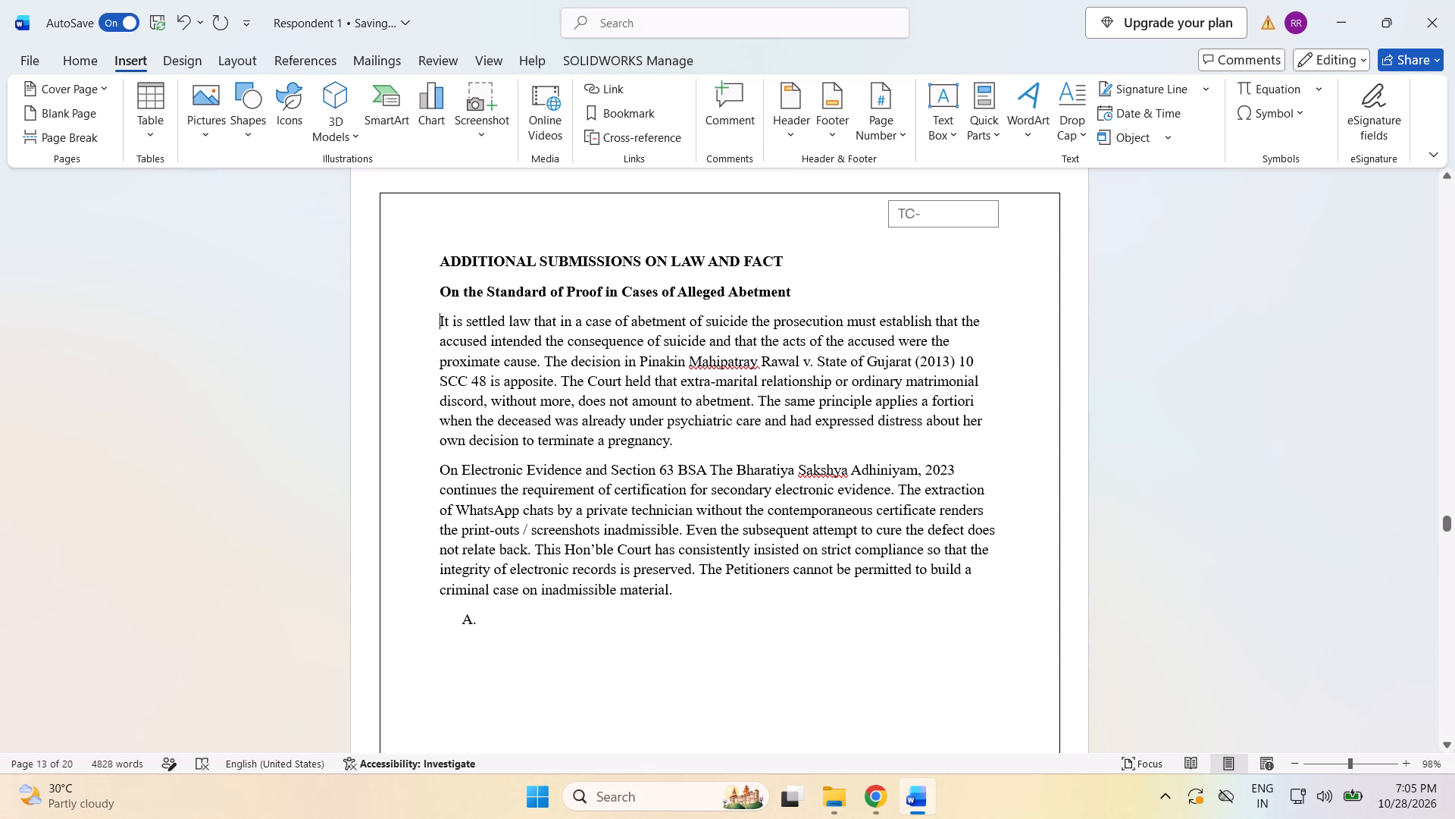
click(440, 287)
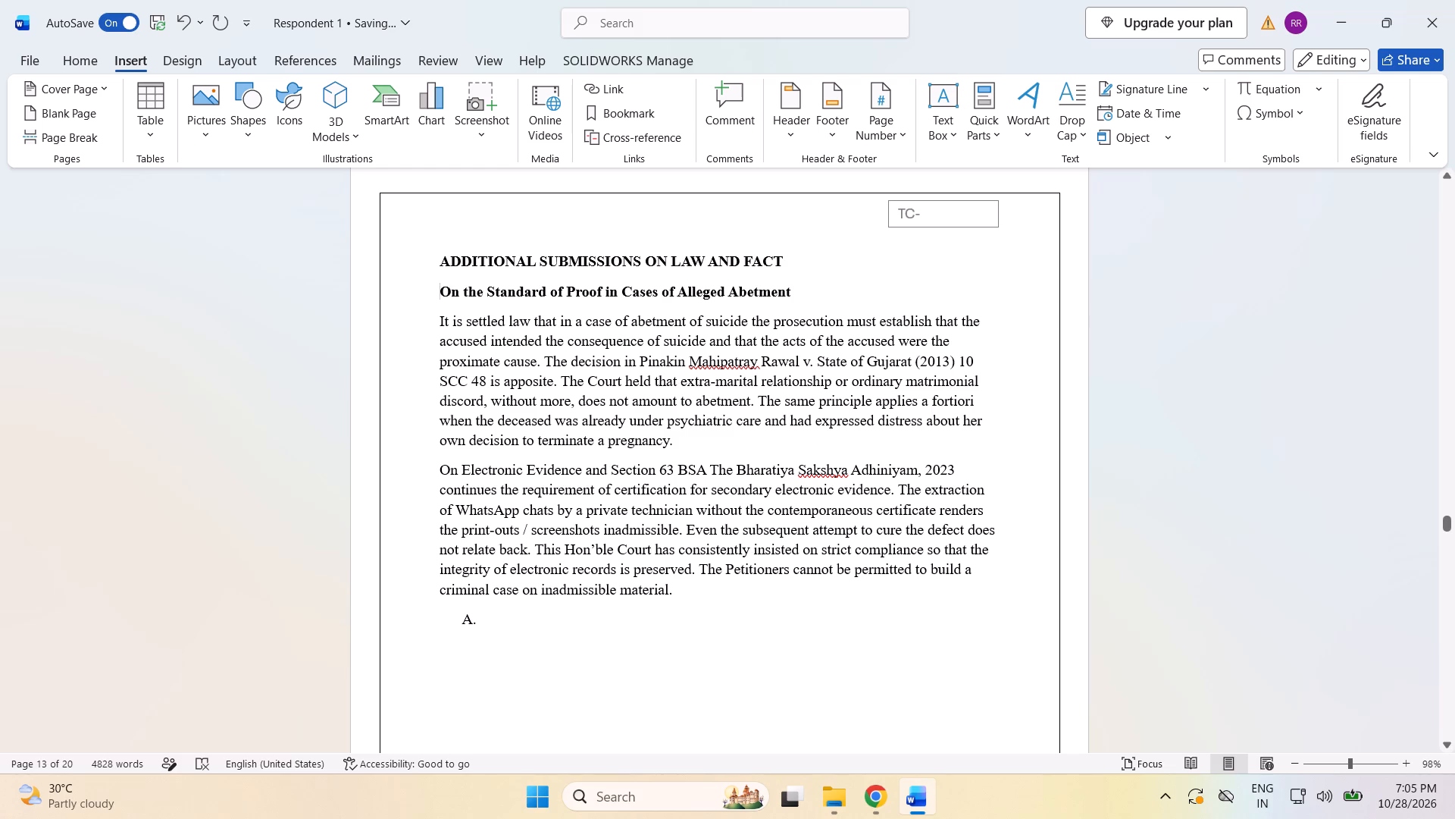
key(a)
key(period)
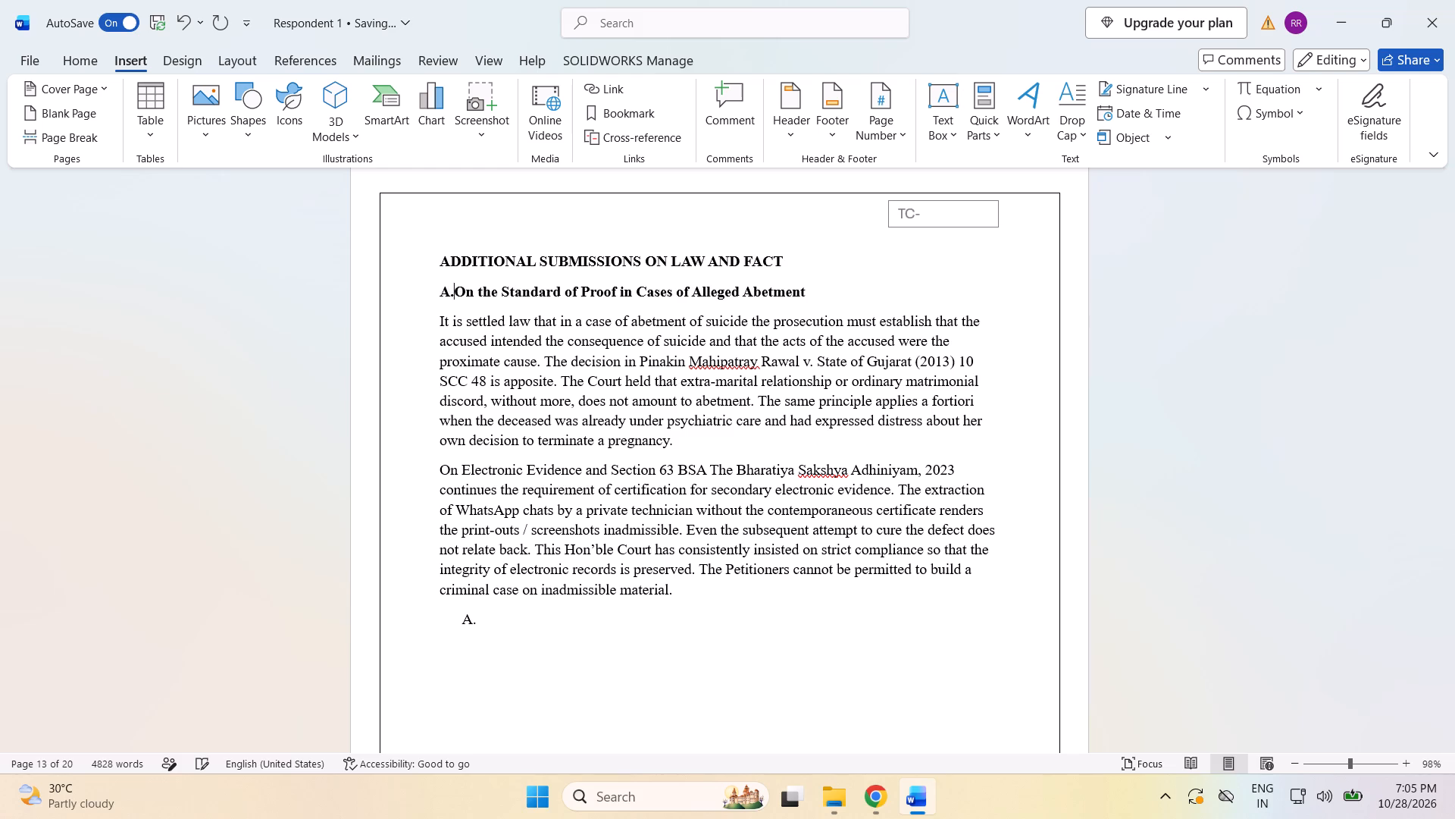
Prefix the Electronic Evidence paragraph with a plain "B." and remove the leftover automatic list number on the empty line below it.
click(435, 469)
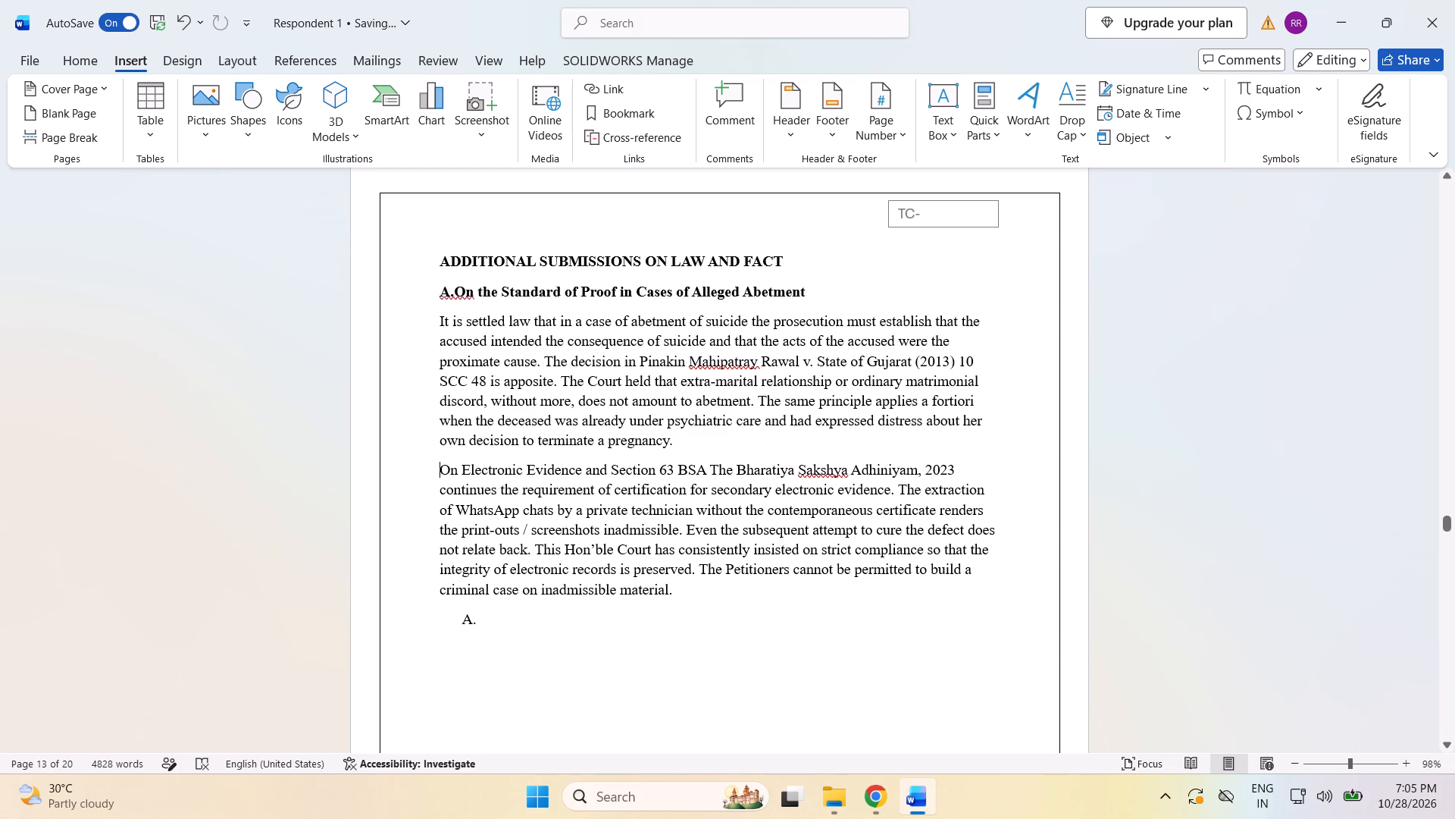
key(b)
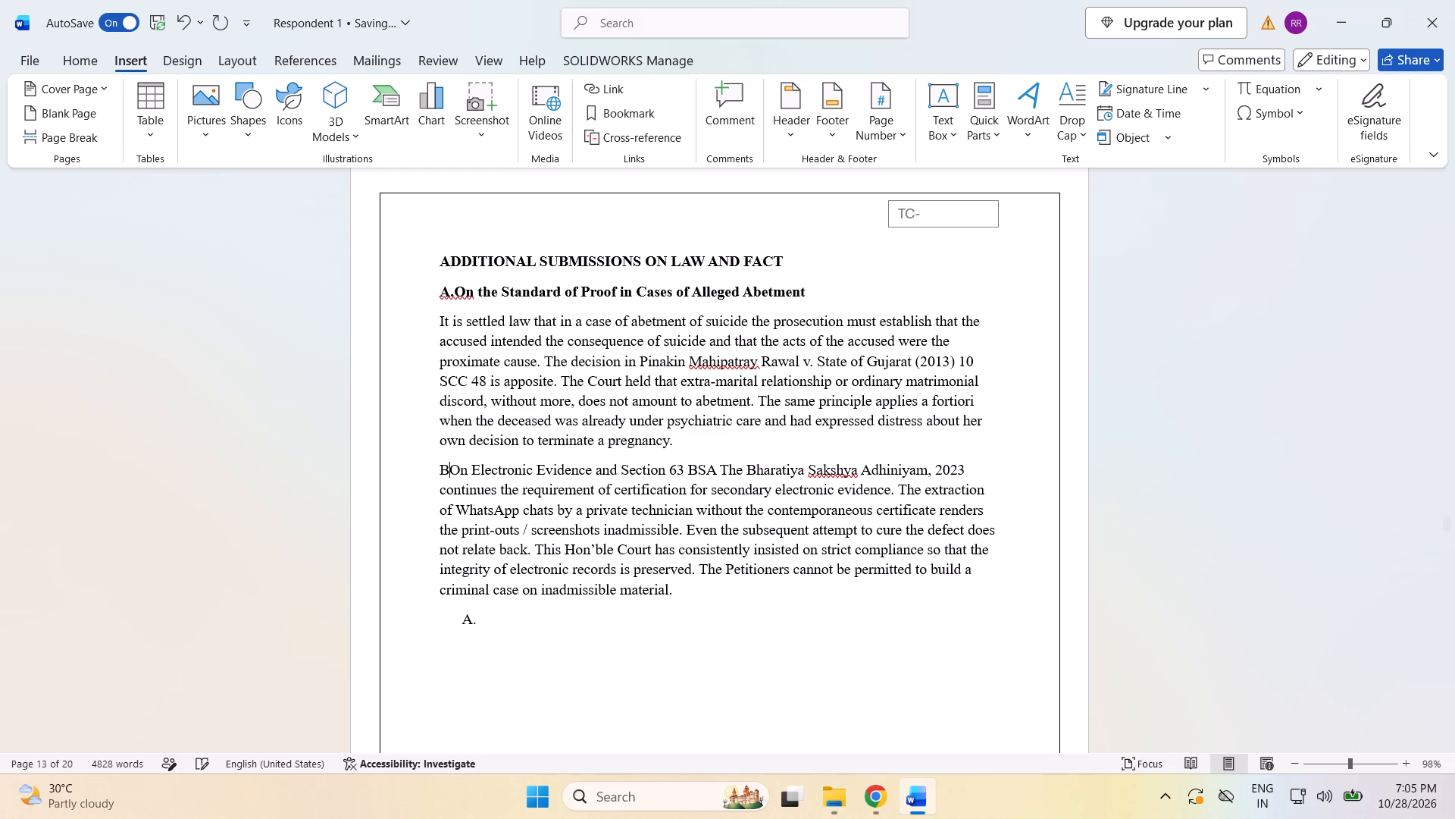
key(period)
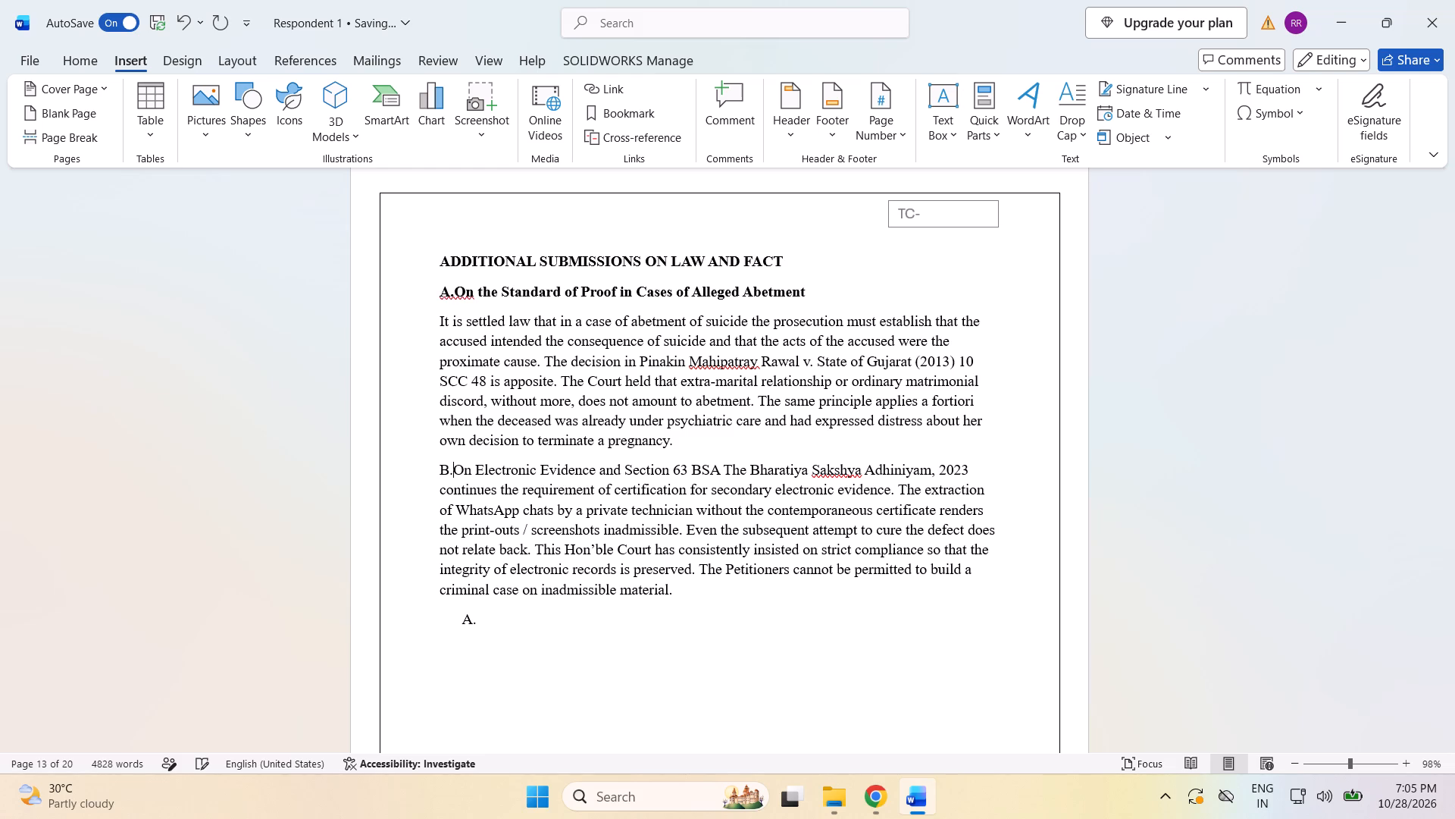
click(478, 620)
key(BackSpace)
key(BackSpace)
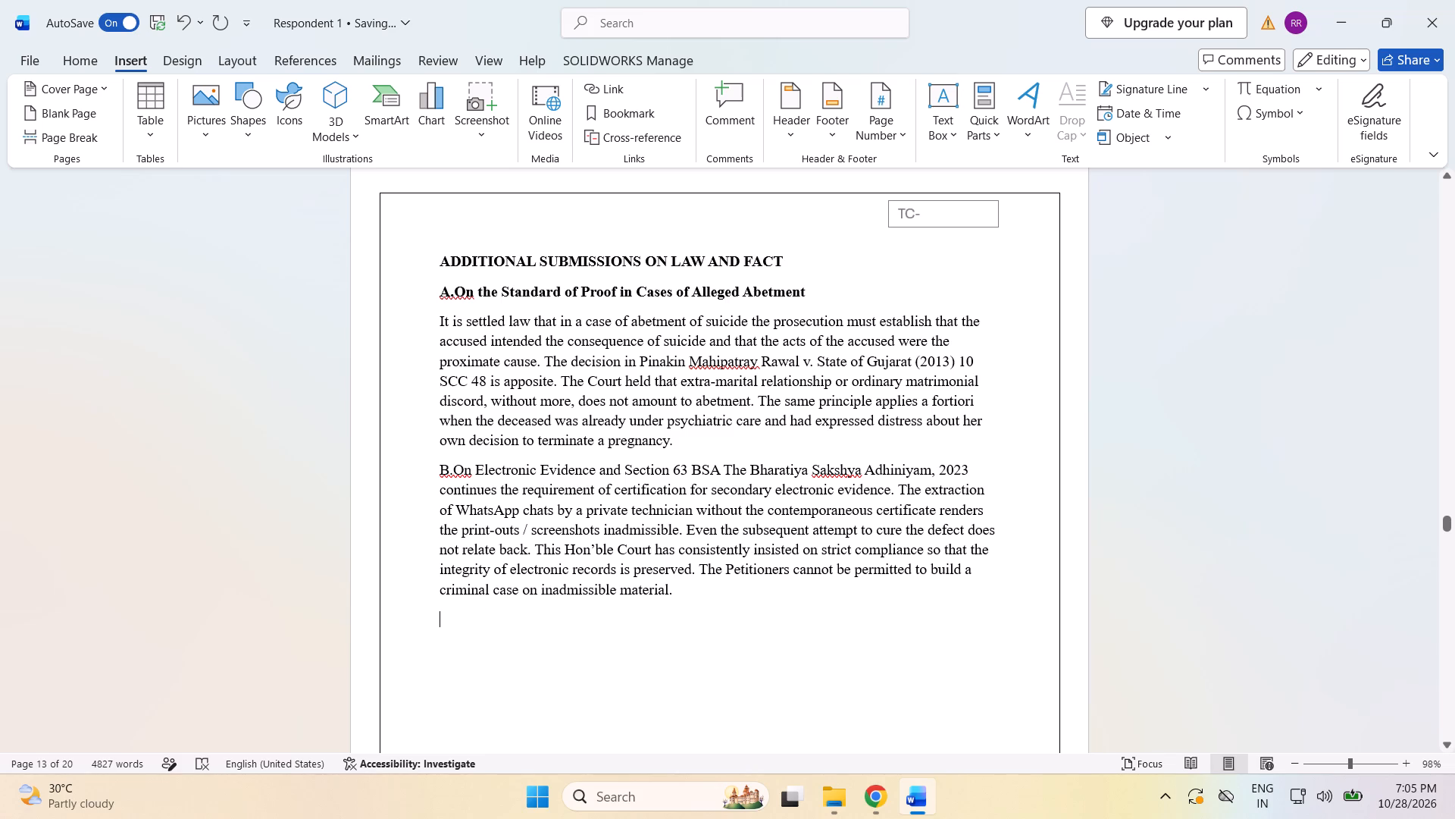
Make "B.On Electronic Evidence and Section 63 BSA" bold and split it from the body text onto its own line as a subheading.
drag(440, 470, 644, 481)
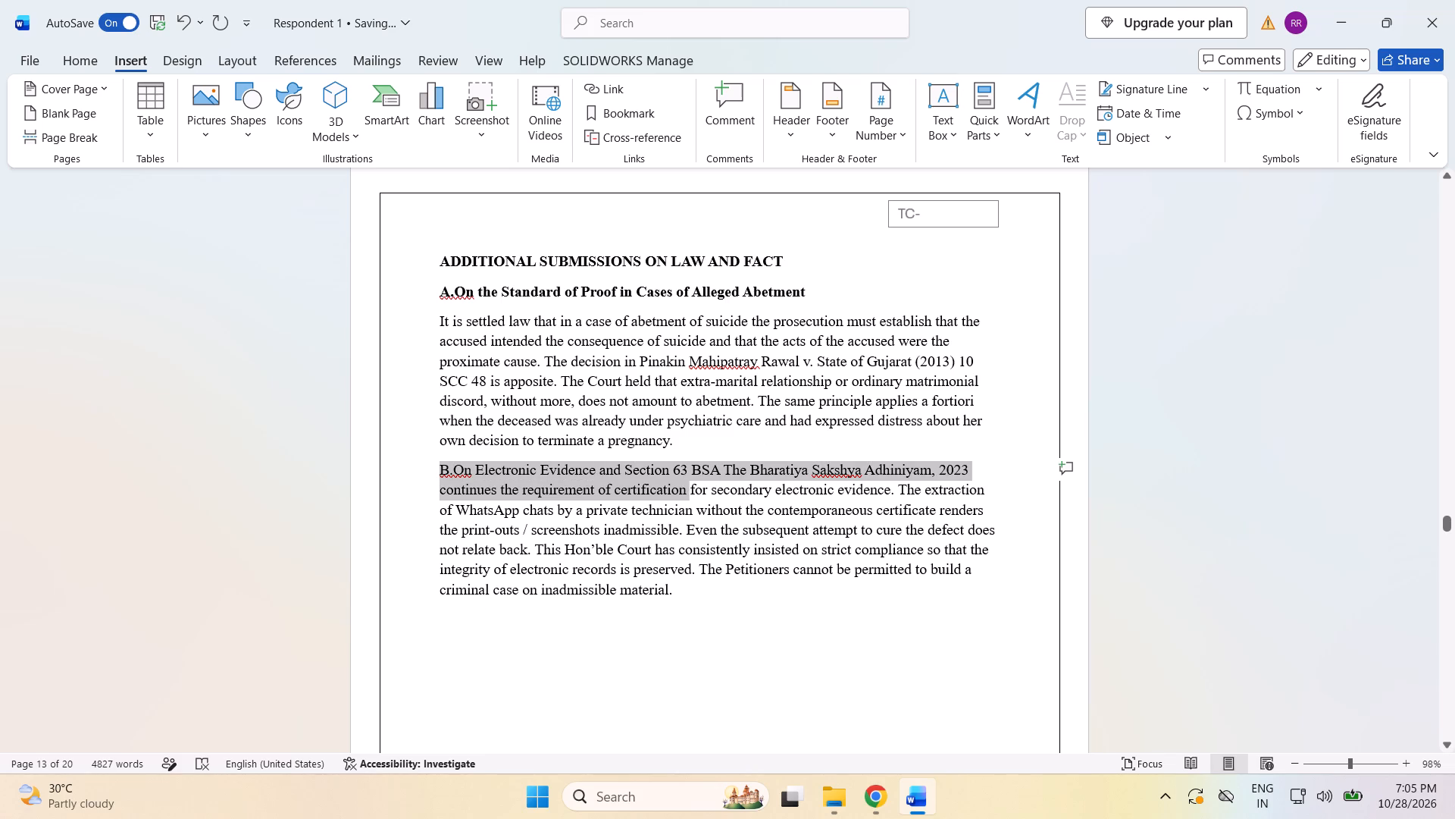
drag(644, 481, 712, 475)
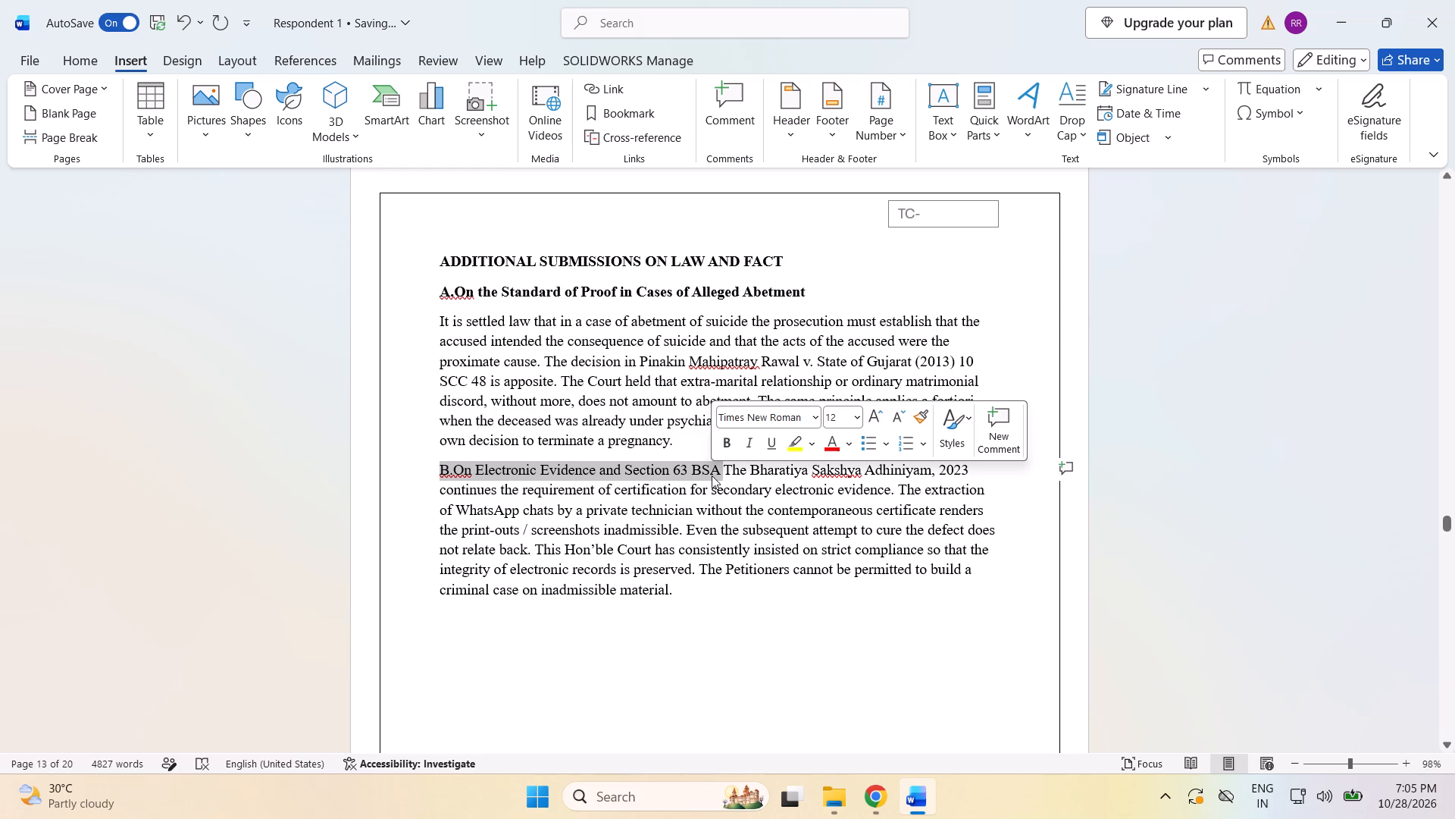
click(719, 449)
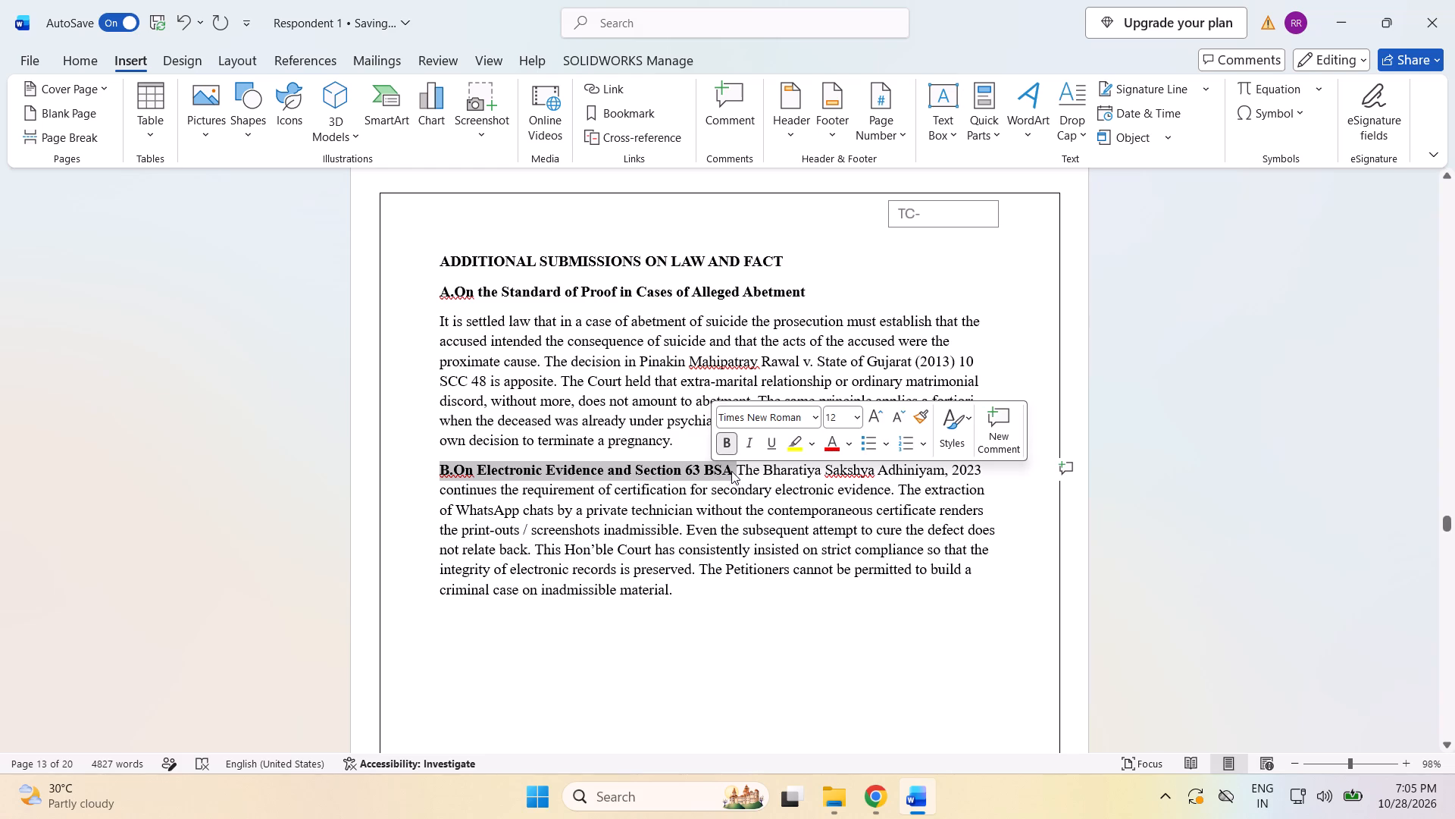
click(731, 471)
key(Return)
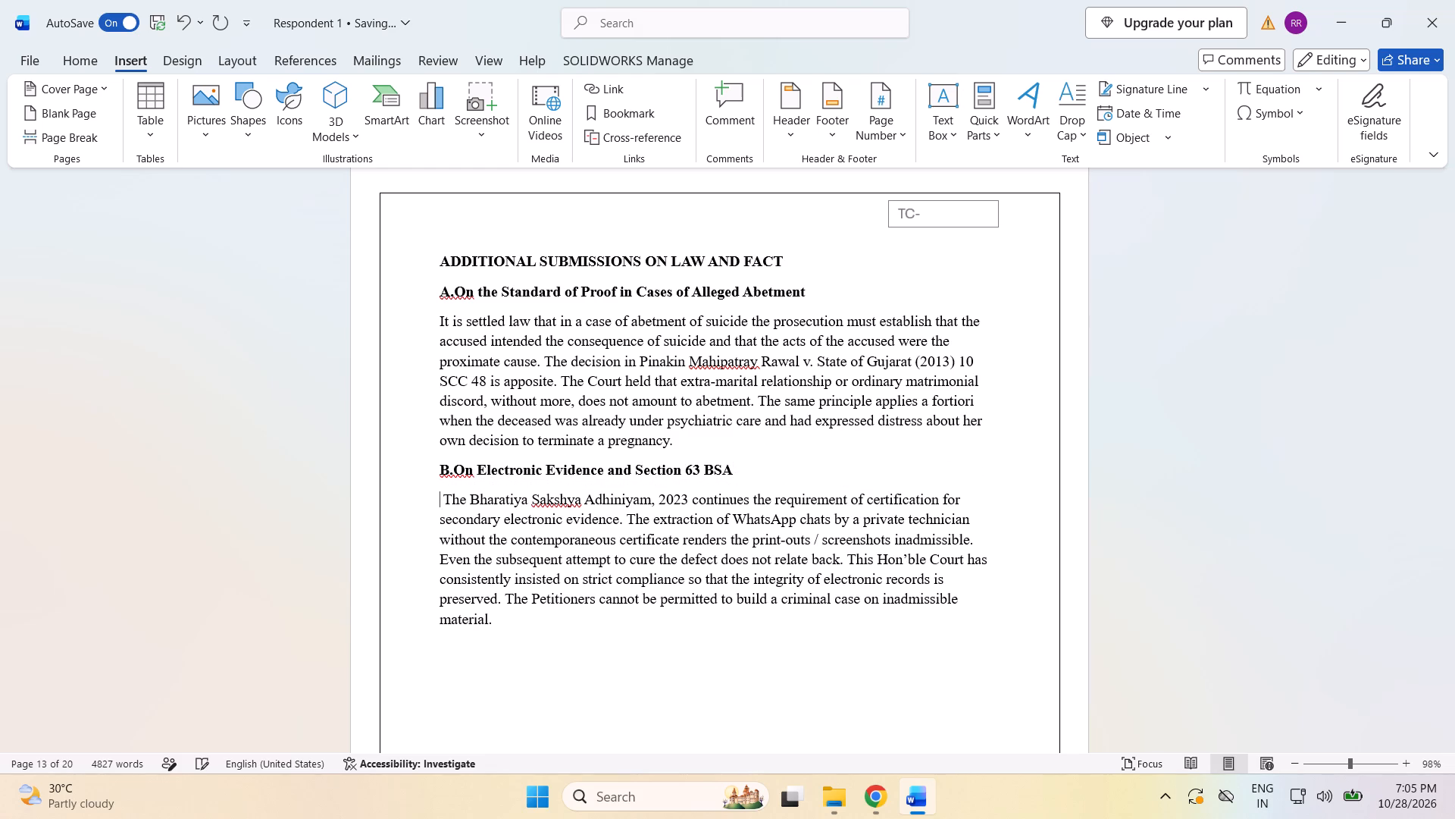
Paste the copied submissions C to E into a new paragraph below the Section 63 BSA submission.
click(537, 624)
key(Return)
scroll(542, 619, down, 6)
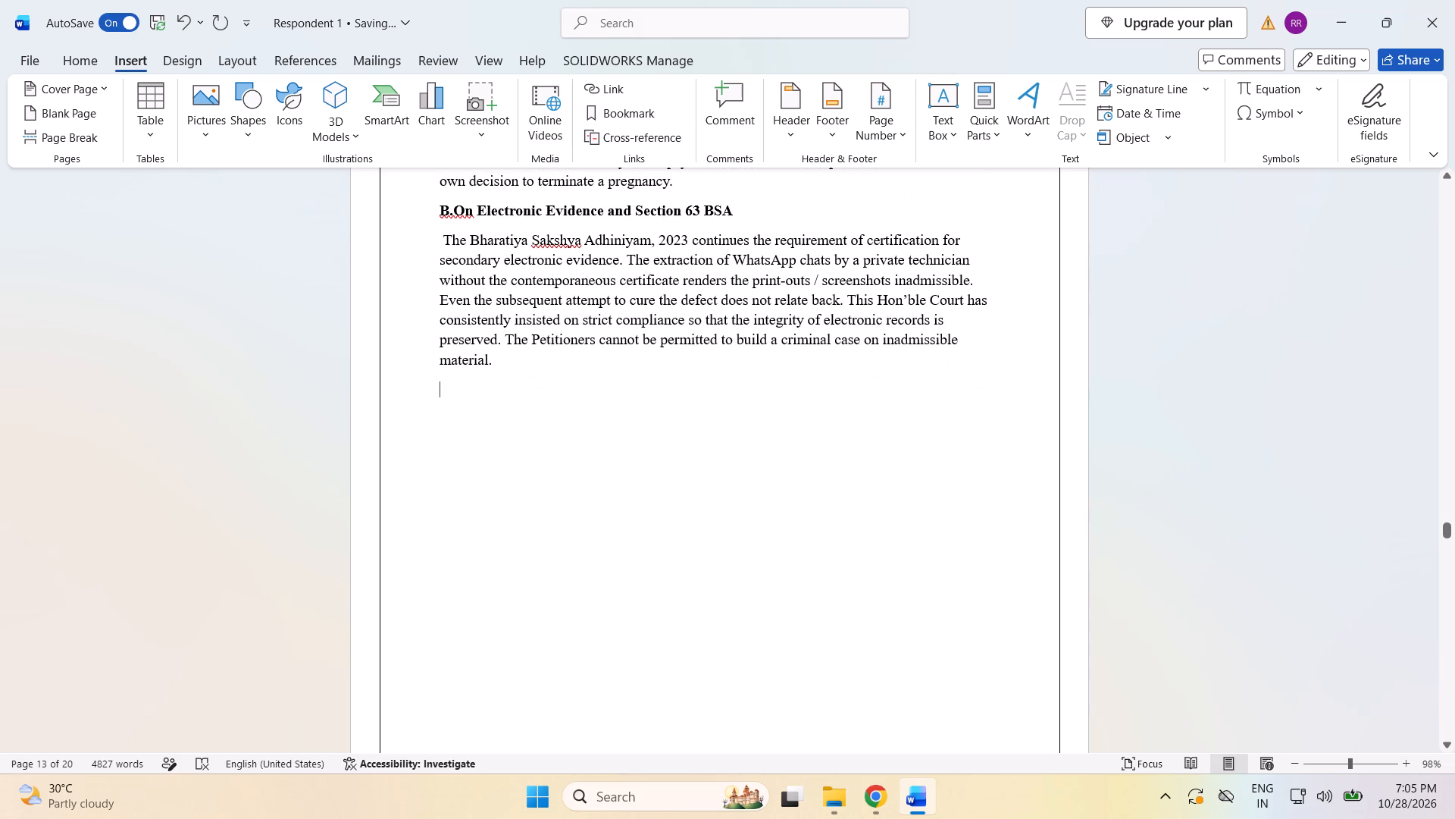
key(ctrl+v)
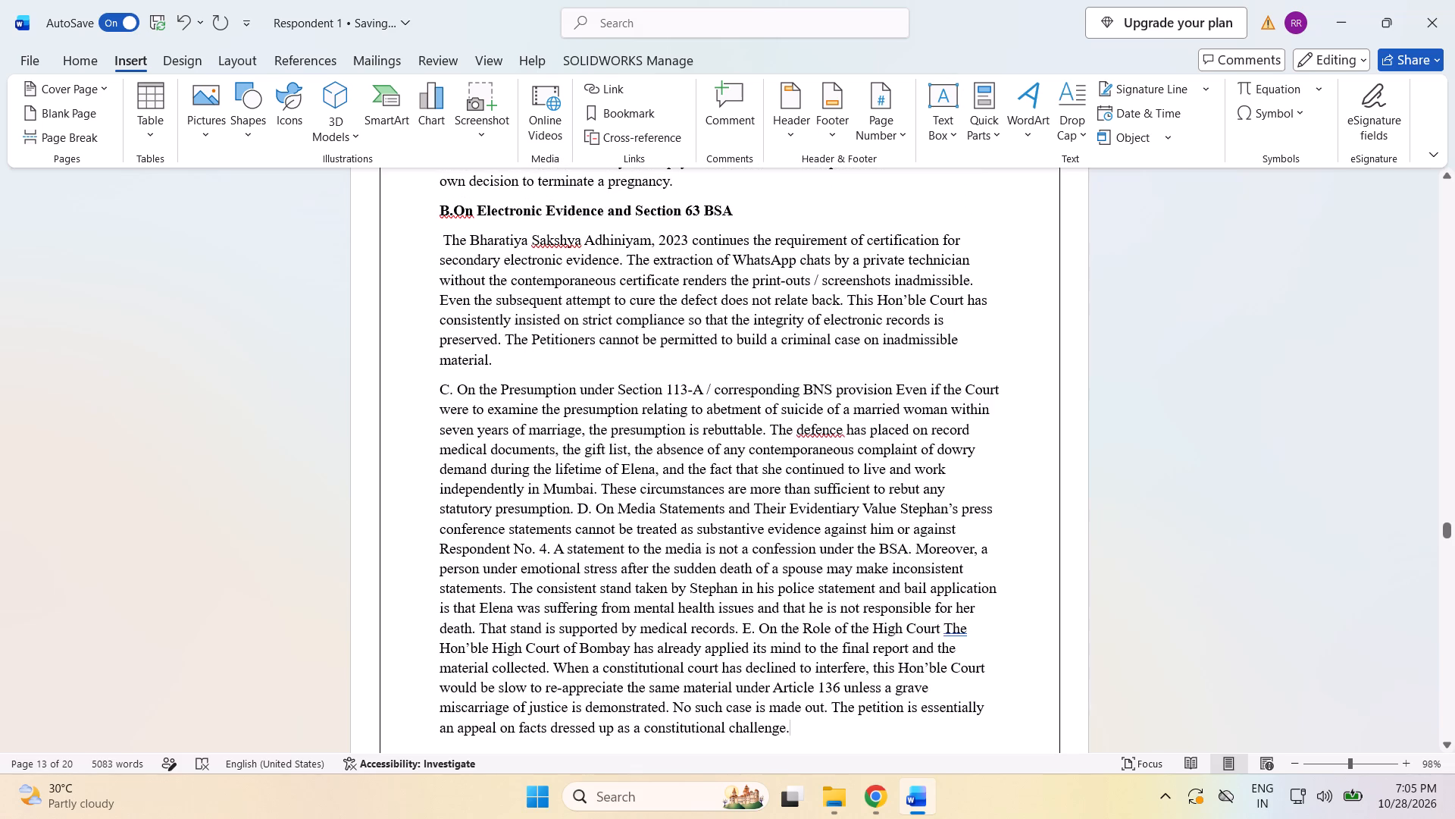
Split the pasted text so that submissions "D. On Media Statements" and "E. On the Role of the High Court" each start a new paragraph.
drag(574, 506, 582, 515)
key(Return)
scroll(610, 555, down, 2)
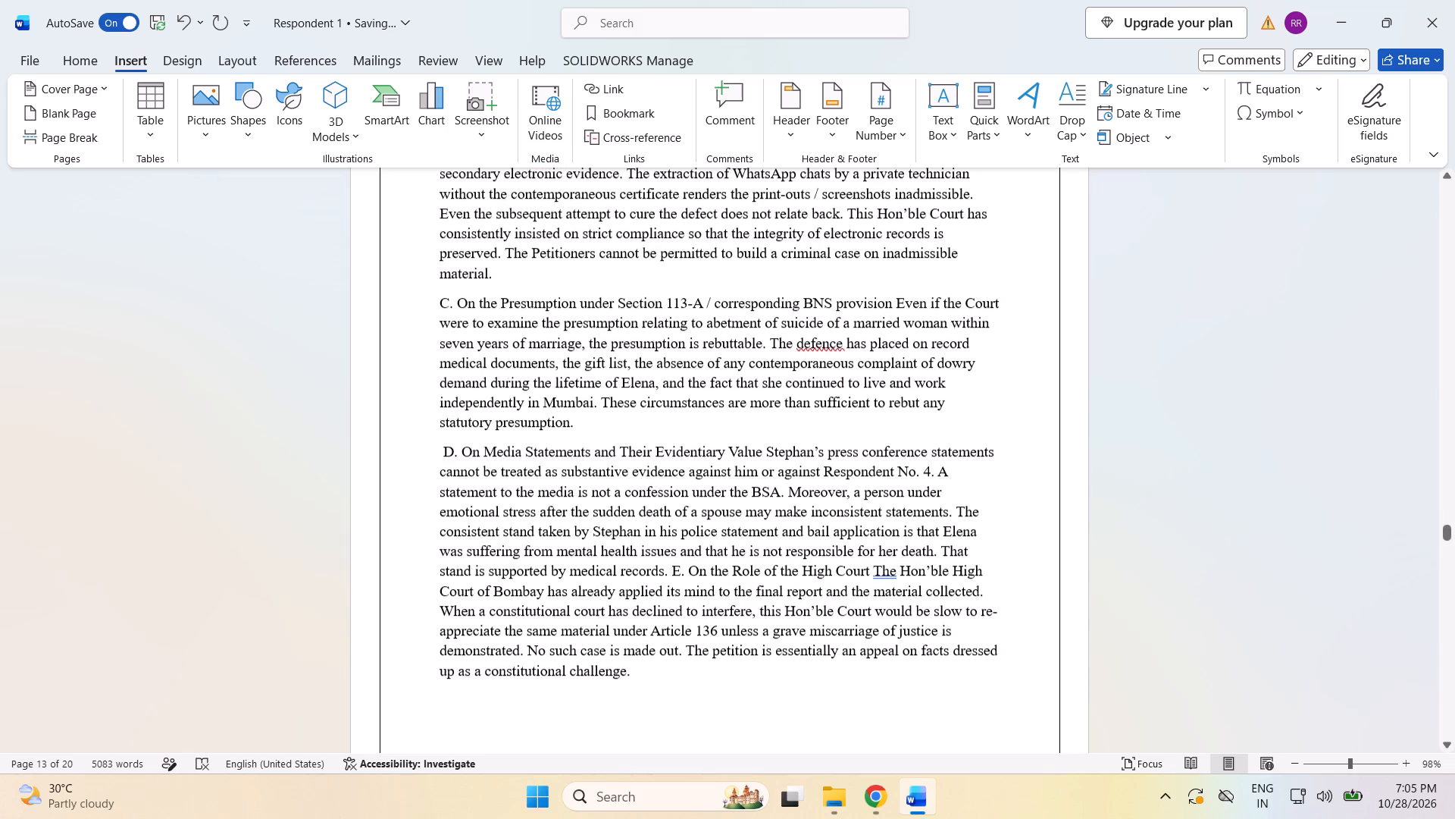
click(673, 568)
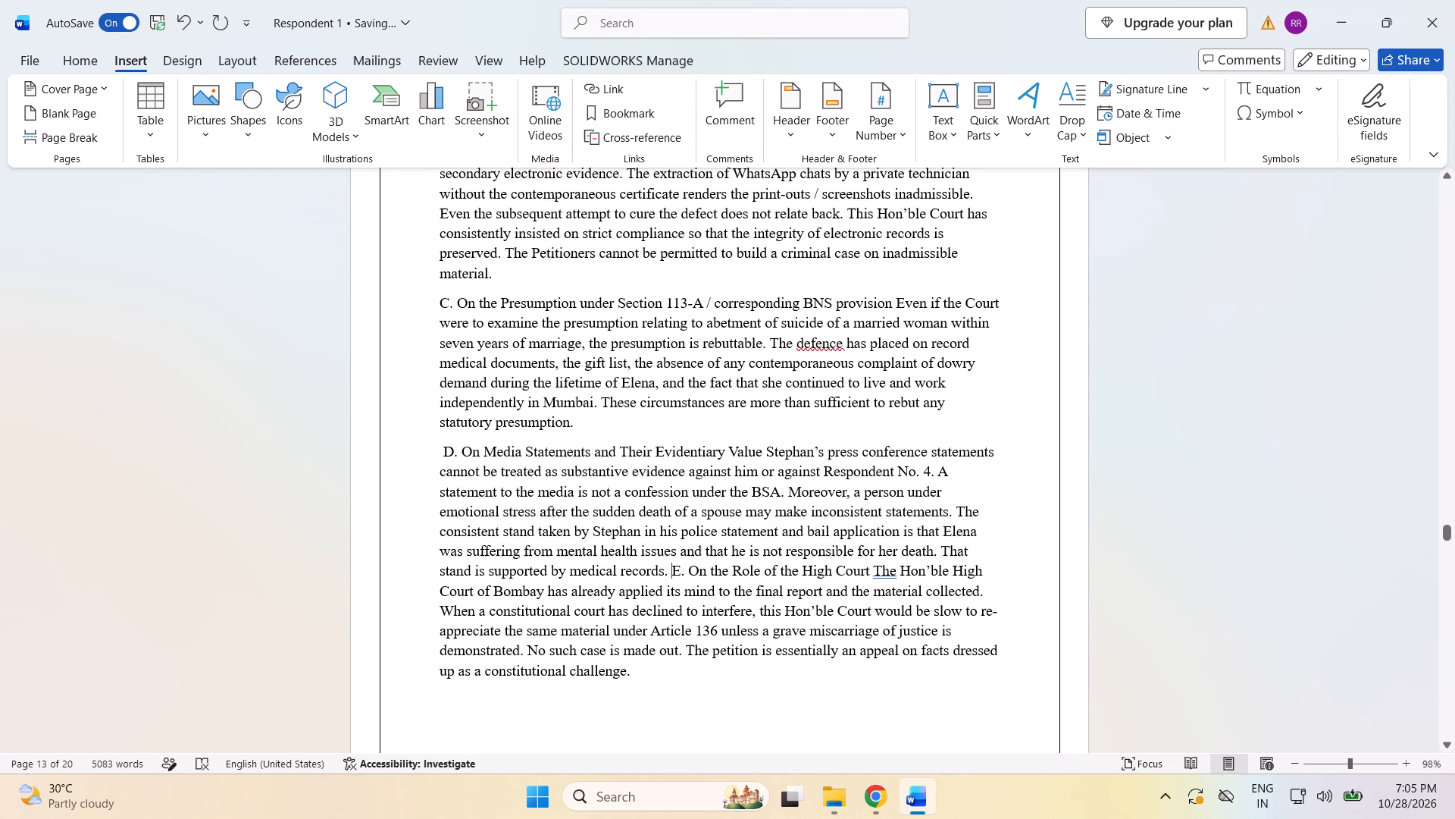
key(Return)
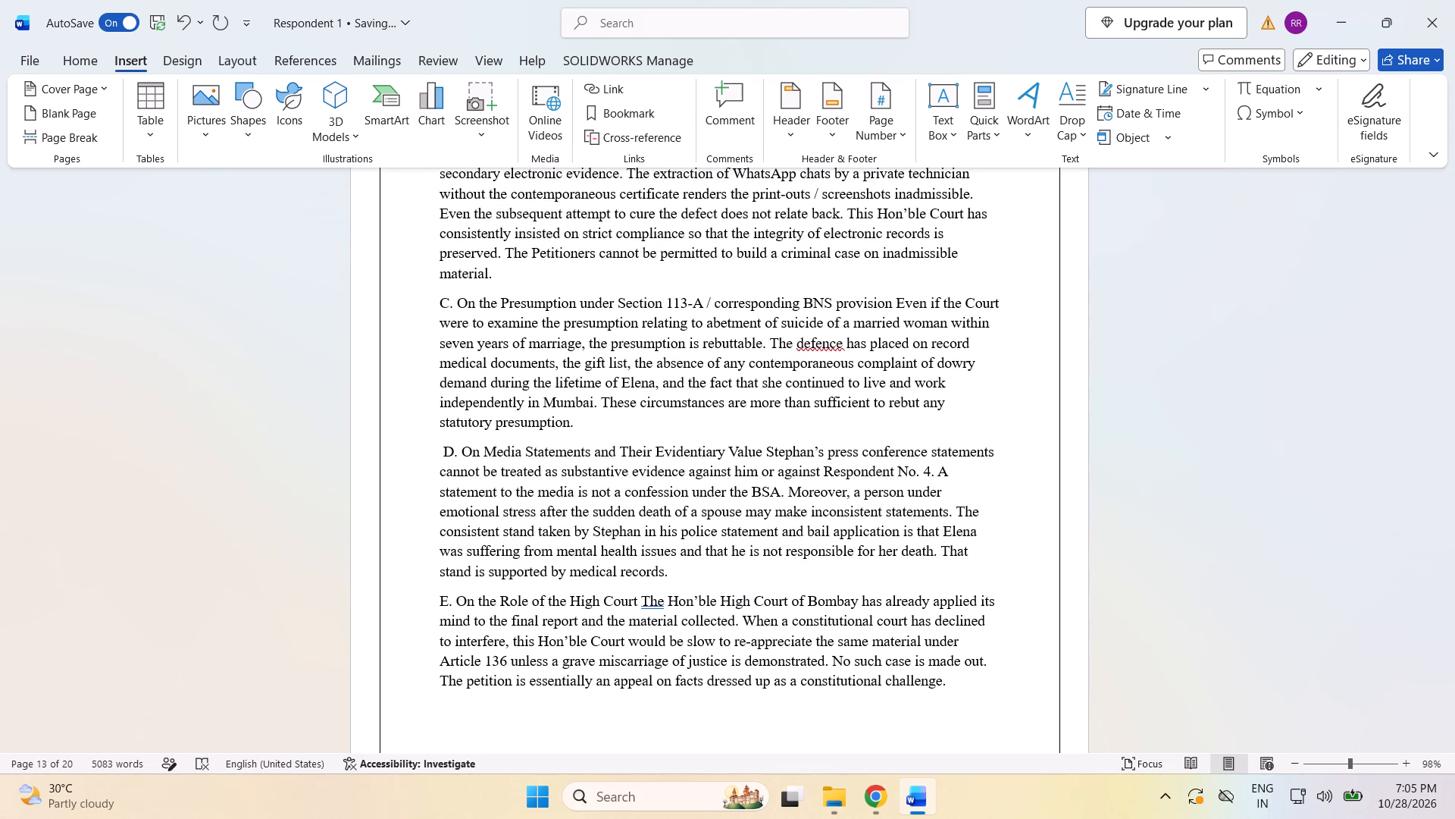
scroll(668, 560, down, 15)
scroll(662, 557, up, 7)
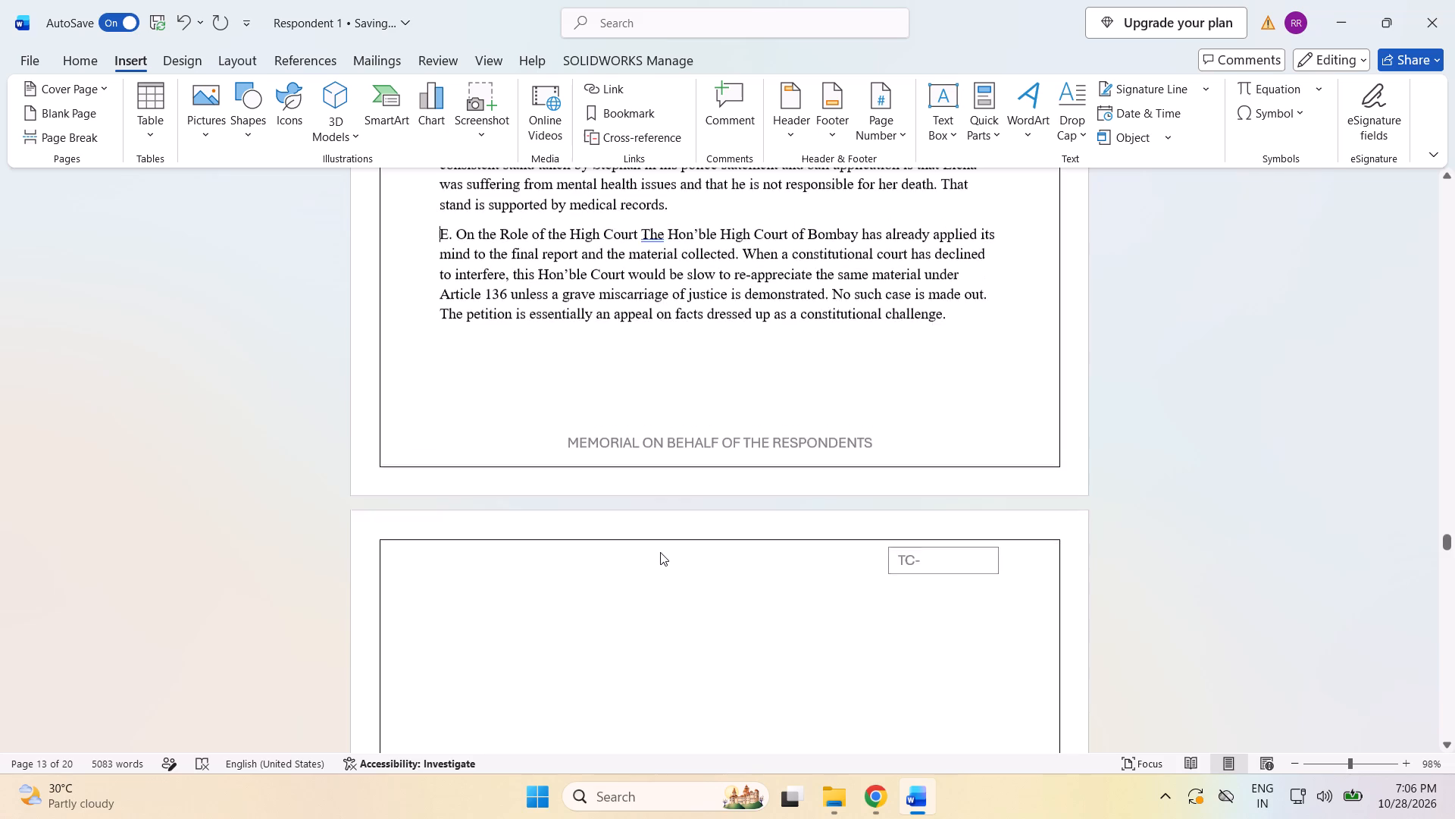
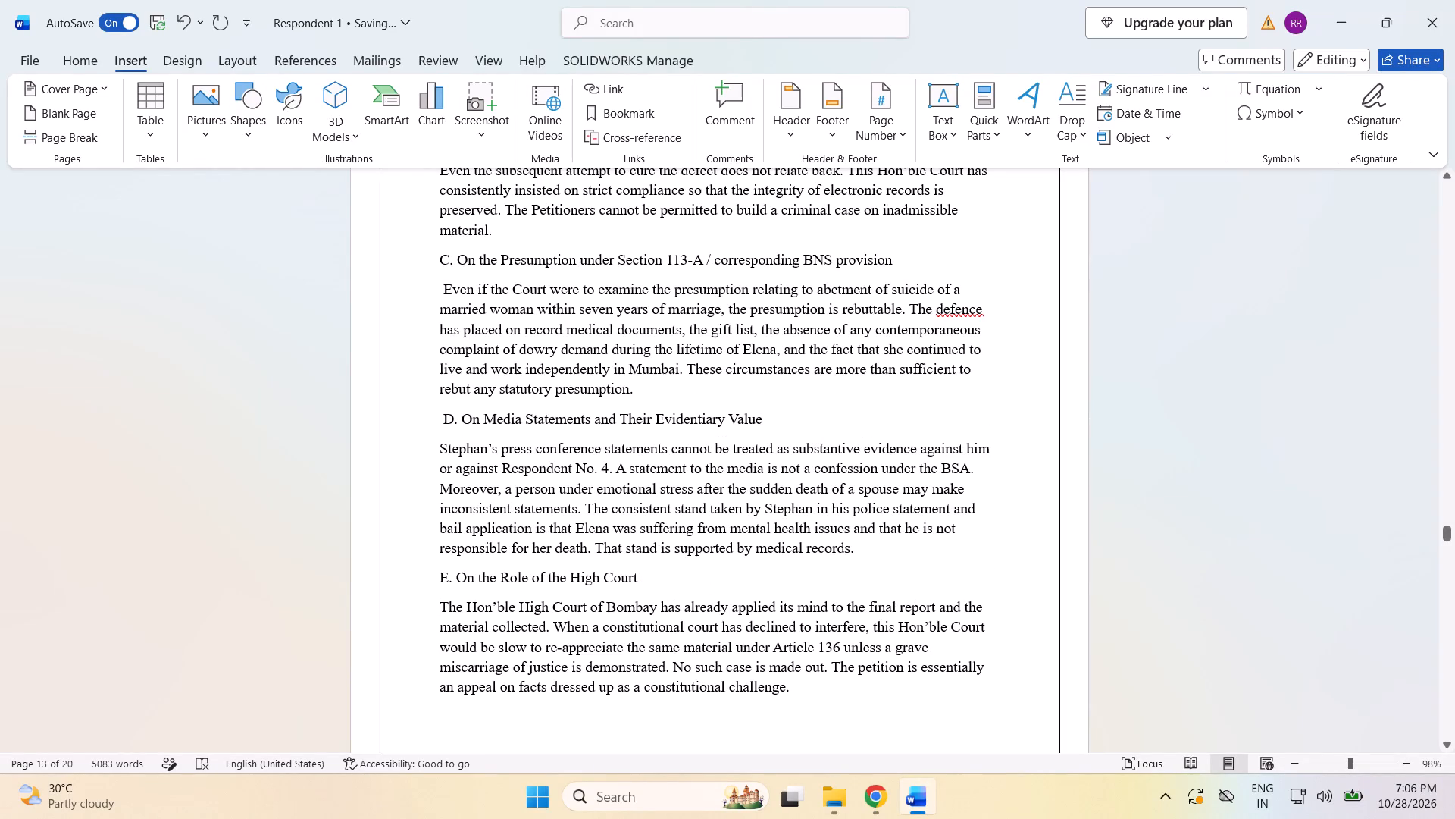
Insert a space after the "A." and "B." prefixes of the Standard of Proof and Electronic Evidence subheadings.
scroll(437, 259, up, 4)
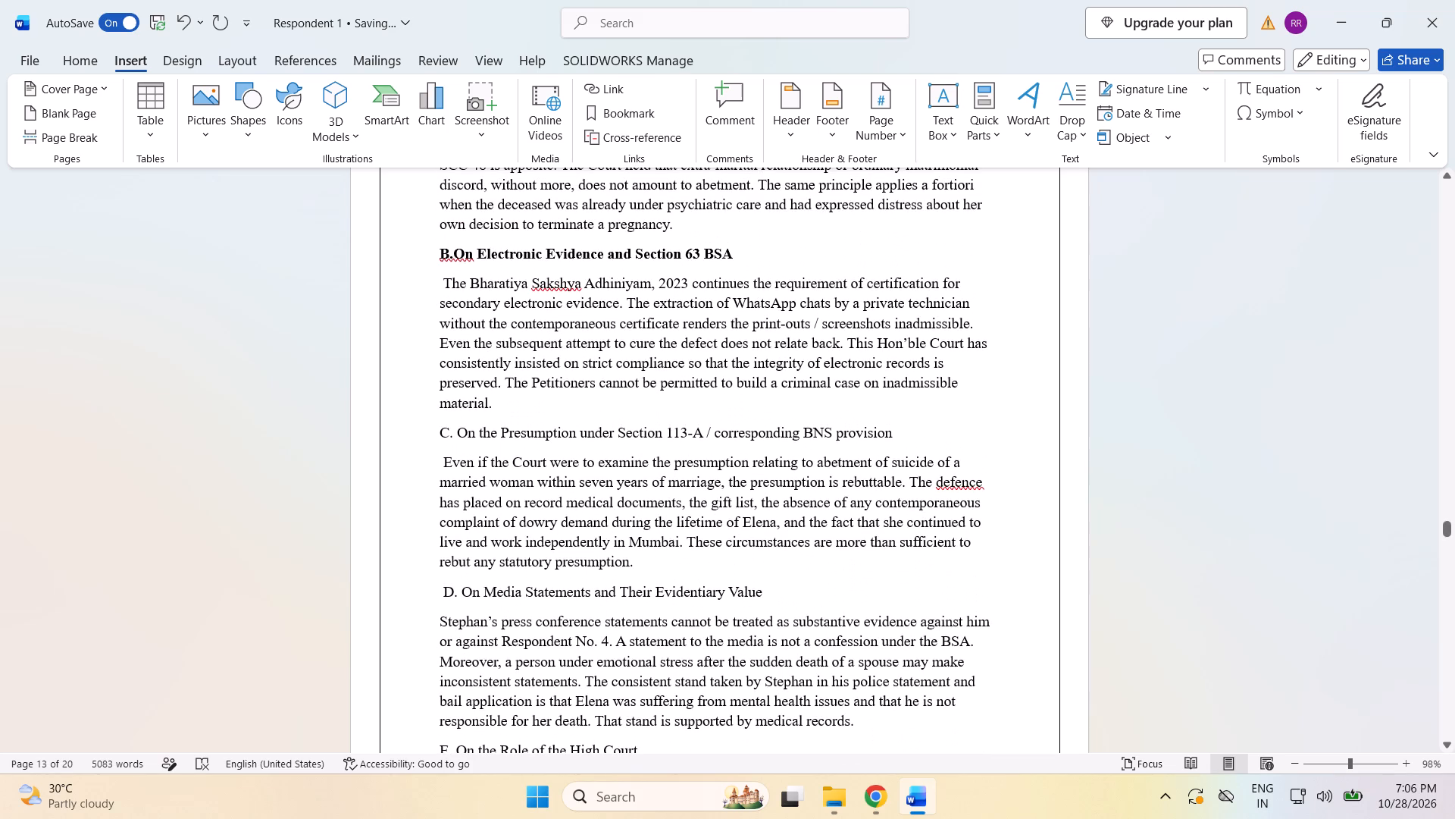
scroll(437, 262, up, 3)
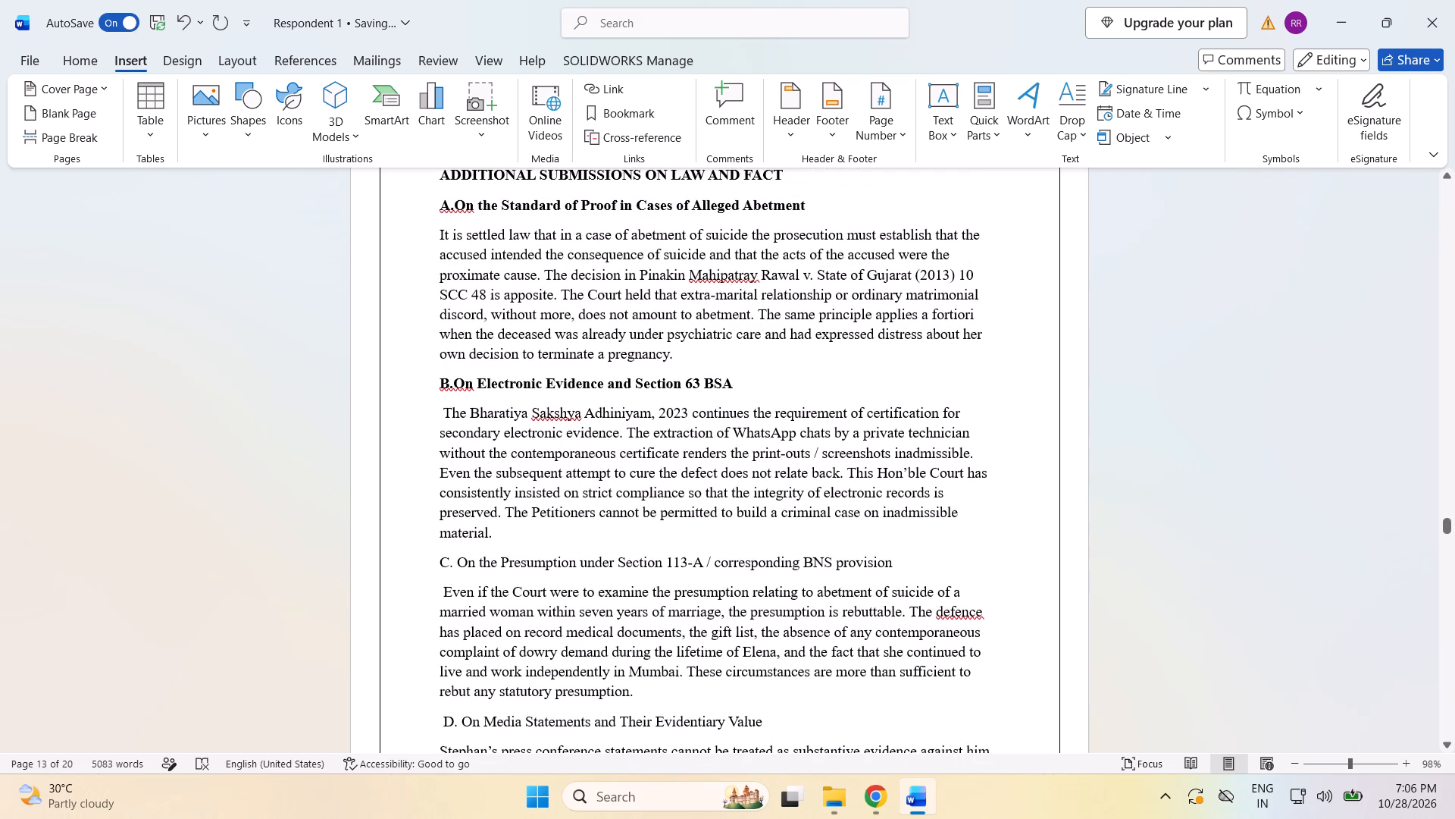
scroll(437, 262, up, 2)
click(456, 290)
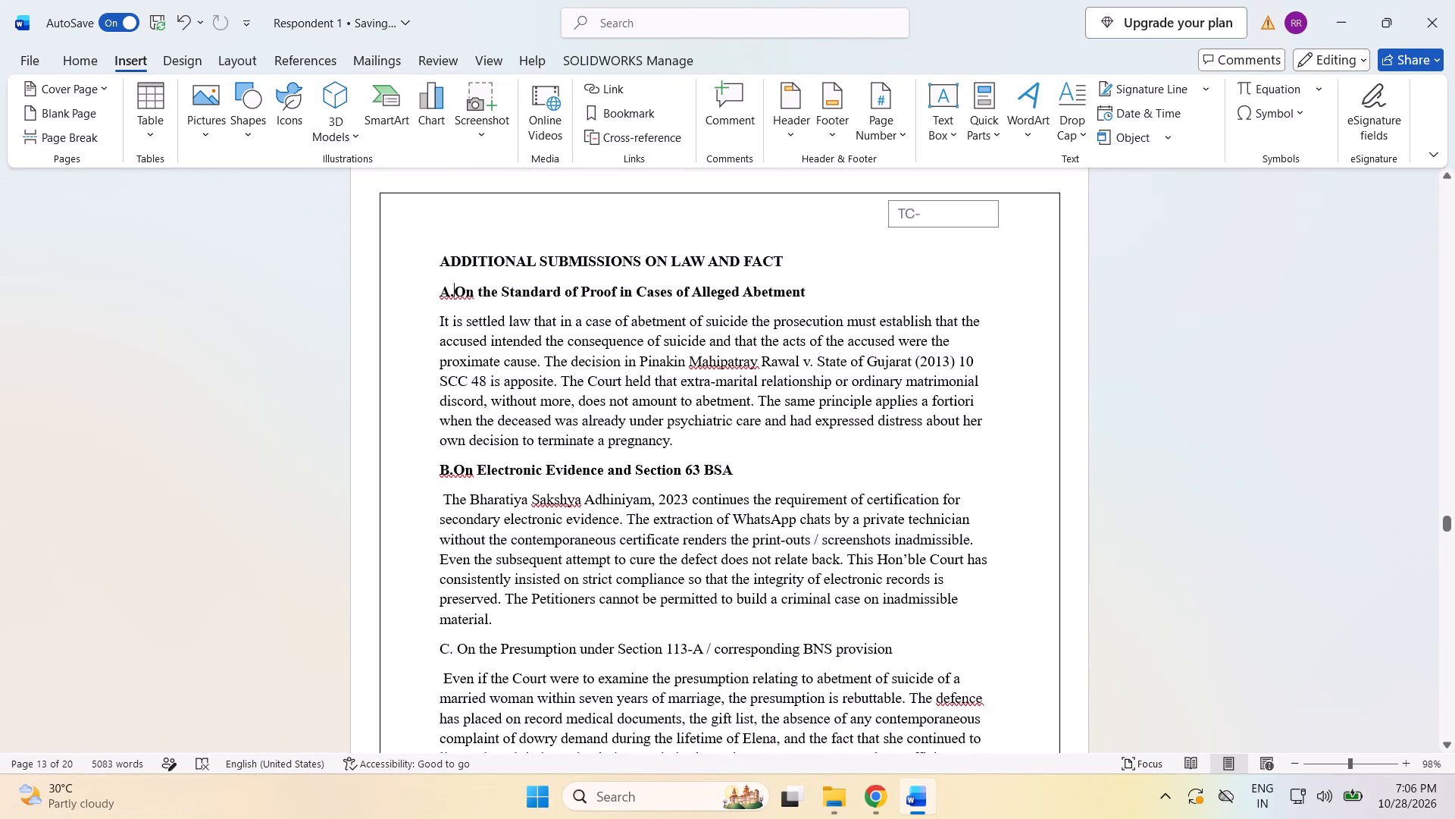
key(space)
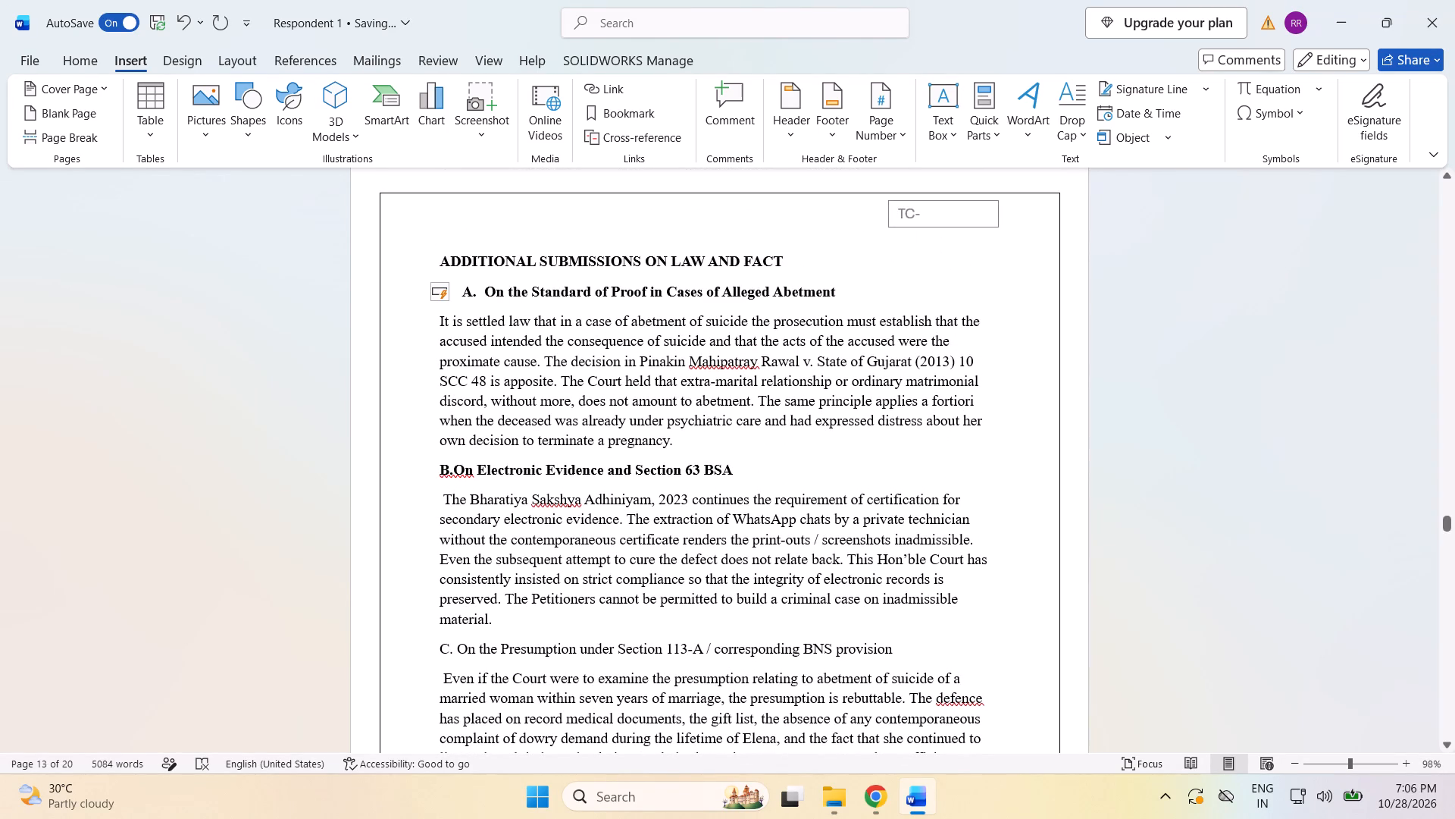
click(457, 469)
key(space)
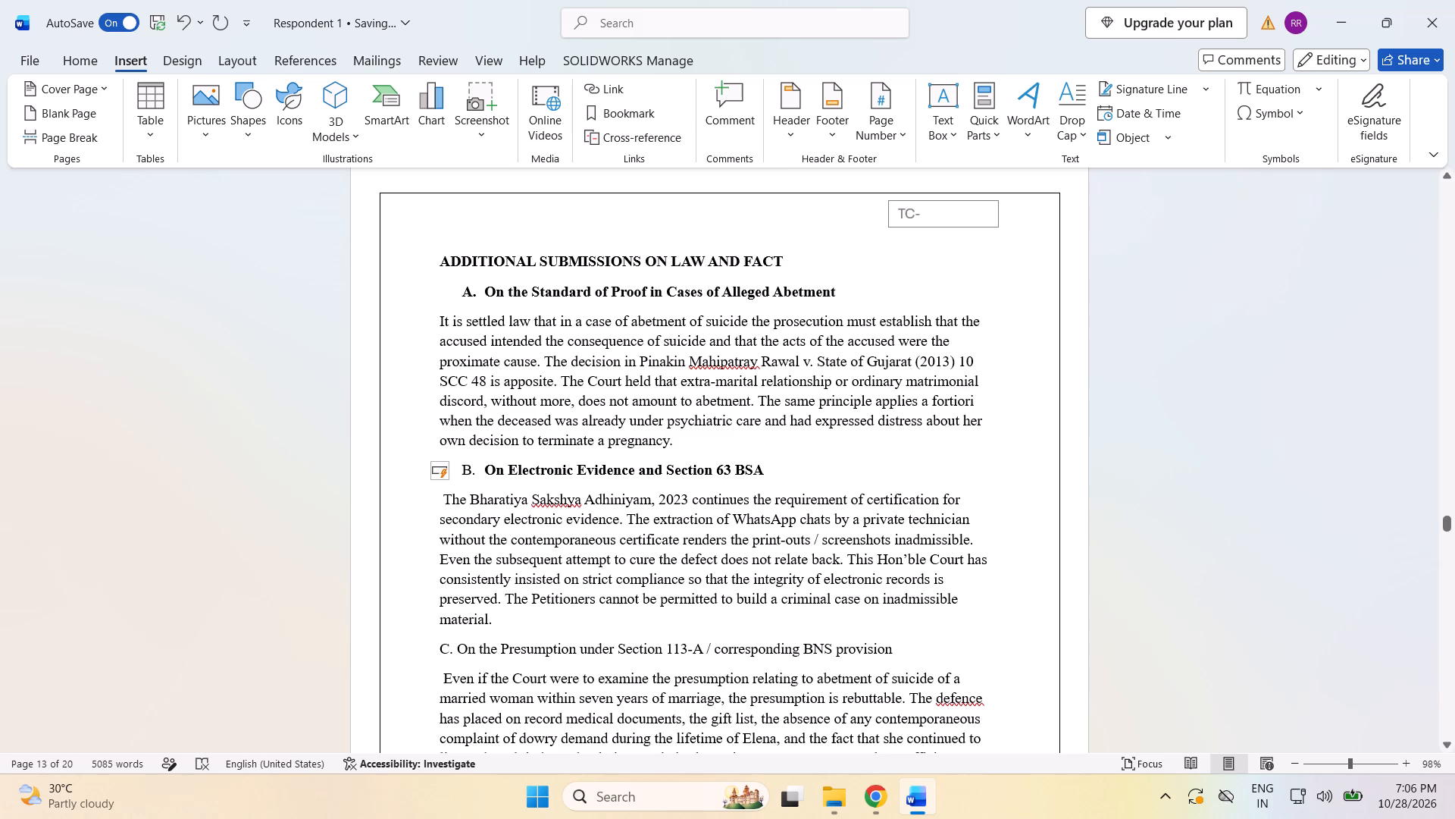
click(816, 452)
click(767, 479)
Make the subheading "C. On the Presumption under Section 113-A / corresponding BNS provision" bold.
click(469, 643)
drag(892, 651, 762, 663)
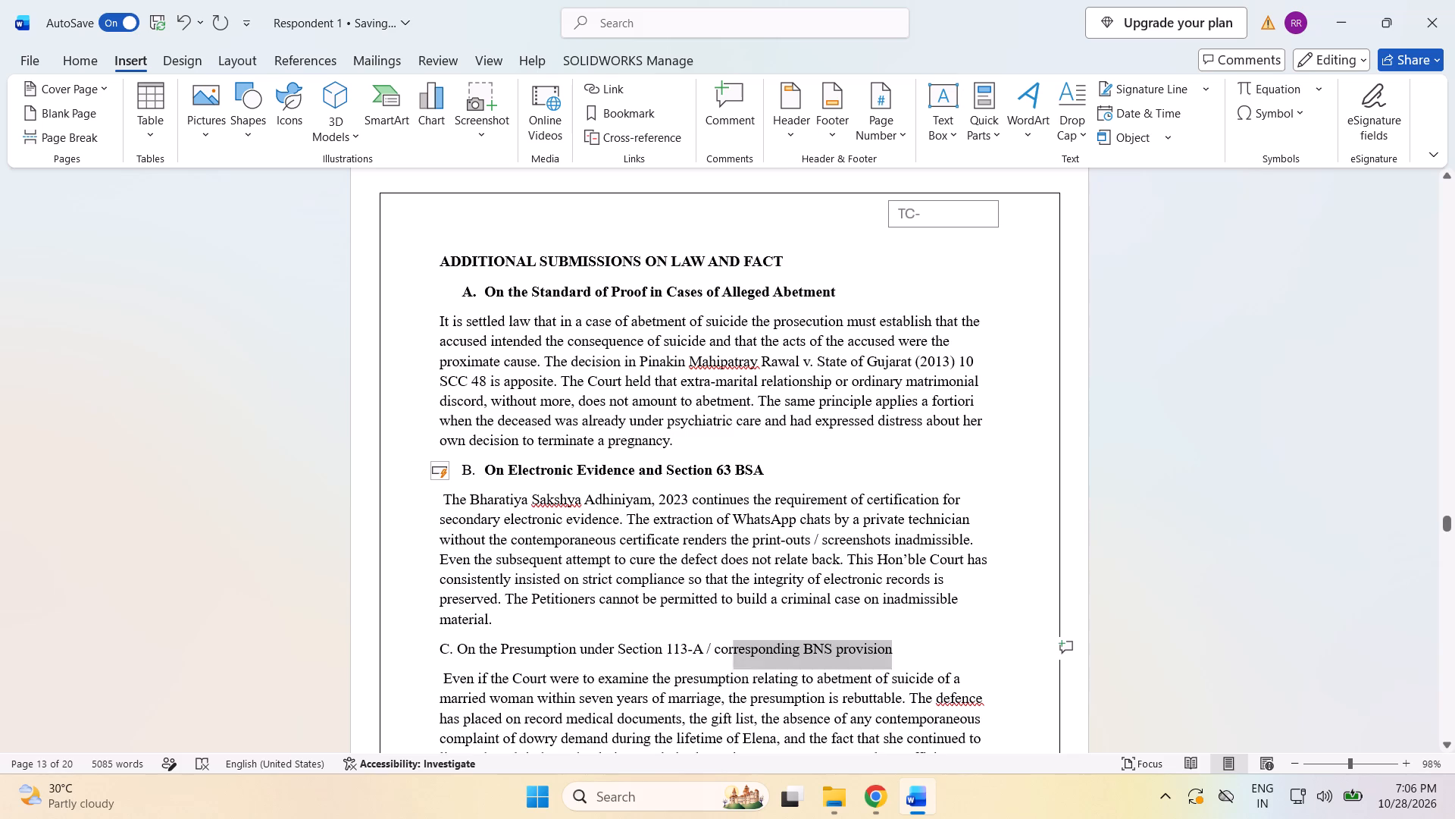
drag(762, 663, 462, 647)
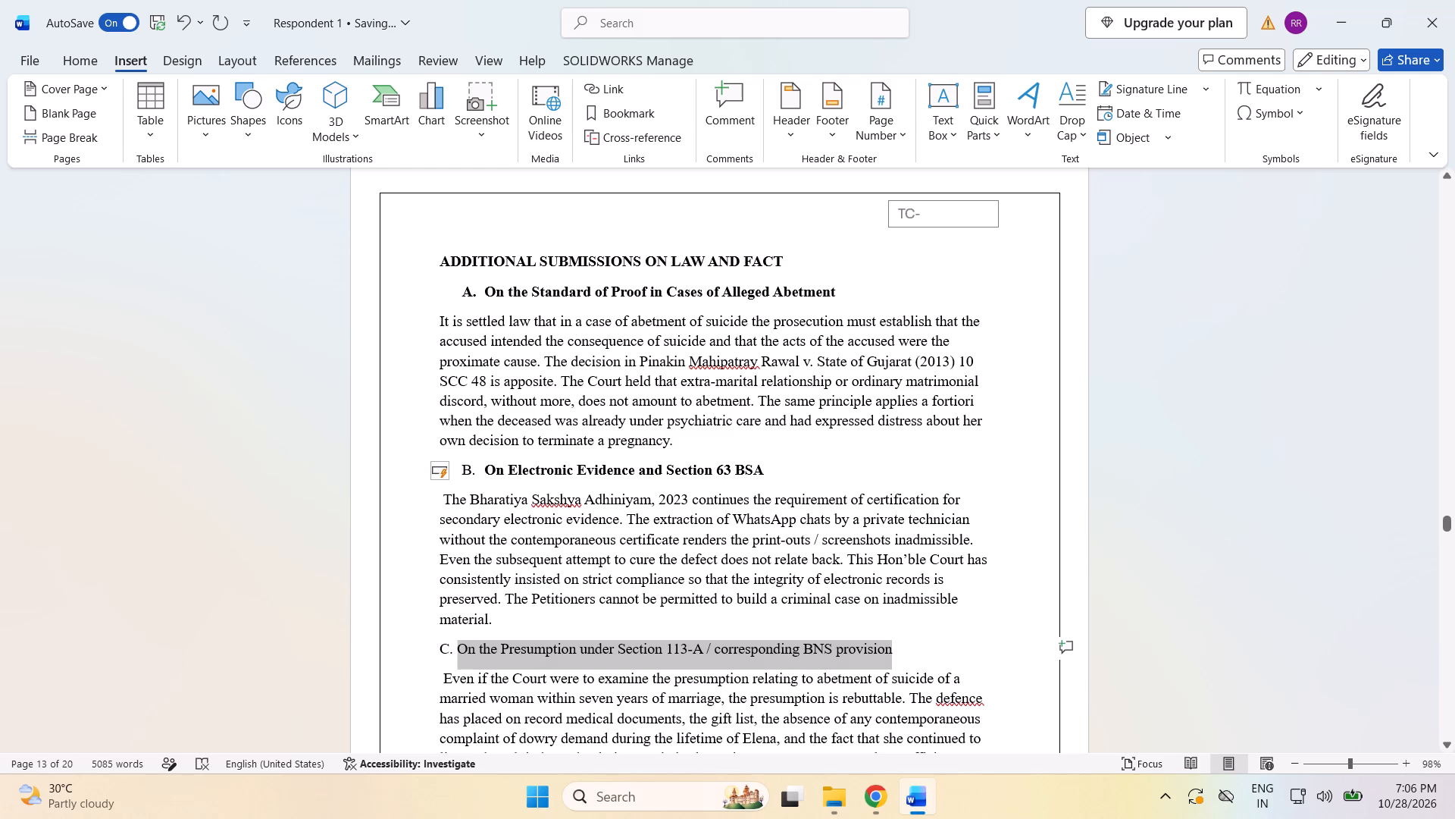
drag(462, 647, 436, 651)
click(442, 620)
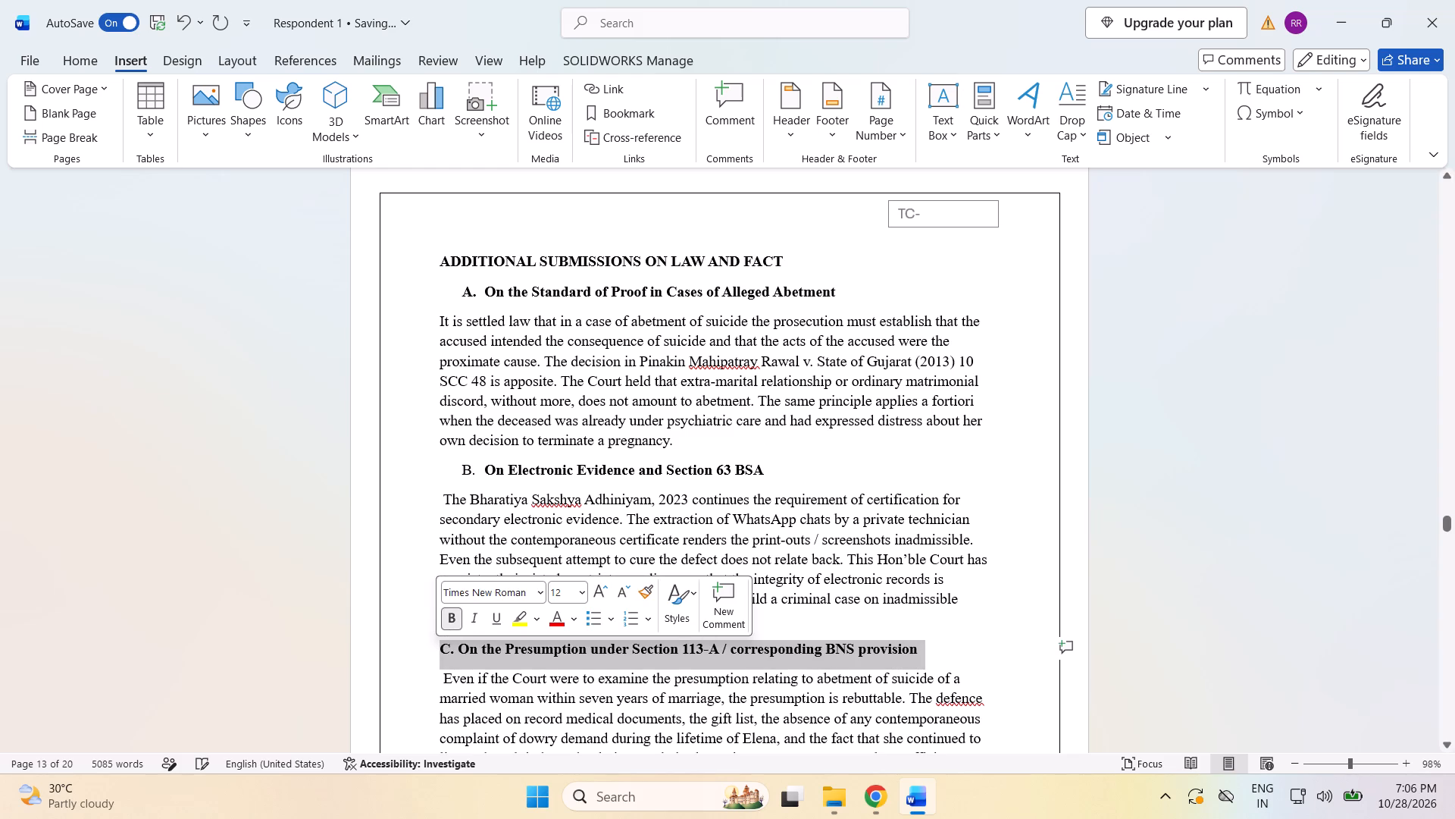
click(952, 632)
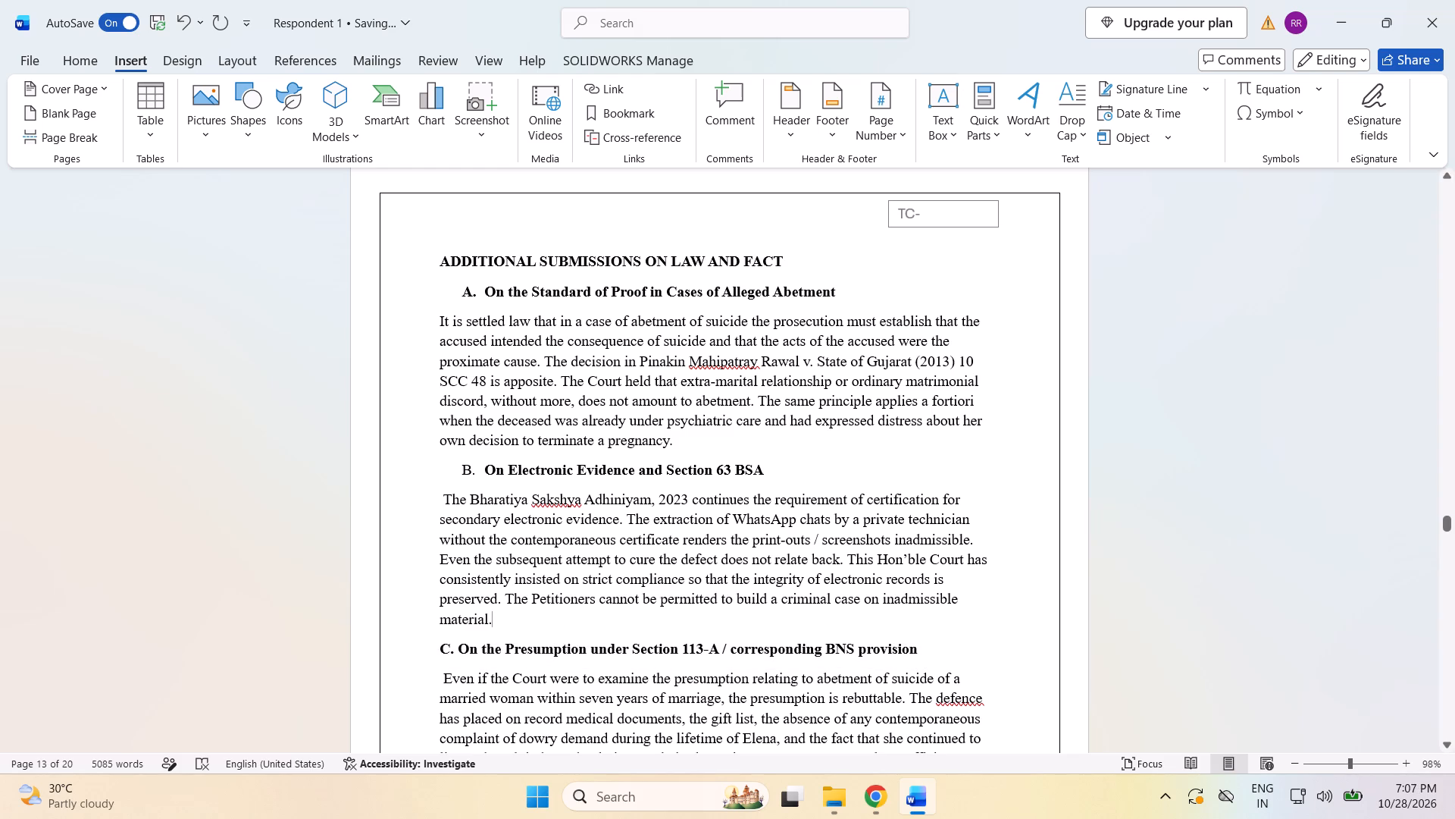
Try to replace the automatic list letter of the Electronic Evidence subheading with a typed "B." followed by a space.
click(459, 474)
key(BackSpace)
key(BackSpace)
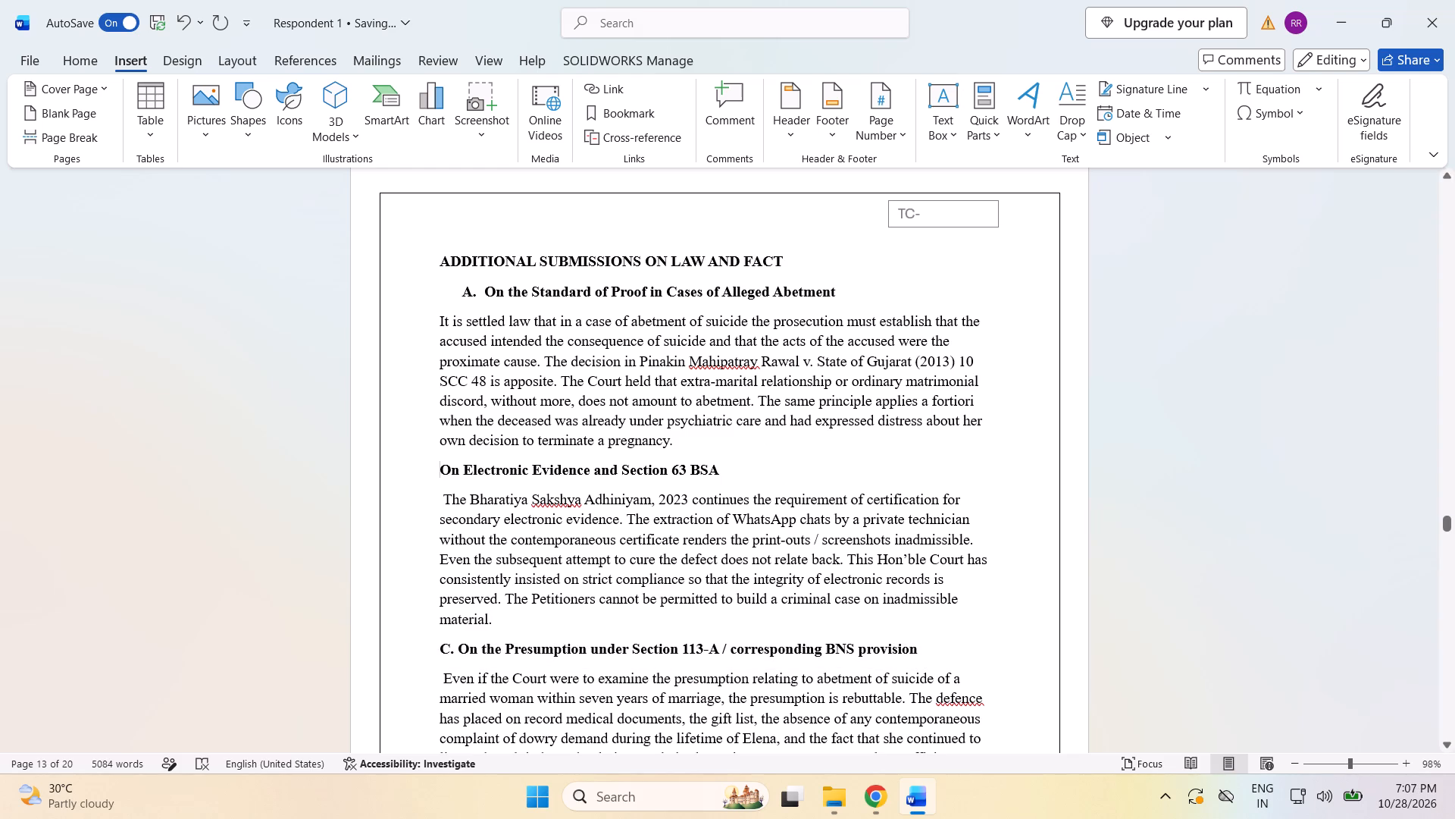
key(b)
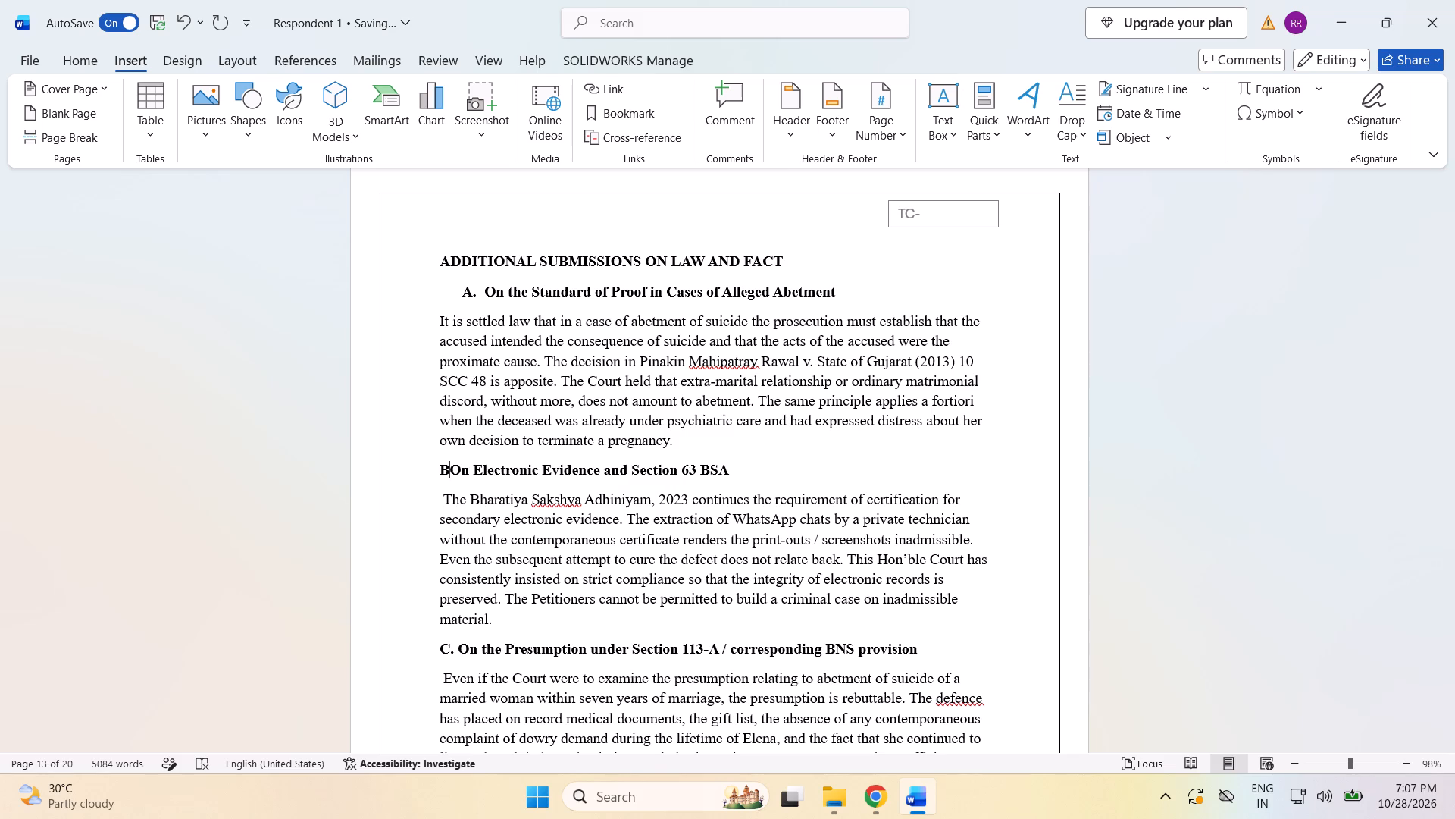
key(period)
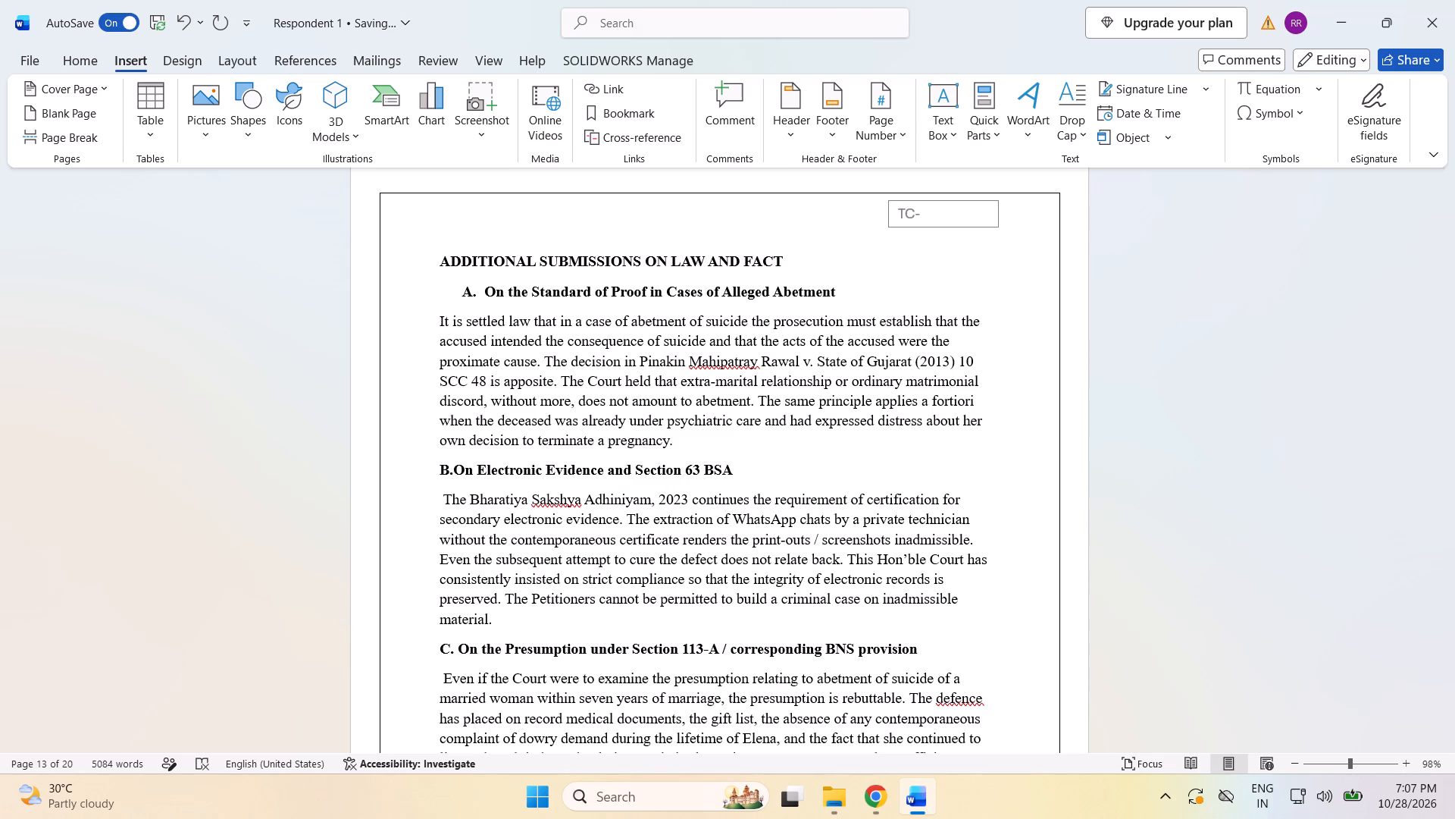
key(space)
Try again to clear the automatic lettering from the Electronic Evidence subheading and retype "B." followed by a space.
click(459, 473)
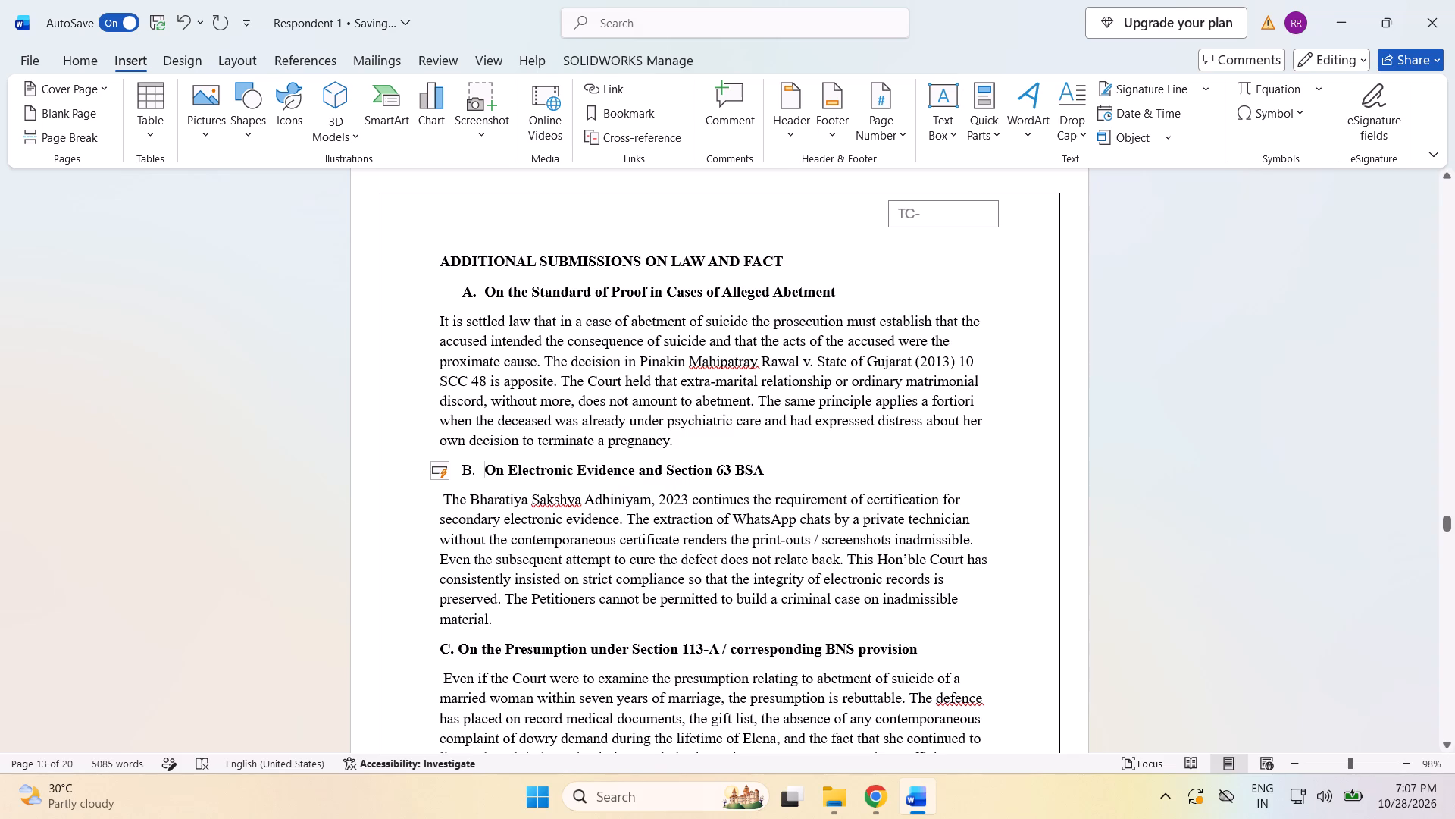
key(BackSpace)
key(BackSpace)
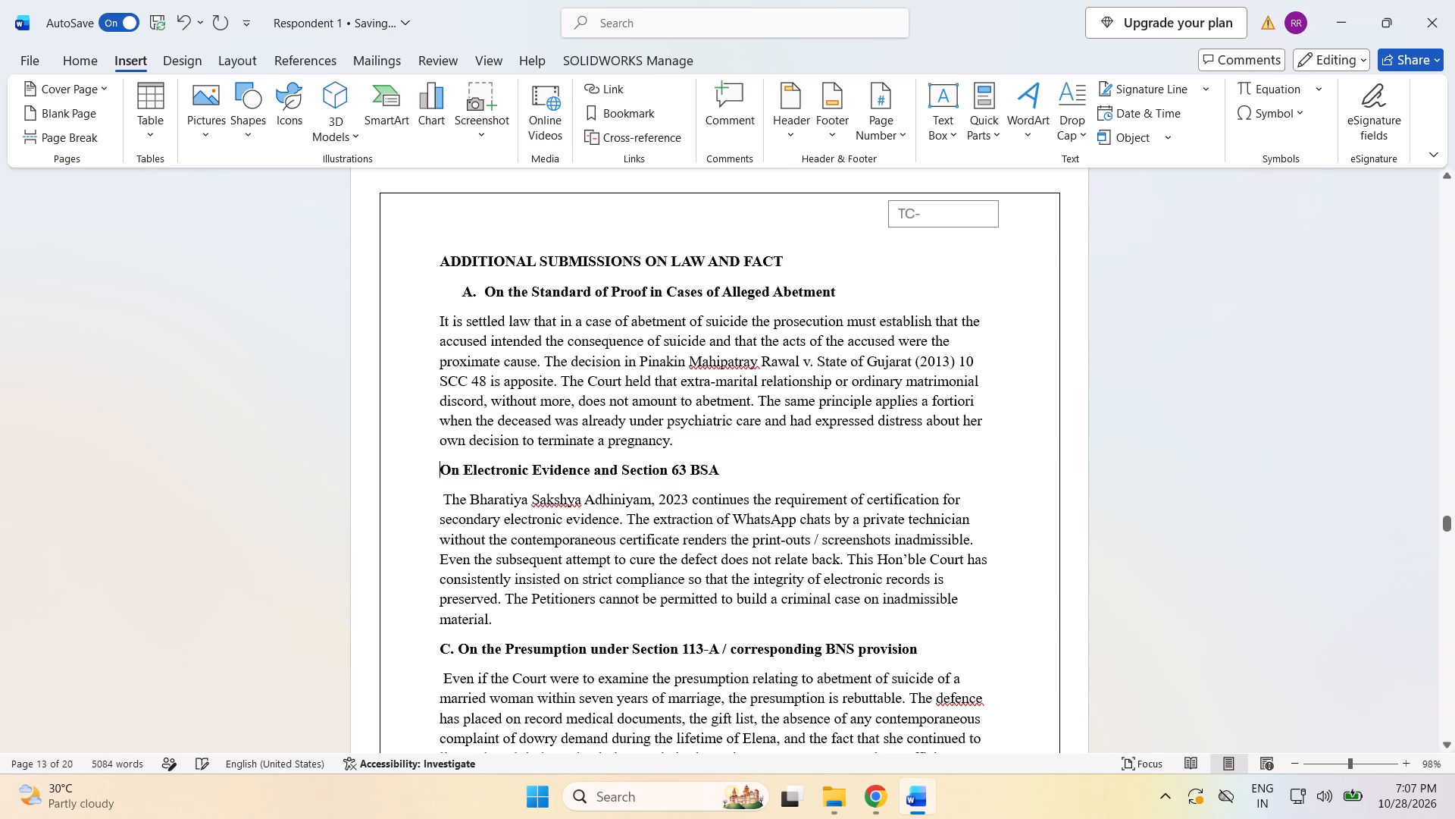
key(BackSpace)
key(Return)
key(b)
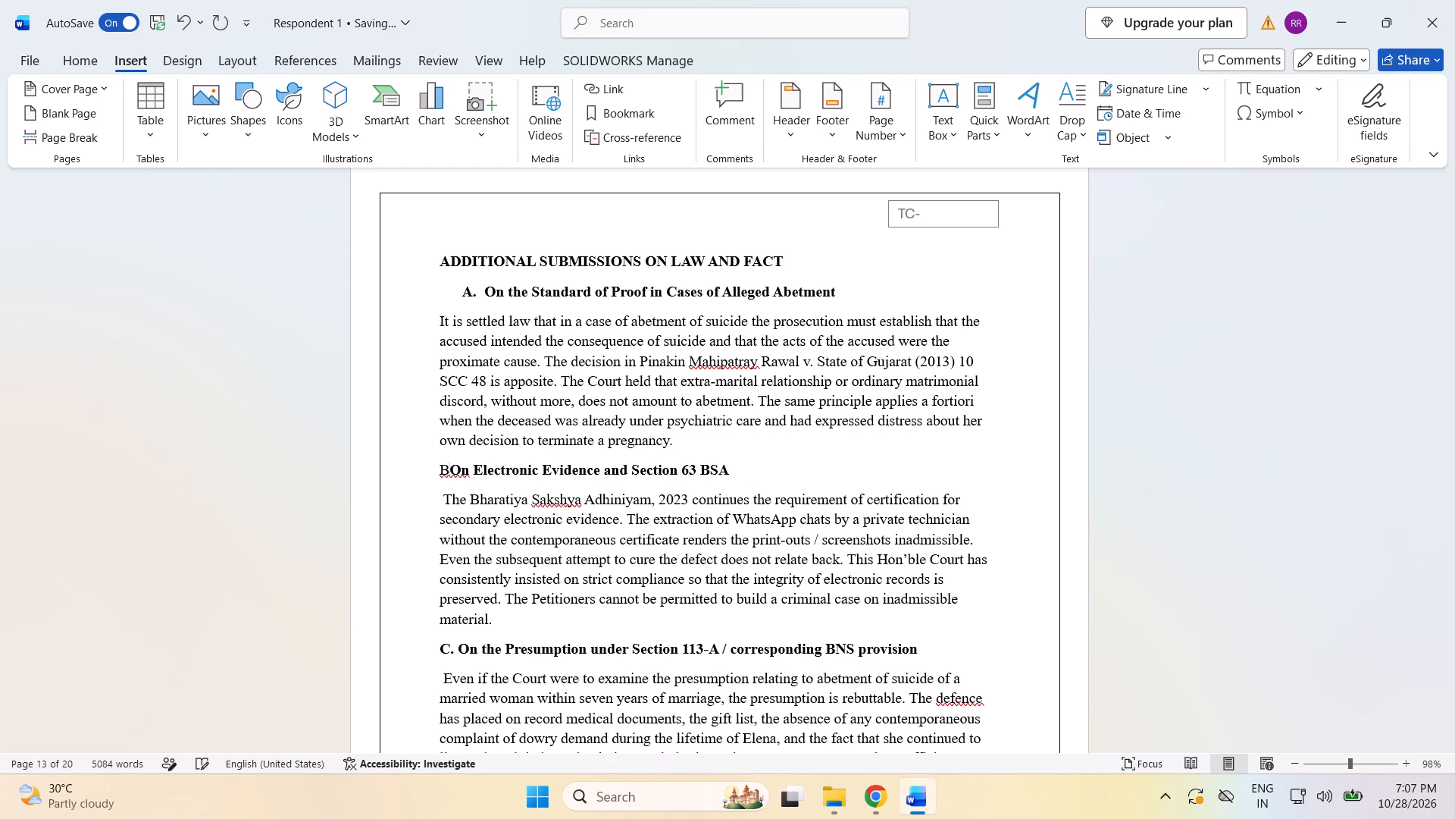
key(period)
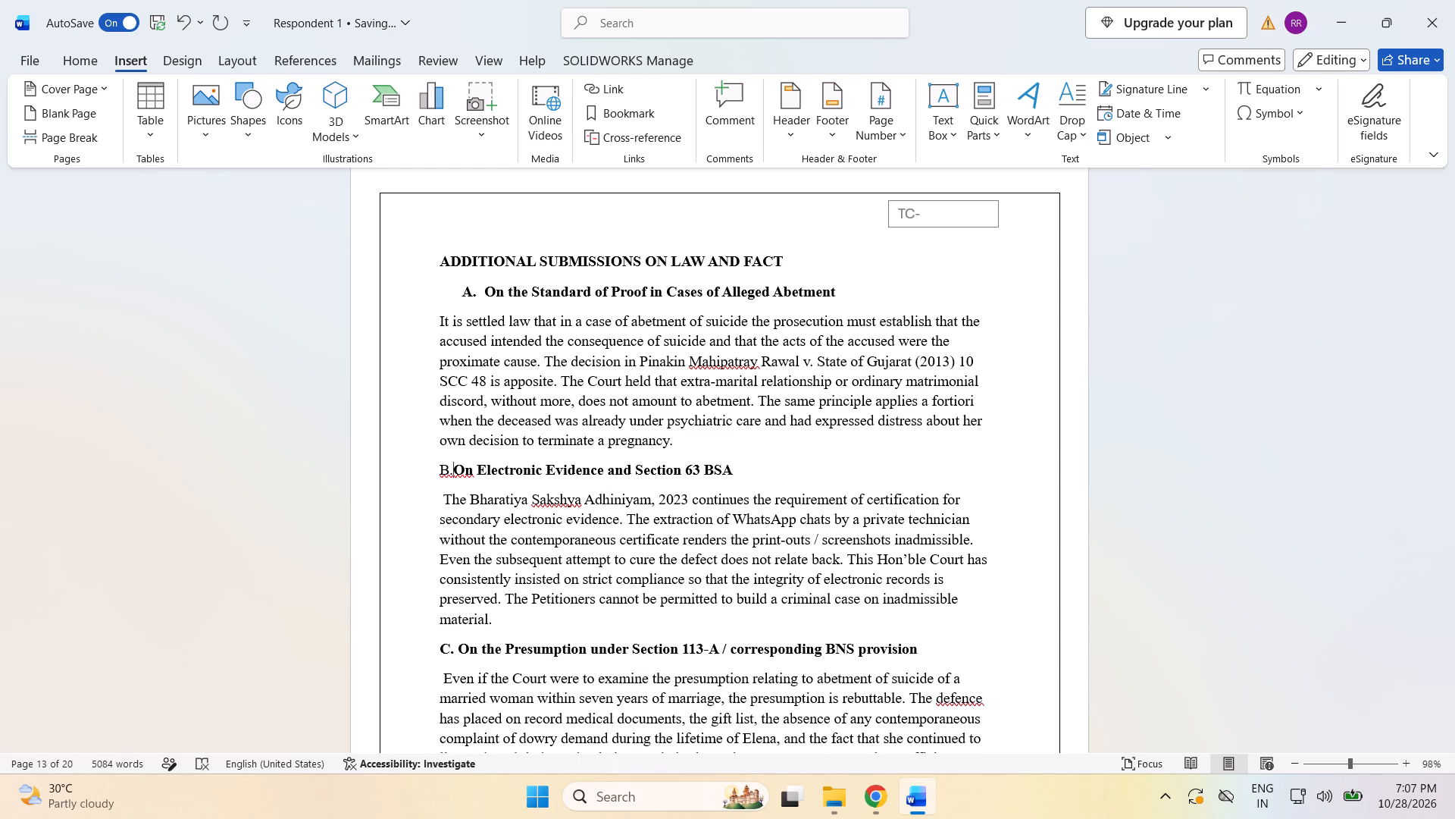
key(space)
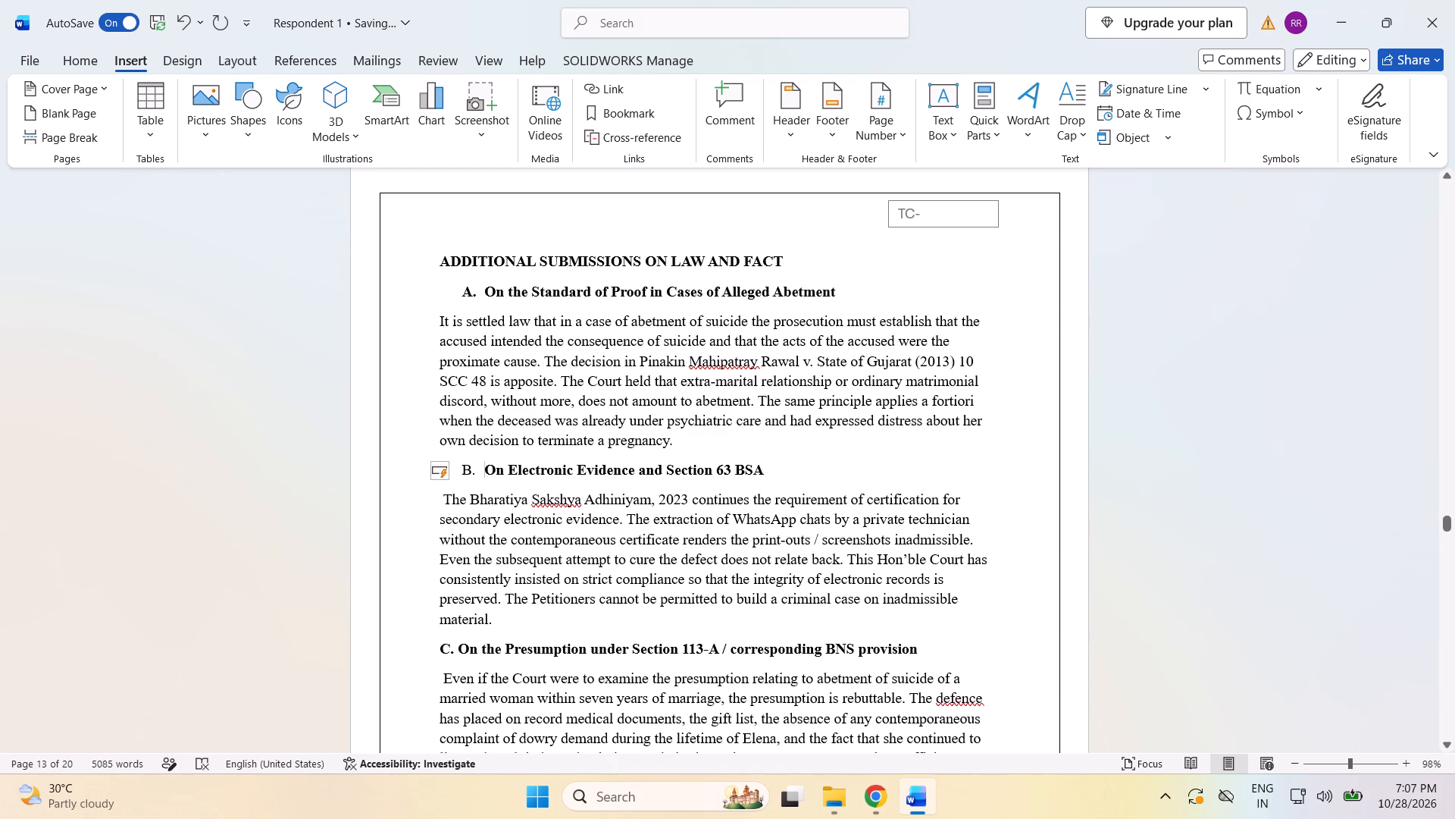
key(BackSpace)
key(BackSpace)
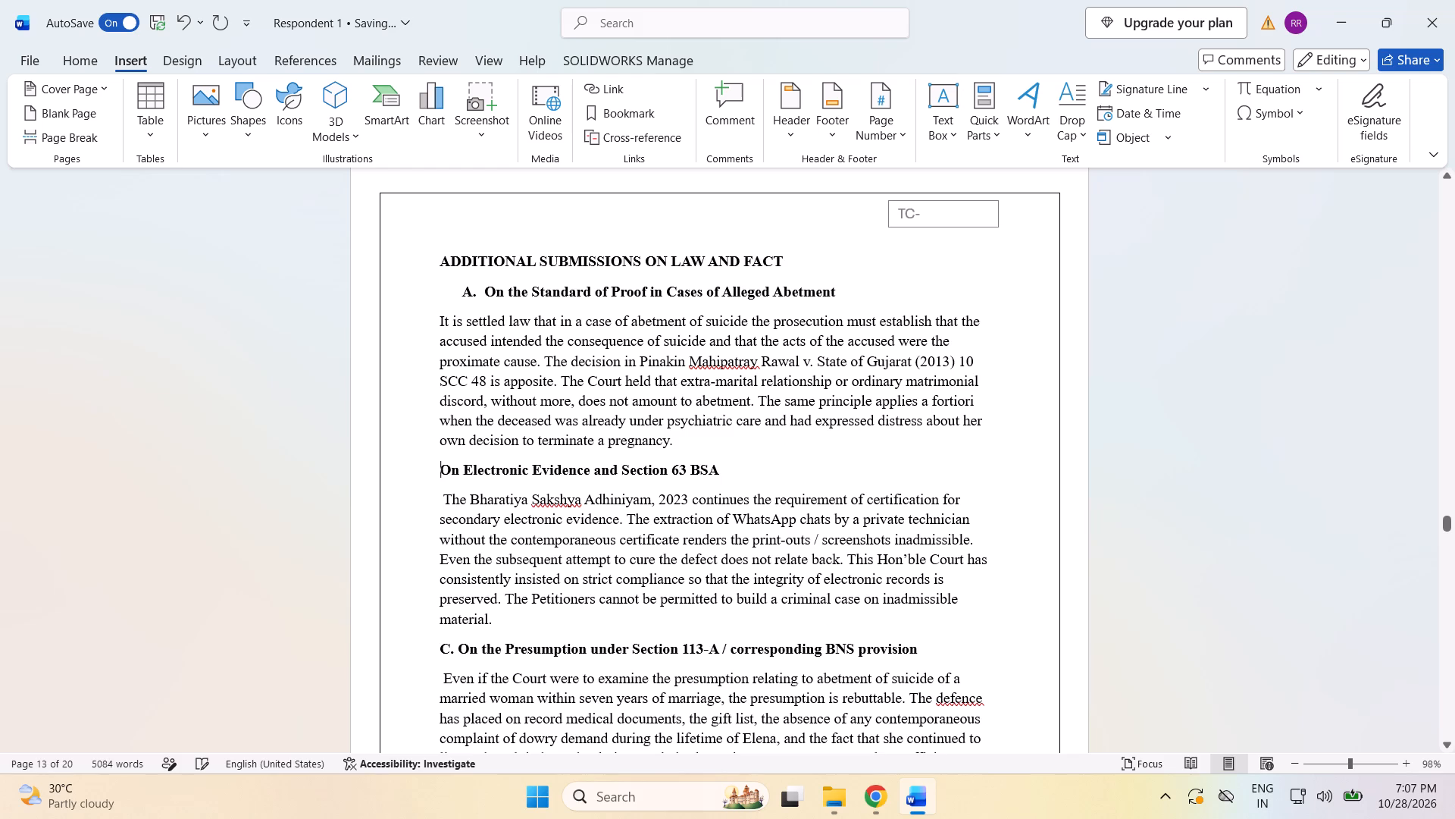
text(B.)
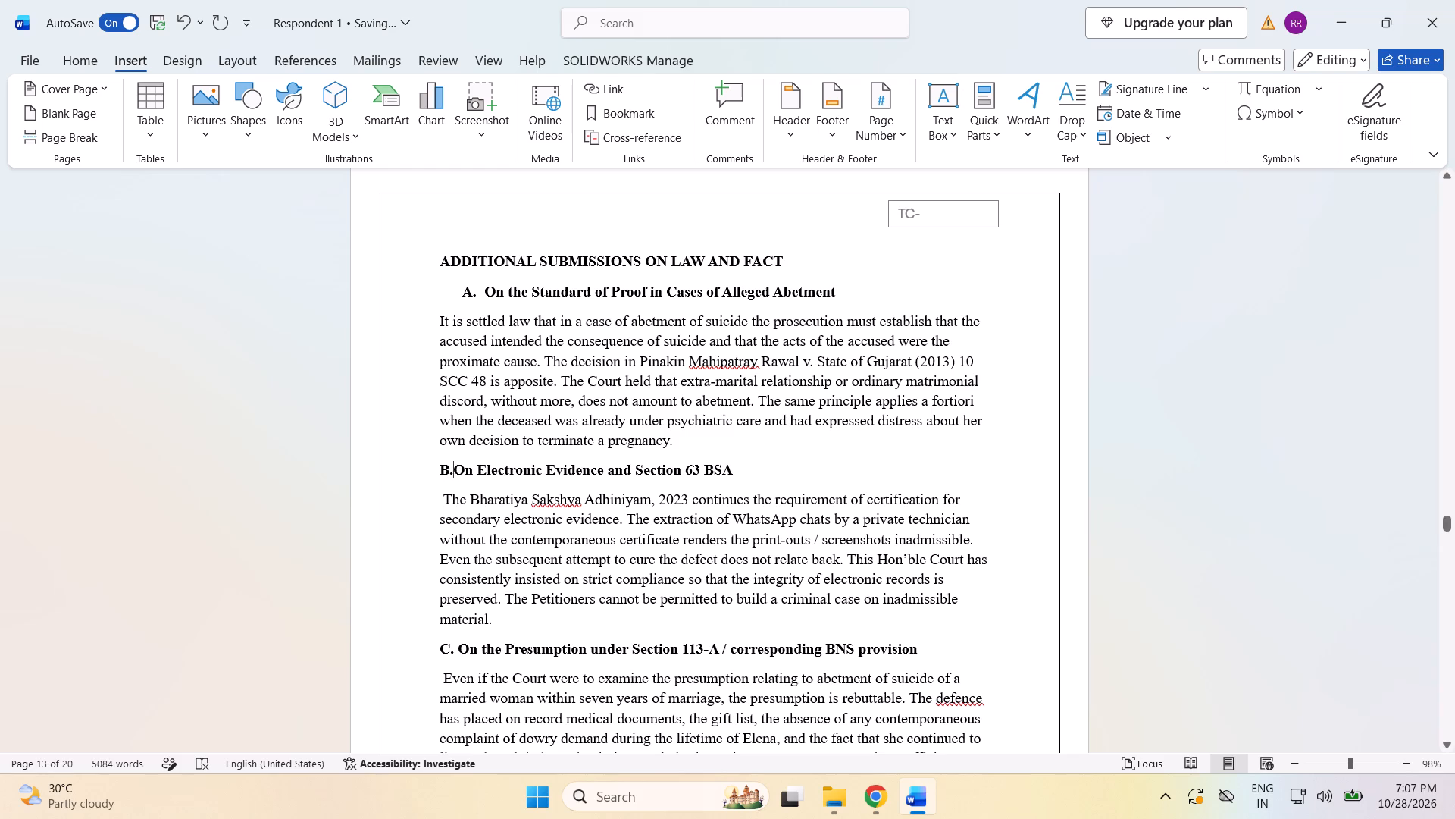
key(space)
Remove the automatic list letter from the Electronic Evidence subheading and prefix it with a plain "B." without a space.
key(BackSpace)
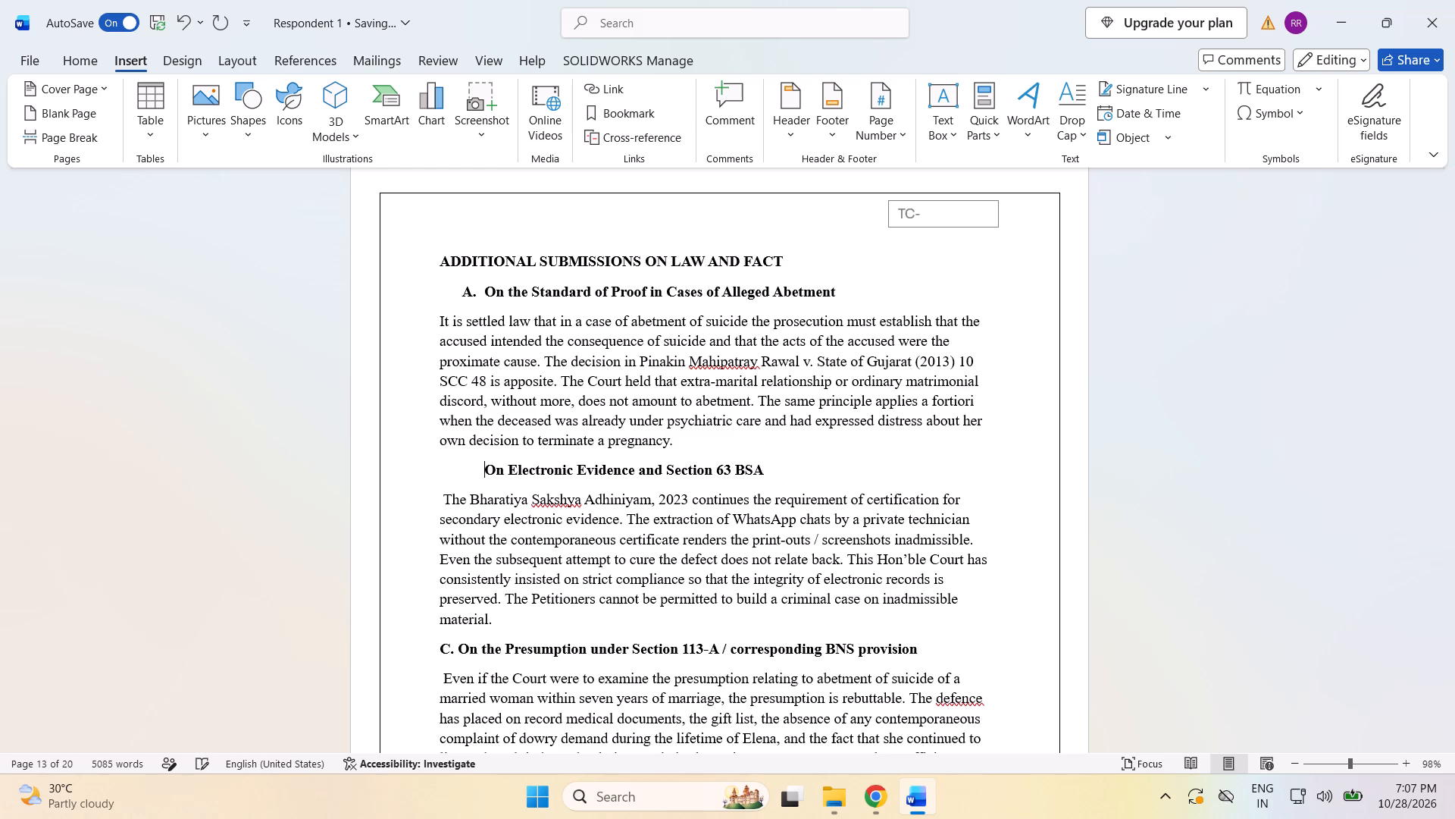
key(BackSpace)
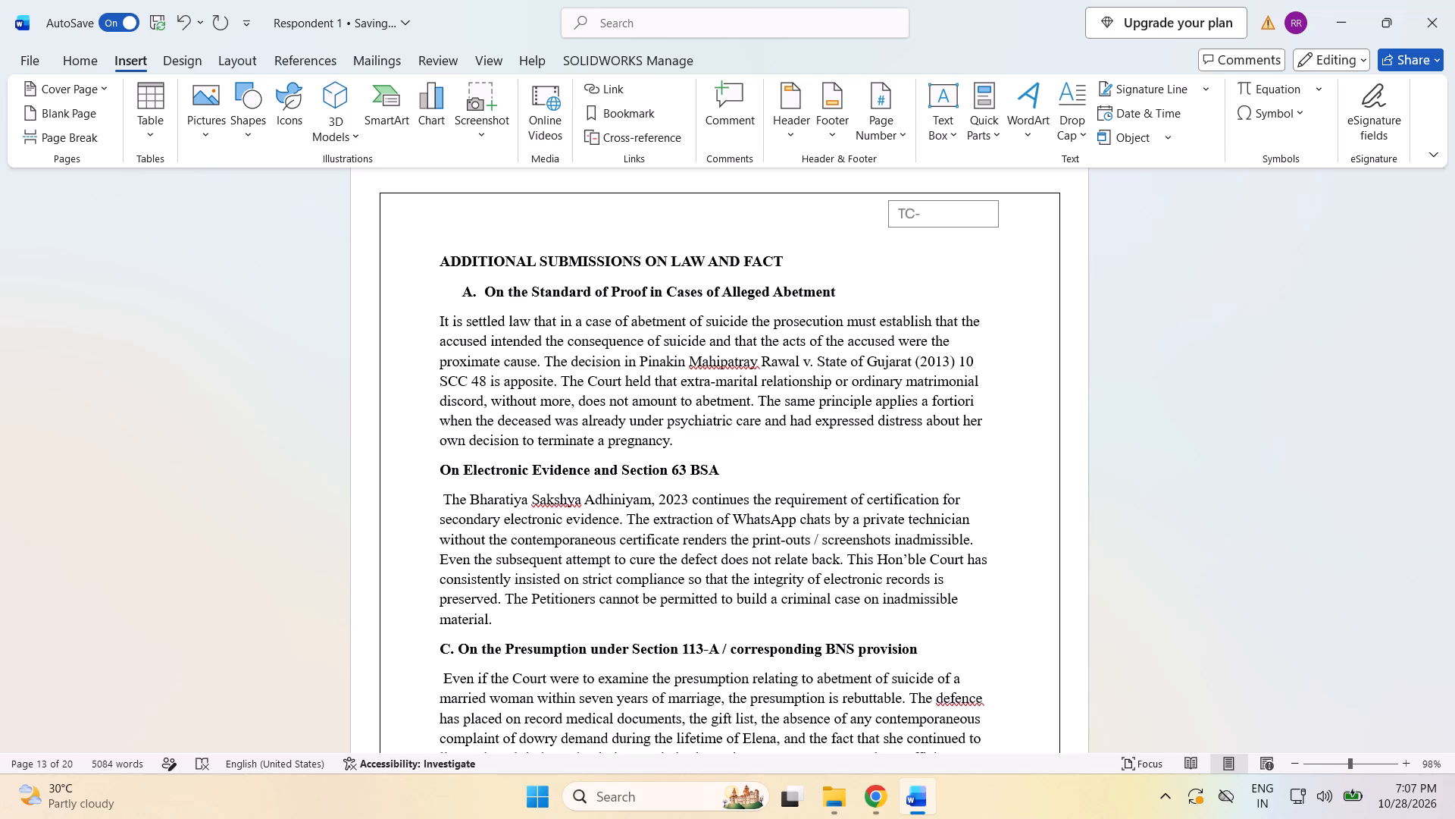
text(B.)
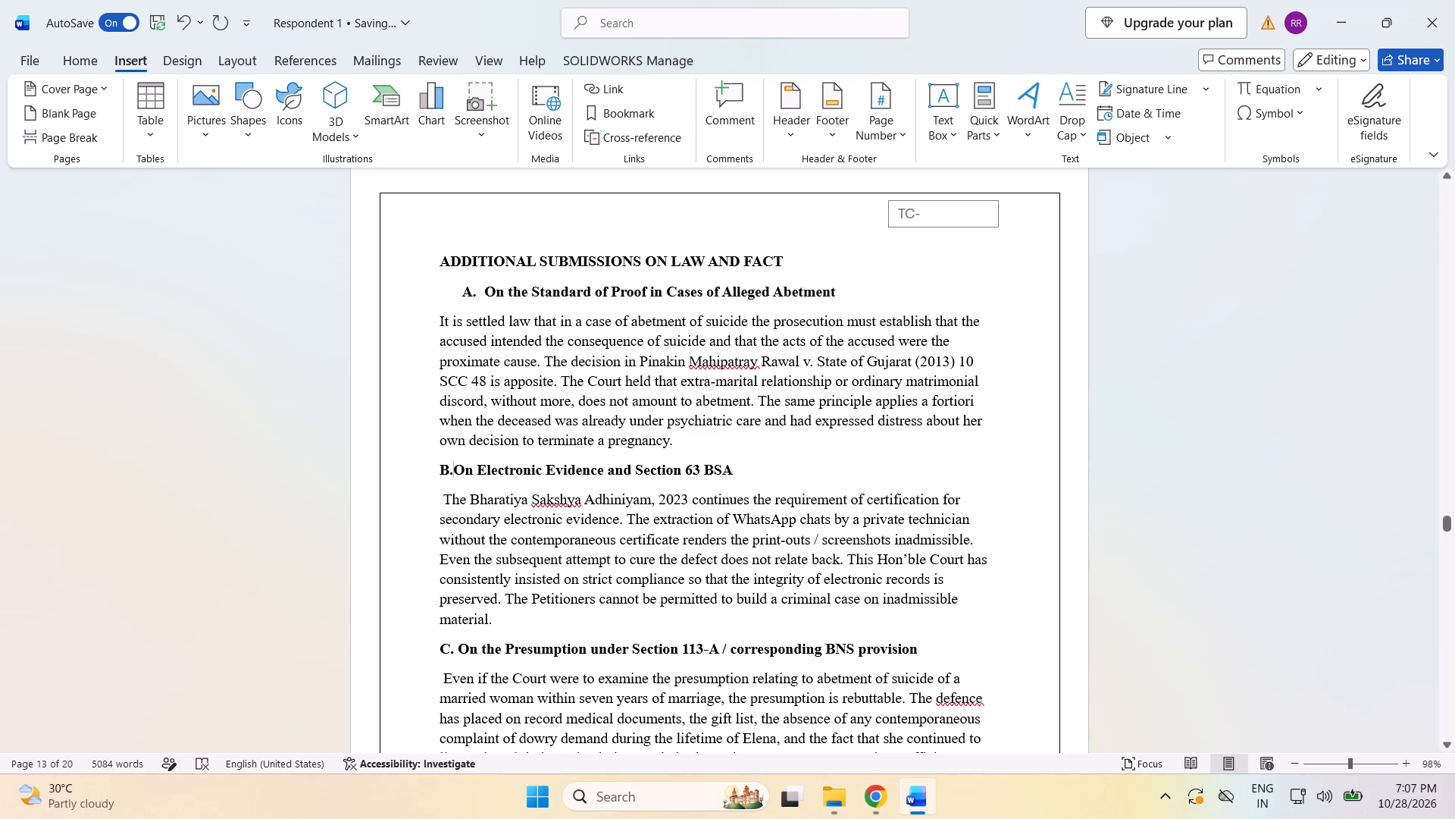
Replace the automatic list letter of the Standard of Proof subheading with a plain "A." without a space.
click(462, 291)
click(465, 285)
click(460, 292)
key(BackSpace)
key(BackSpace)
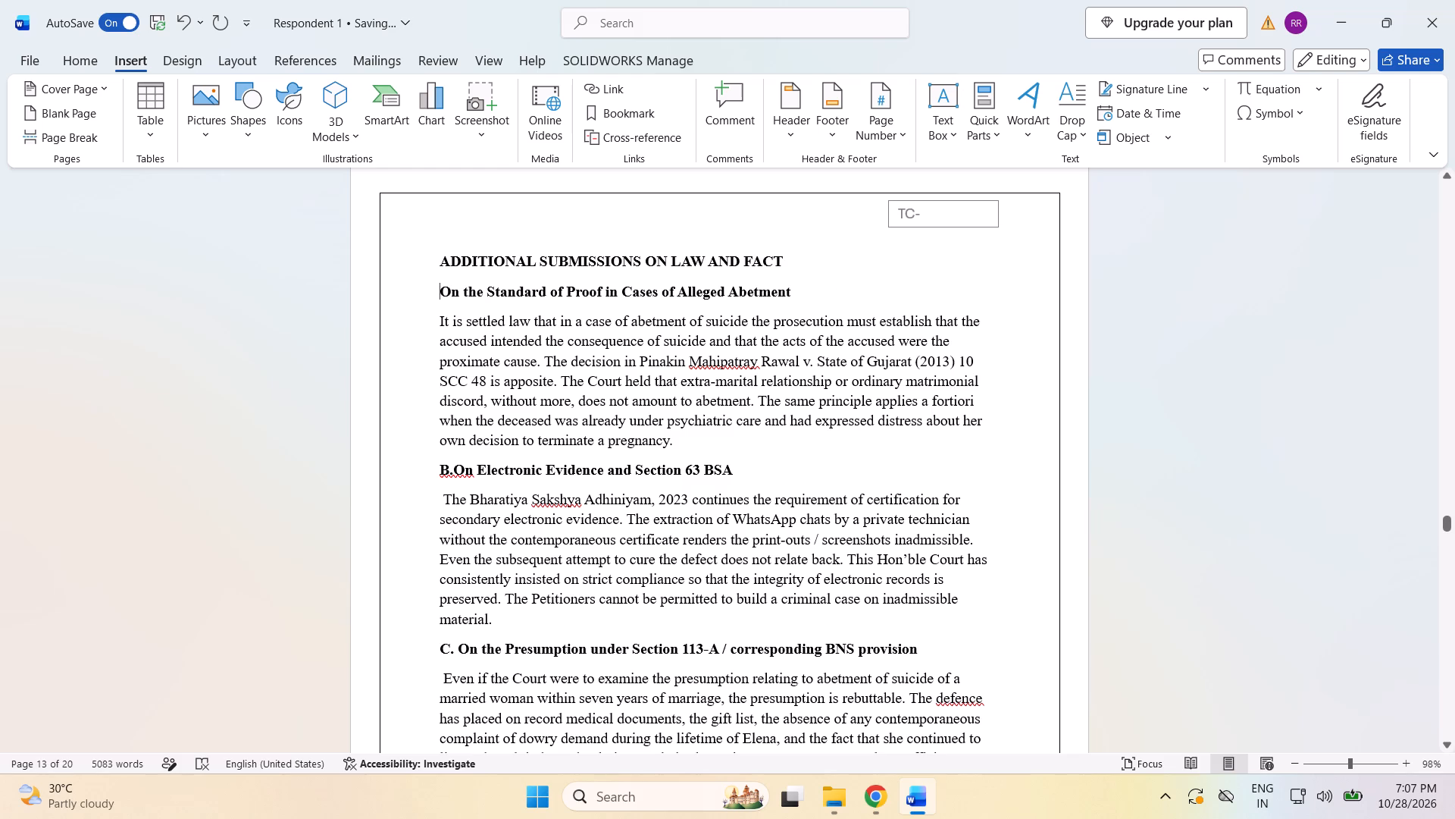
key(a)
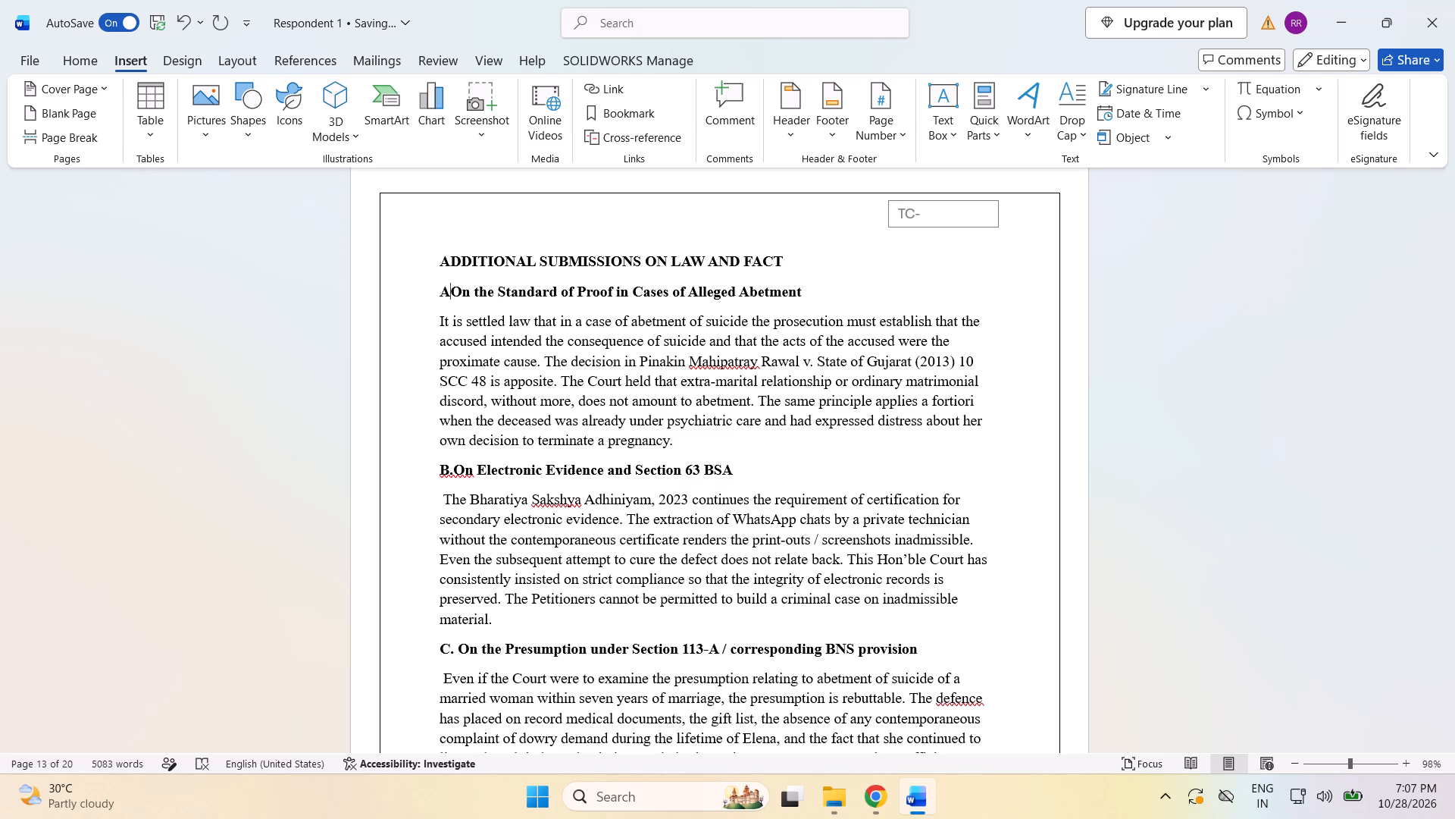
key(period)
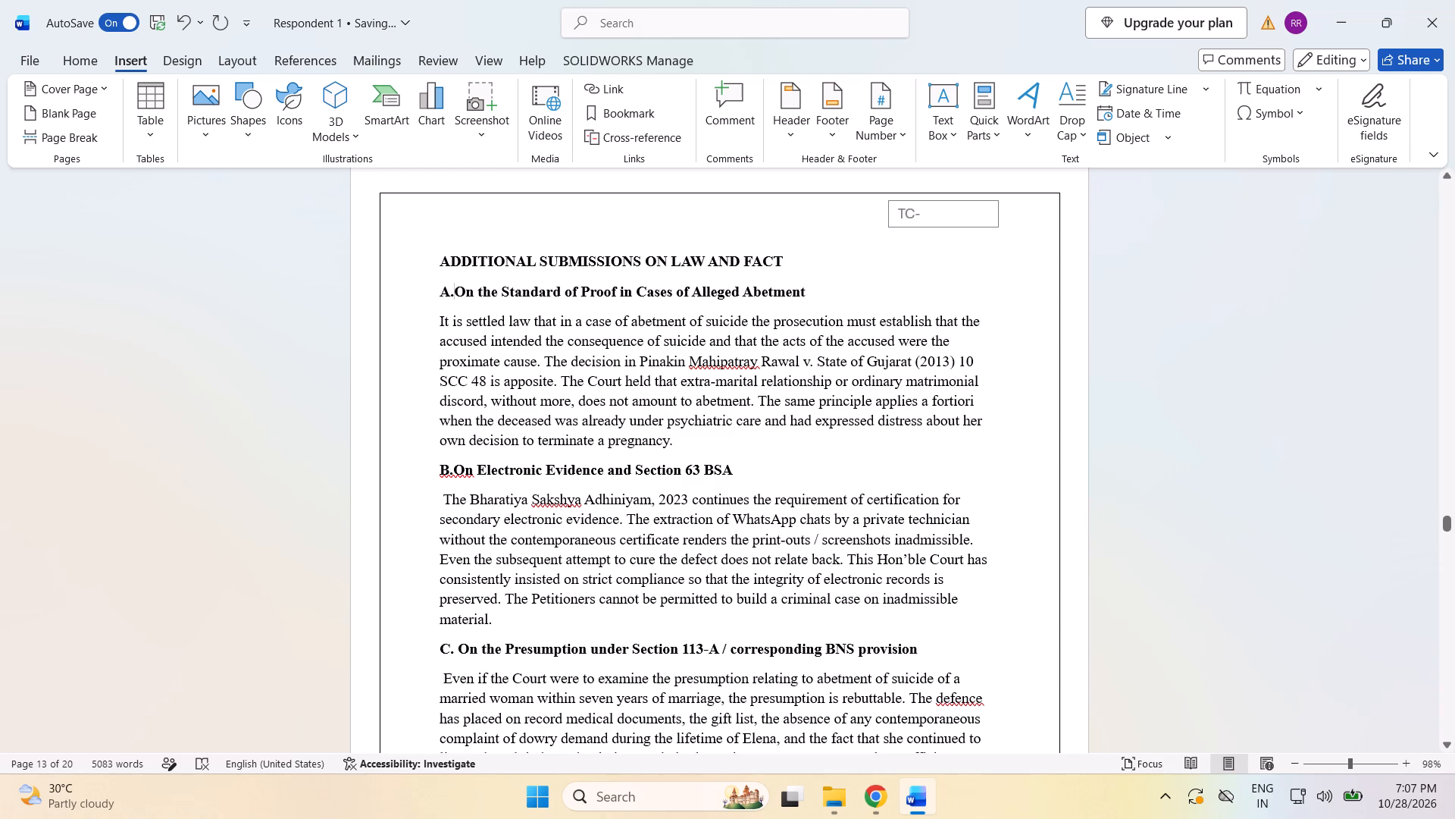
Add a space after the period of "B." in the Electronic Evidence subheading, keeping no space between the letter and period.
drag(453, 473, 454, 482)
click(448, 469)
key(space)
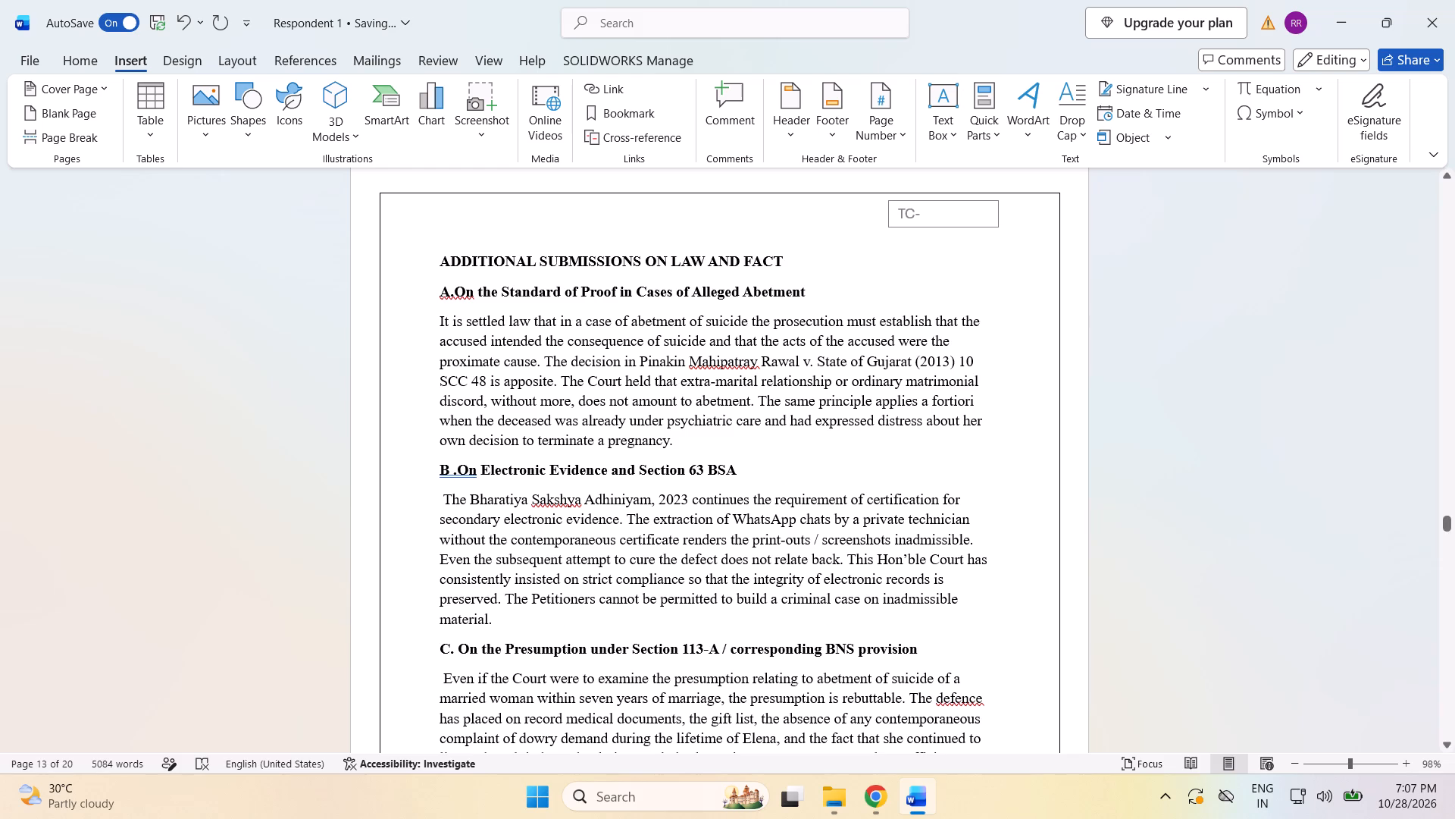
click(458, 474)
key(space)
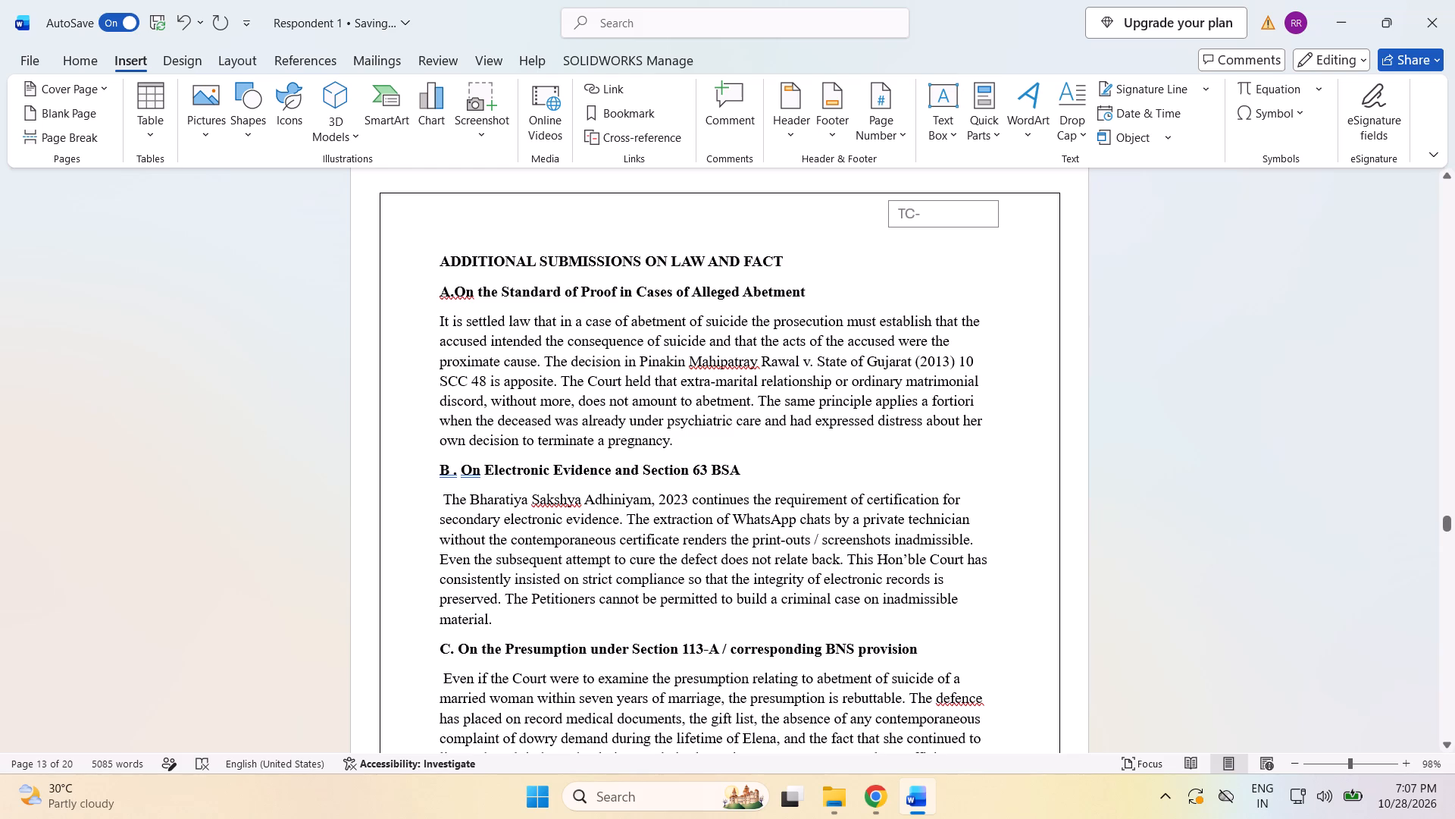
click(464, 493)
click(455, 477)
click(459, 469)
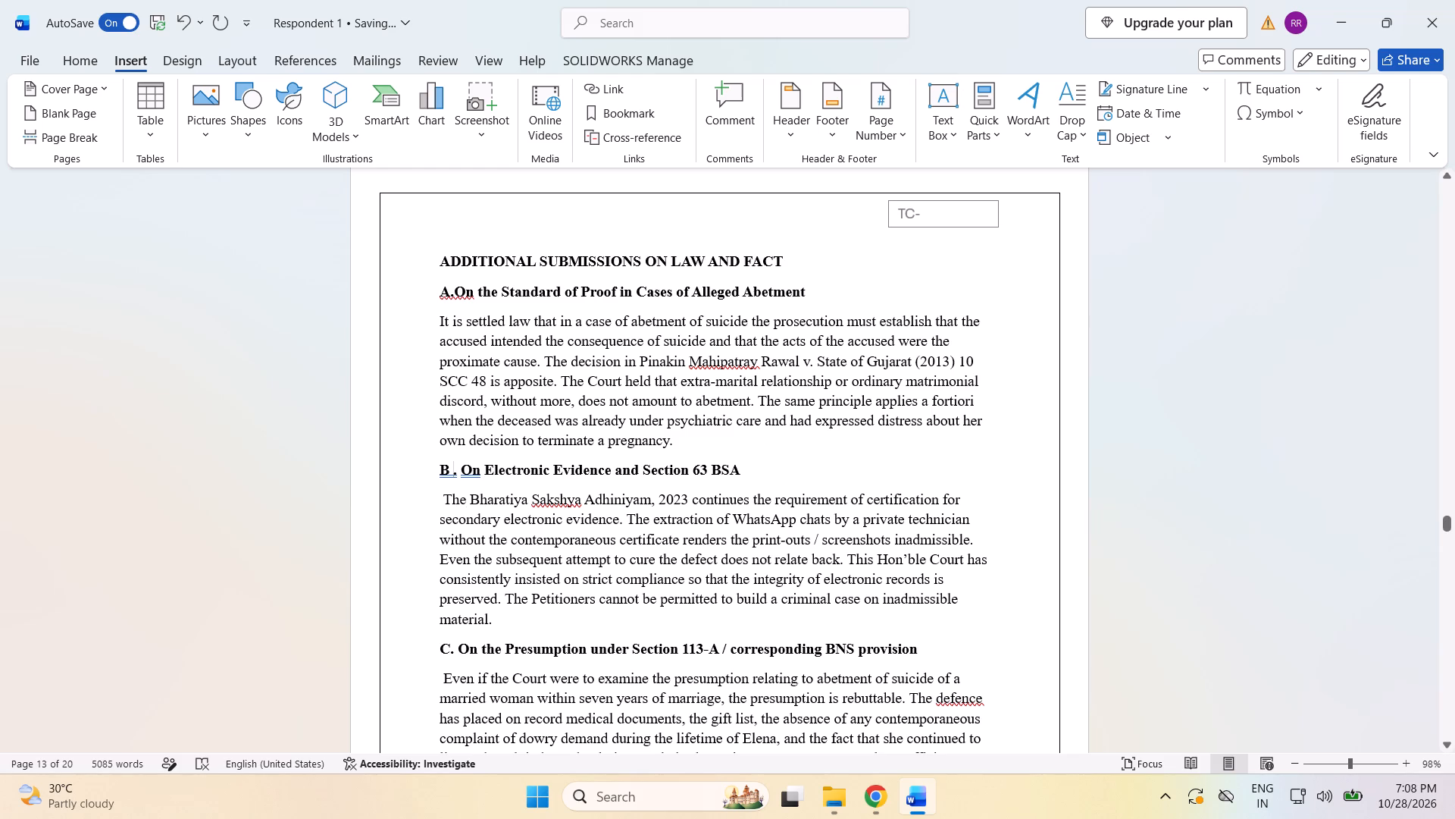
click(454, 474)
key(BackSpace)
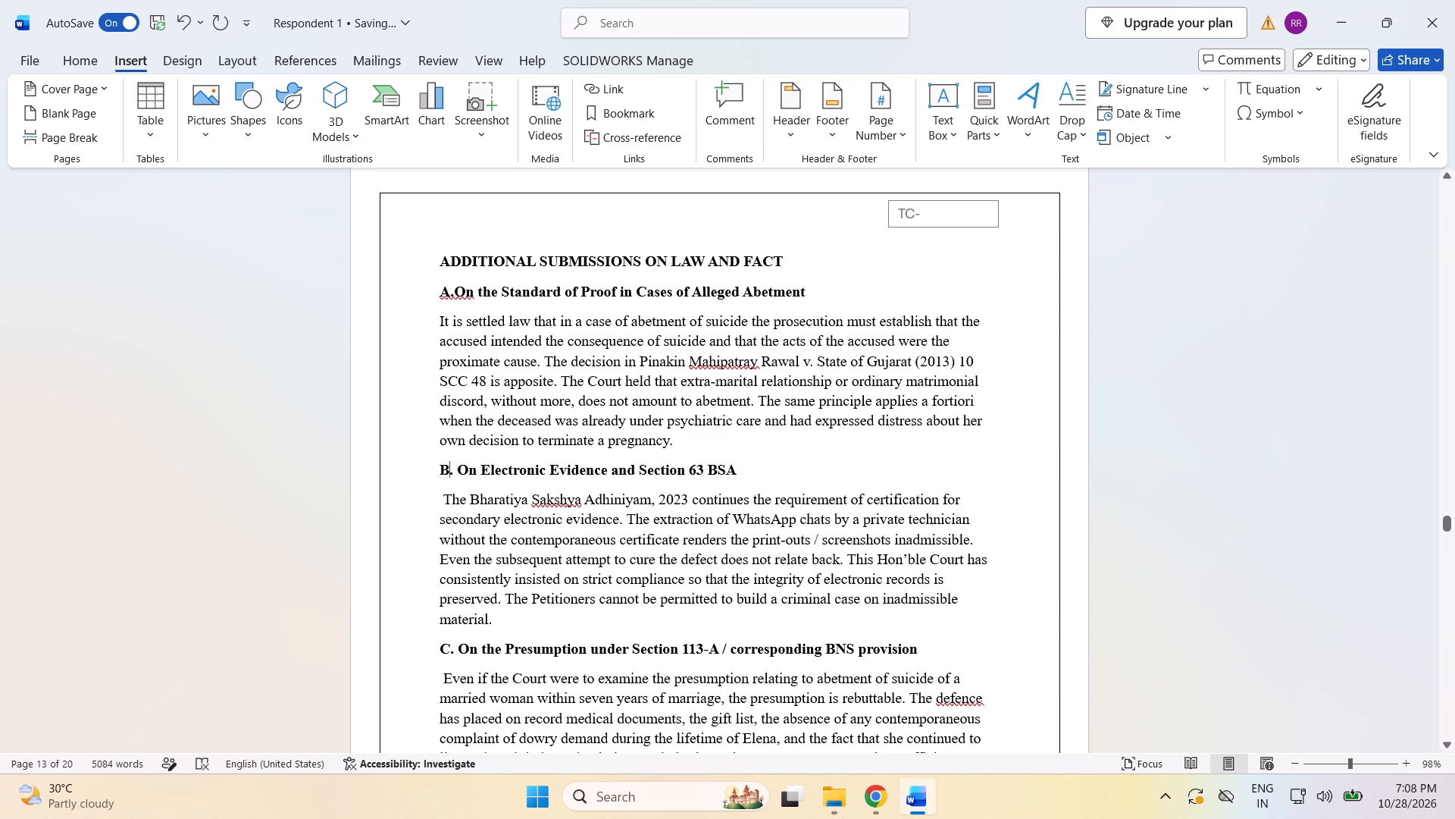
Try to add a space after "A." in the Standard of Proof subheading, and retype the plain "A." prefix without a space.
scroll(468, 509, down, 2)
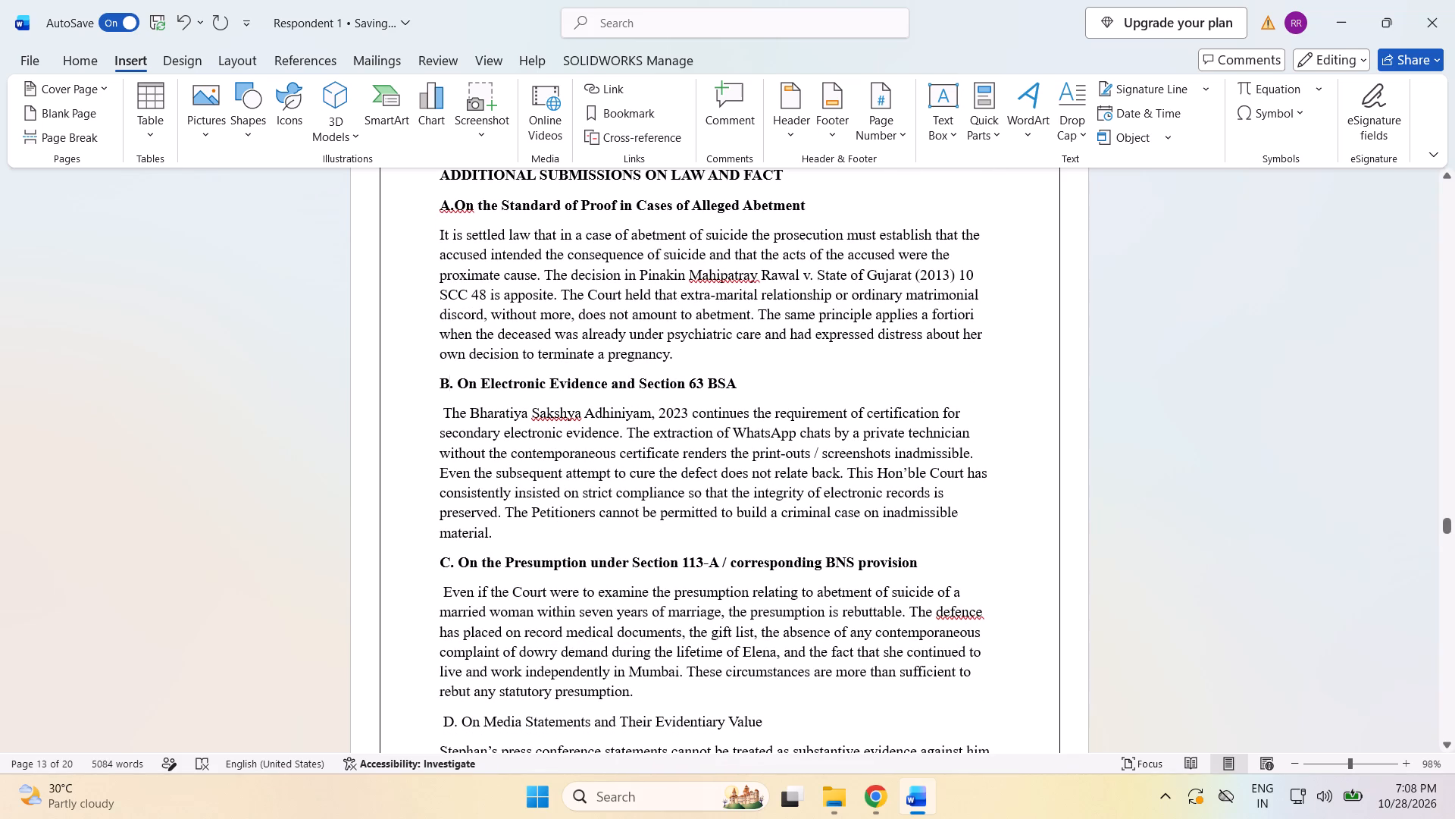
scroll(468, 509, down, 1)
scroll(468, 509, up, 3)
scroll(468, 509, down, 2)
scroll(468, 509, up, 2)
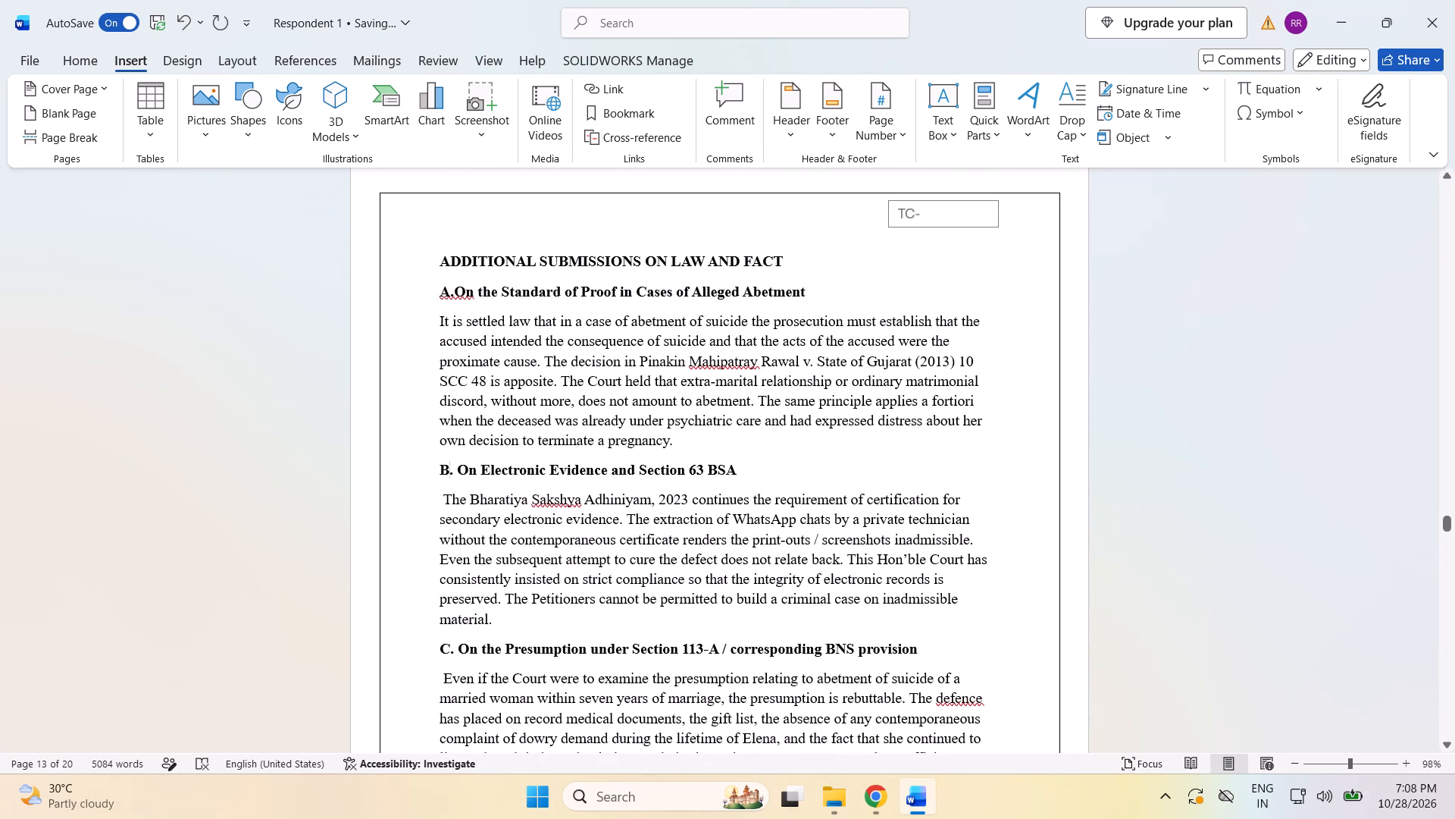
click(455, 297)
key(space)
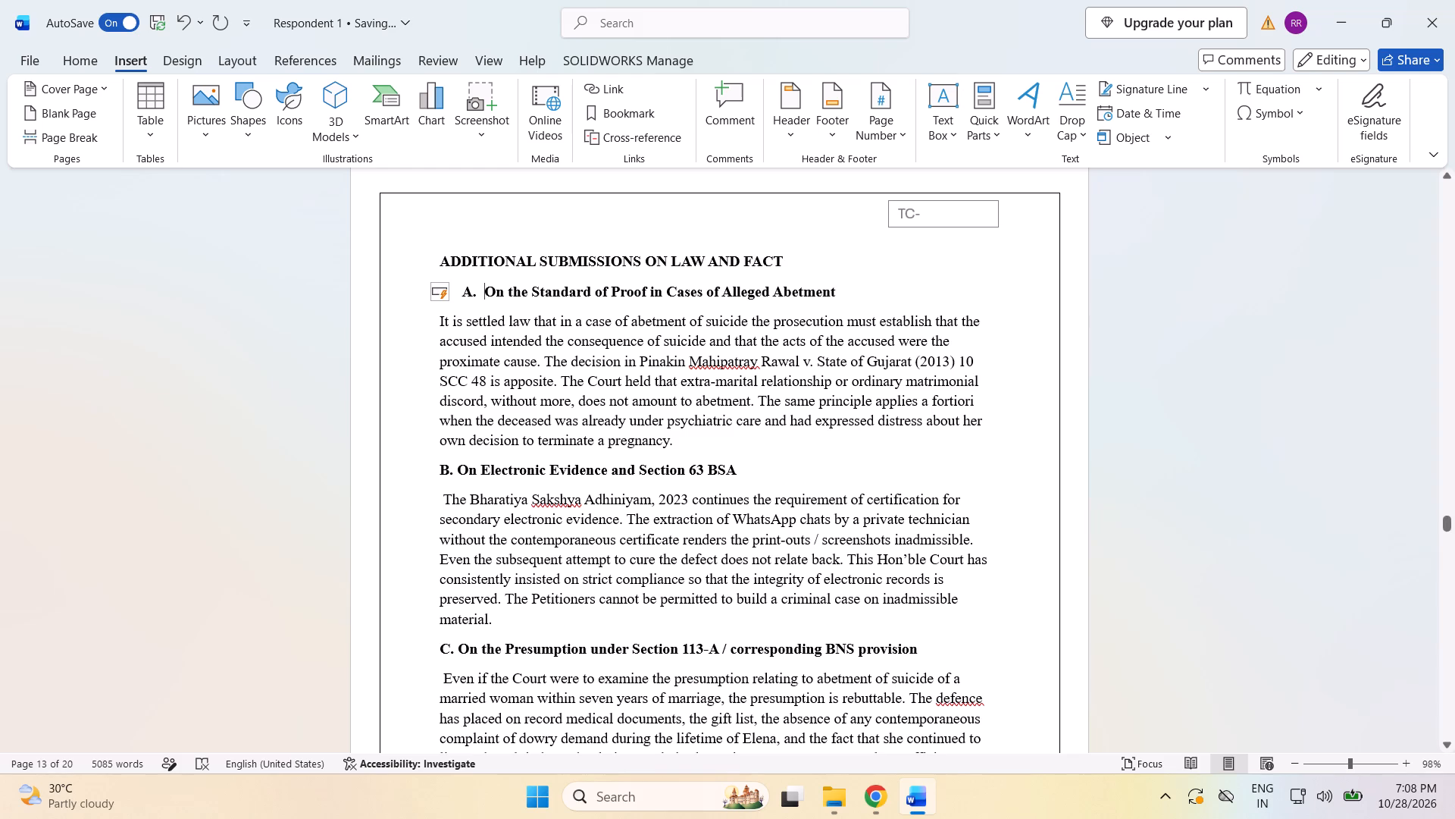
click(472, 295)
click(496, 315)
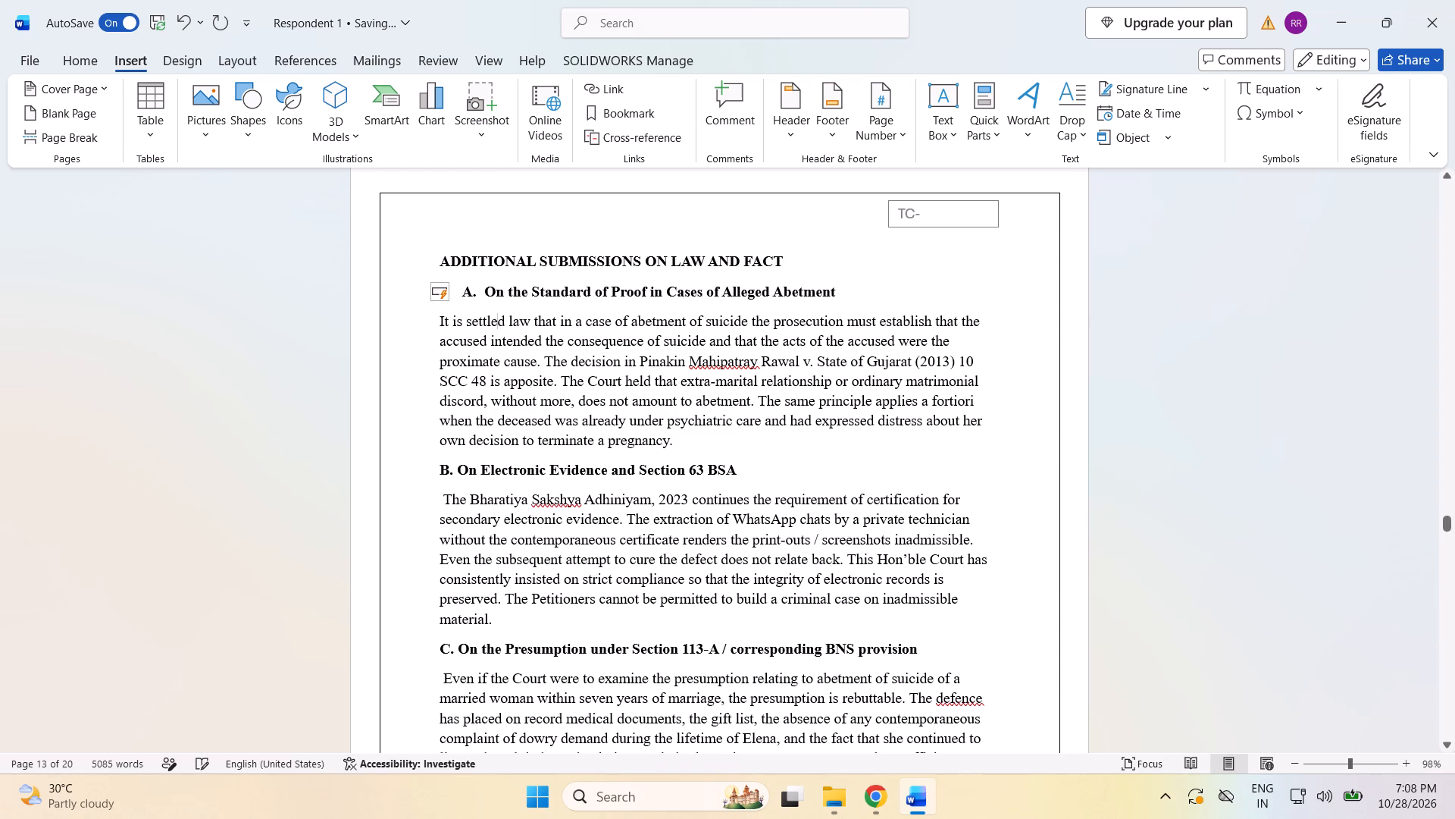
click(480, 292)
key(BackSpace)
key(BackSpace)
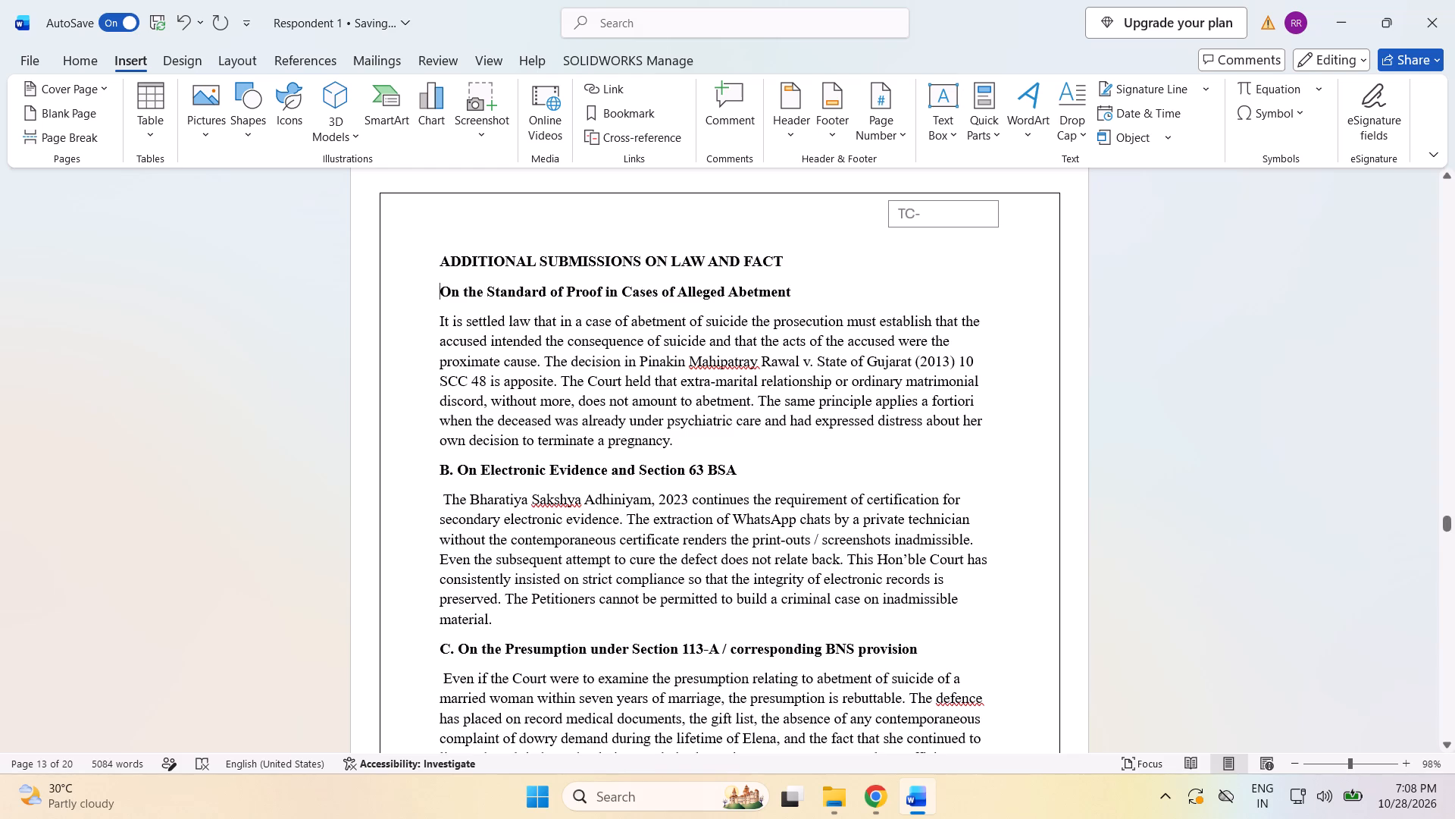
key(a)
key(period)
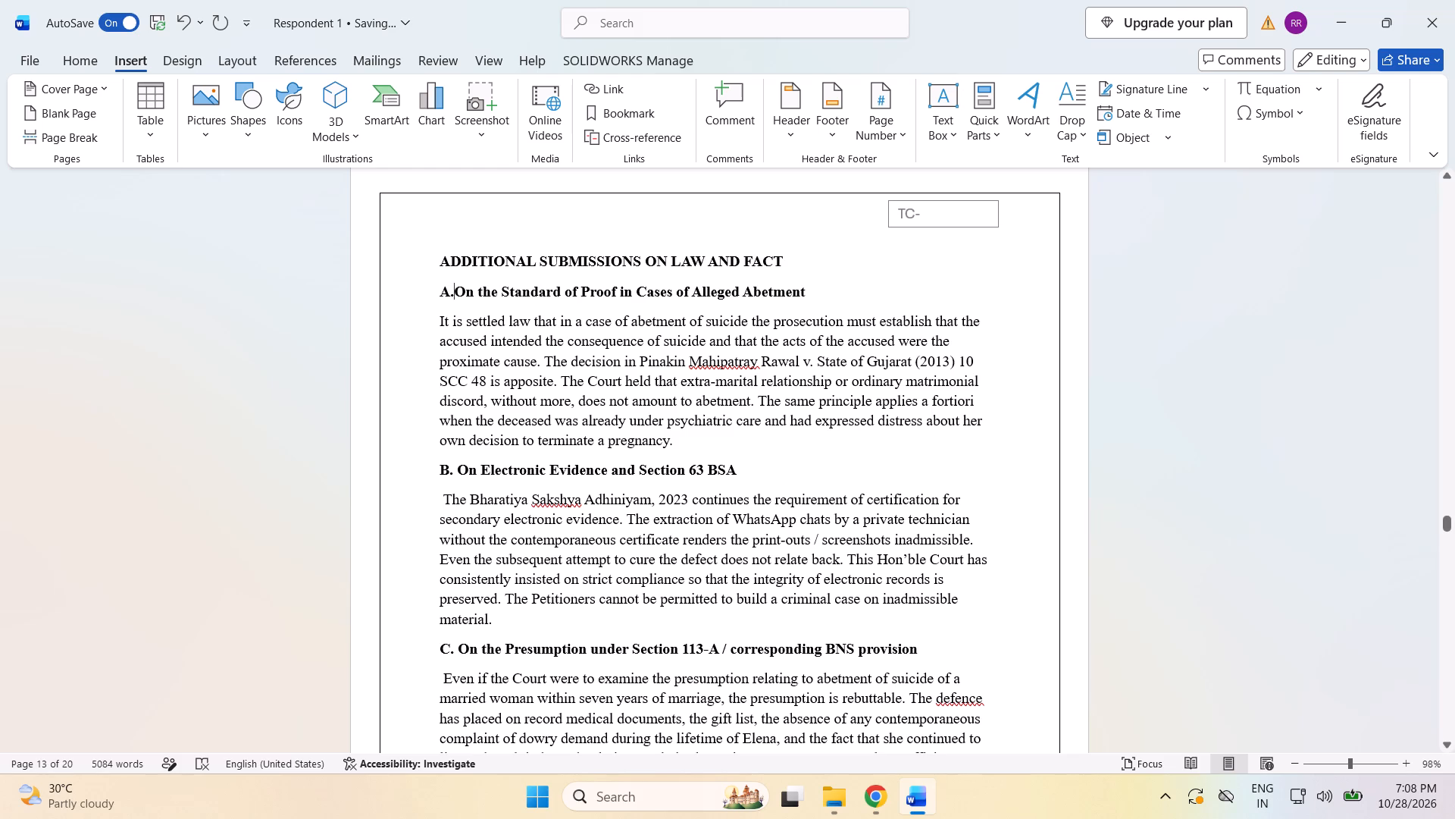
Place the text cursor between the "A" and its period in the Standard of Proof subheading.
click(448, 293)
Add a space after the period of "A." in the Standard of Proof subheading, keeping no space between the letter and period.
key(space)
click(458, 293)
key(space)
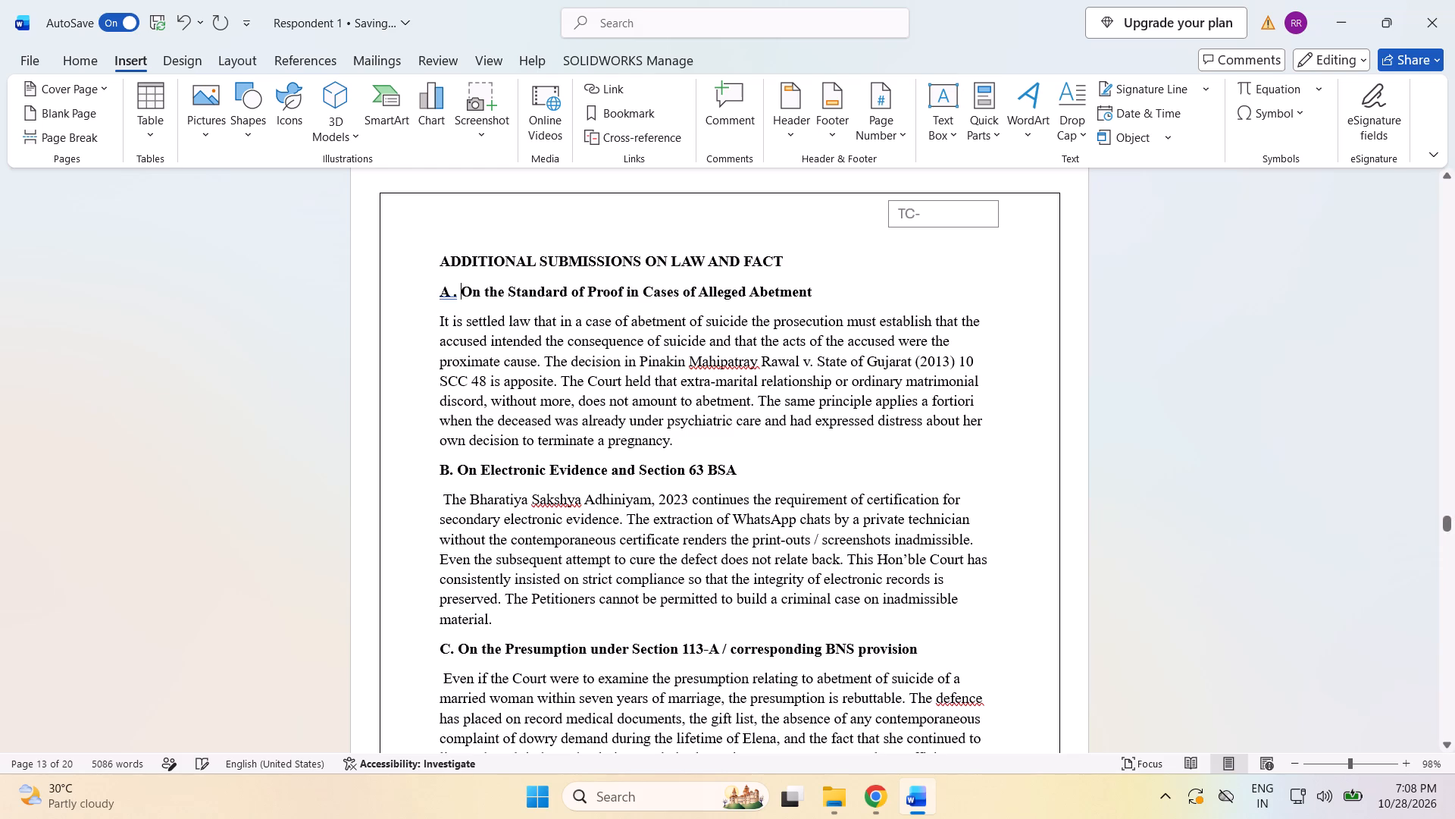
click(450, 291)
click(454, 296)
key(BackSpace)
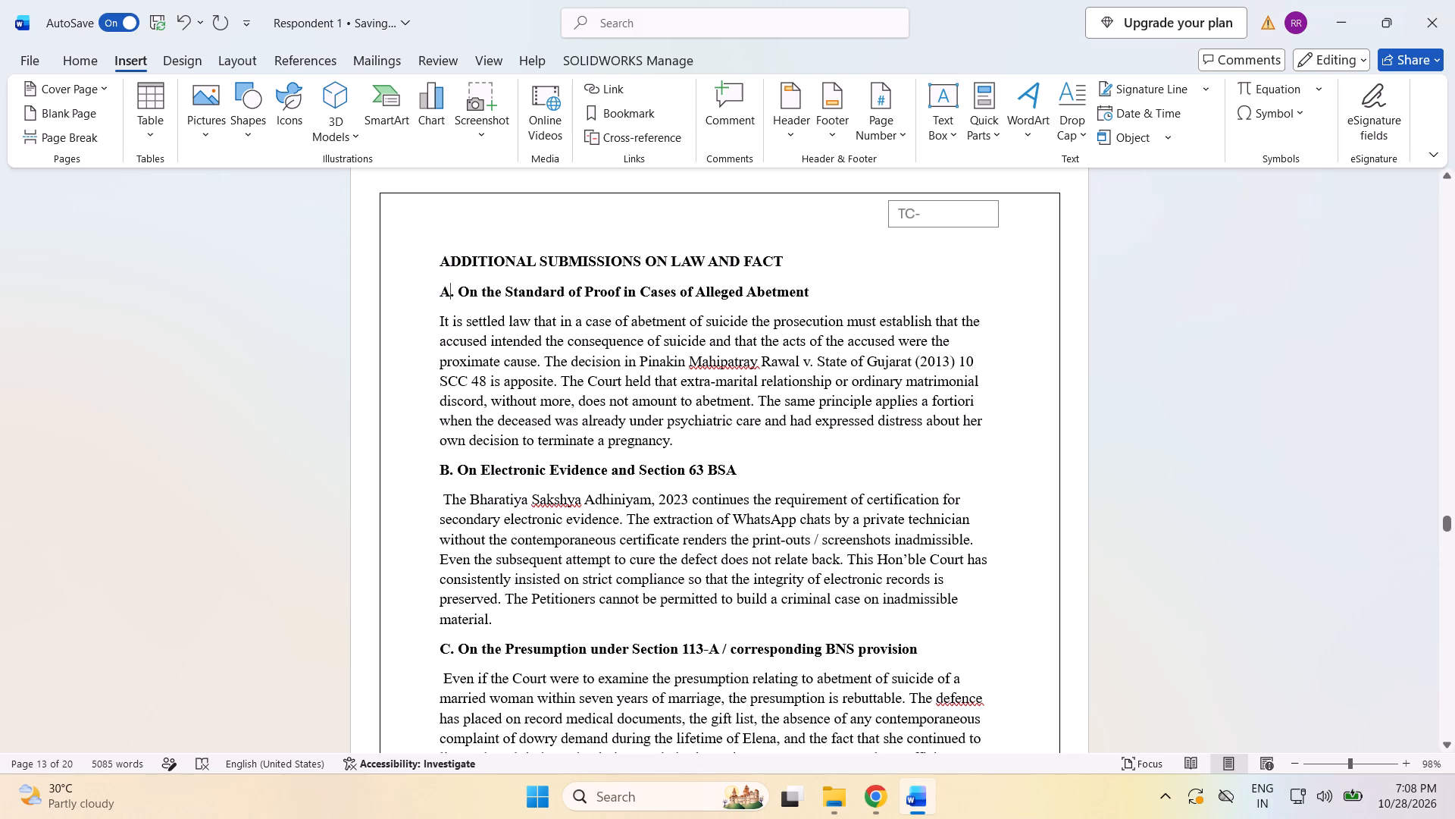
Make the subheadings "D. On Media Statements and Their Evidentiary Value" and "E. On the Role of the High Court" bold.
scroll(470, 409, down, 7)
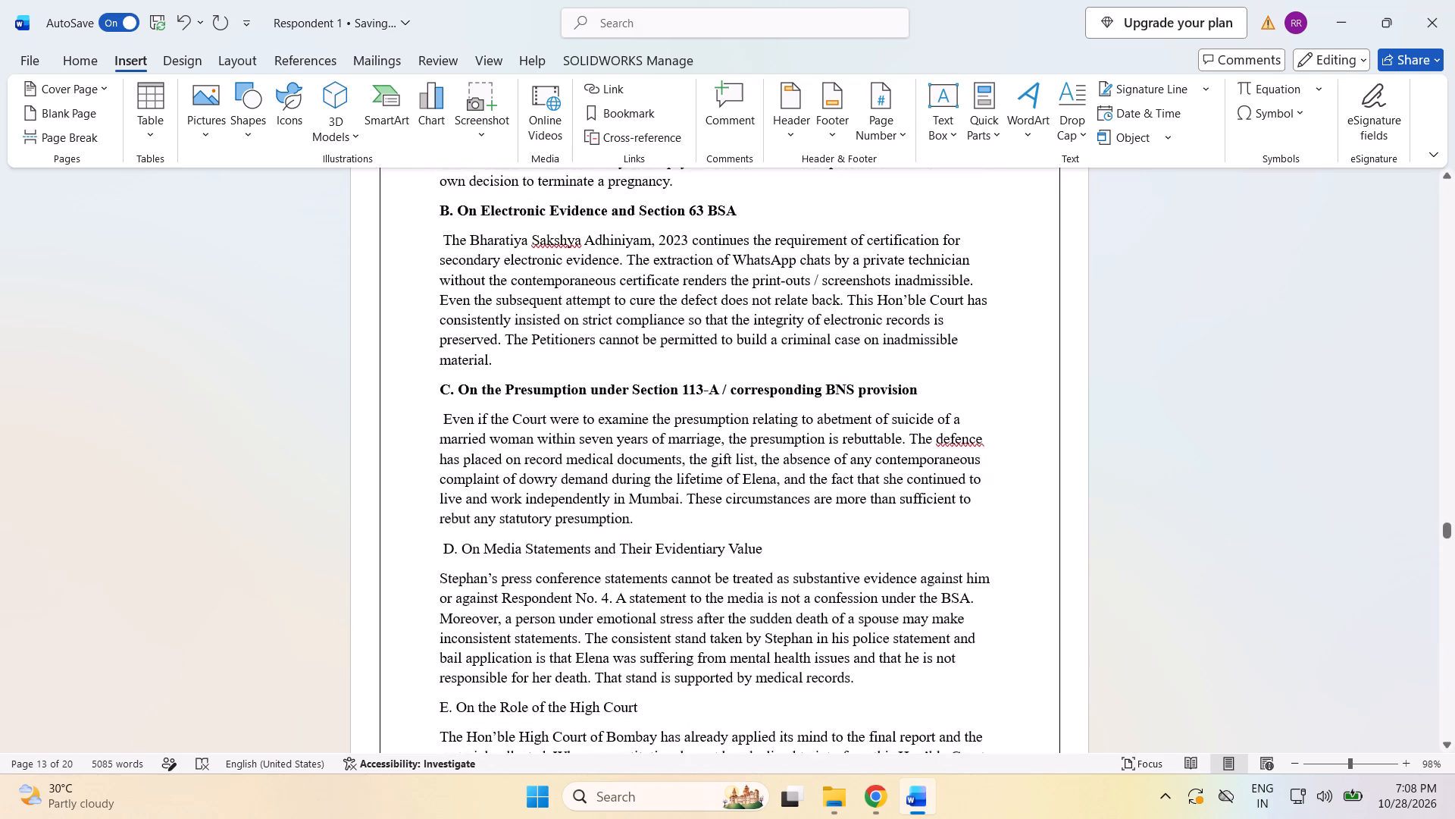
scroll(470, 409, down, 4)
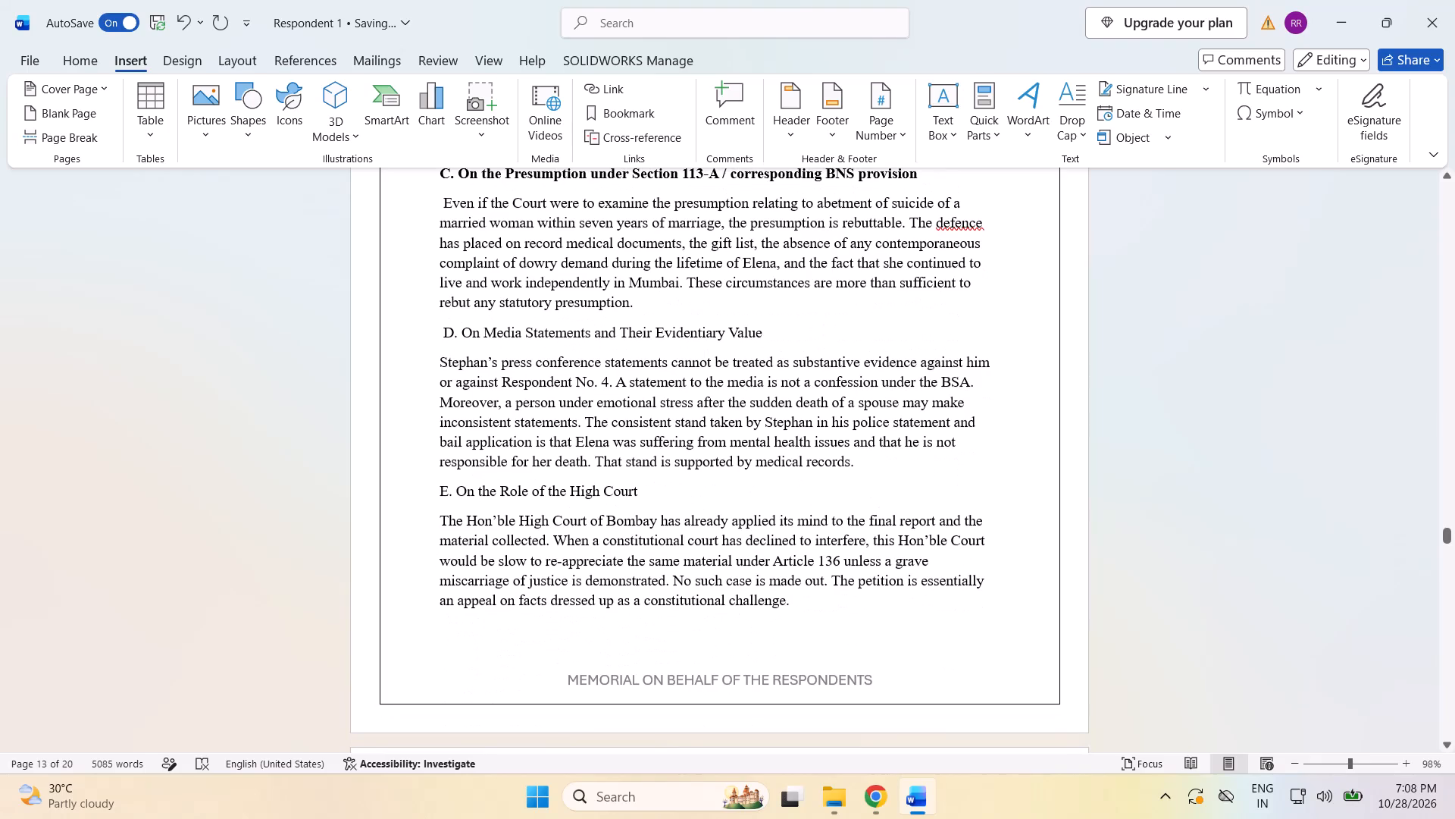
drag(441, 330, 779, 331)
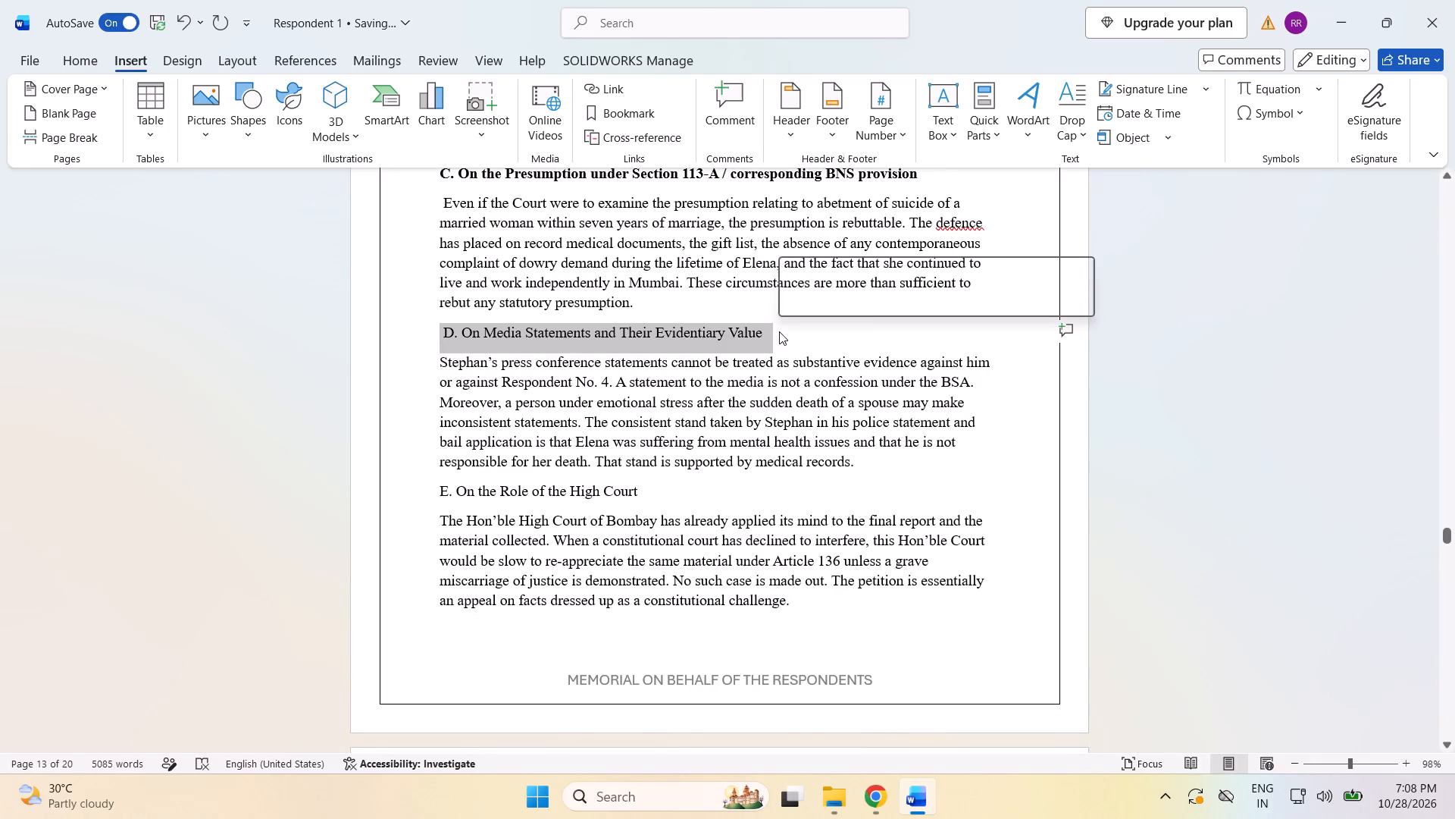
click(790, 300)
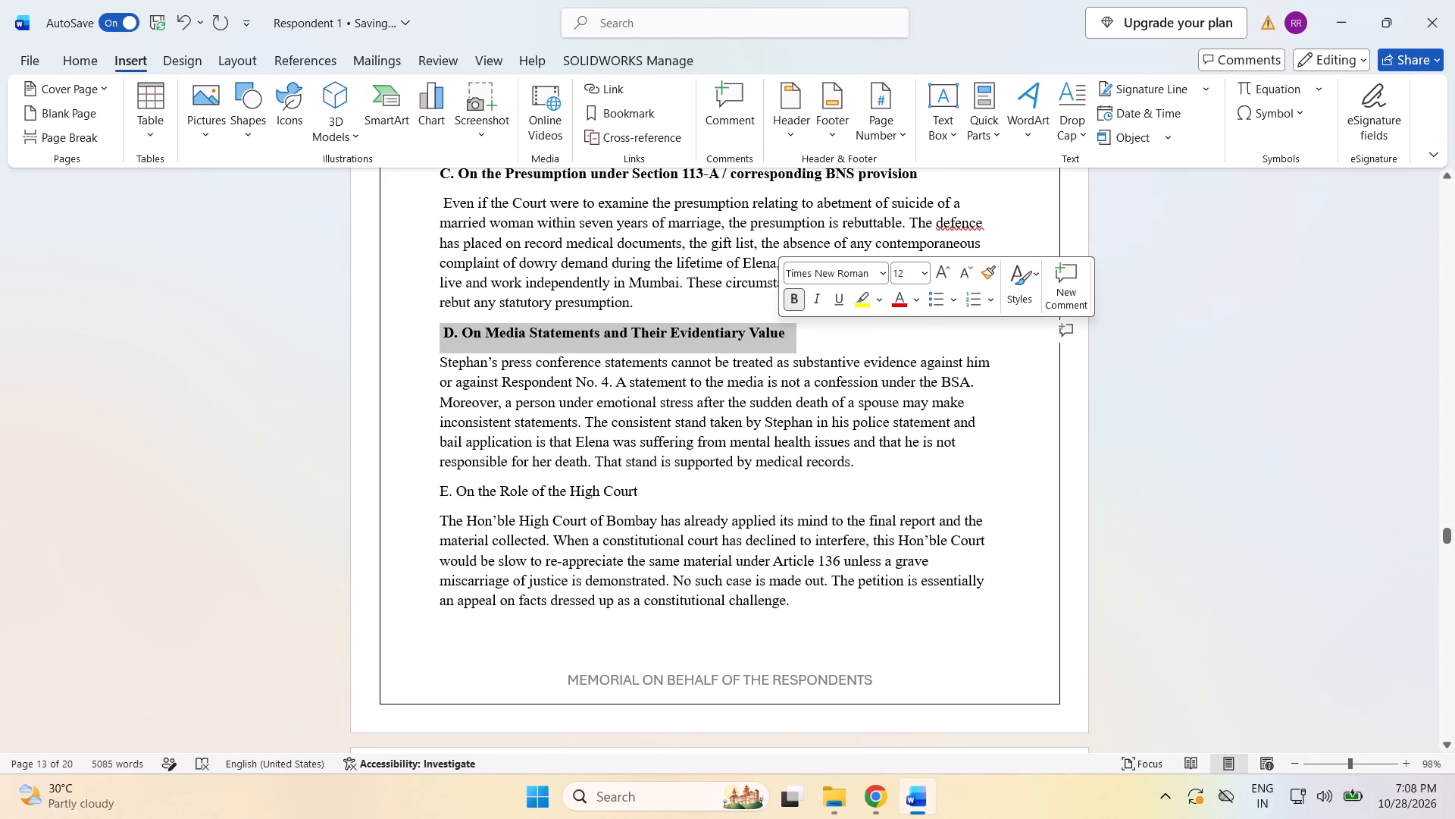
drag(438, 489, 660, 486)
click(673, 452)
Examine the page layout between the end of the Role of the High Court paragraph and the "ARGUMENTS ADVANCED (CONTINUED)" heading.
scroll(671, 459, down, 2)
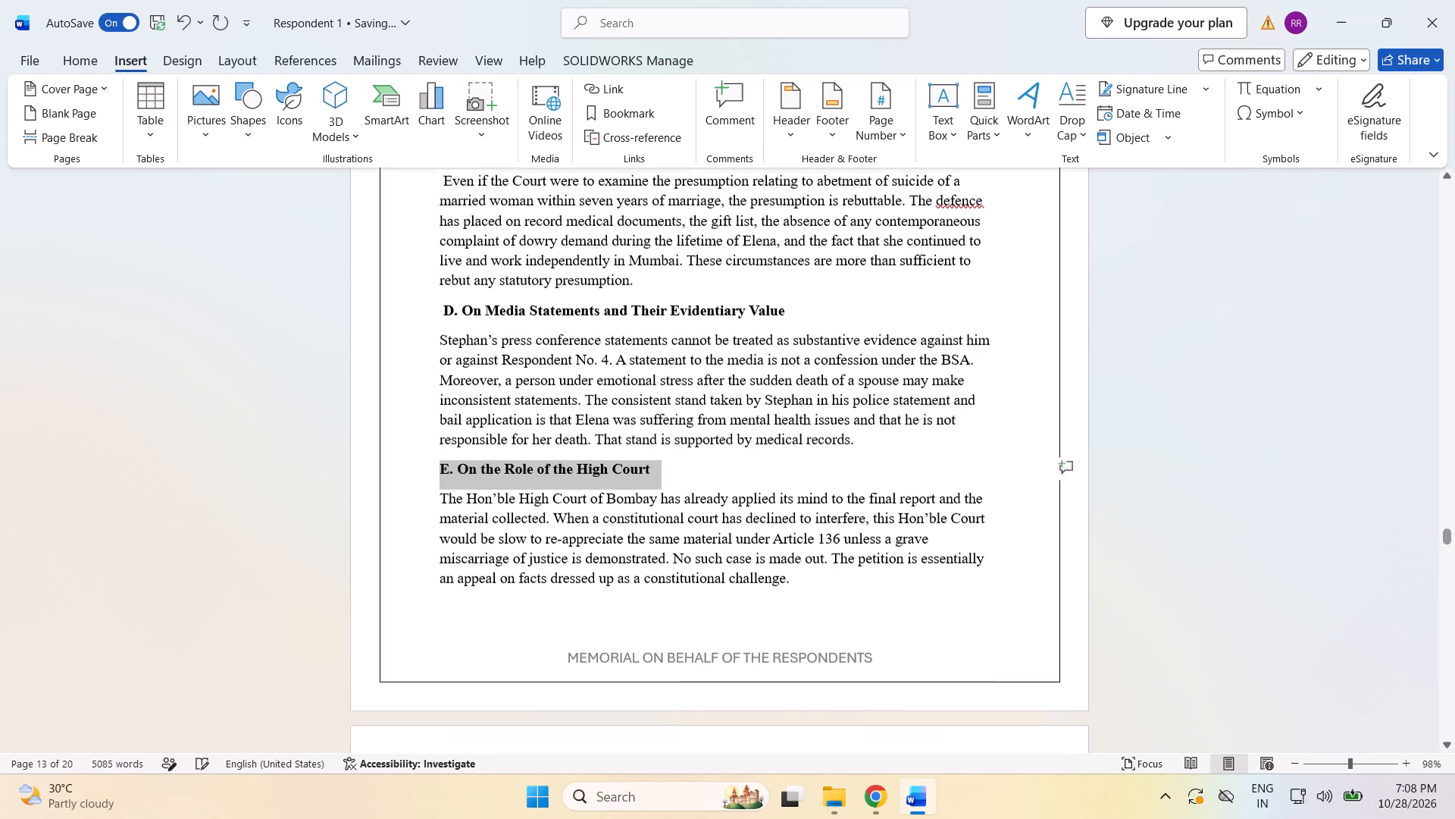
scroll(670, 460, down, 11)
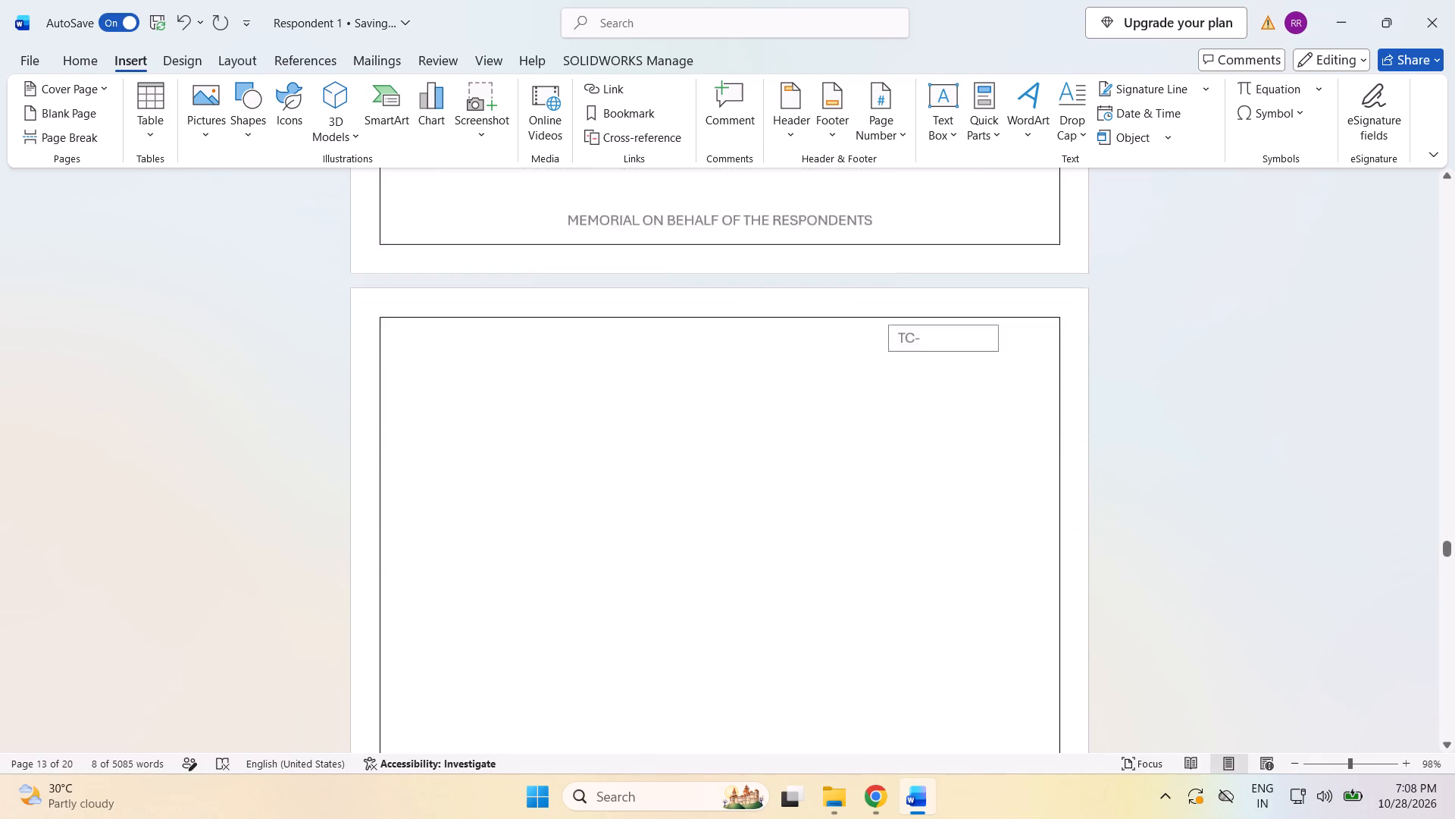
scroll(668, 462, down, 18)
scroll(662, 467, up, 1)
scroll(662, 467, down, 17)
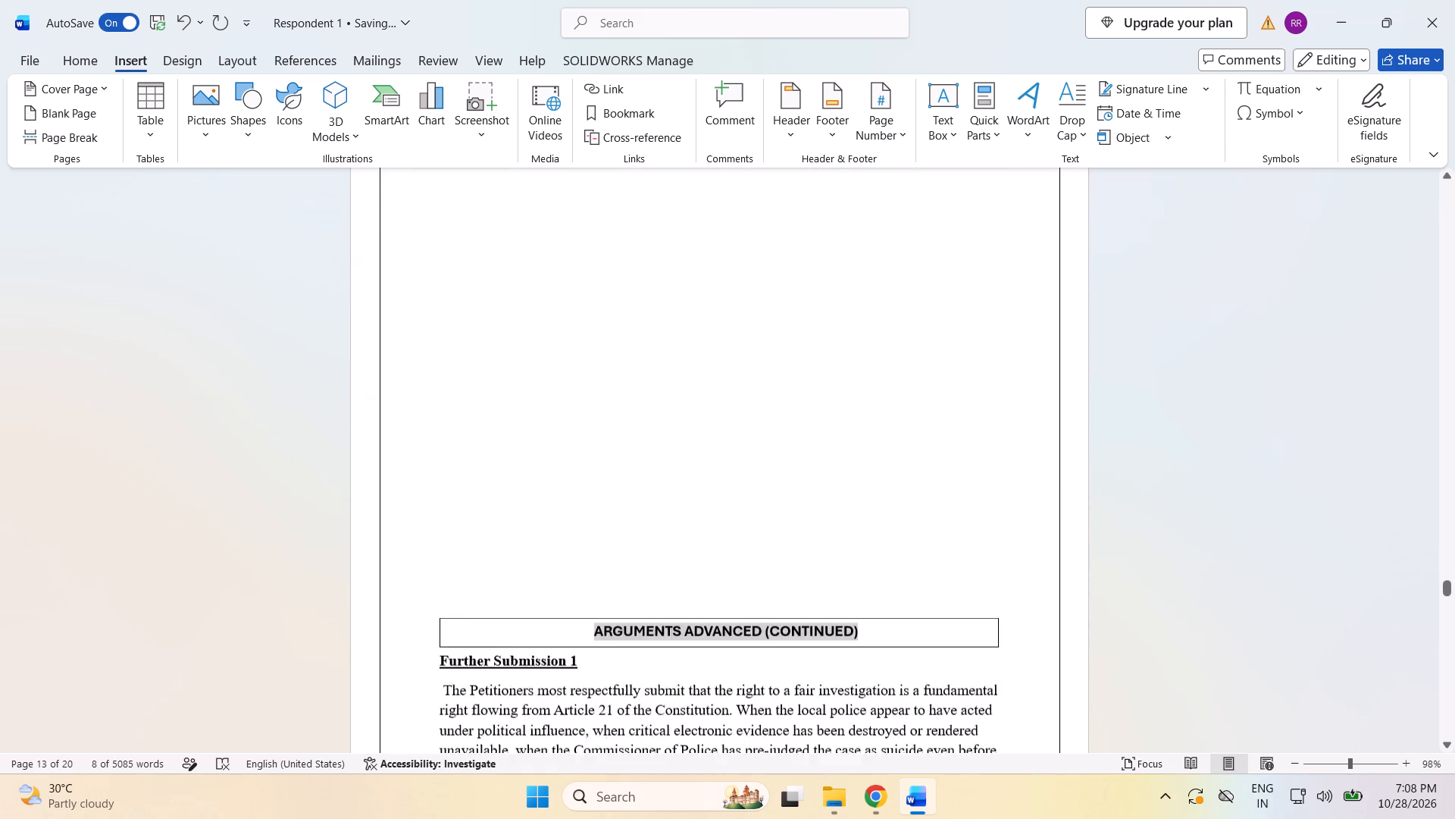
scroll(655, 467, up, 20)
scroll(655, 467, up, 6)
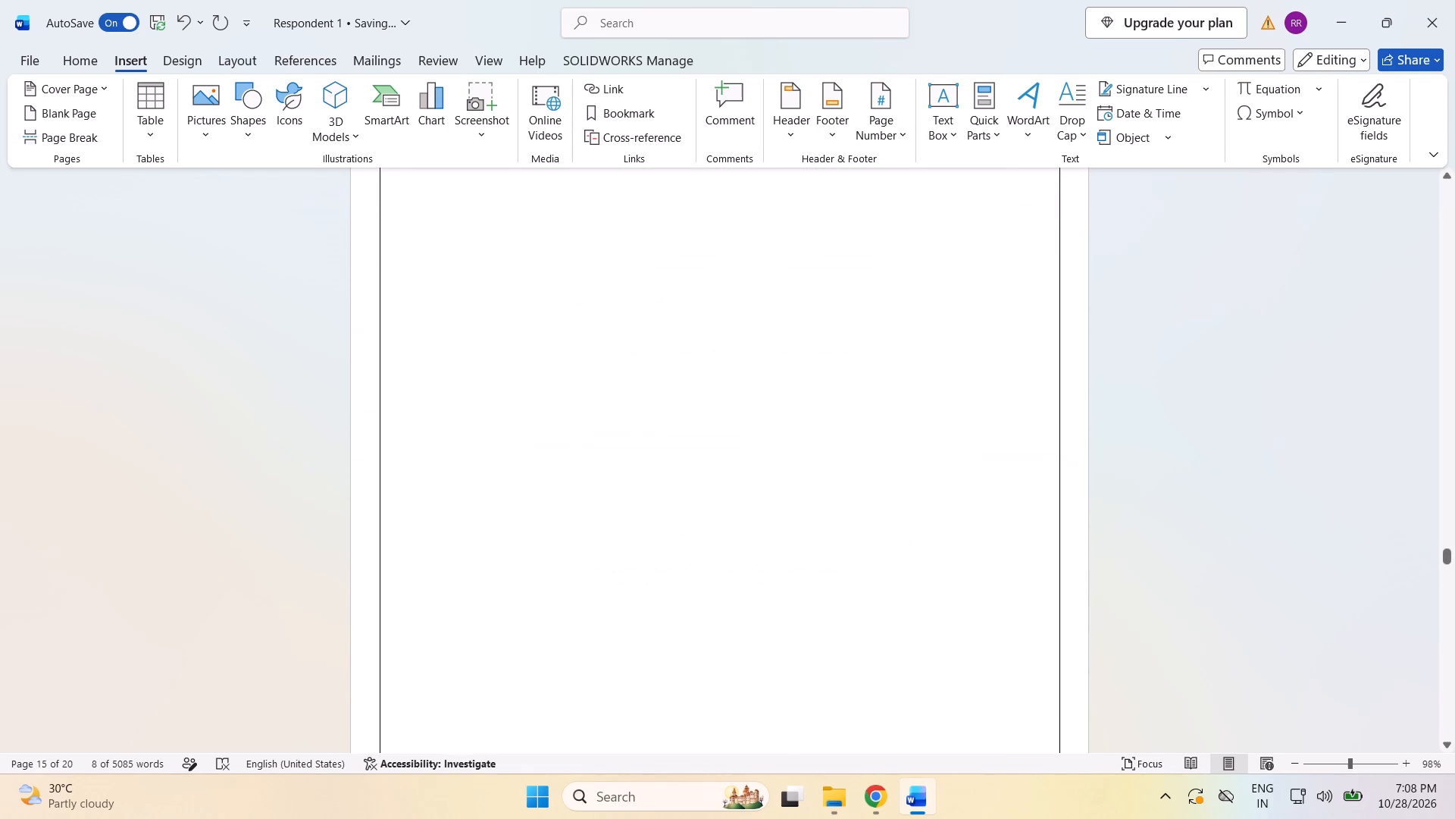
scroll(653, 461, up, 18)
scroll(653, 461, up, 6)
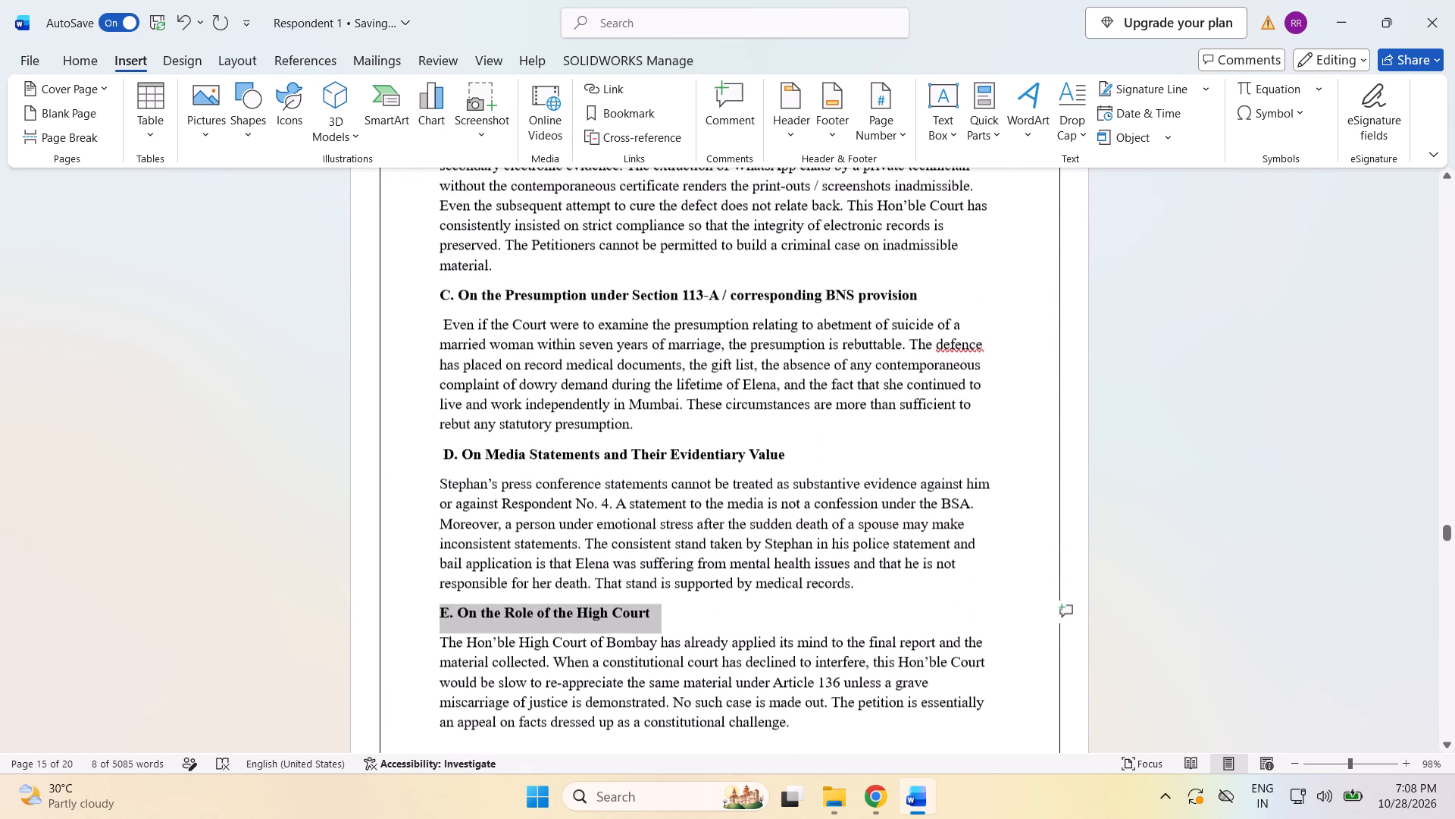
scroll(653, 461, down, 13)
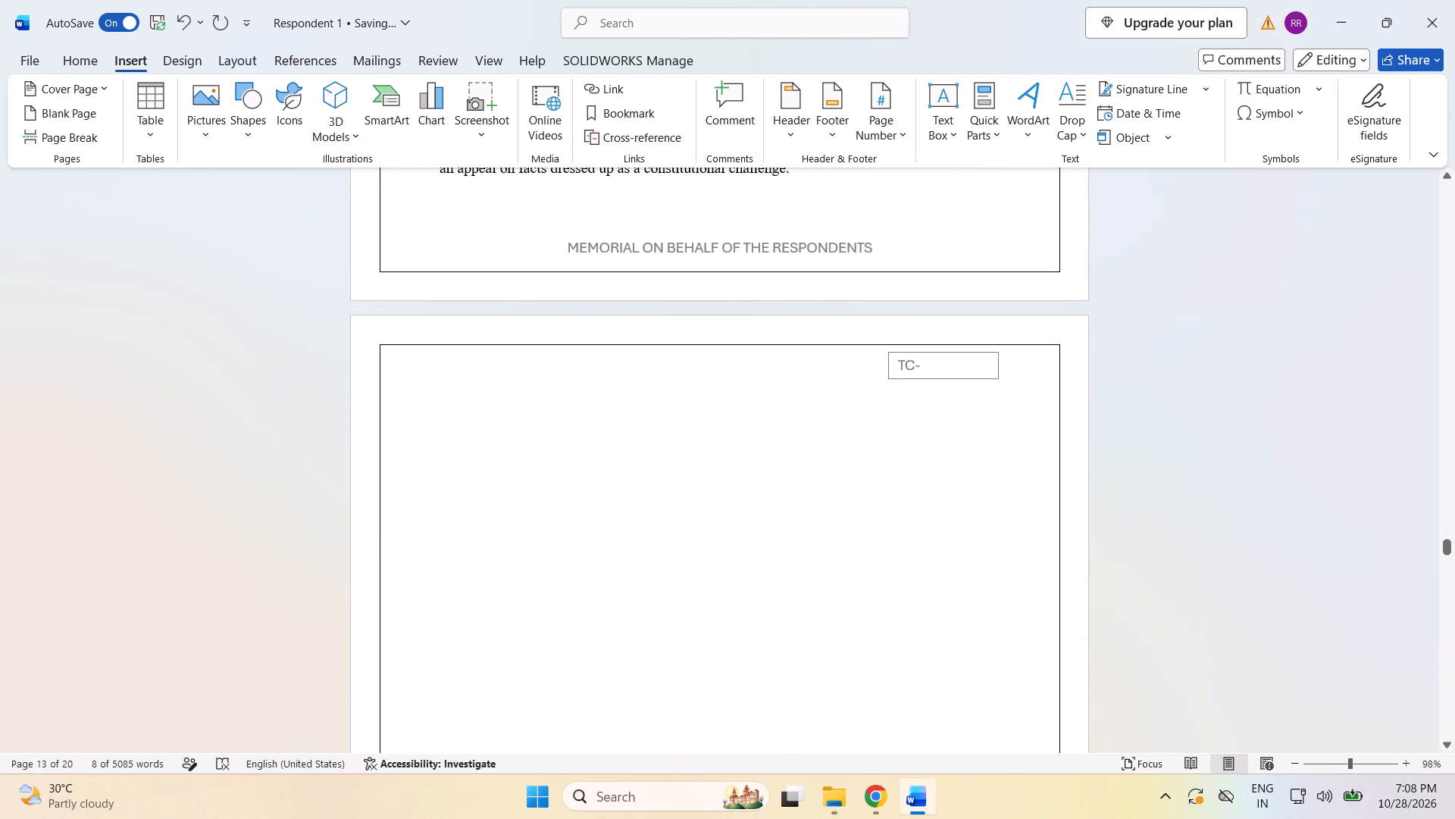
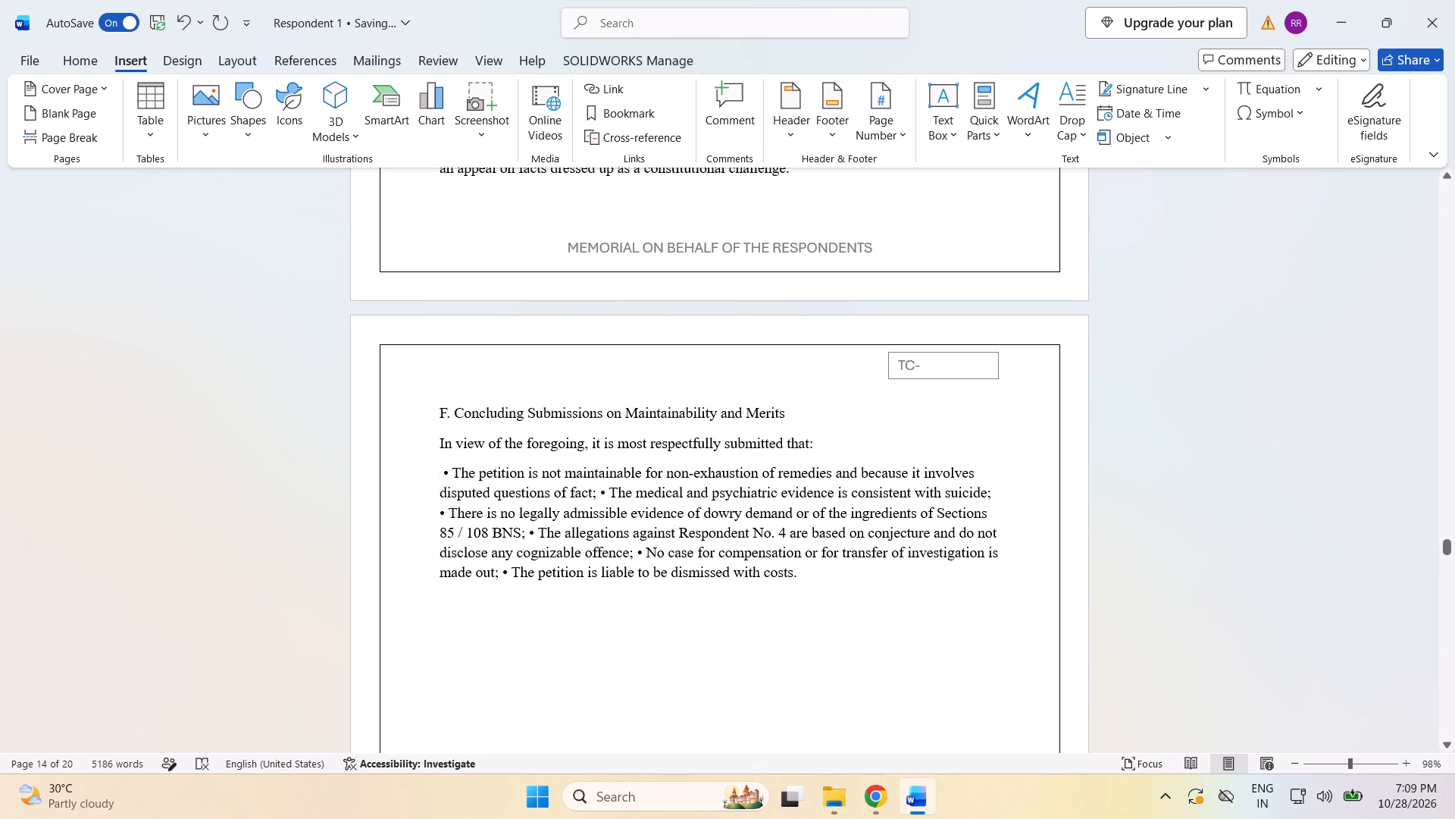
Start a new paragraph before the bullet on medical and psychiatric evidence in the Concluding Submissions section.
click(596, 492)
key(Return)
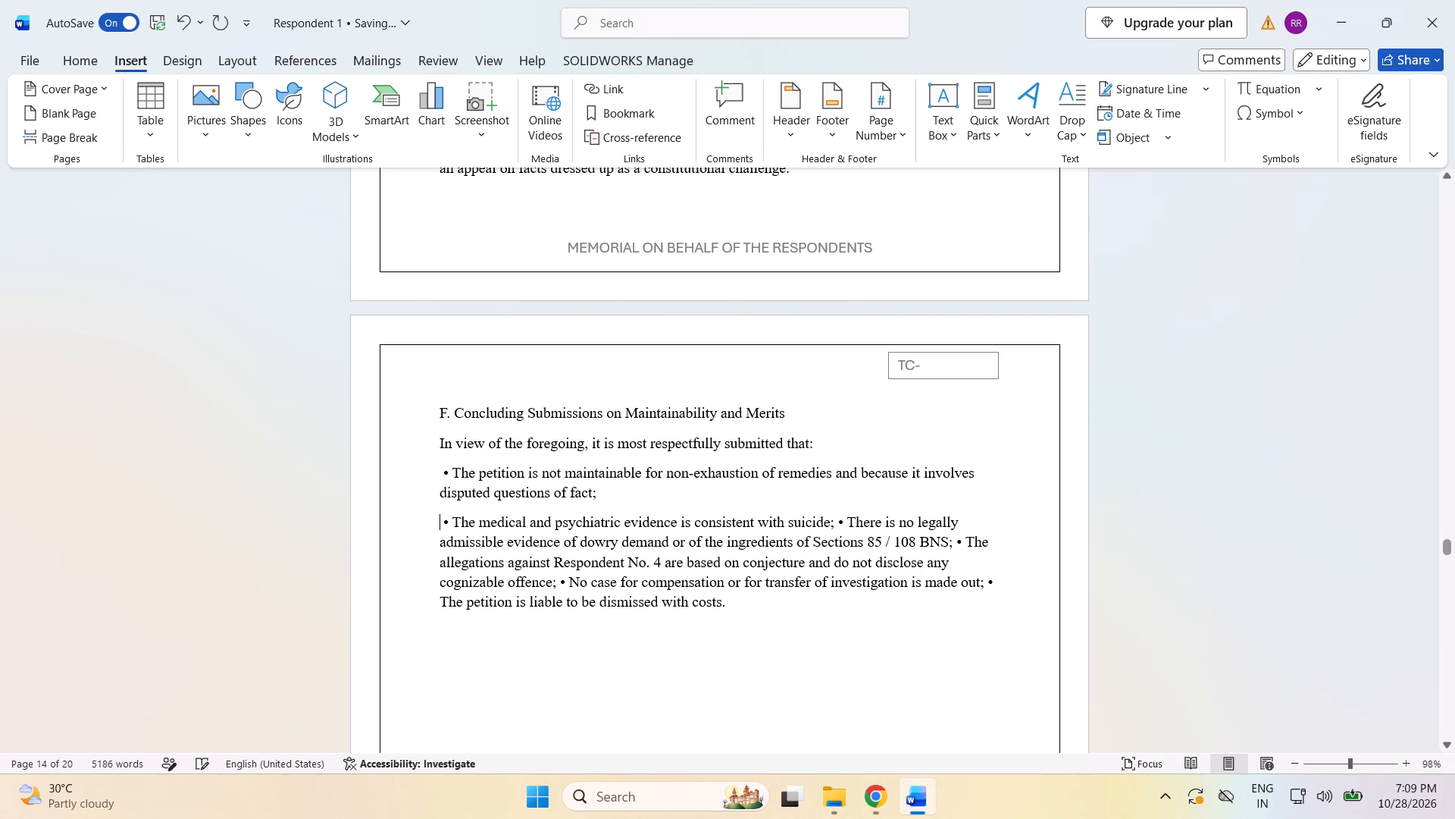
Split the run-together bullets under Concluding Submissions on Maintainability and Merits so that each bullet starts on its own line.
click(836, 526)
key(Return)
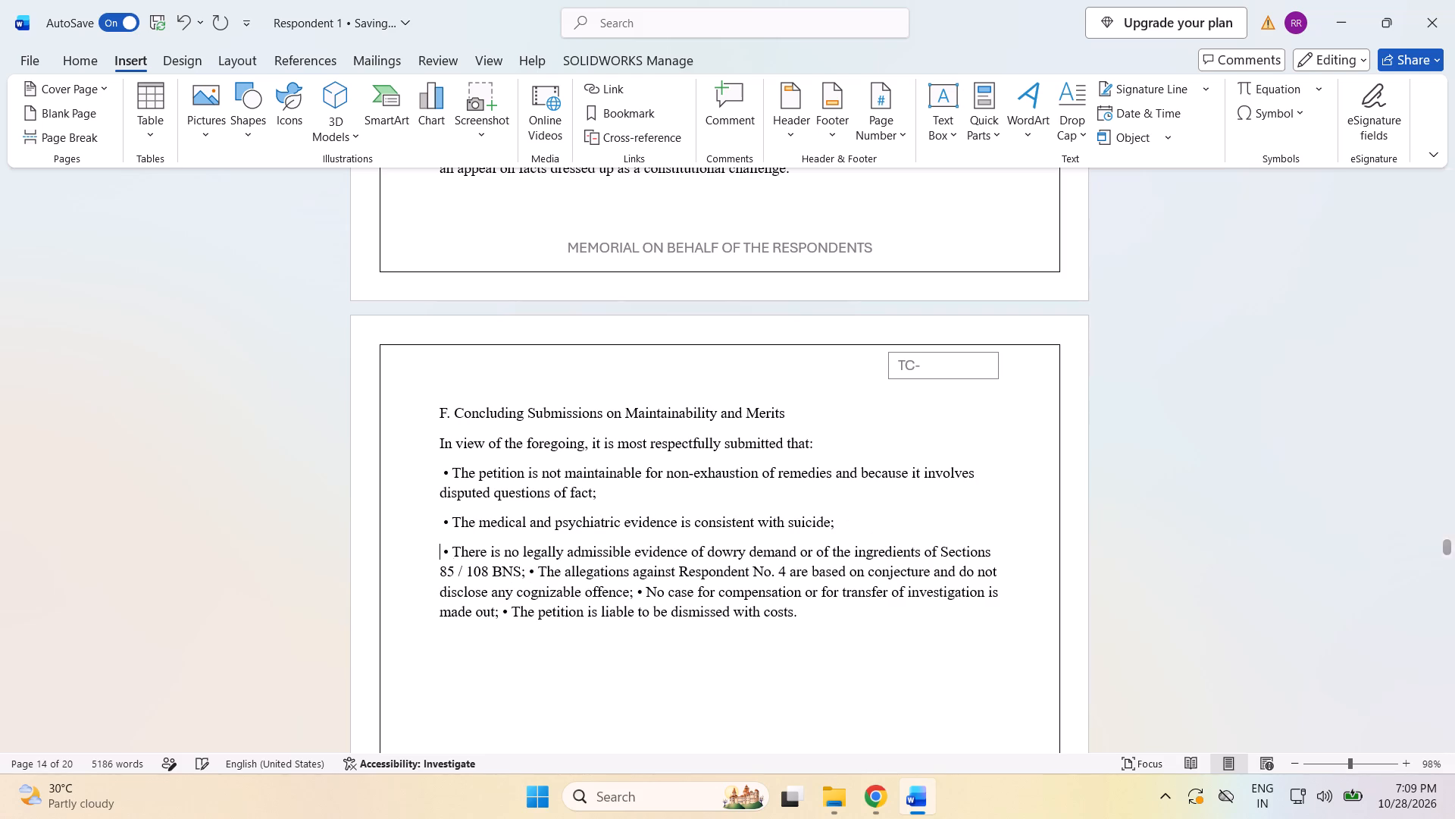
click(526, 567)
key(Return)
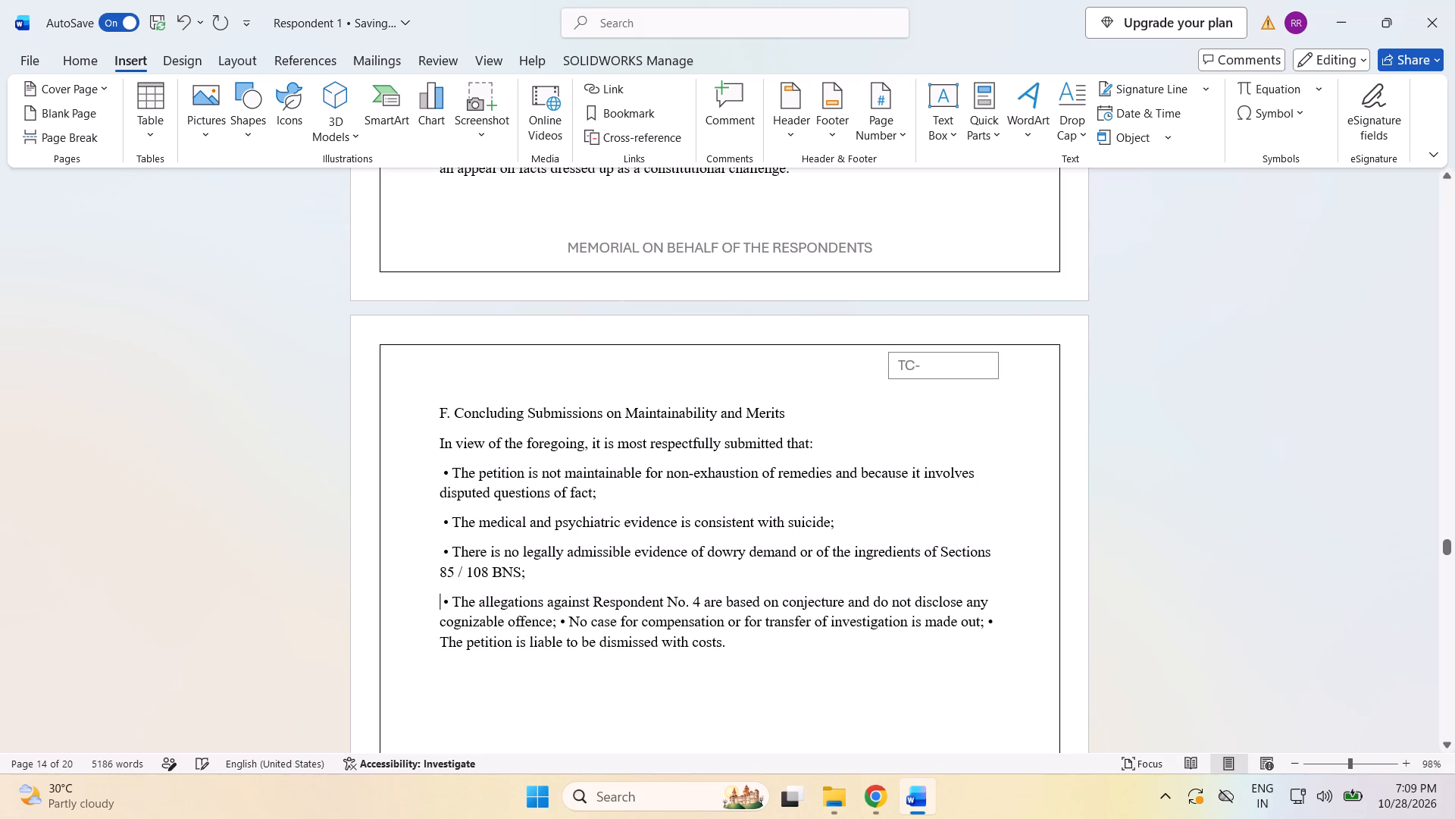
click(556, 623)
key(Return)
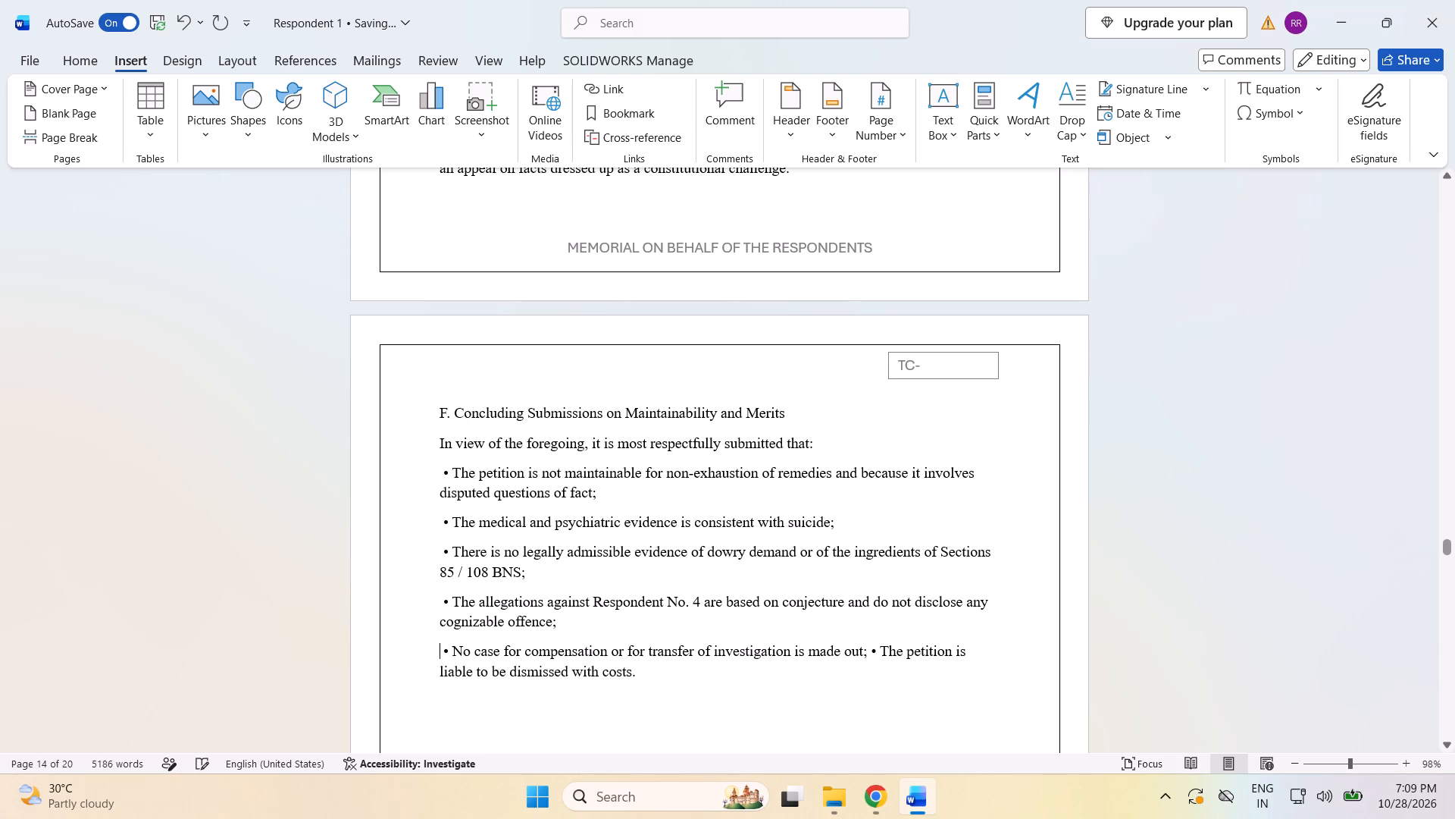
click(871, 654)
key(Return)
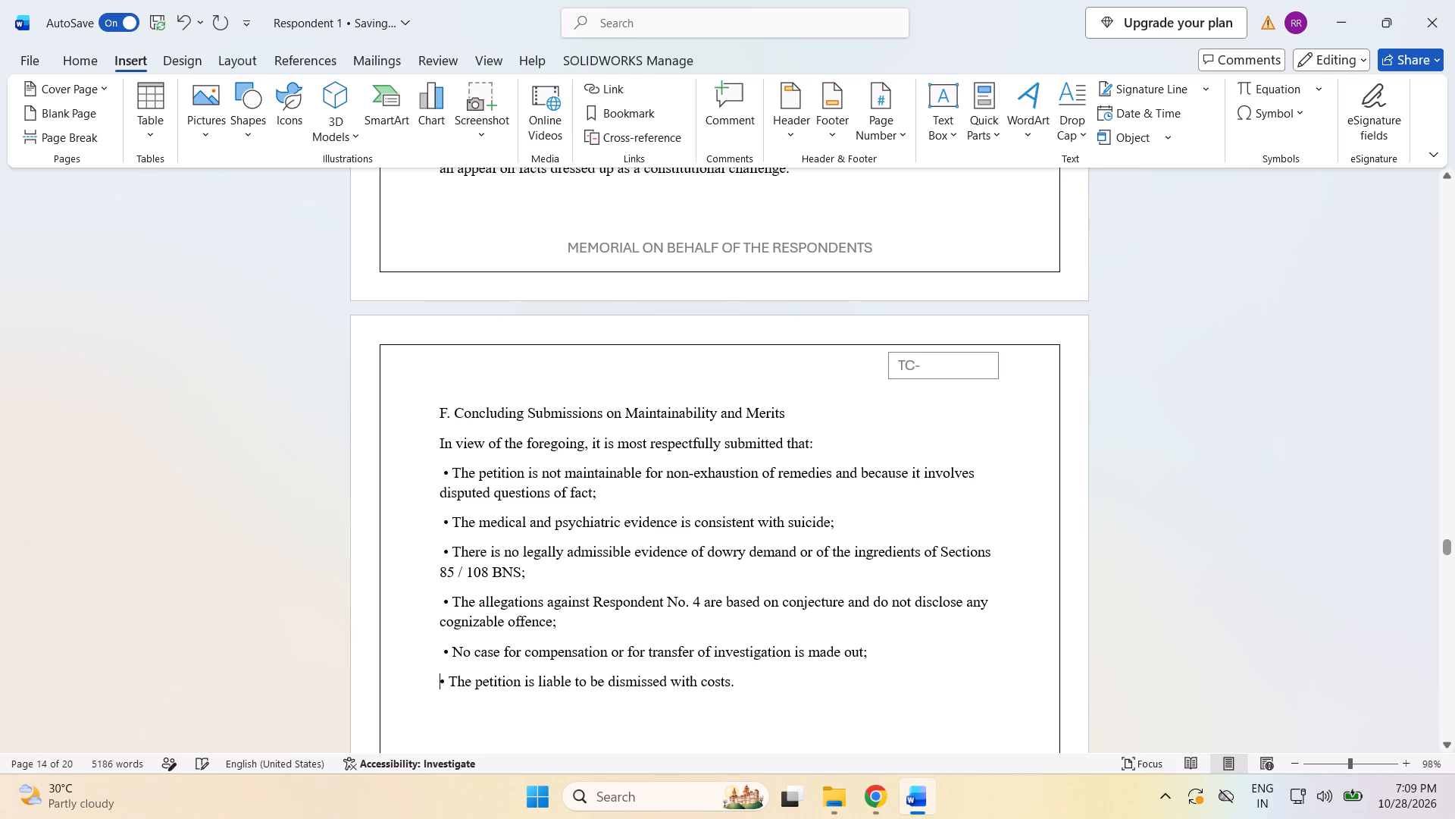
Bold the heading "F. Concluding Submissions on Maintainability and Merits".
drag(430, 406, 696, 457)
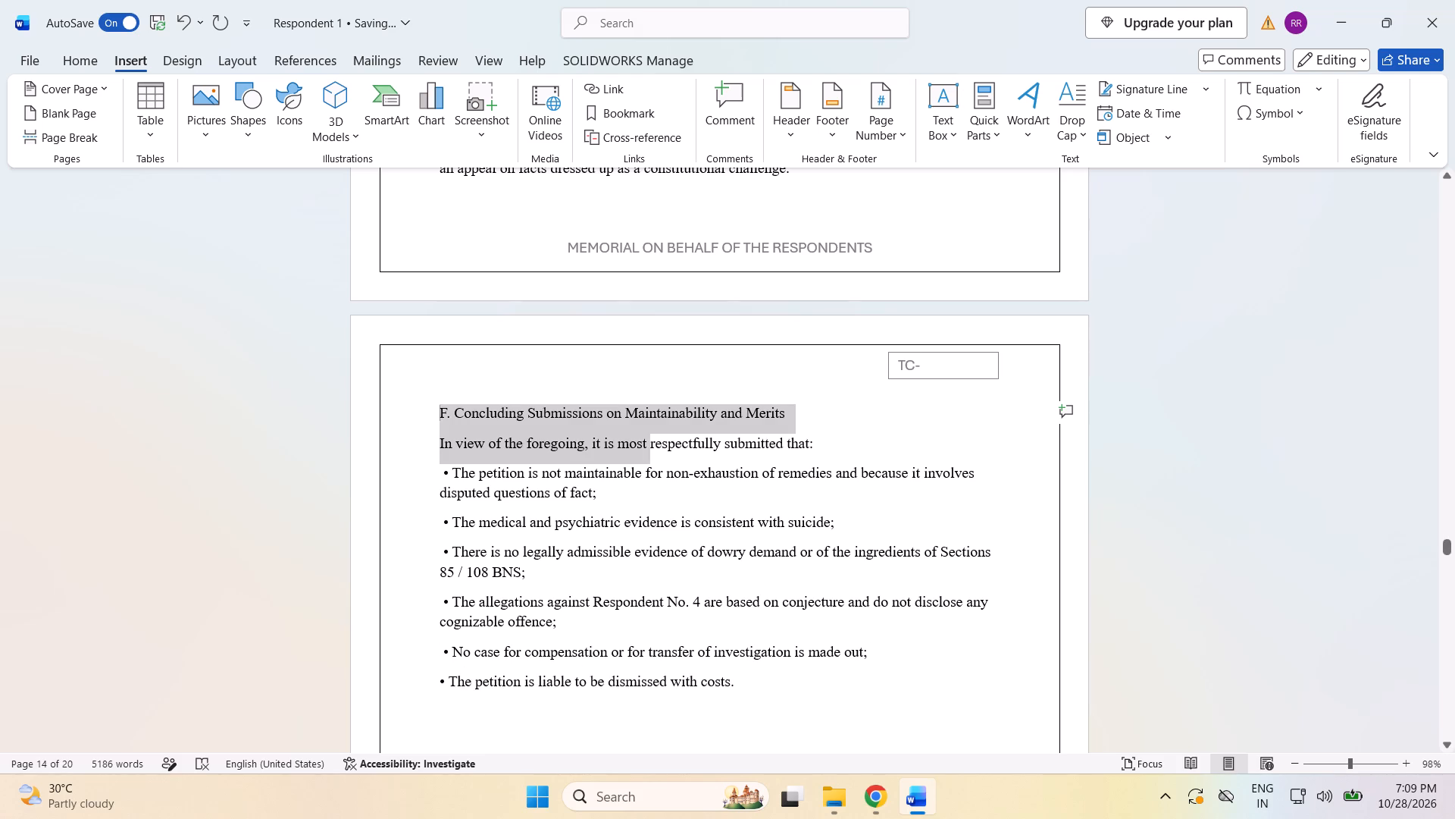
drag(696, 457, 828, 409)
click(835, 372)
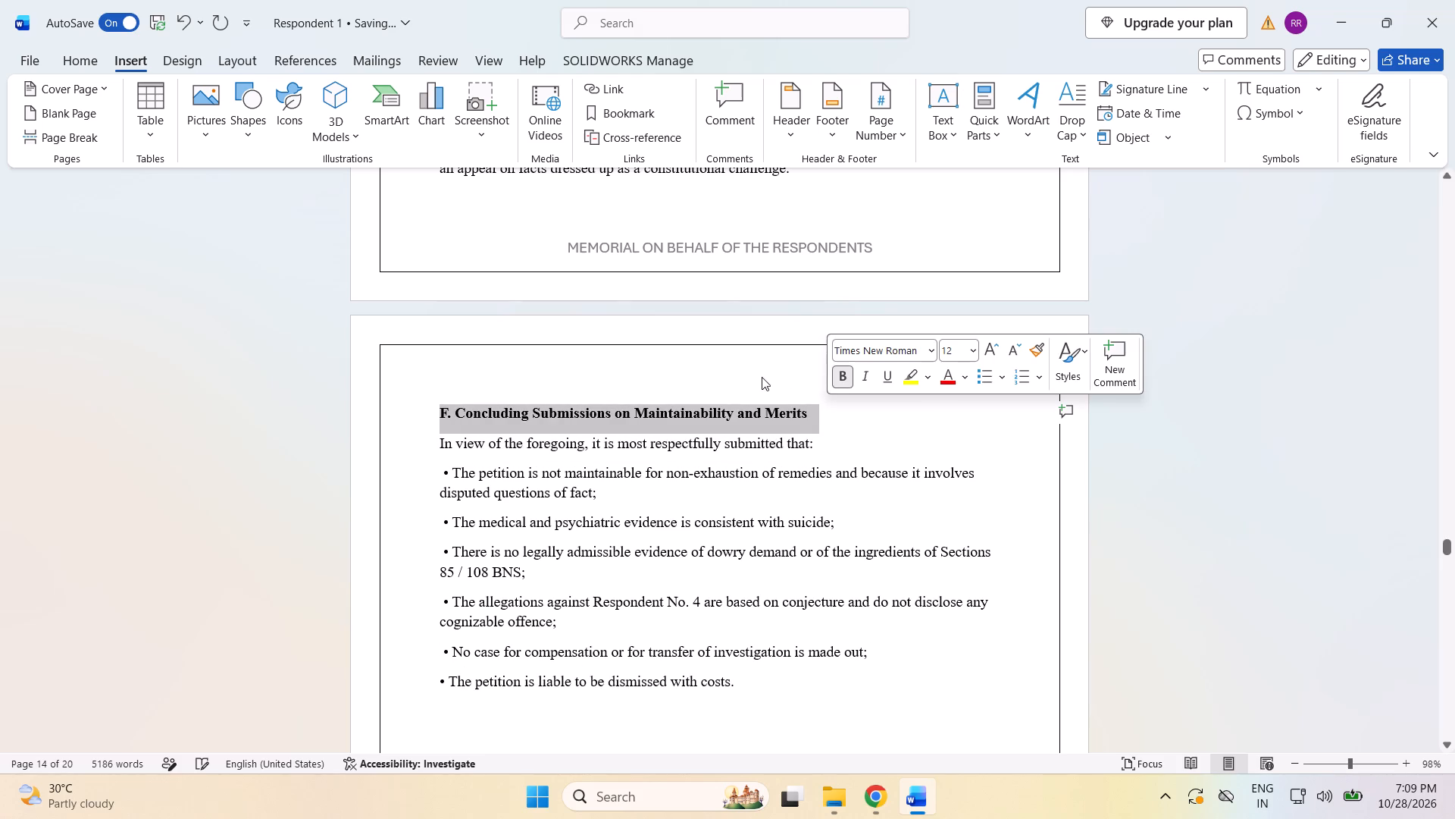
Add the page number 13 centred below the Role of the High Court paragraph, just above the page footer.
scroll(610, 409, up, 4)
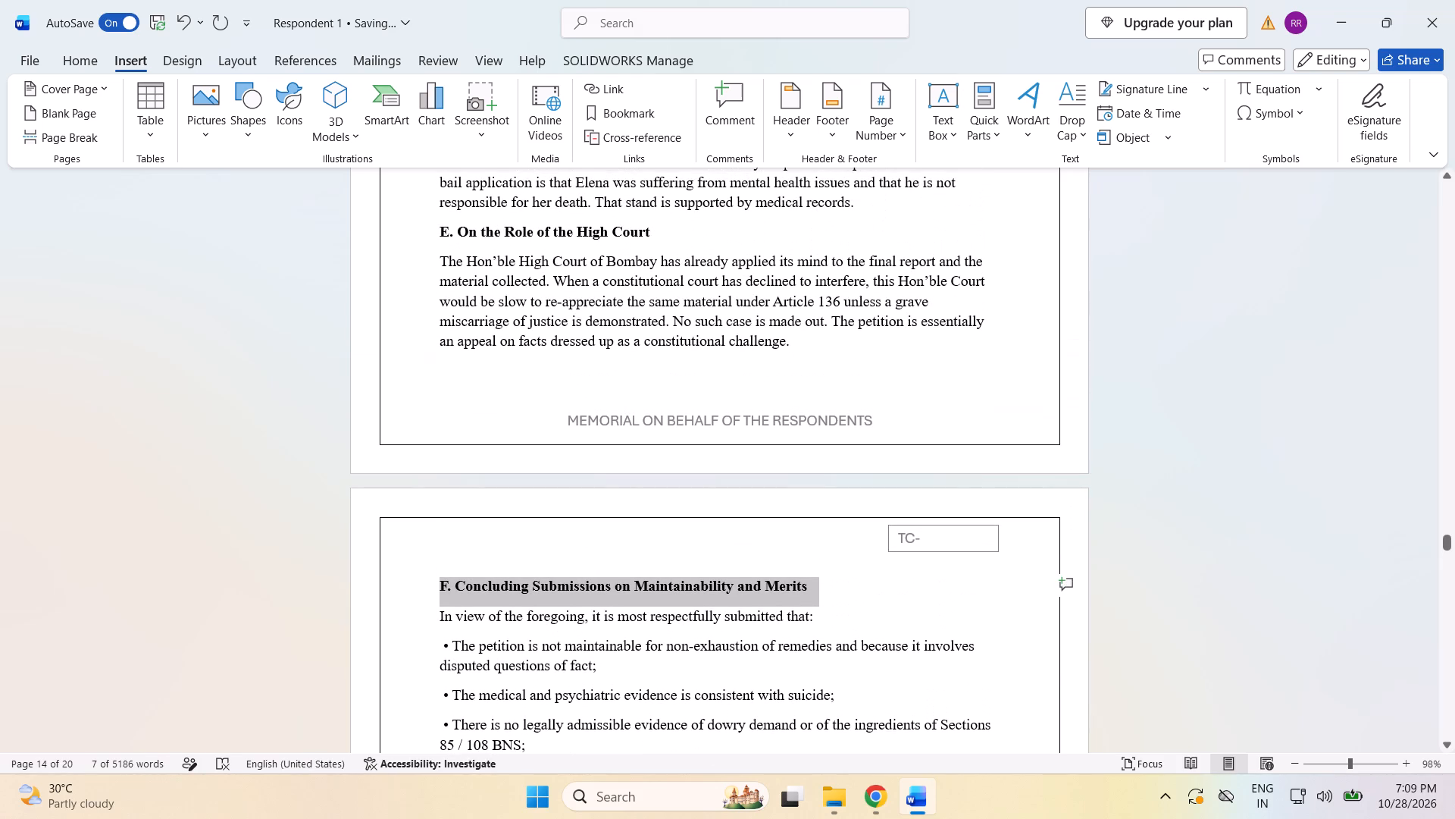
scroll(610, 409, up, 2)
scroll(610, 409, up, 19)
middle_click(609, 407)
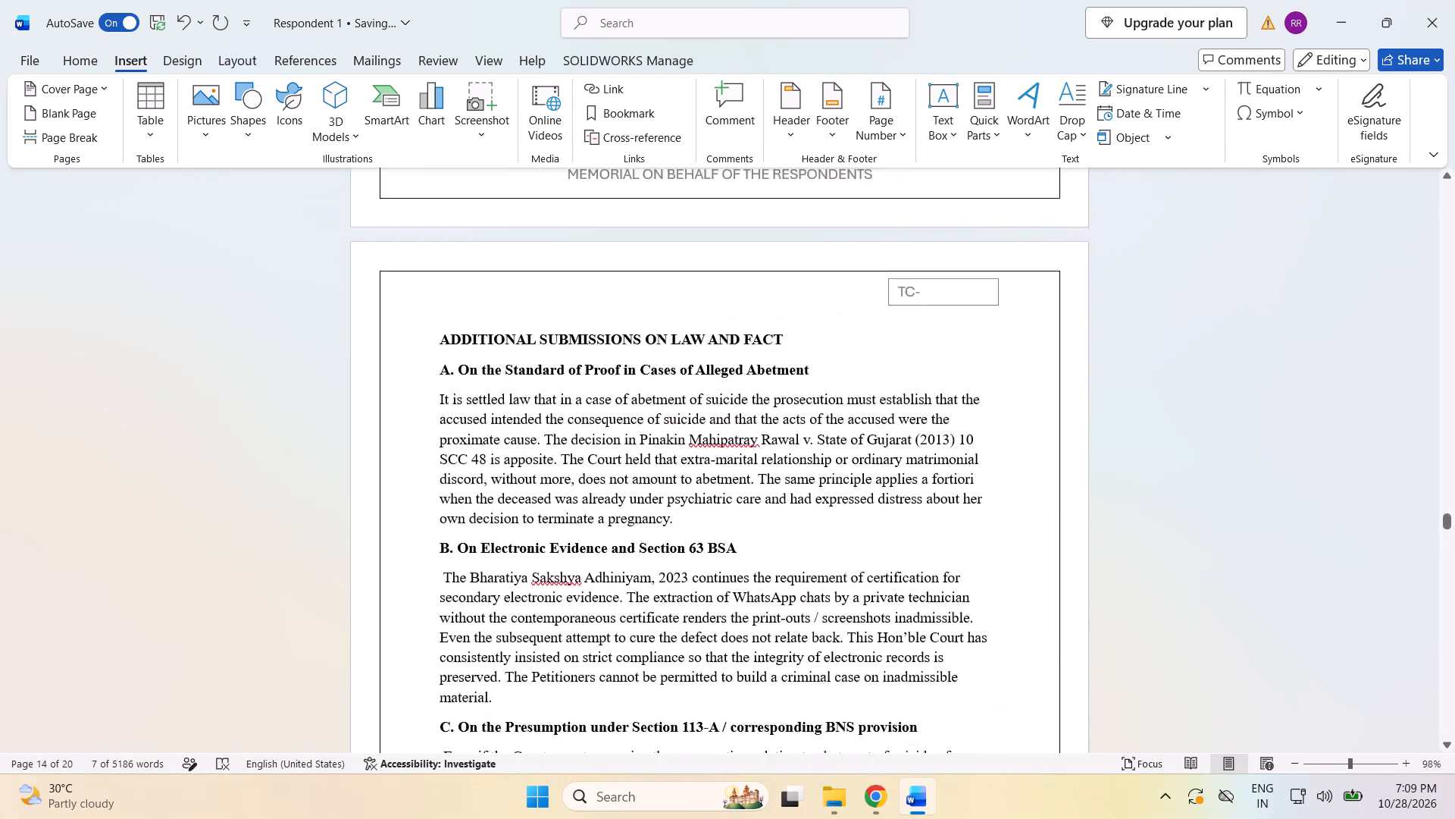
scroll(609, 406, up, 15)
scroll(609, 406, down, 13)
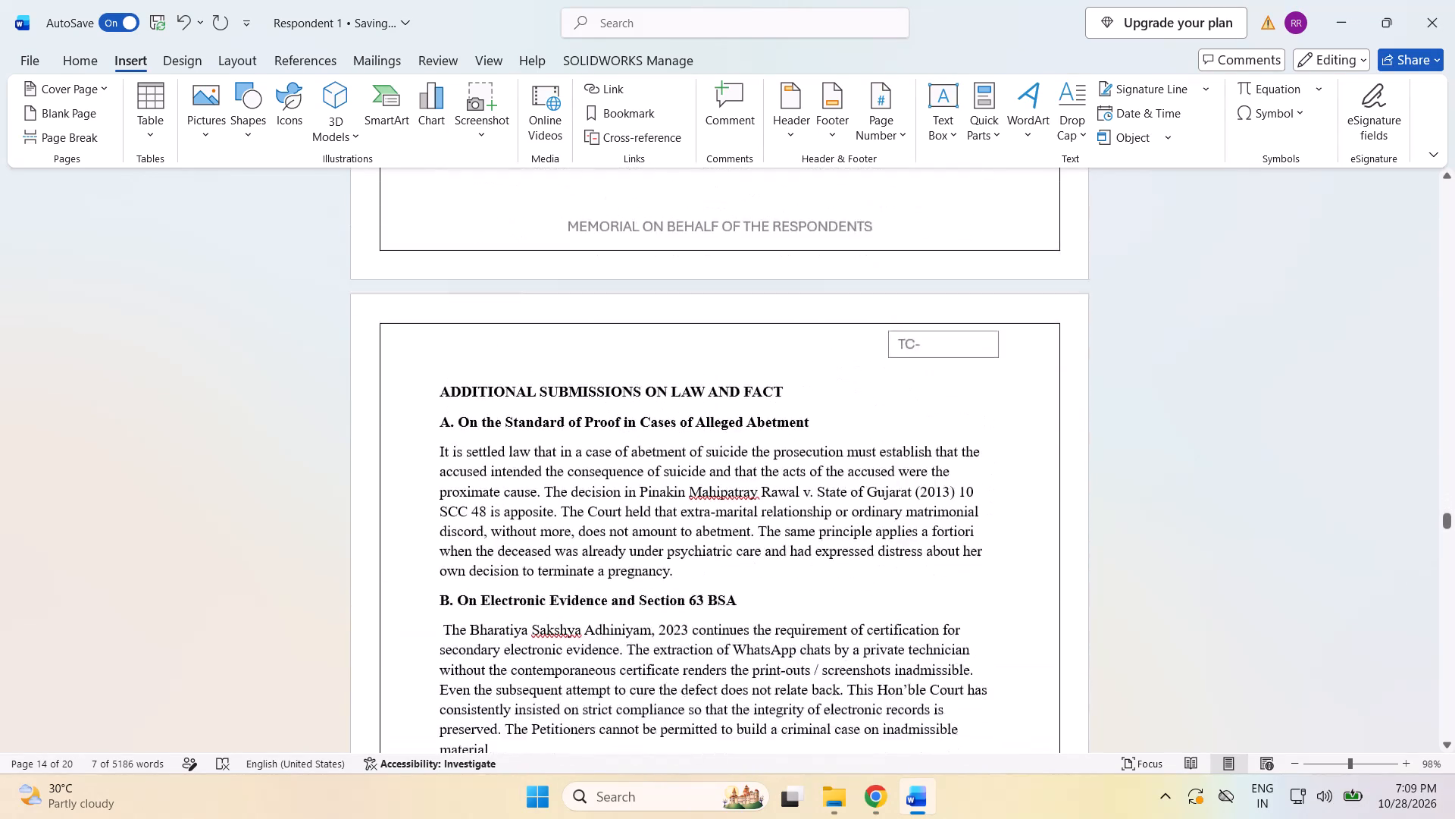
scroll(609, 406, down, 20)
scroll(609, 406, up, 2)
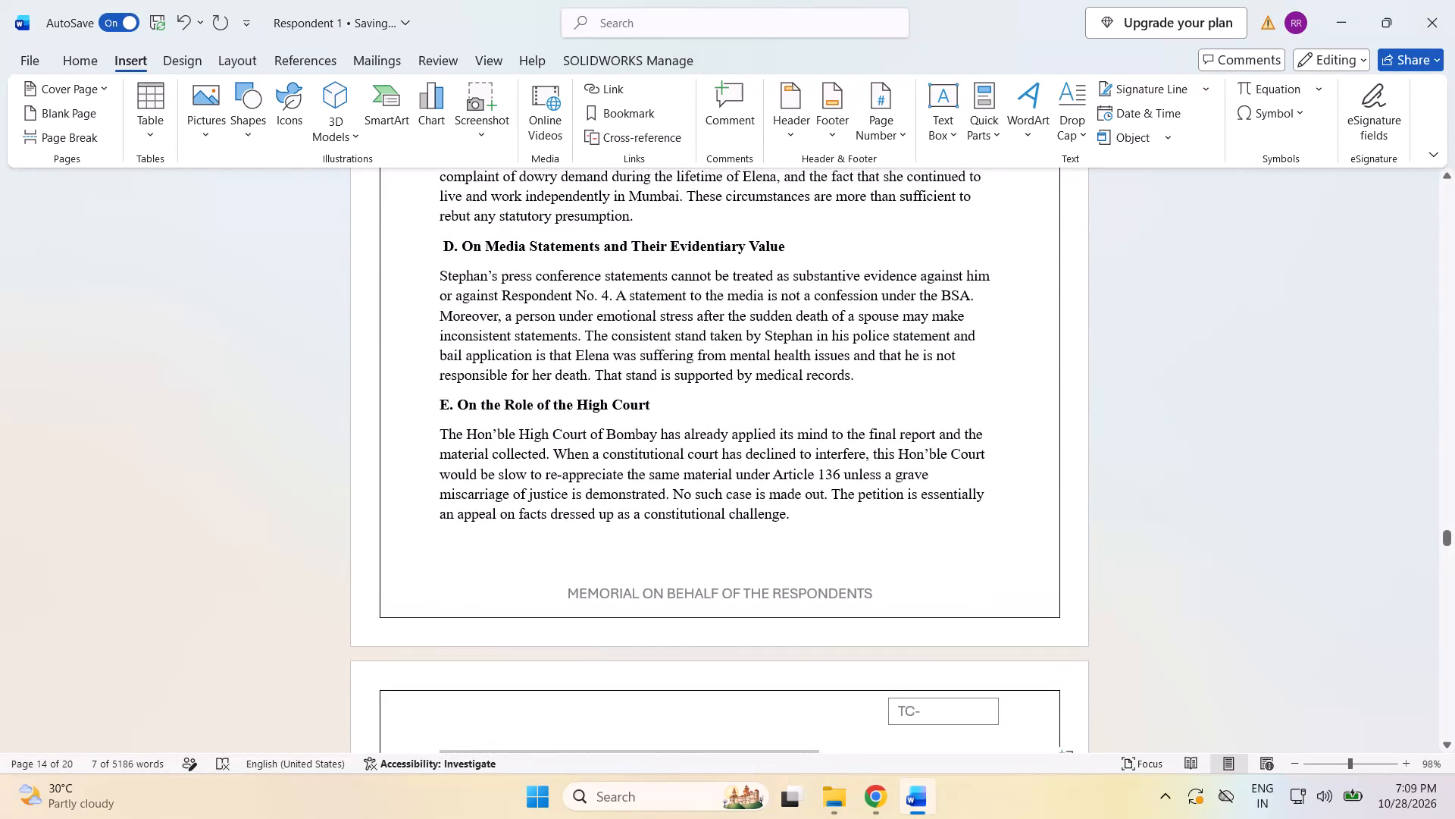
click(712, 563)
key(space)
key(space)
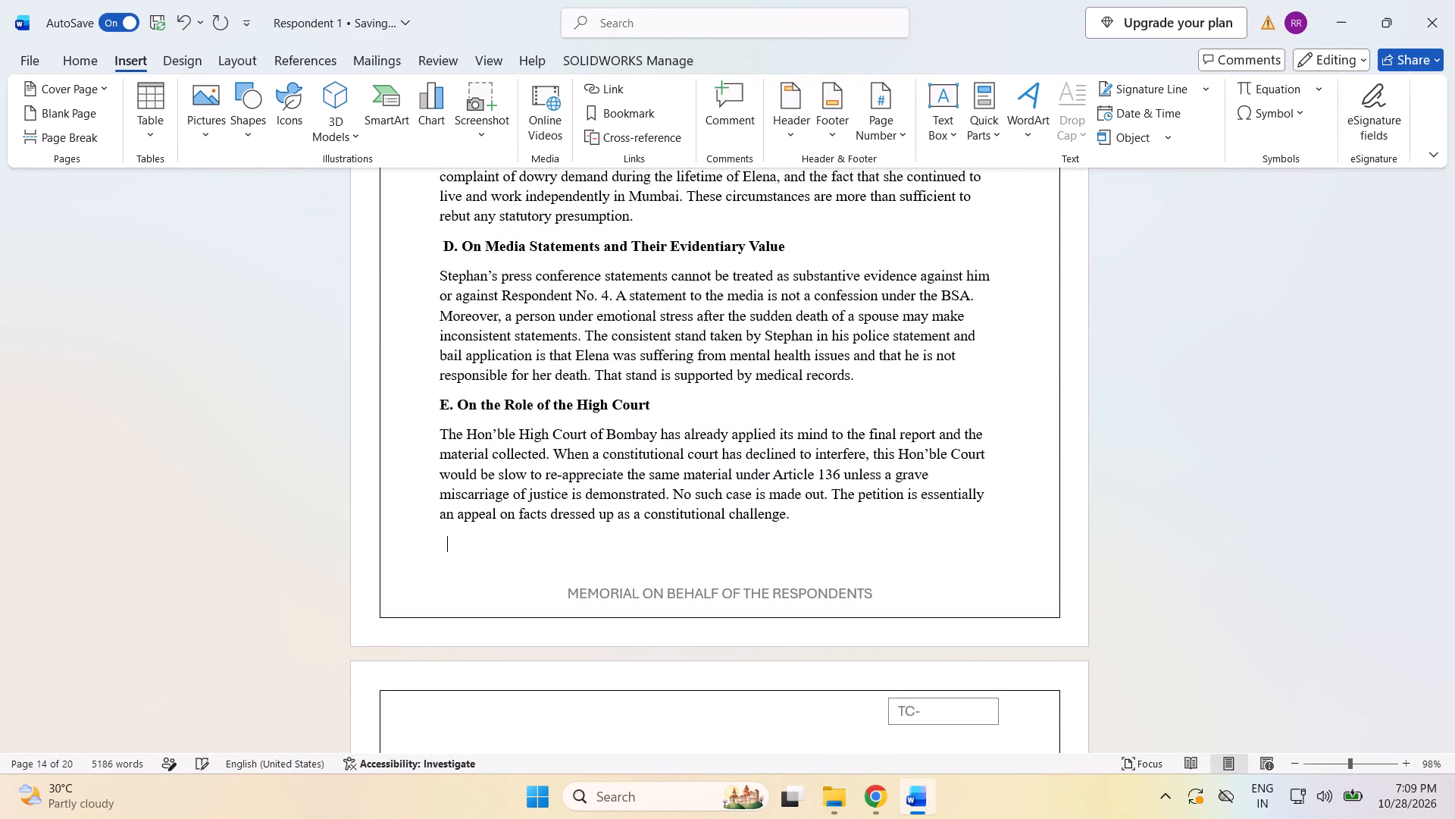
double_click(705, 550)
text(13)
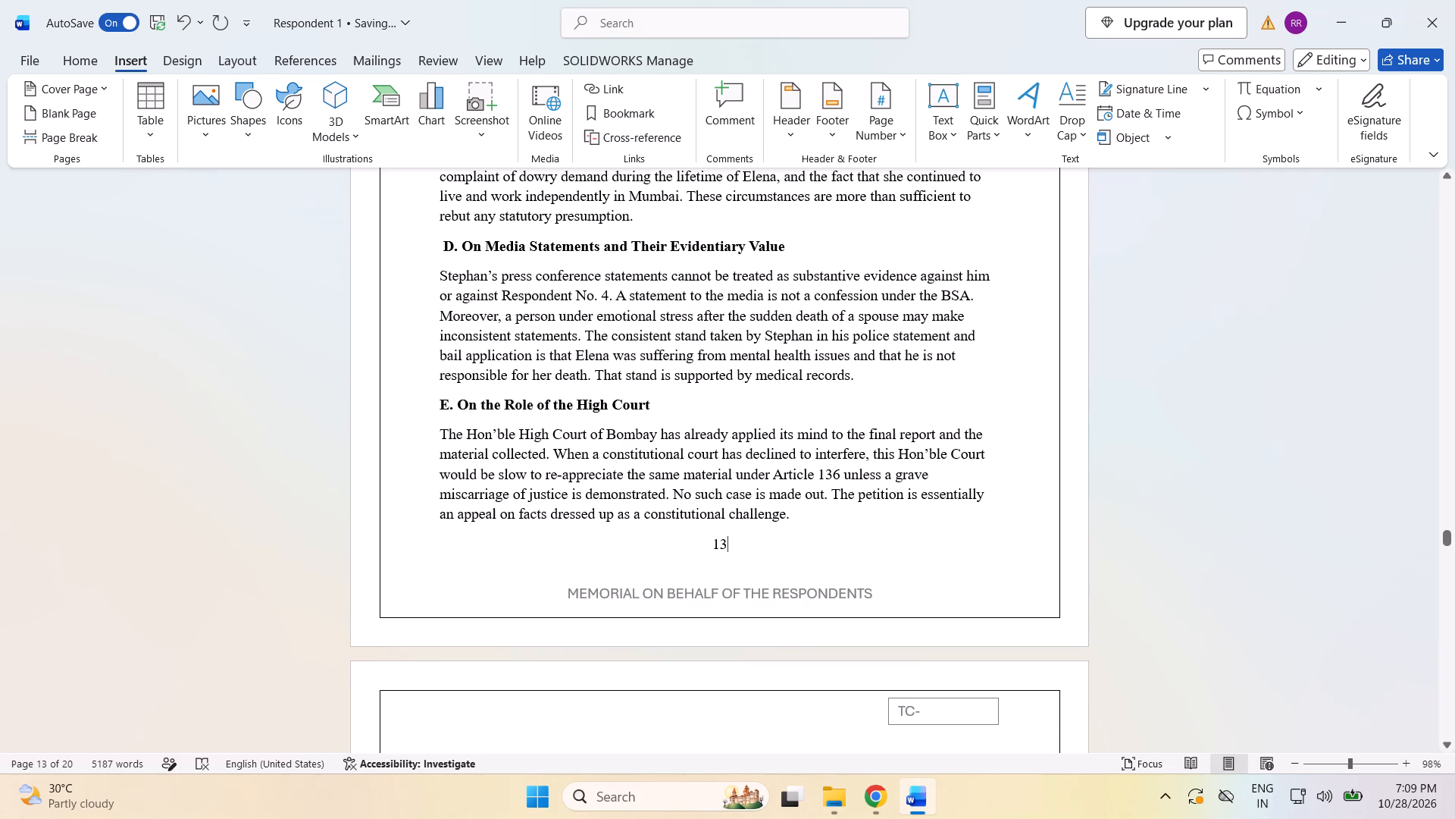
Apply the A4 paper size from the page numbered 13, and again from the Concluding Submissions page.
click(222, 55)
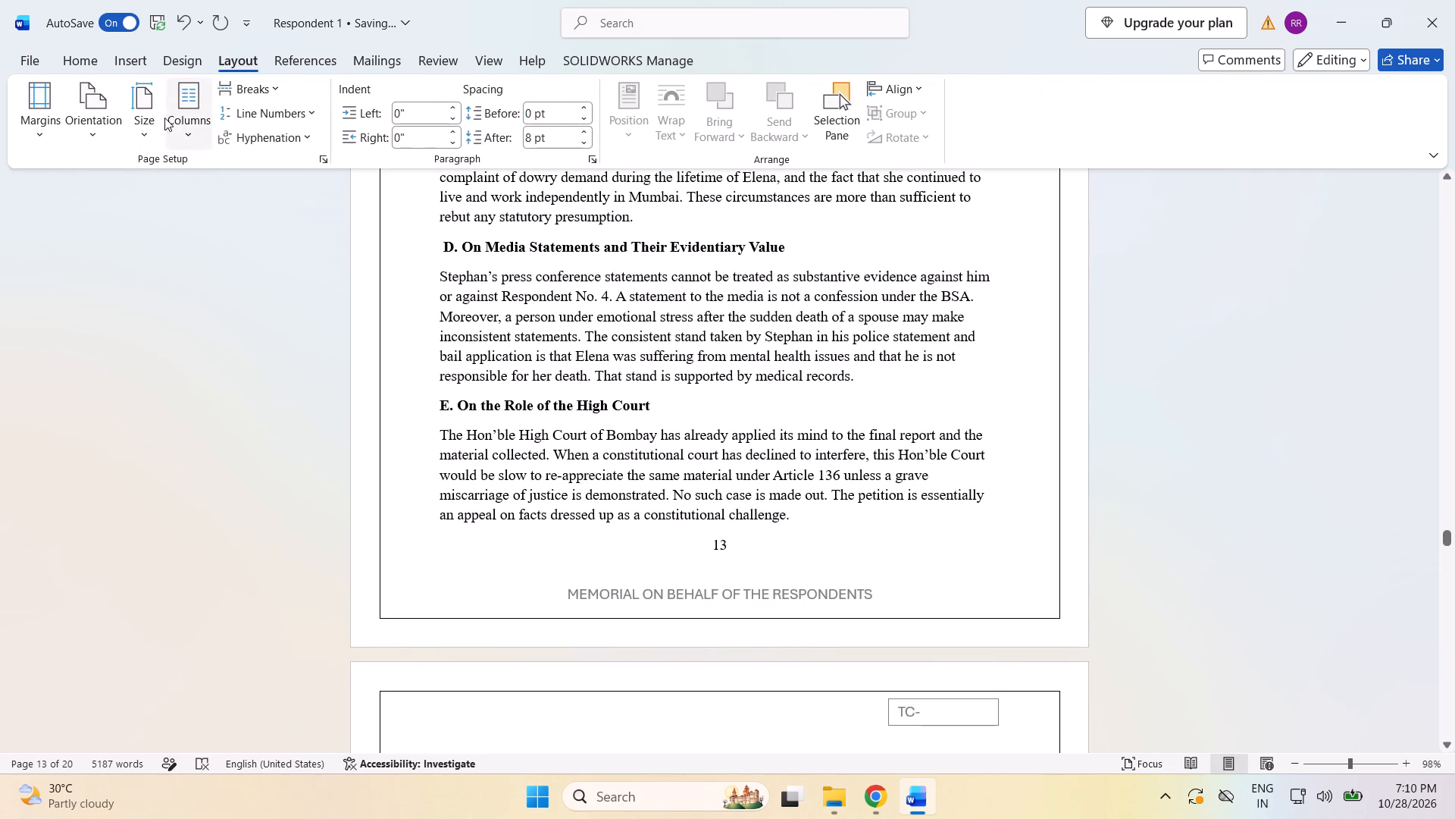
click(163, 119)
click(159, 440)
scroll(296, 466, down, 10)
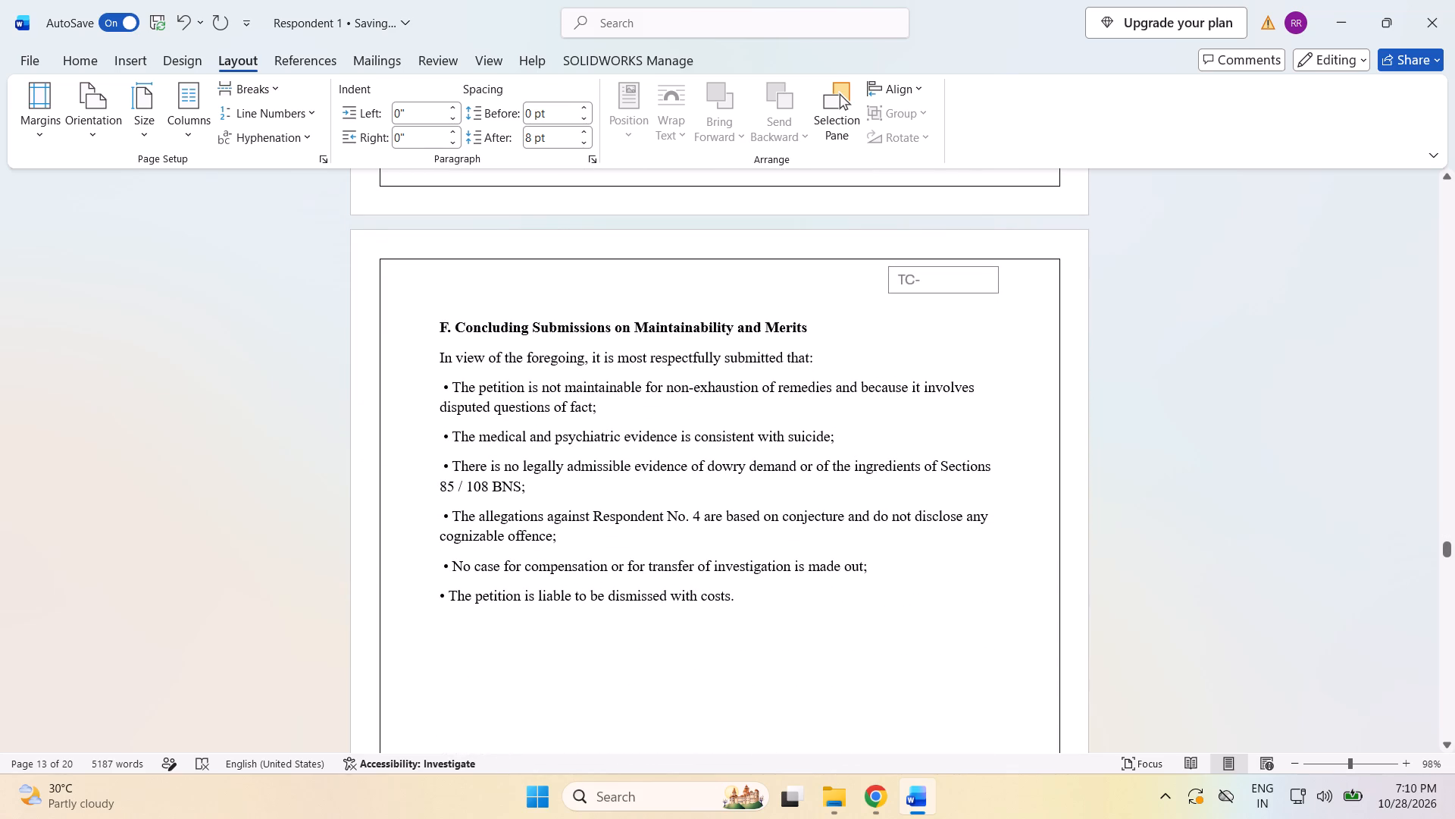
click(571, 656)
click(143, 124)
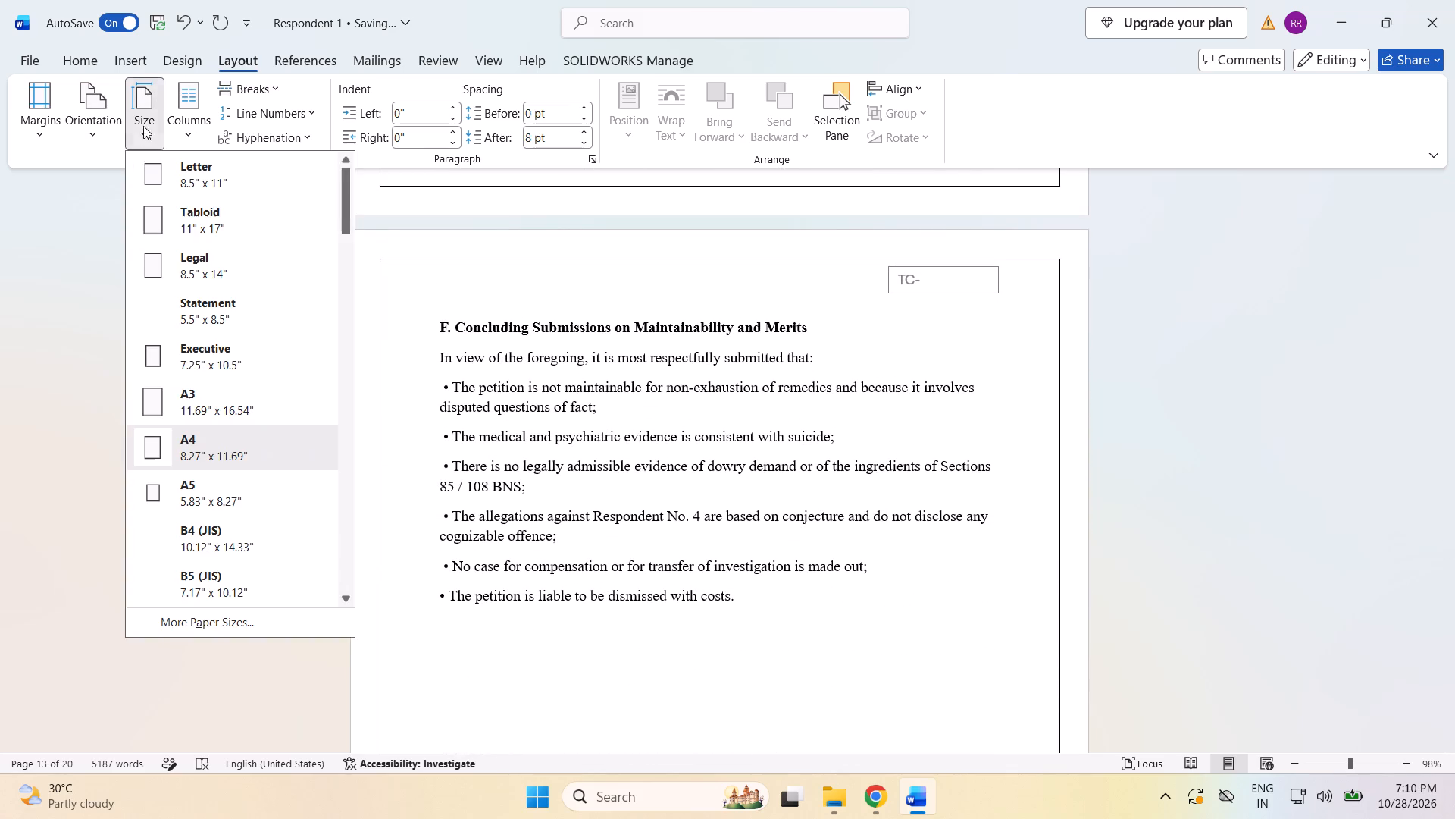
click(143, 447)
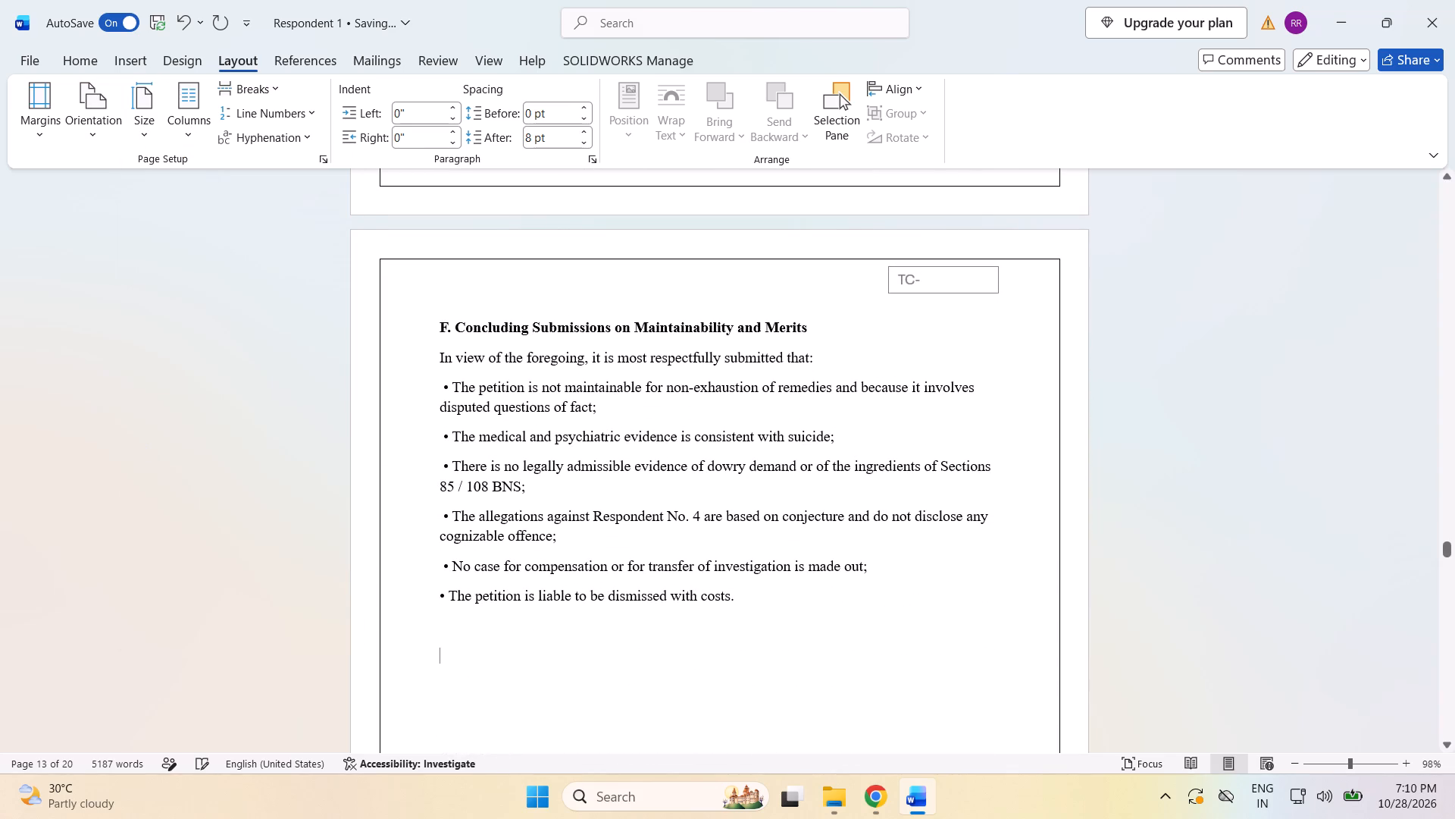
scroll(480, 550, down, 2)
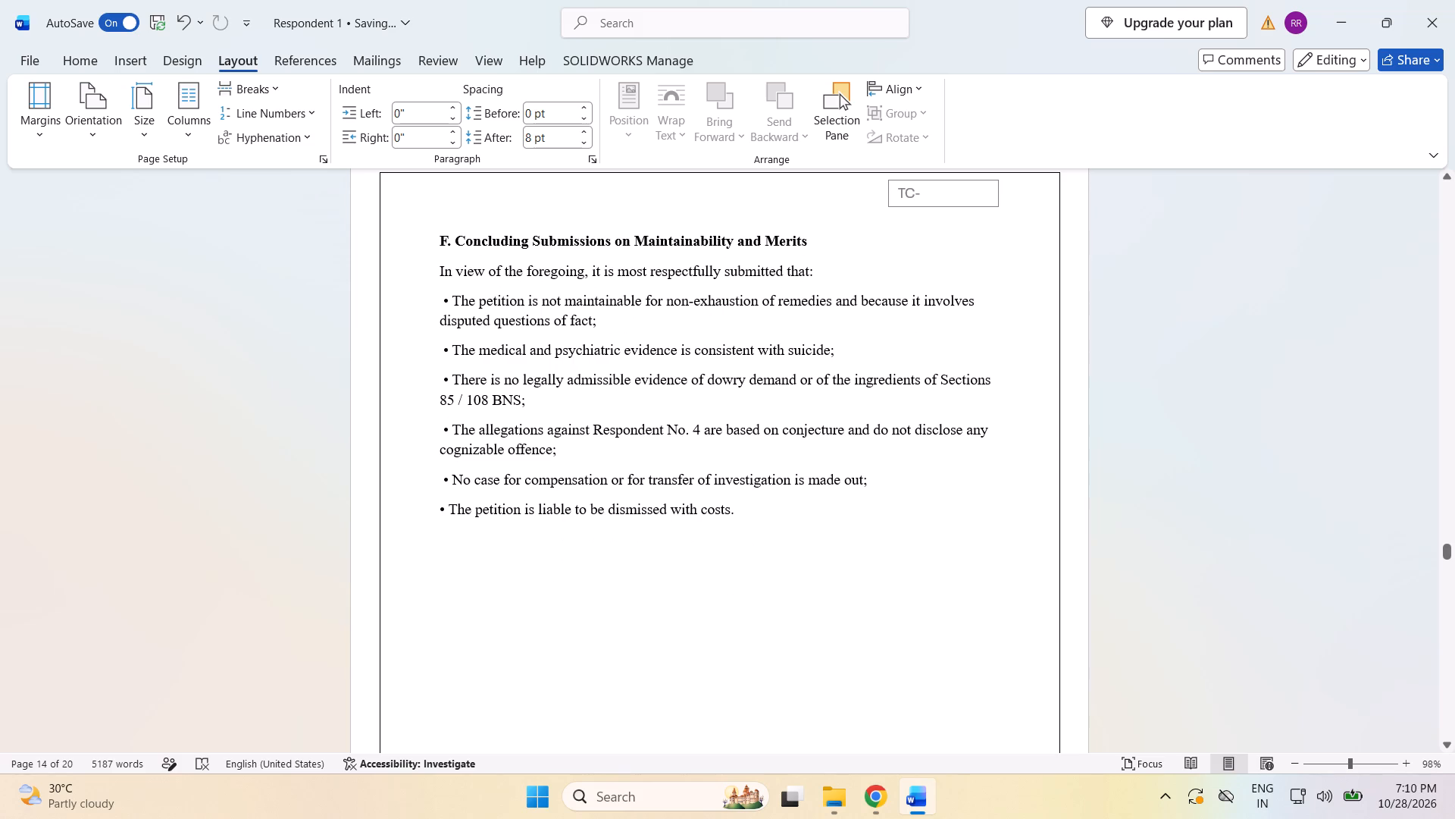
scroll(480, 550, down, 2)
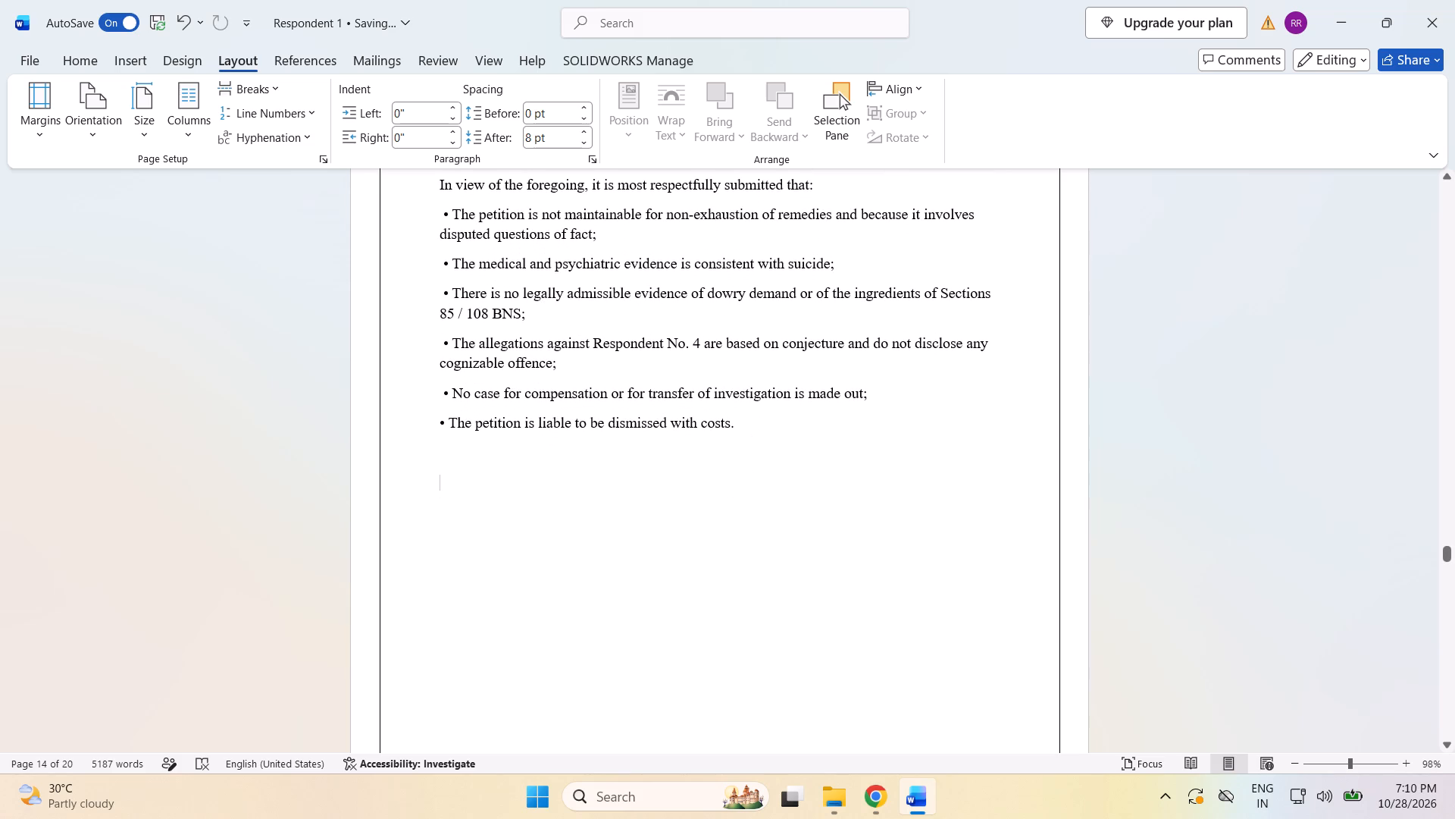
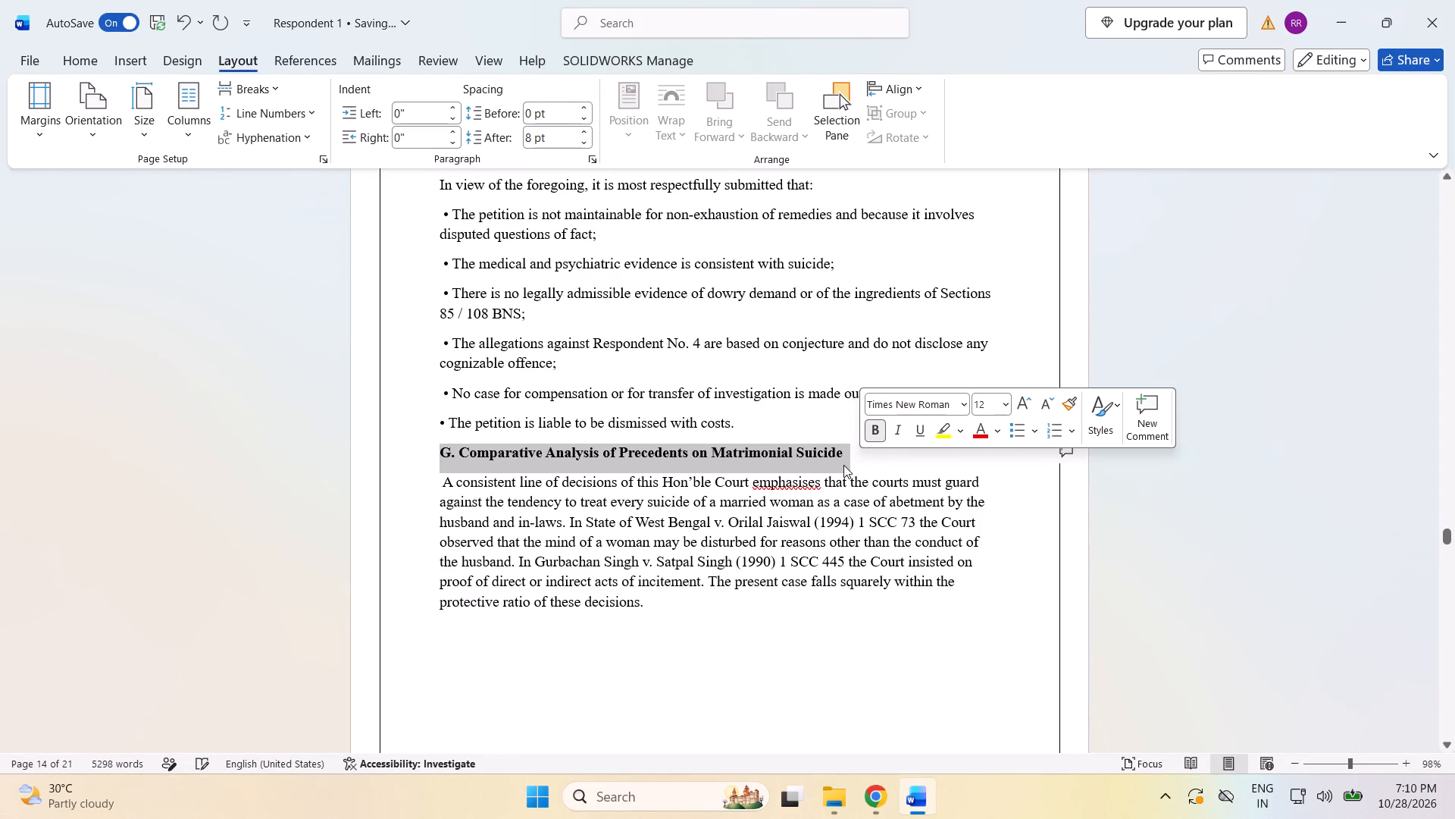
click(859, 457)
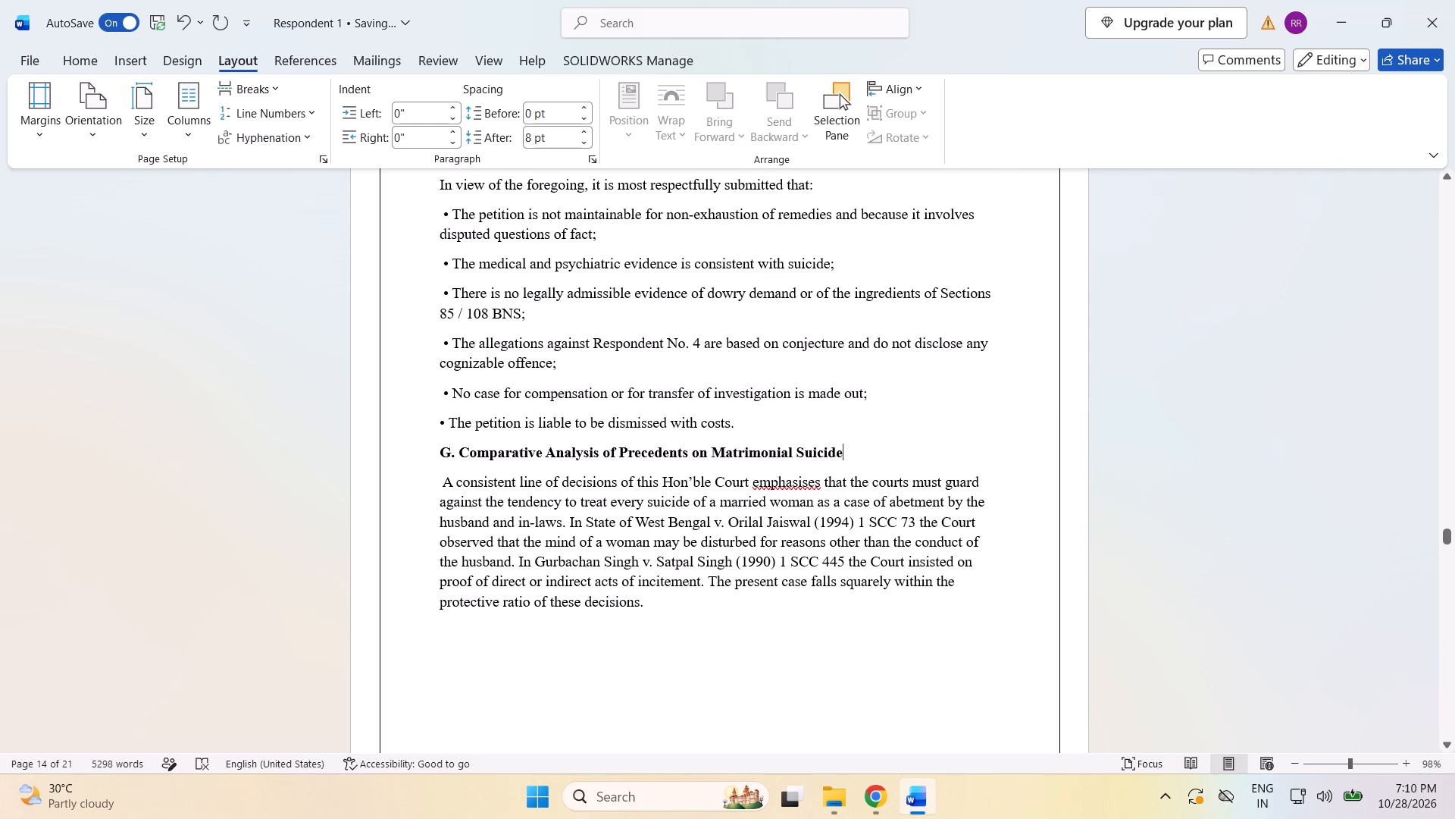
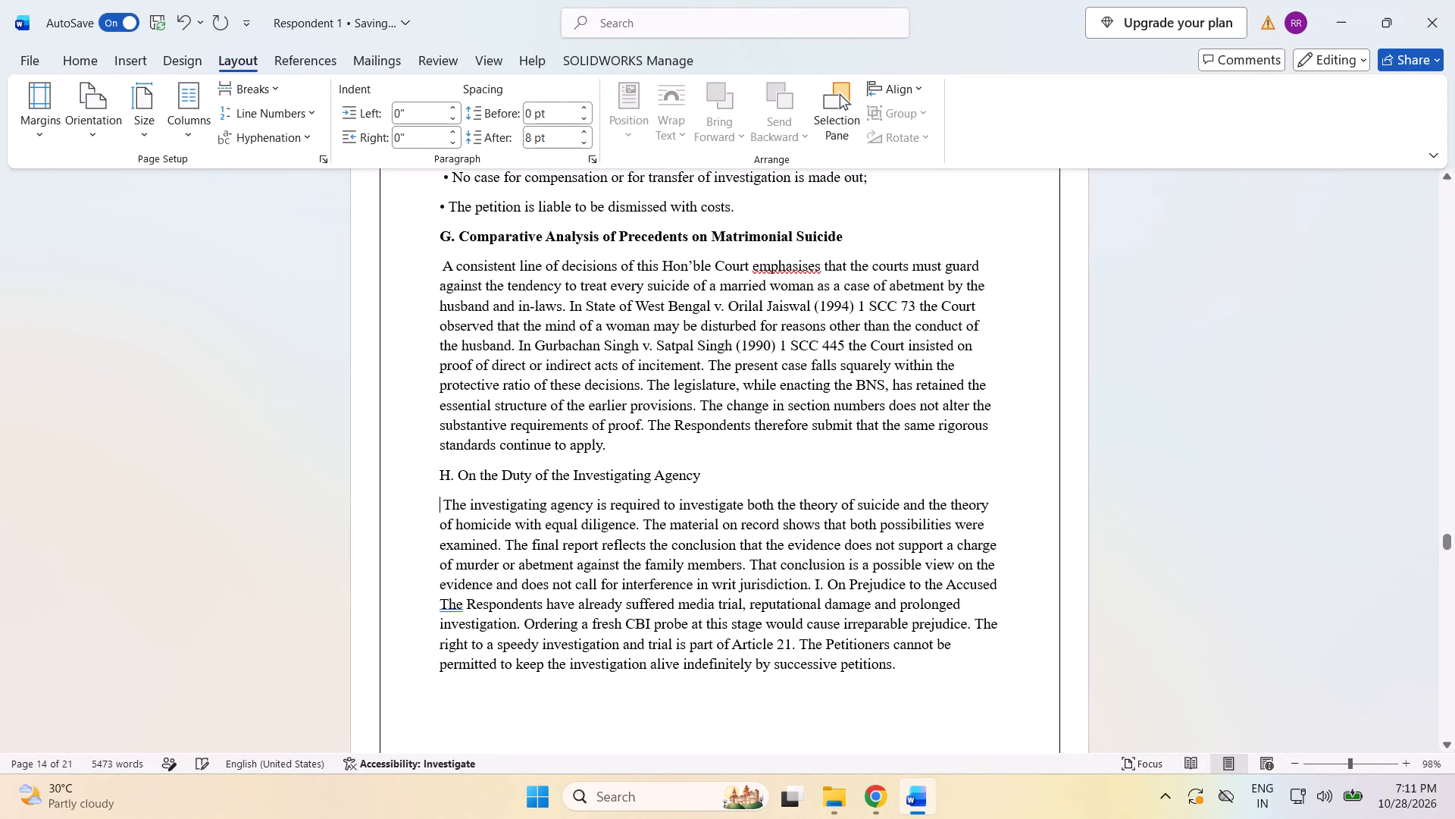
Start the "I. On Prejudice to the Accused" text as a new paragraph after section H's closing sentence.
click(810, 585)
key(Return)
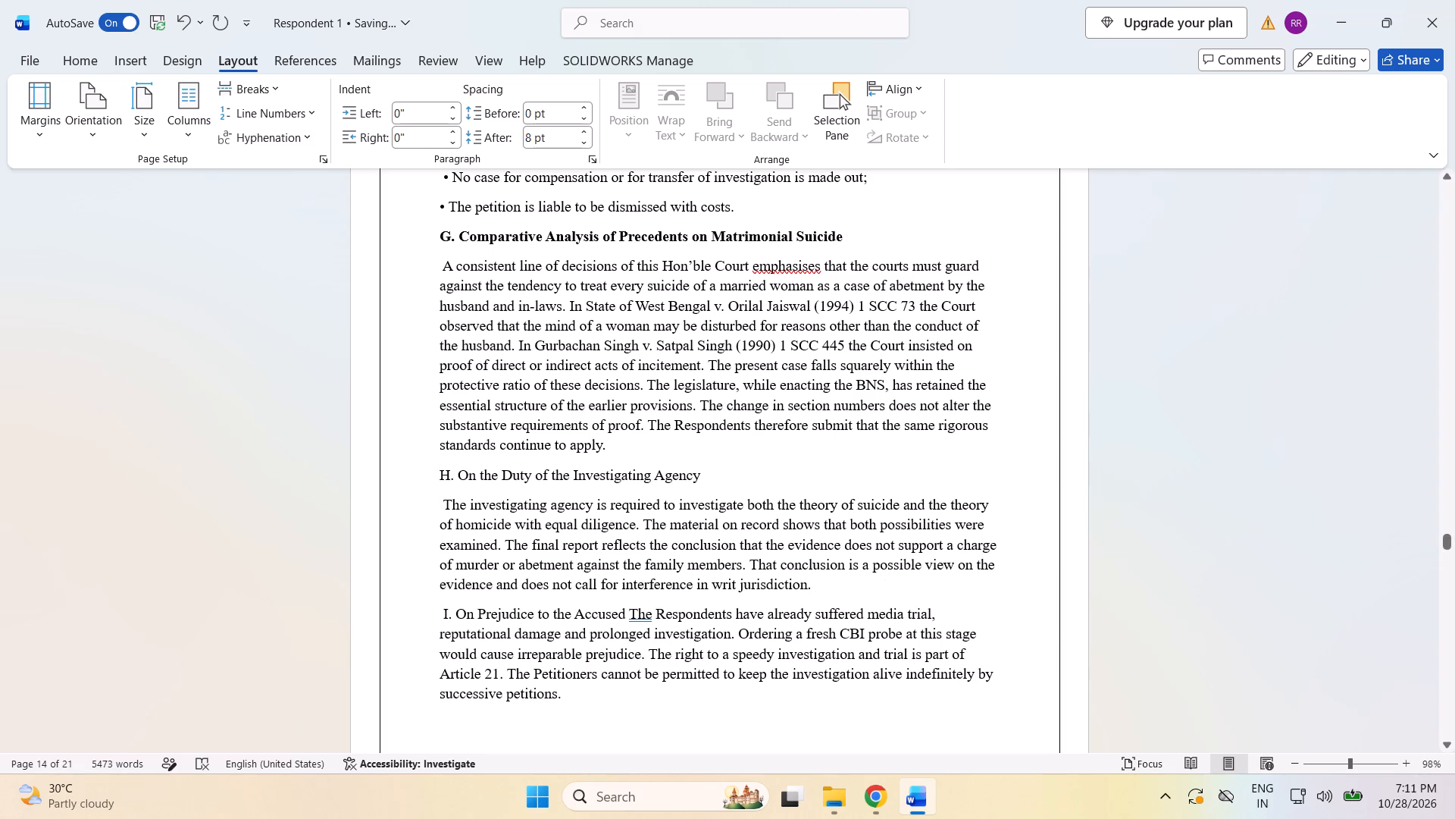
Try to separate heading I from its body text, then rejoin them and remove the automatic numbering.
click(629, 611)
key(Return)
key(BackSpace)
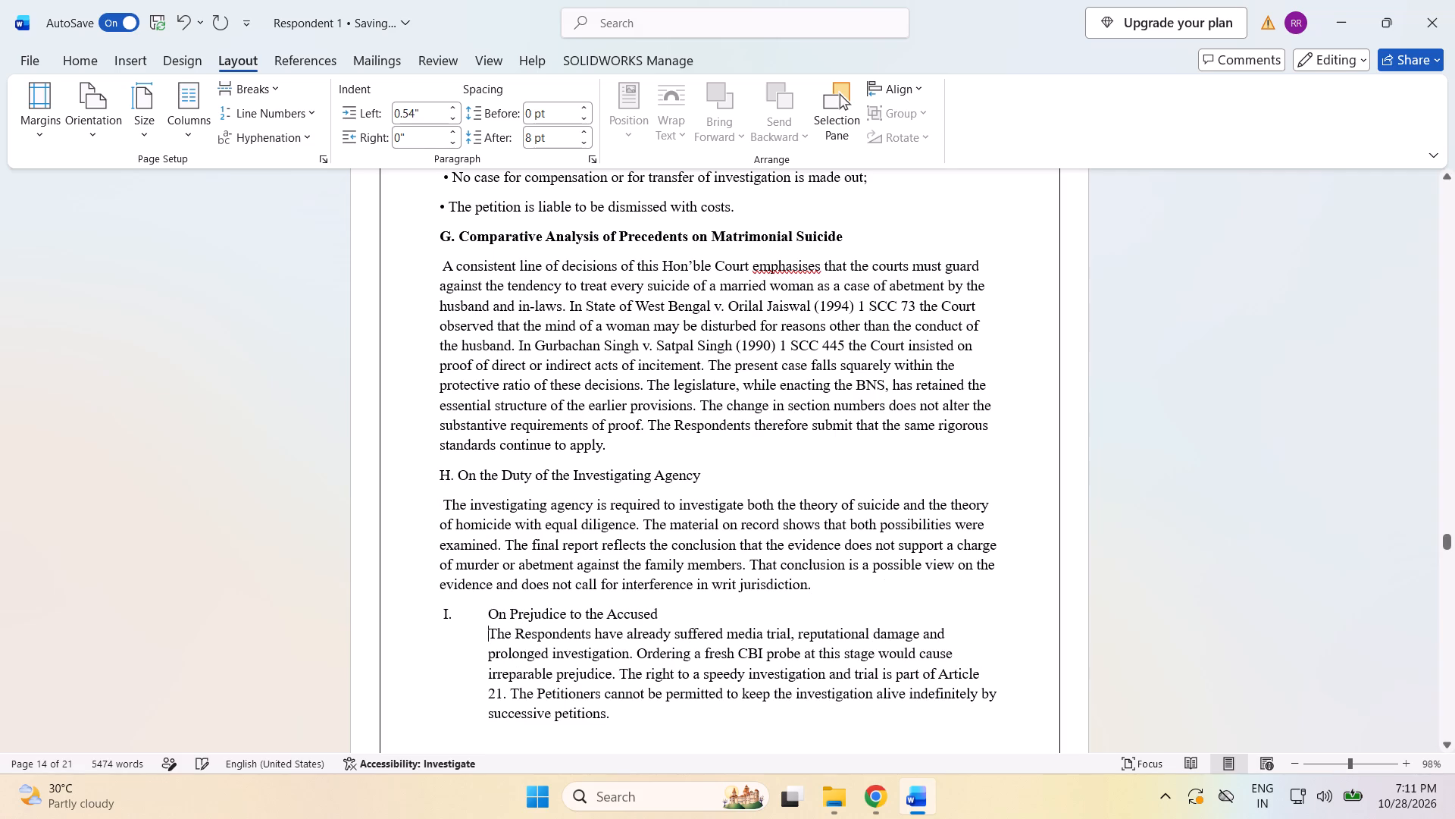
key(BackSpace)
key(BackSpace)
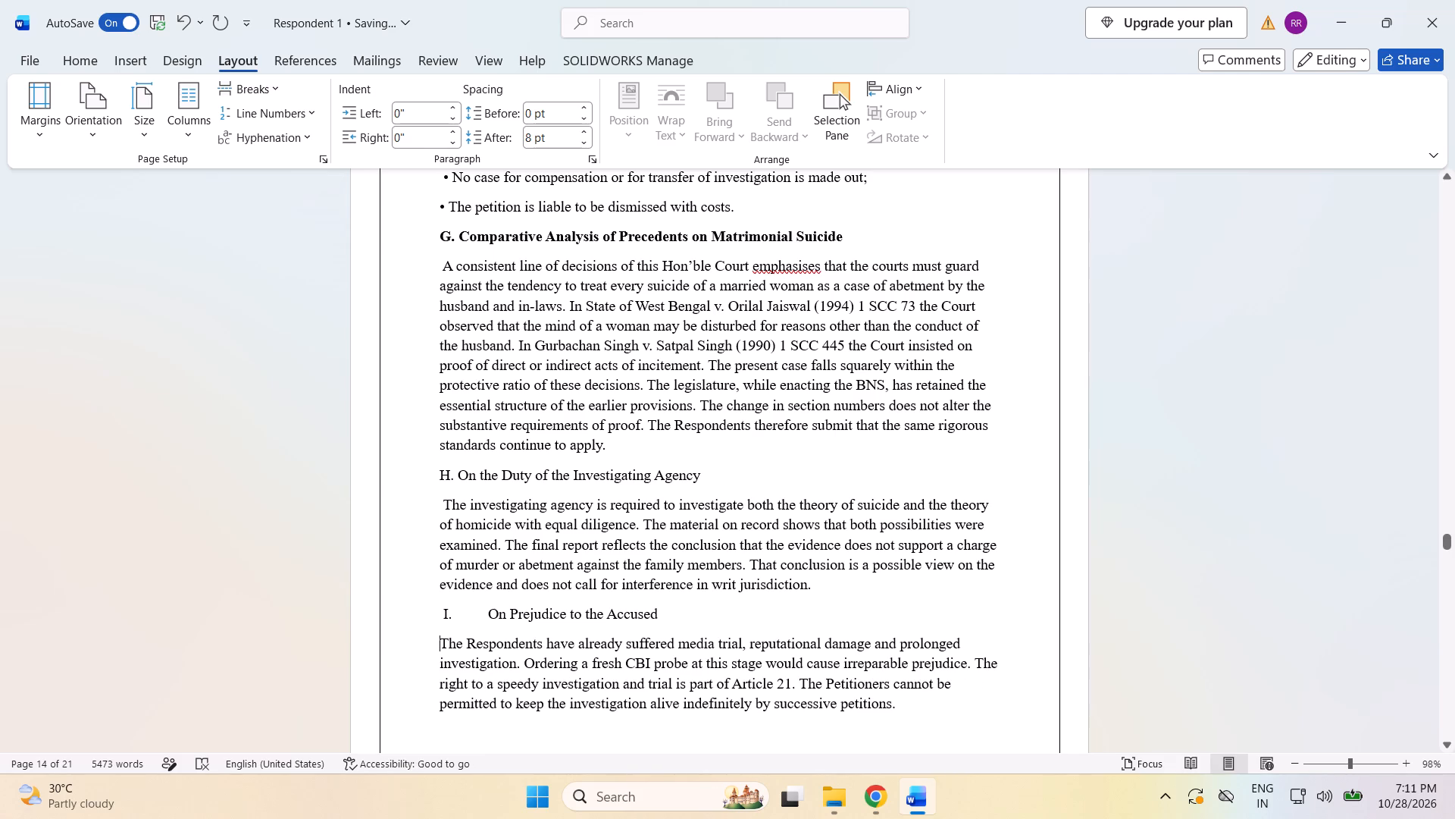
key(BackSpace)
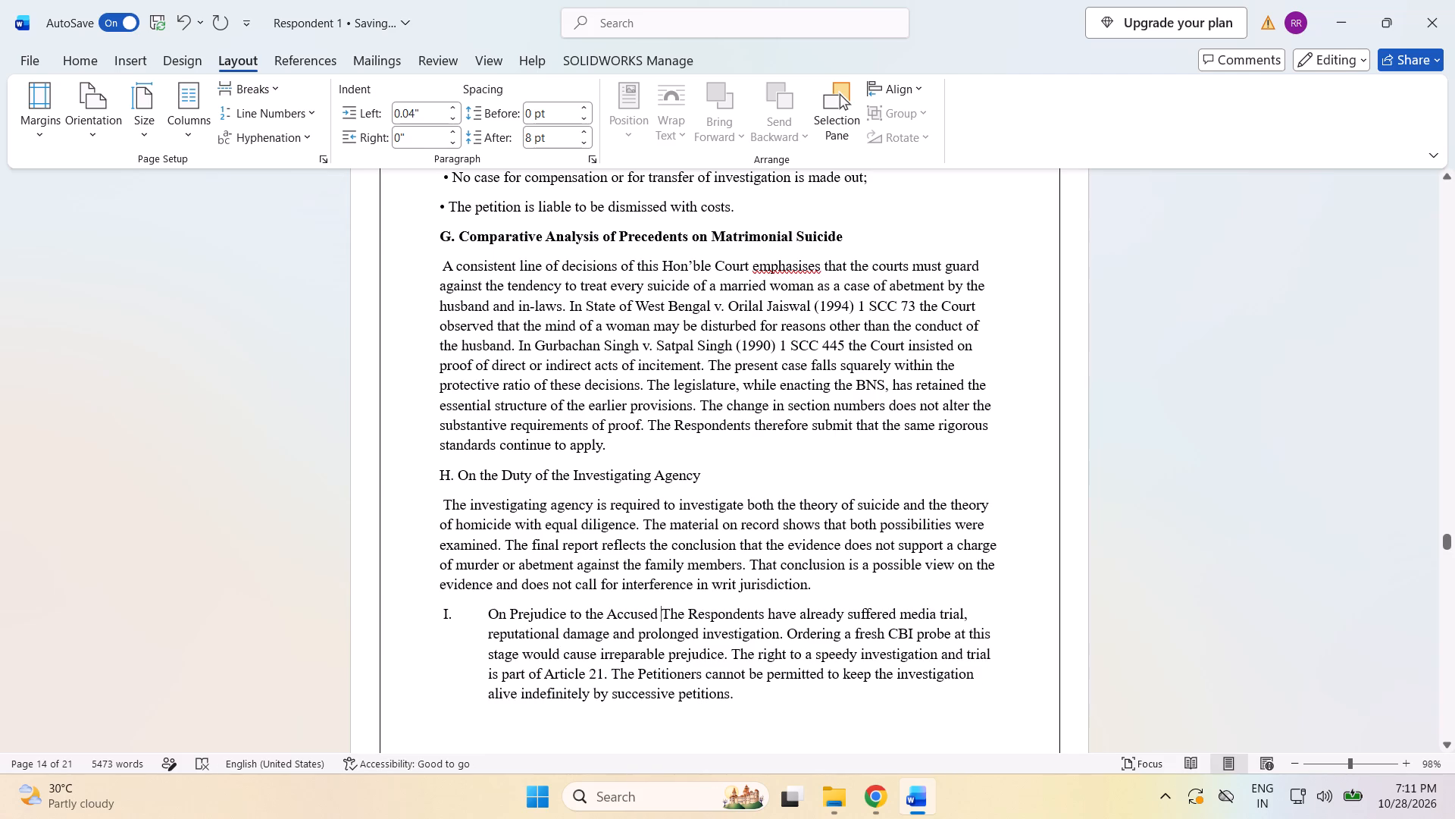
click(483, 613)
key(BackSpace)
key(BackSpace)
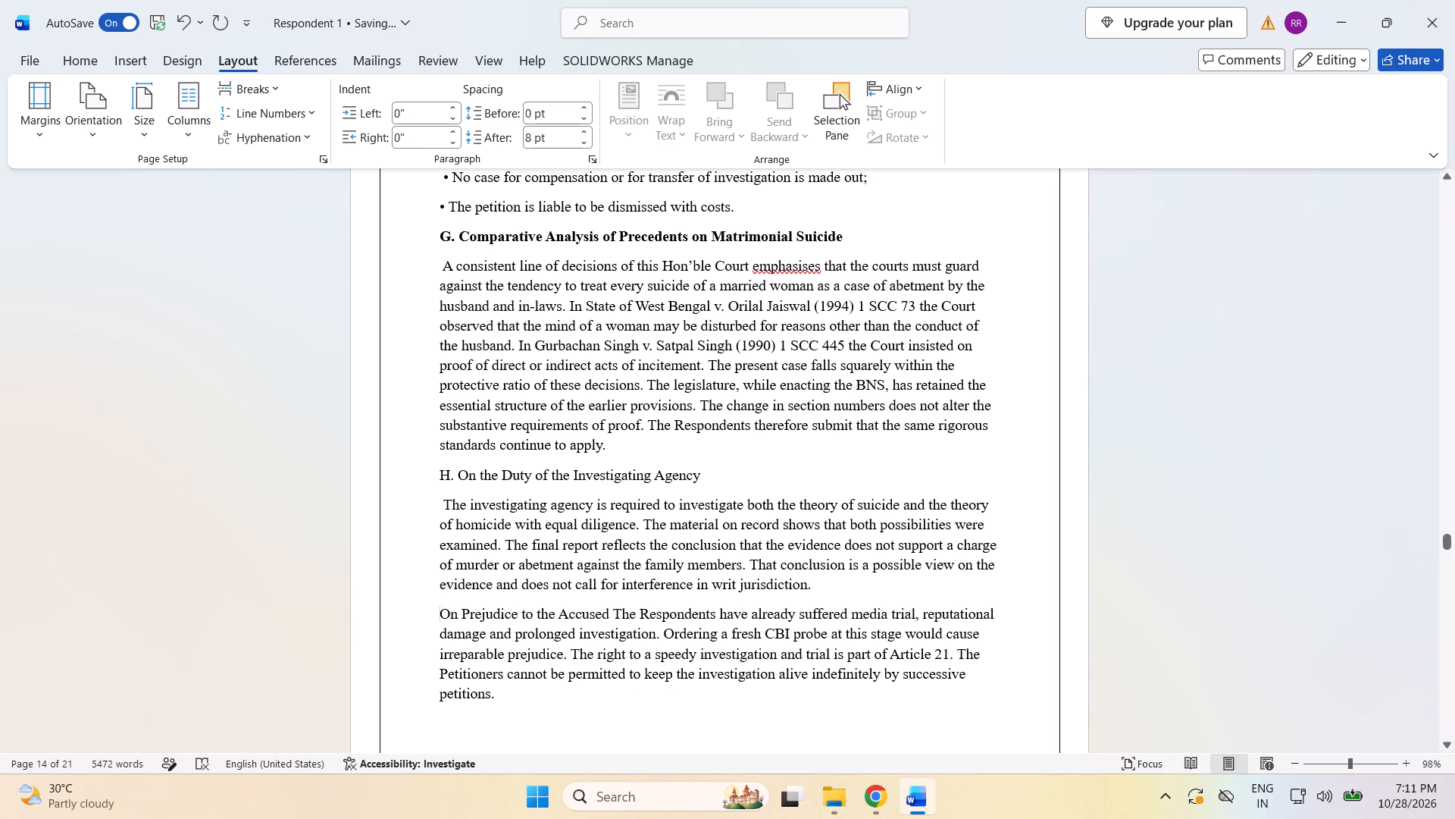
Make the heading "H. On the Duty of the Investigating Agency" bold.
drag(706, 472, 610, 479)
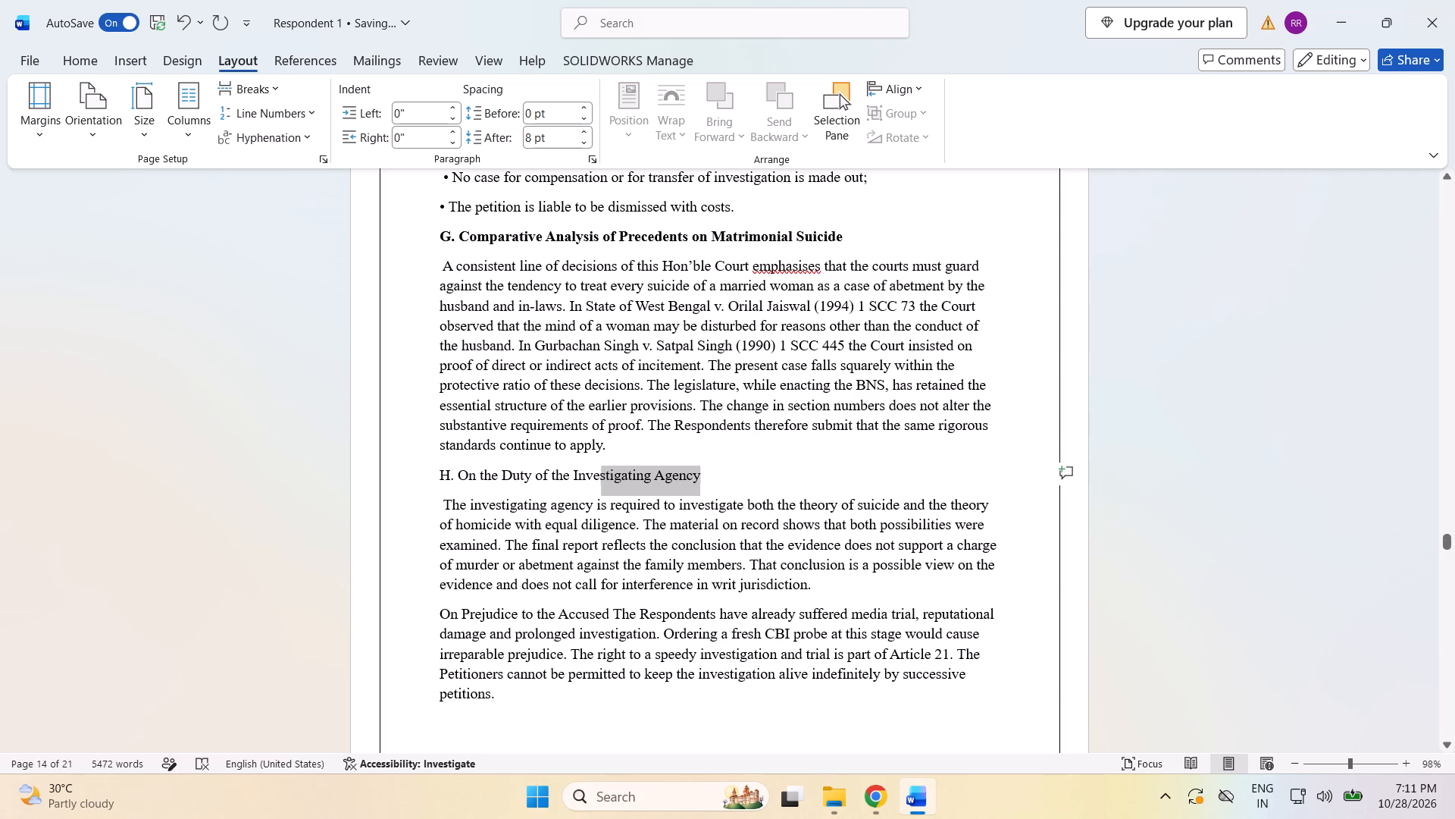
drag(610, 479, 421, 484)
click(431, 457)
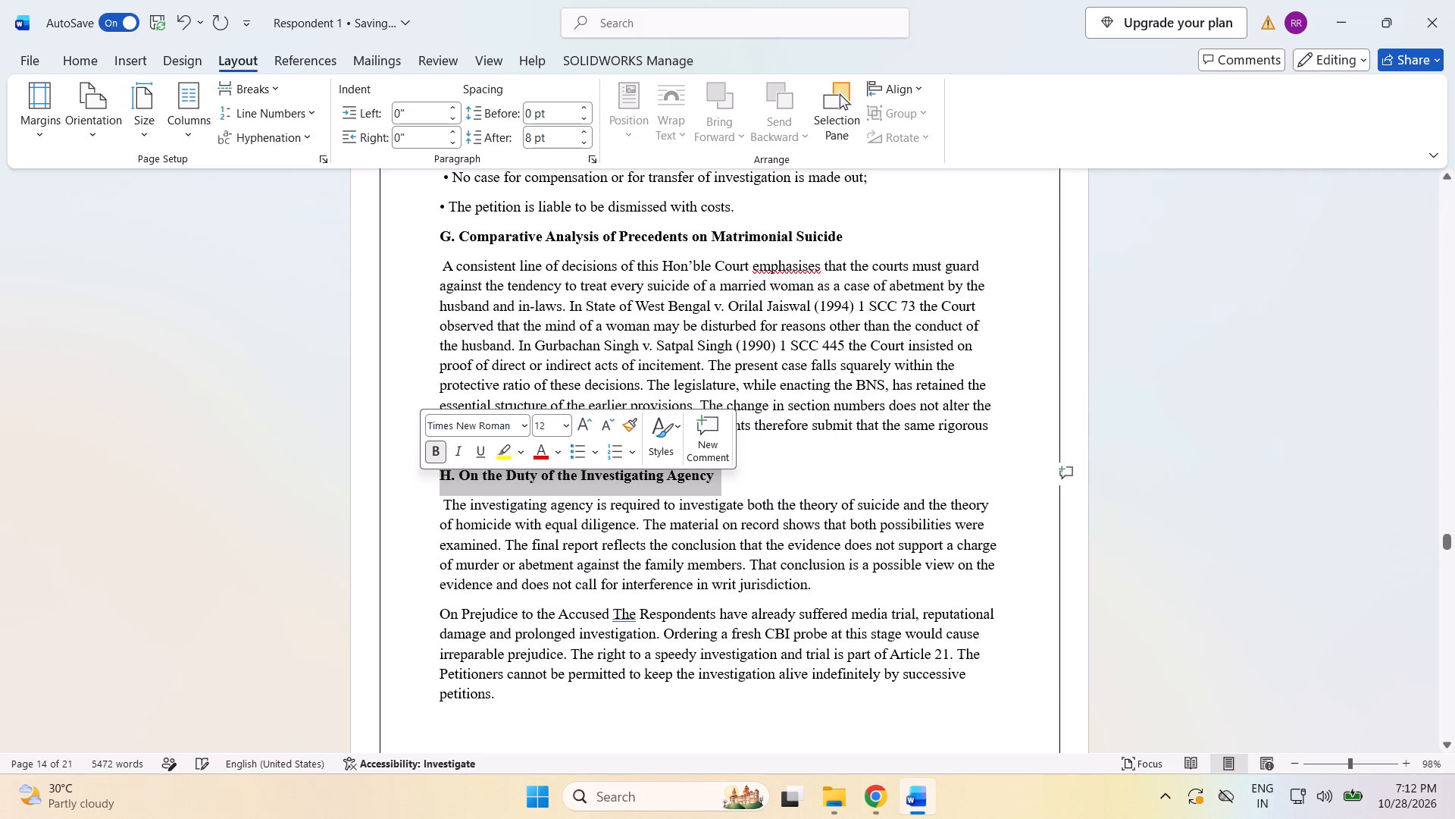
click(815, 585)
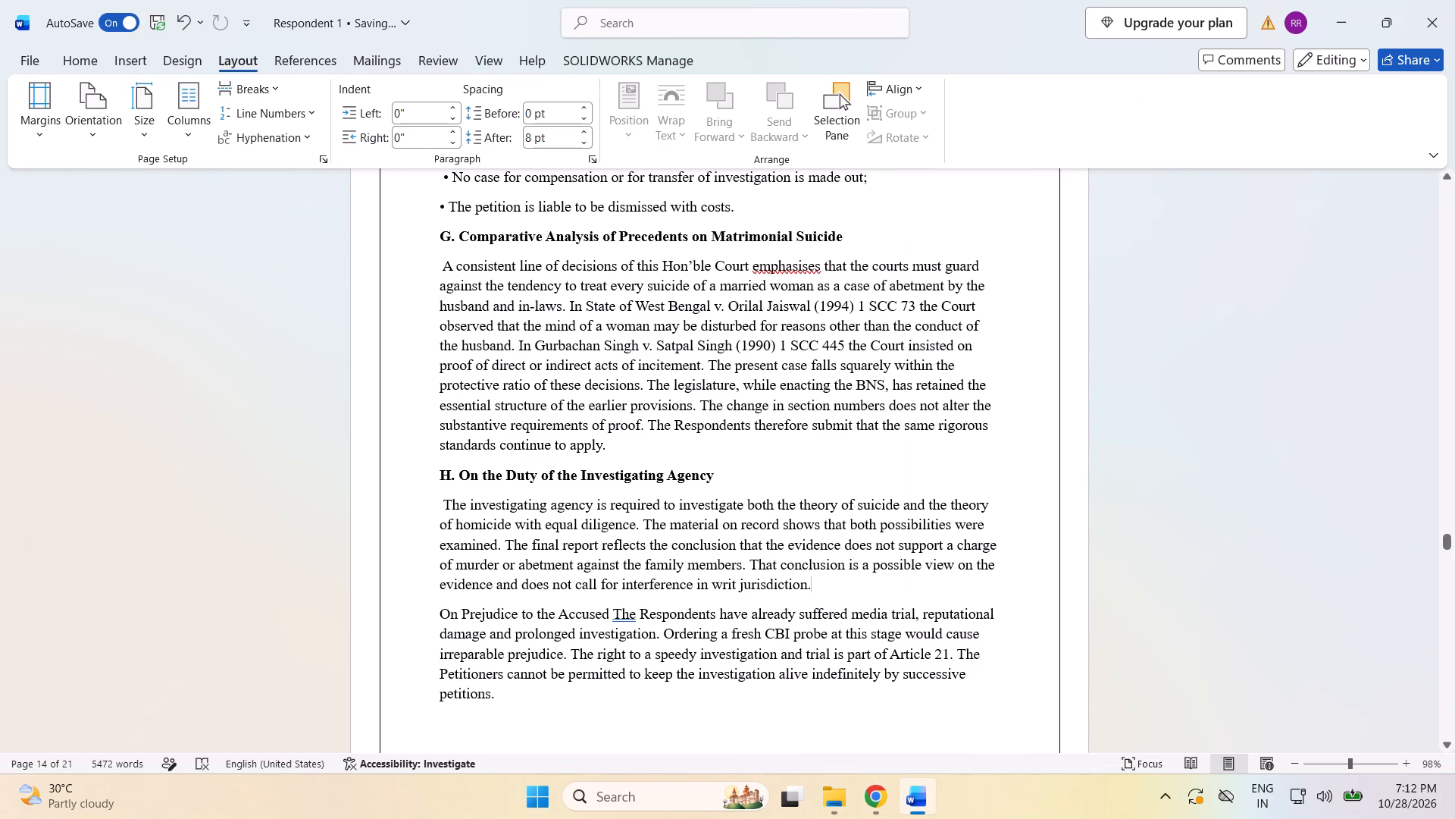
Add the label "I." before "On Prejudice to the Accused", with one space, and put this heading on its own line above the body text.
click(439, 612)
key(i)
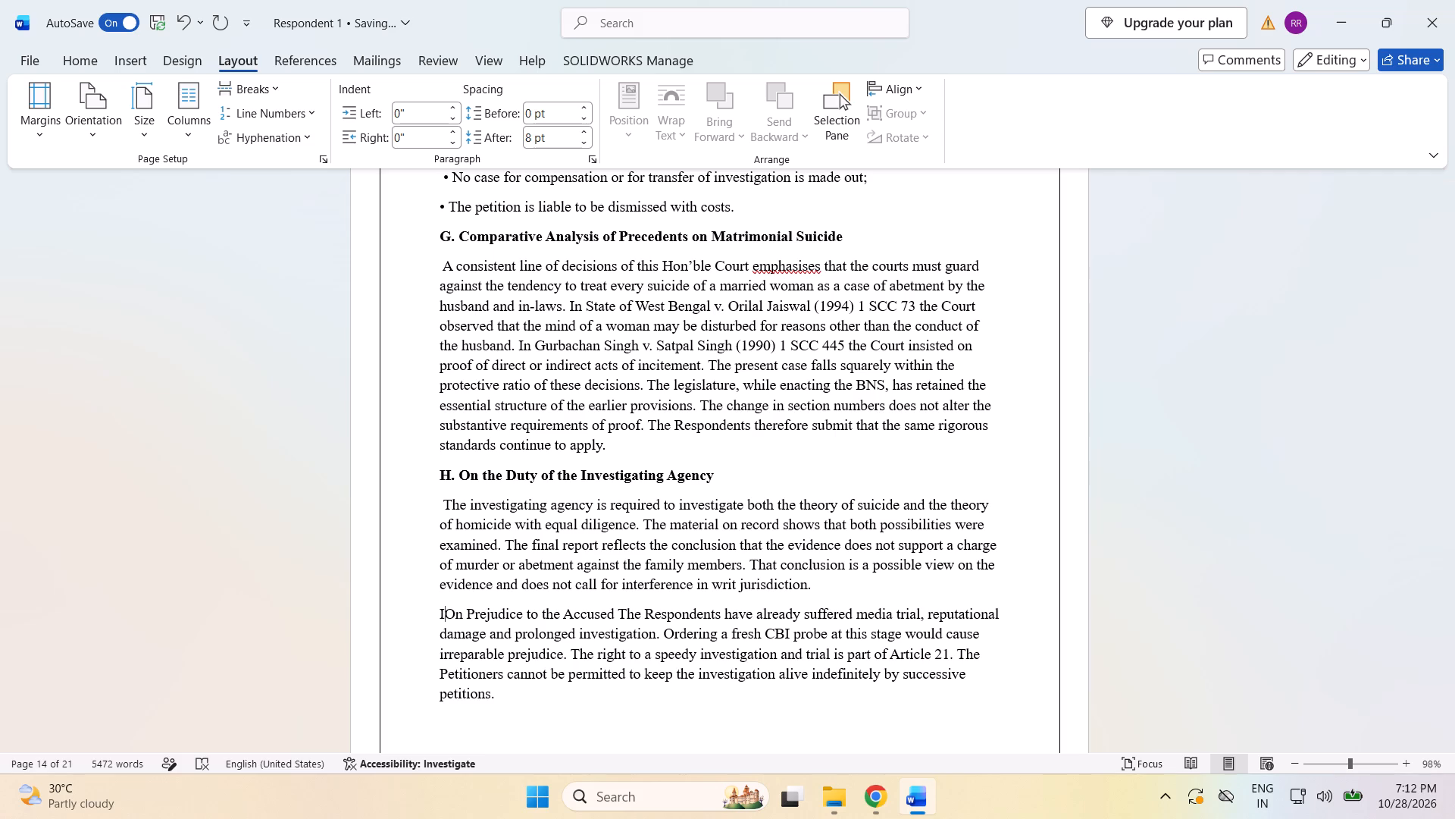
key(period)
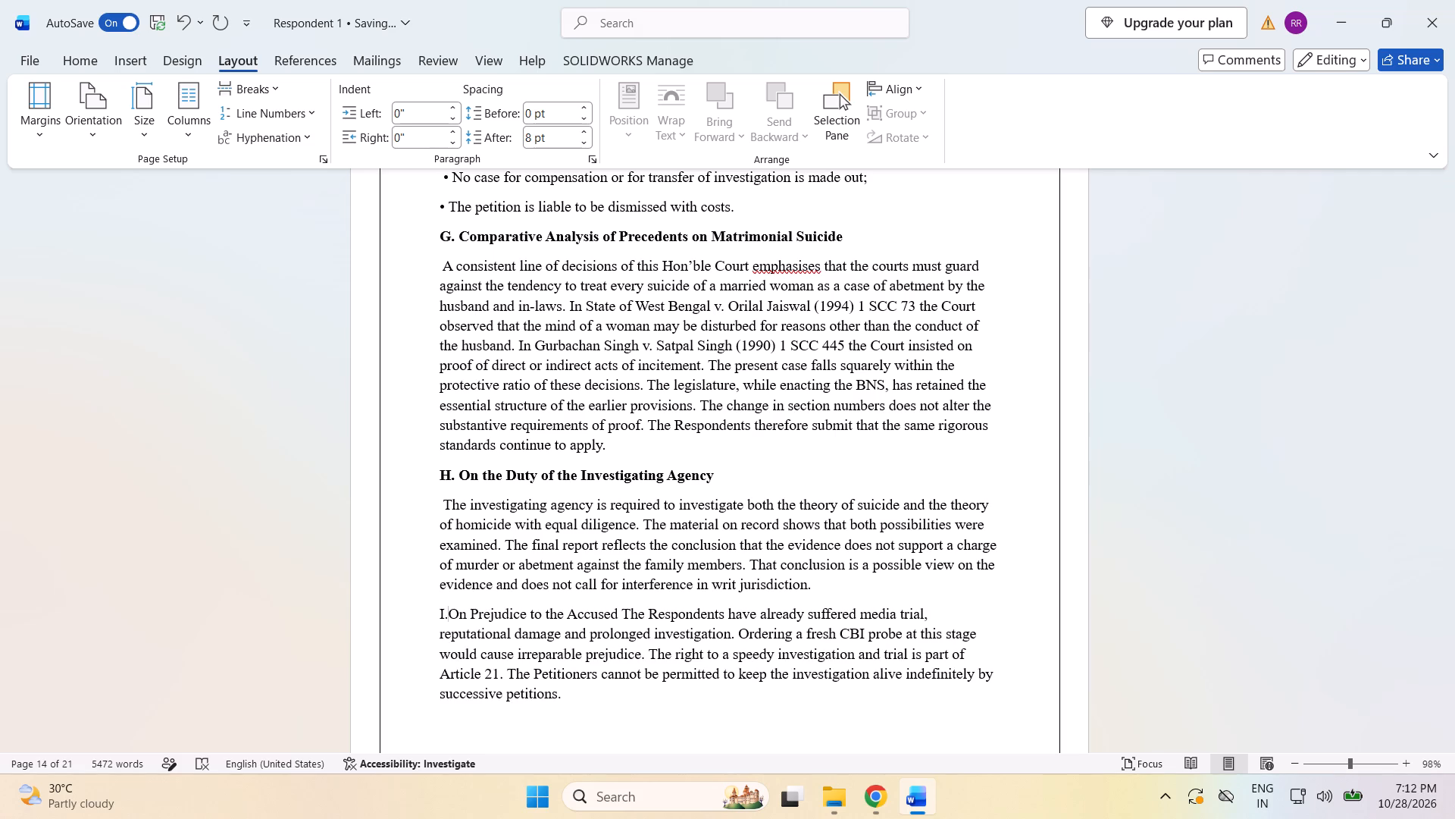
click(621, 614)
key(Return)
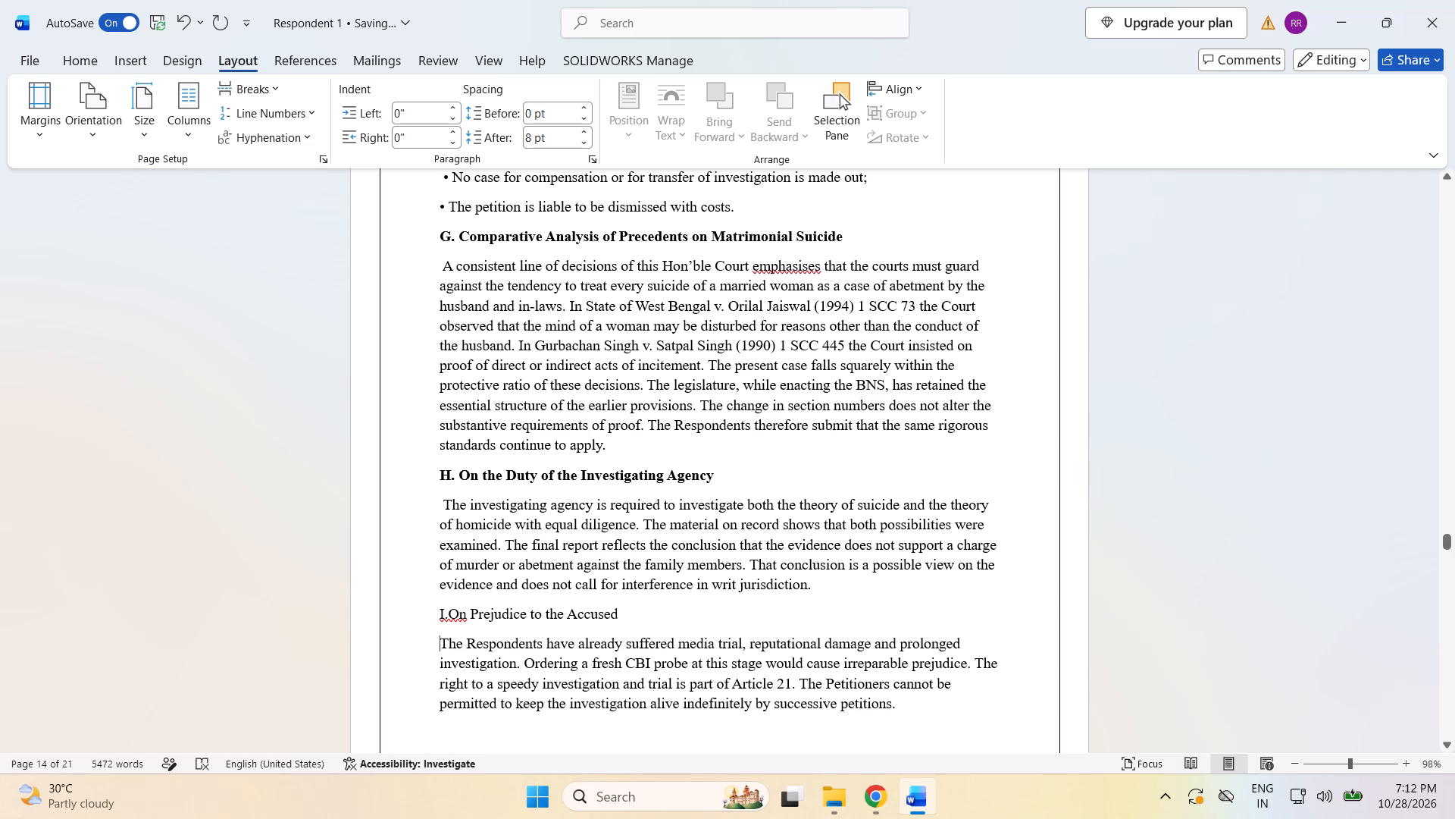
click(444, 614)
key(space)
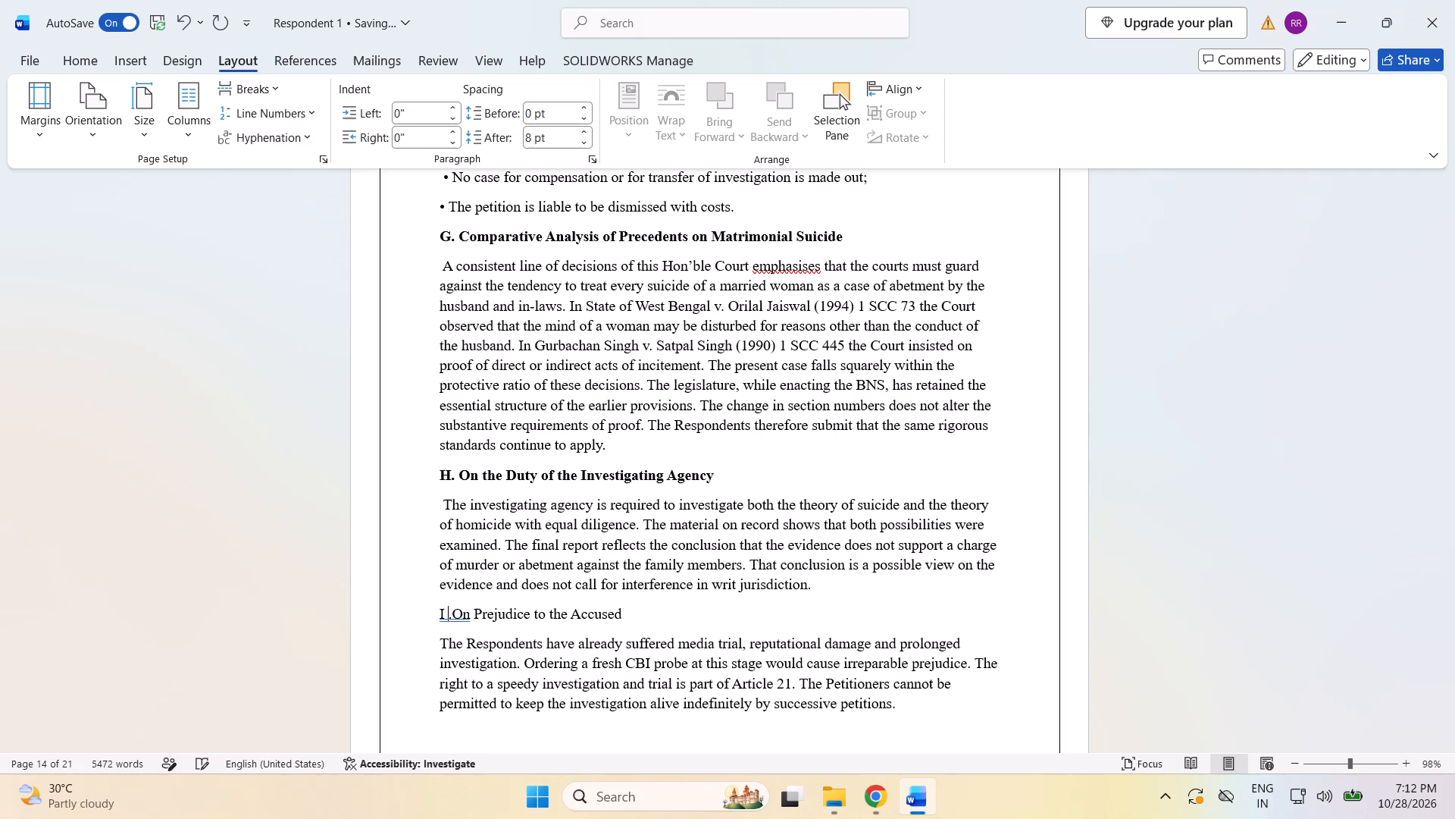
click(455, 623)
key(space)
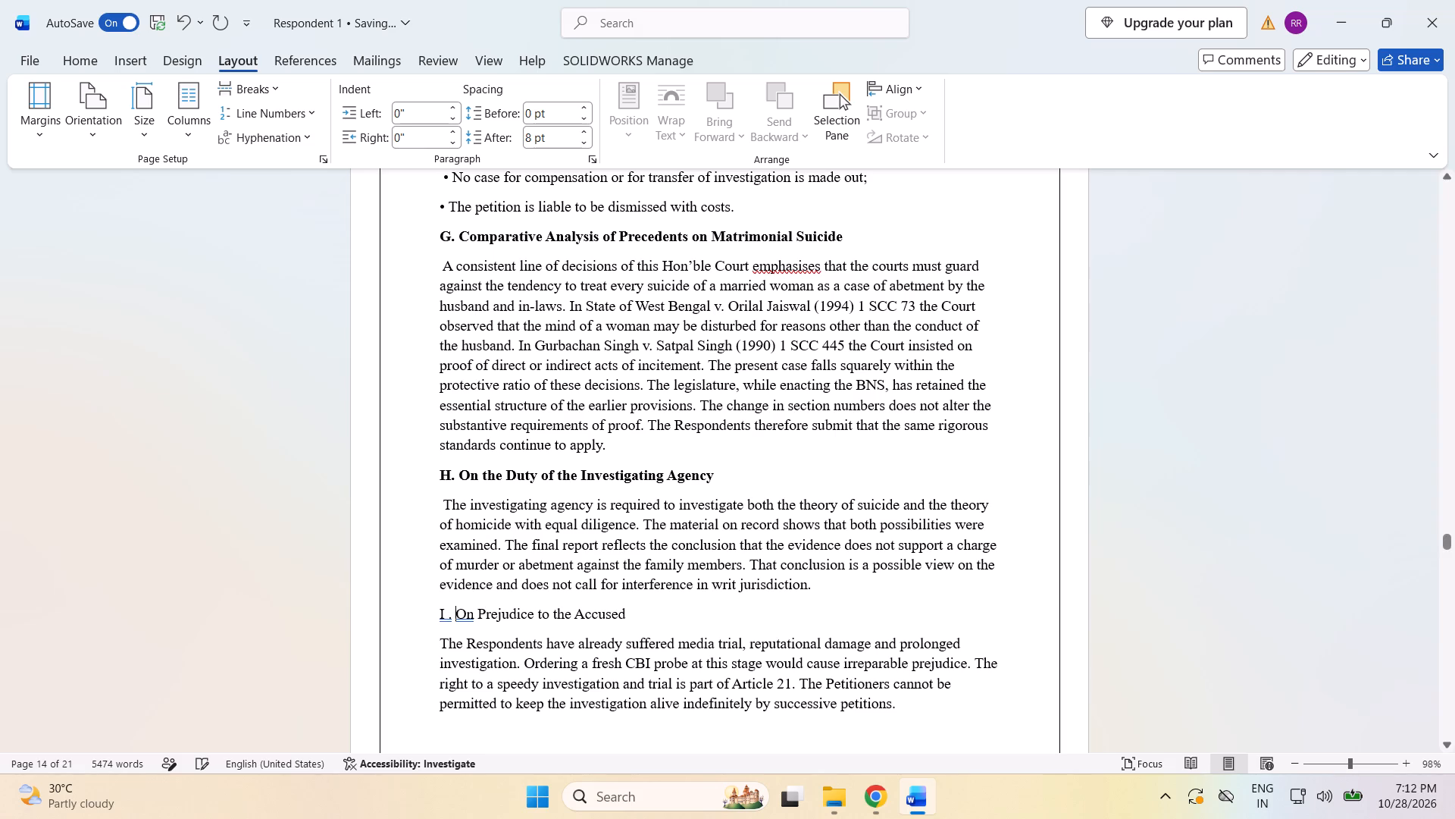
click(444, 617)
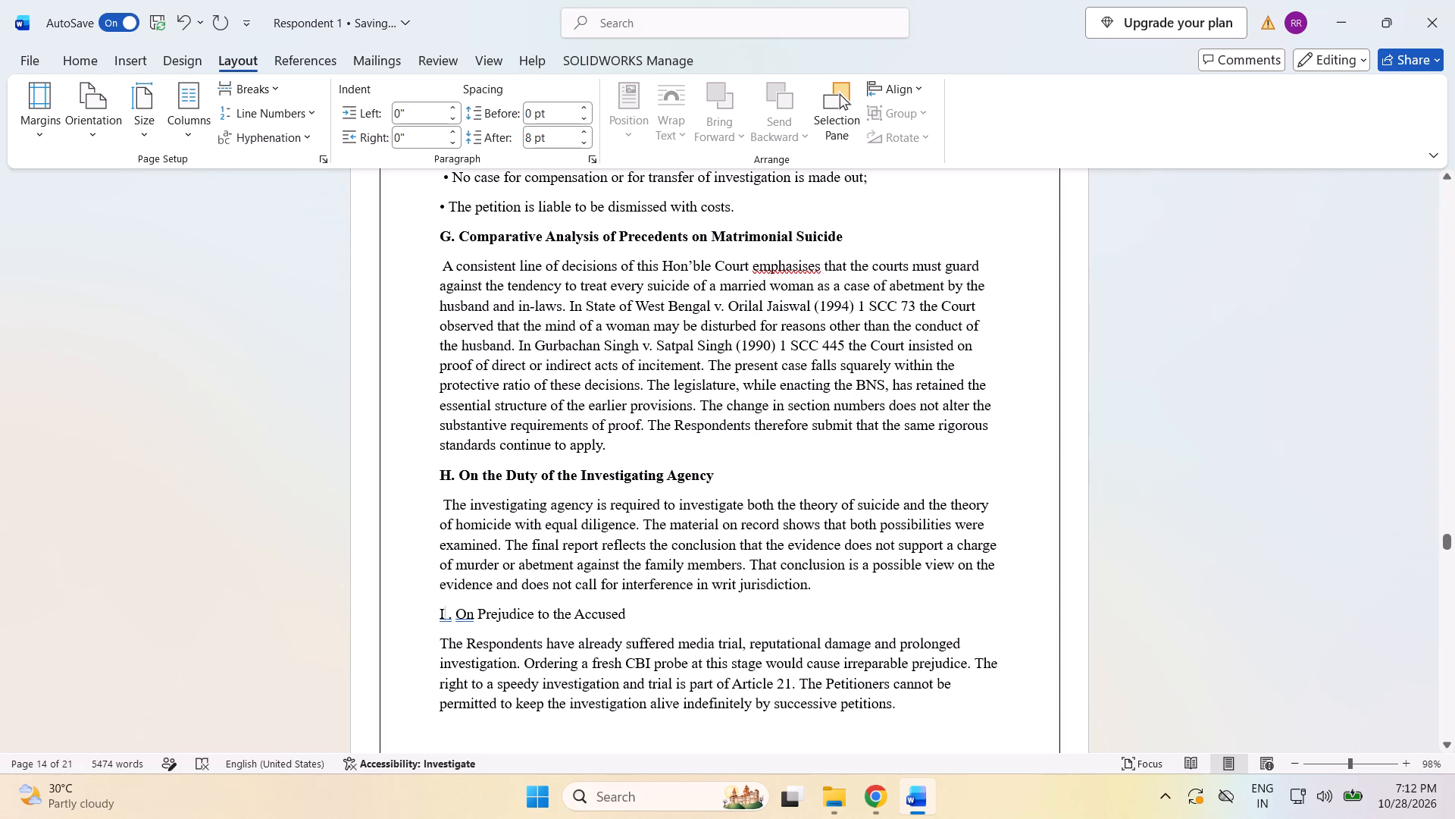
click(448, 624)
key(BackSpace)
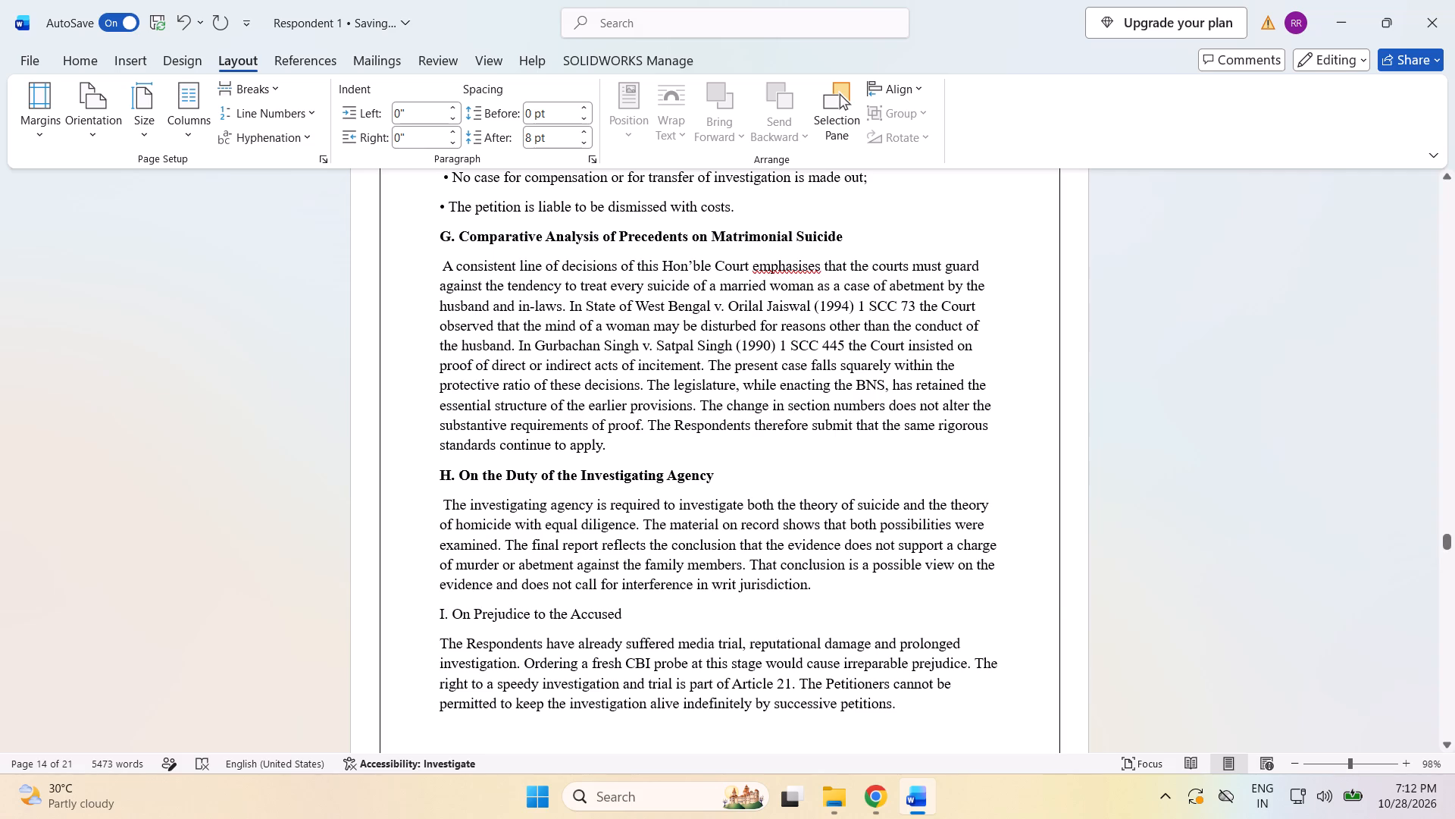
Make the heading "I. On Prejudice to the Accused" bold.
drag(429, 610, 737, 629)
click(743, 600)
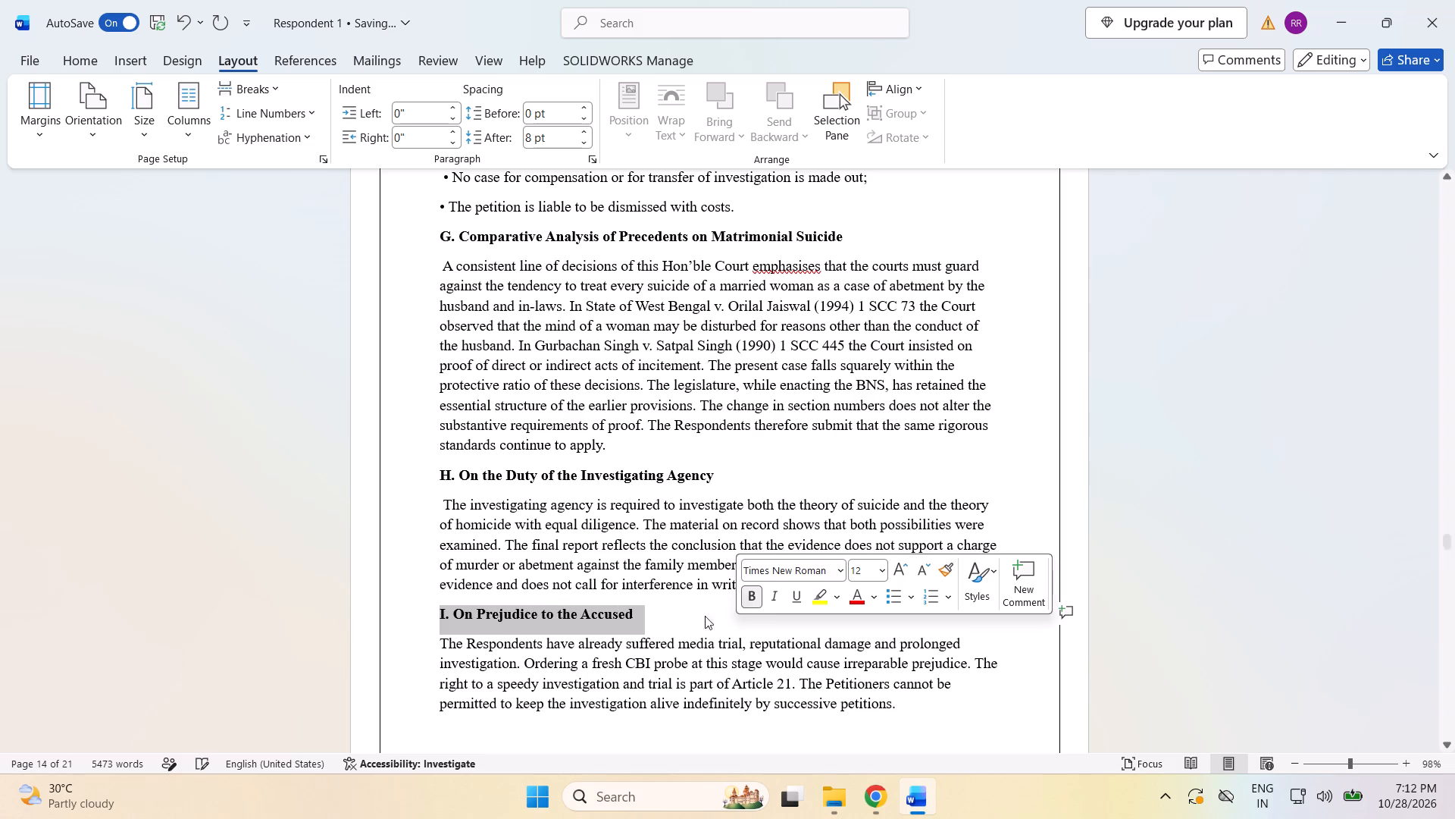
click(678, 617)
Add the page number 14, centred in the body area just above the footer of the page containing section I.
scroll(694, 629, down, 2)
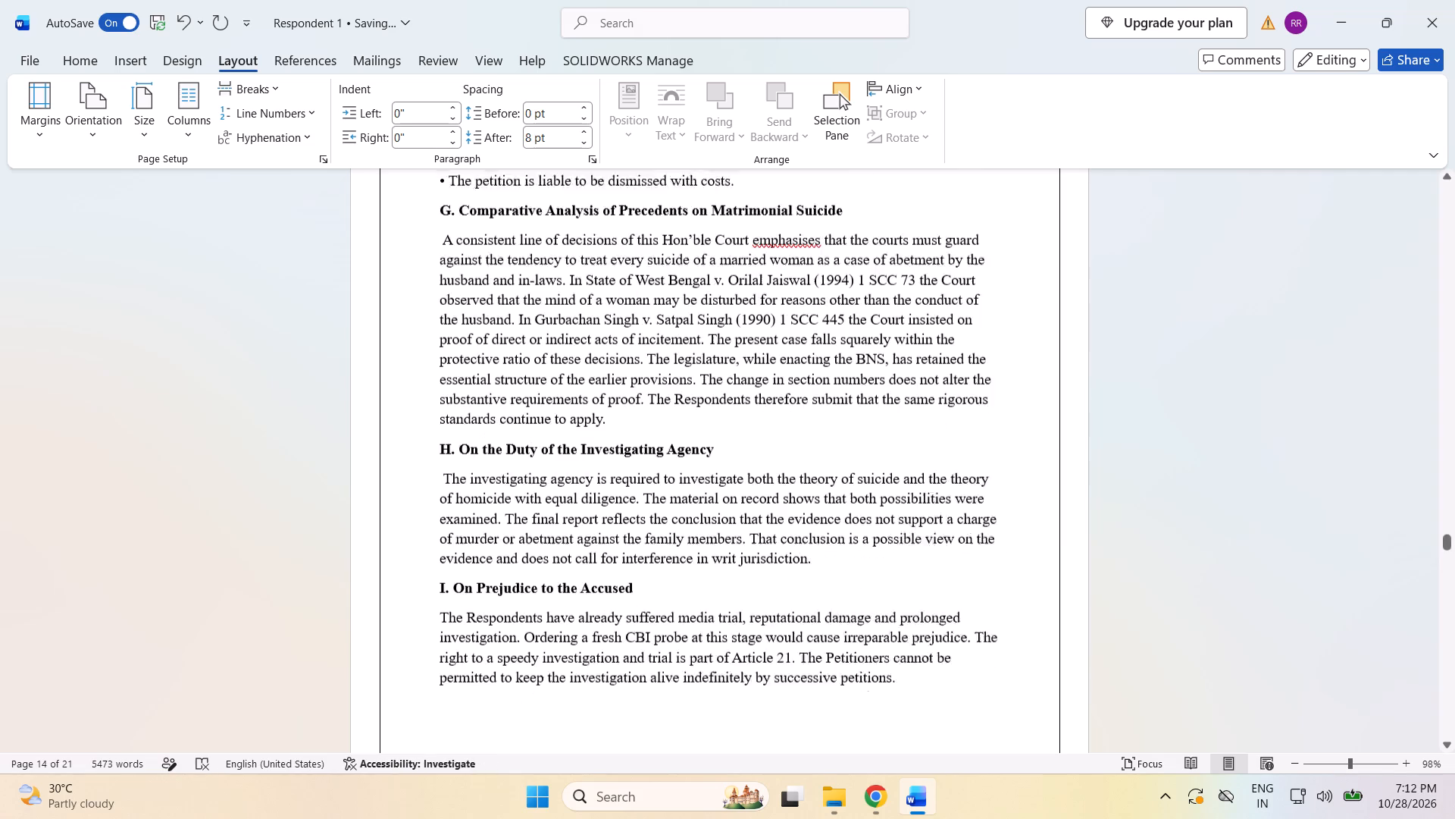
scroll(694, 629, down, 2)
scroll(827, 551, up, 5)
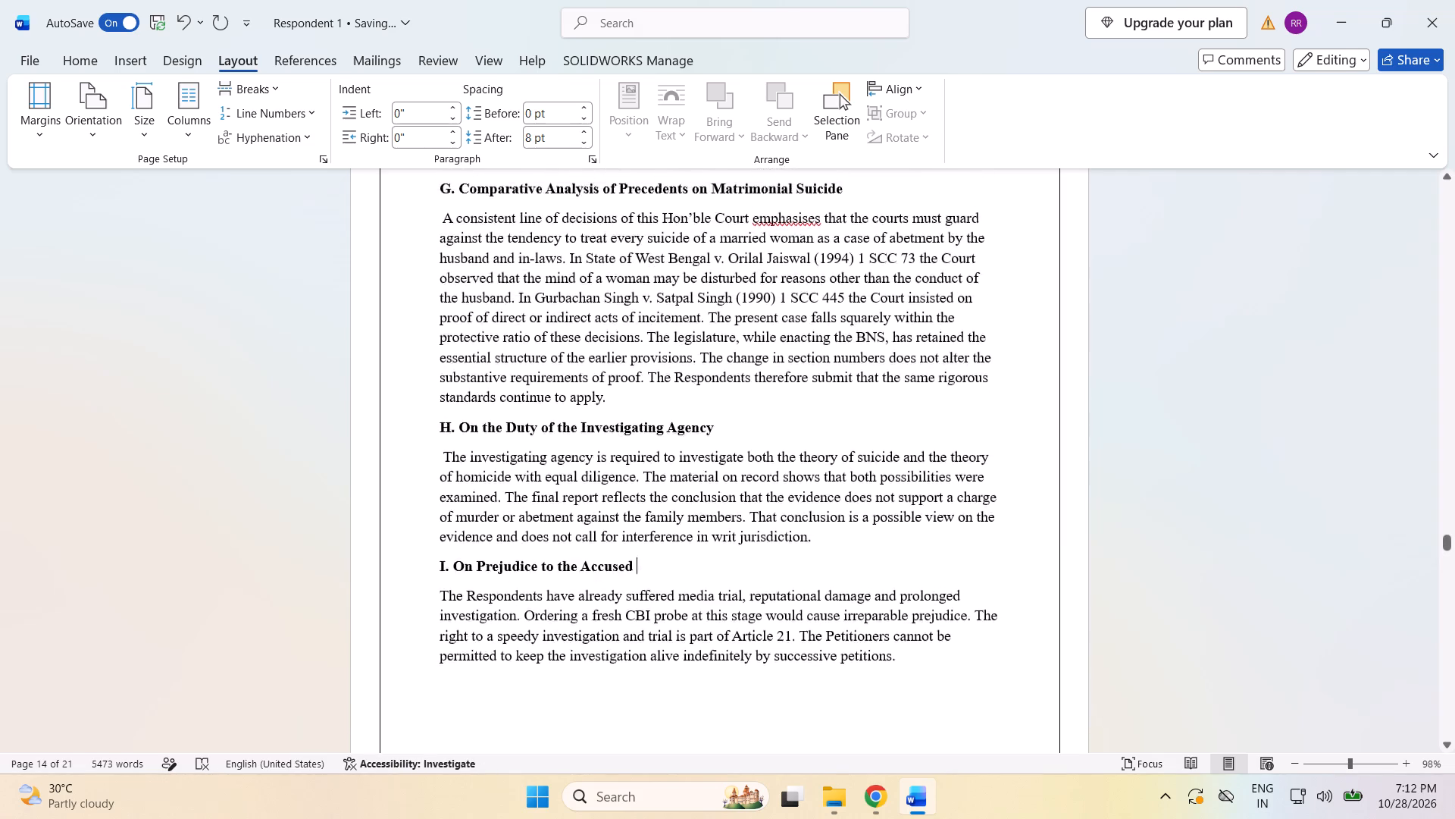
scroll(827, 551, up, 11)
scroll(827, 551, down, 20)
scroll(827, 551, down, 3)
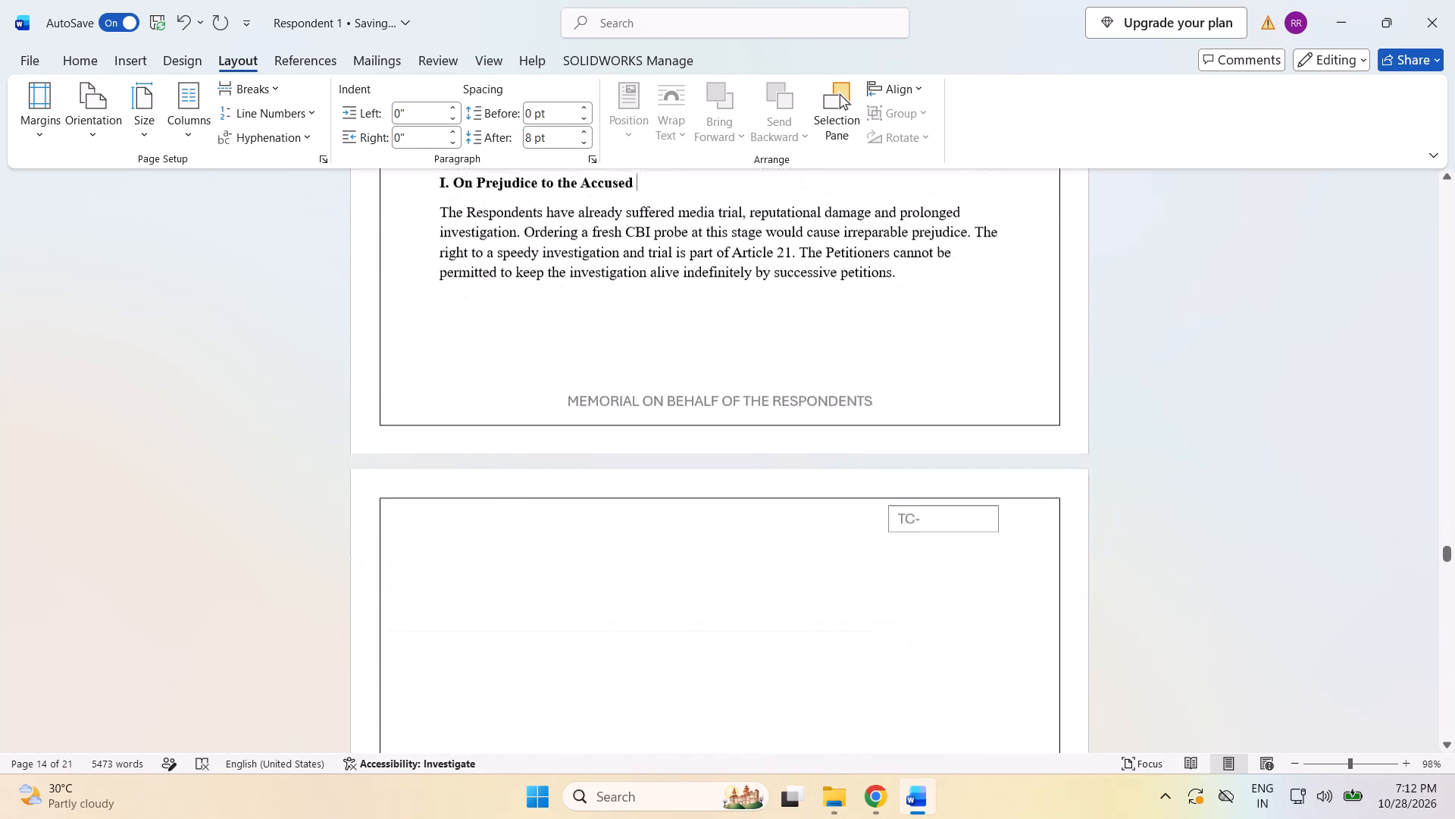
click(737, 337)
double_click(732, 326)
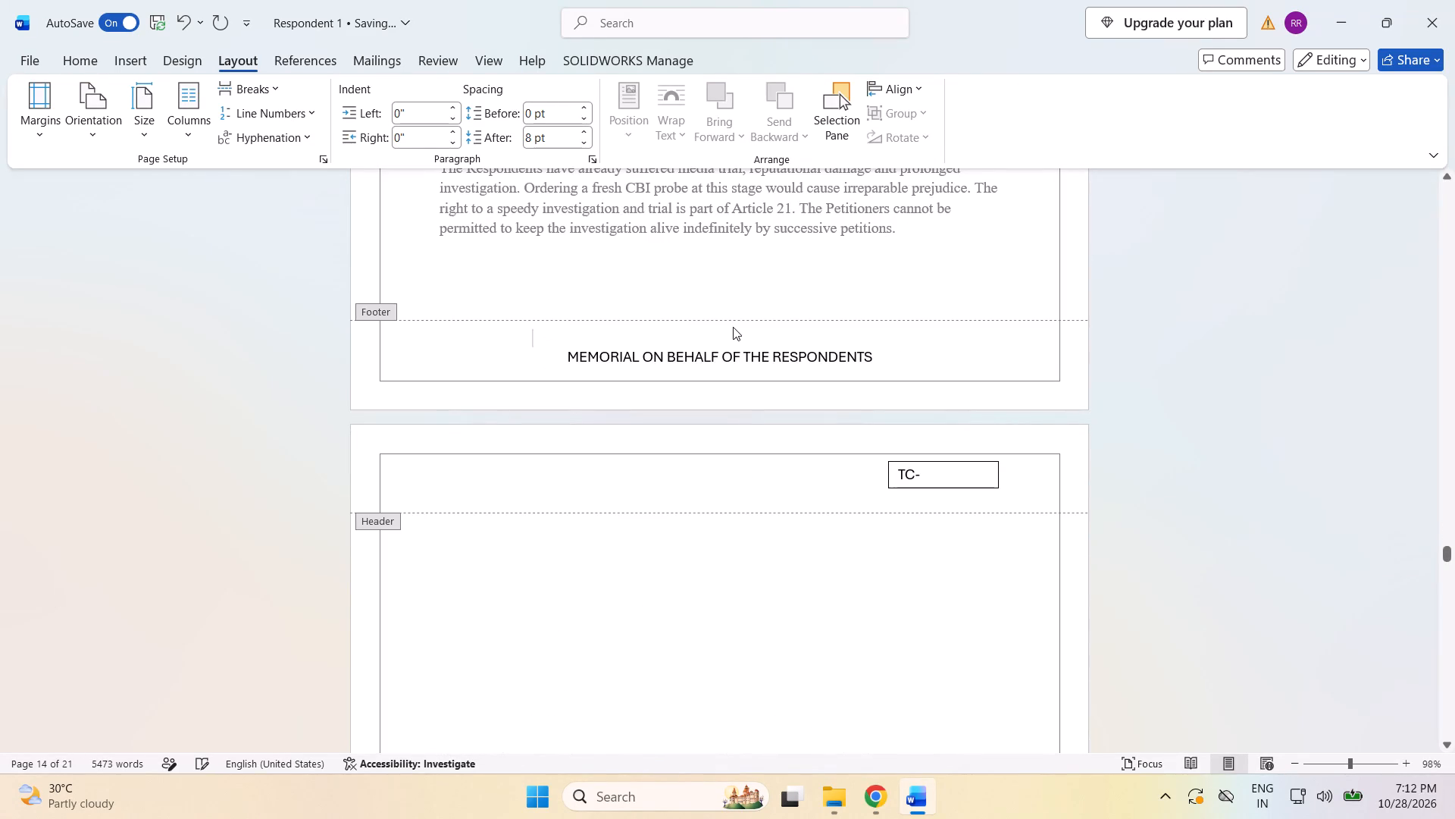
double_click(736, 308)
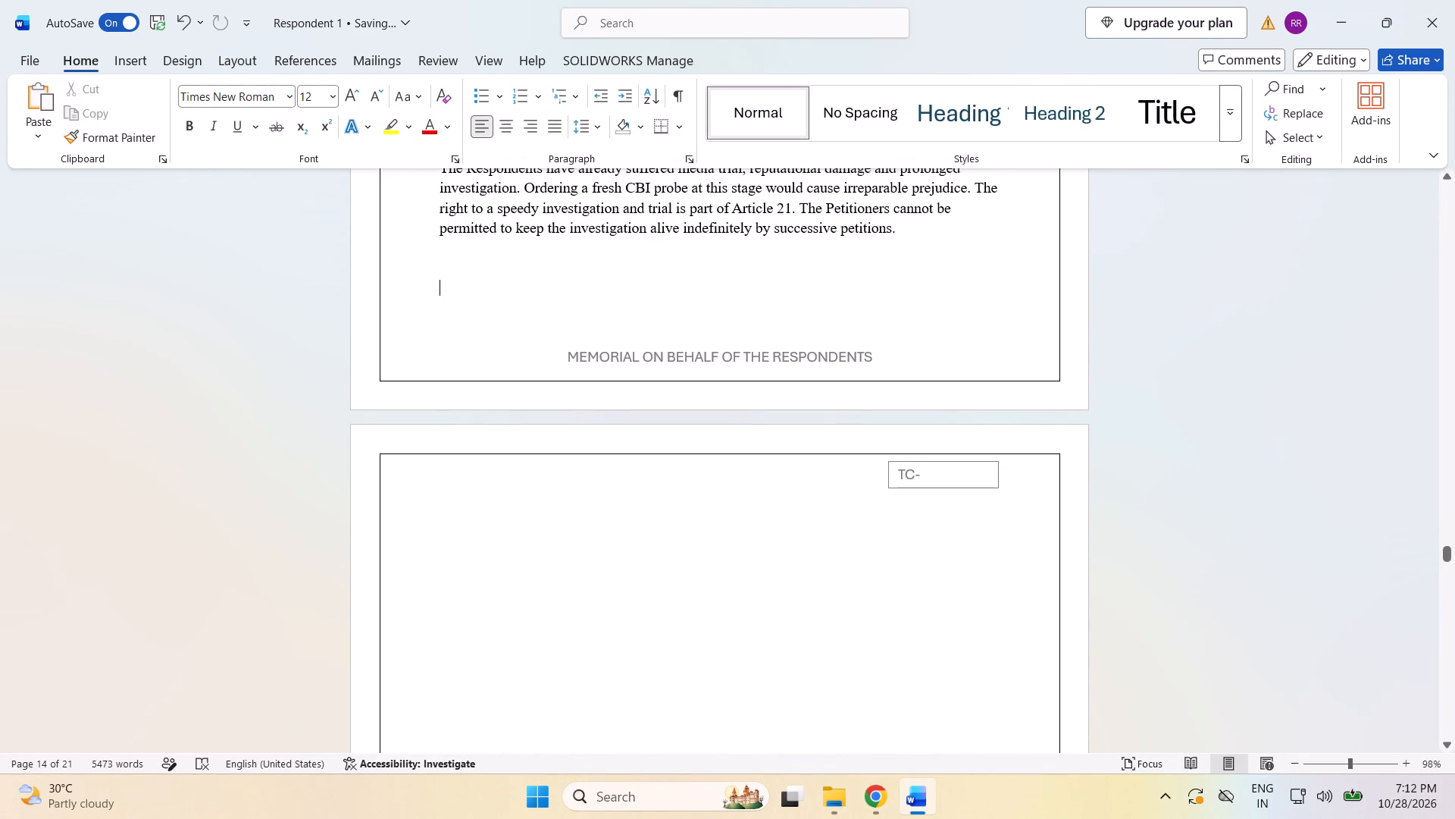
double_click(743, 303)
text(14)
Set the paper size to A4 from the blank page 15 and place the cursor at the top of that page.
scroll(731, 392, down, 9)
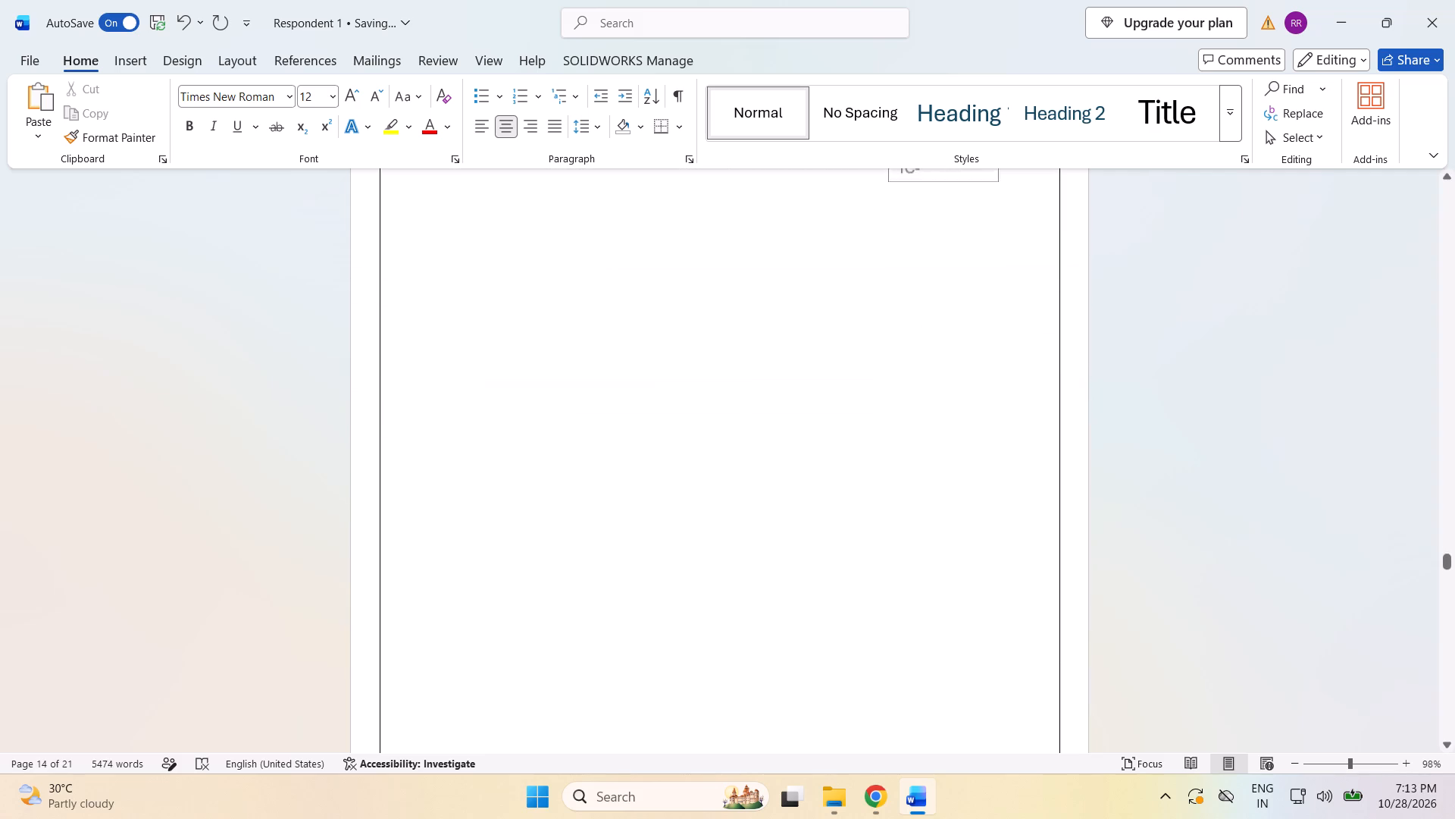
scroll(731, 392, down, 10)
scroll(731, 392, up, 16)
scroll(731, 392, down, 1)
click(624, 444)
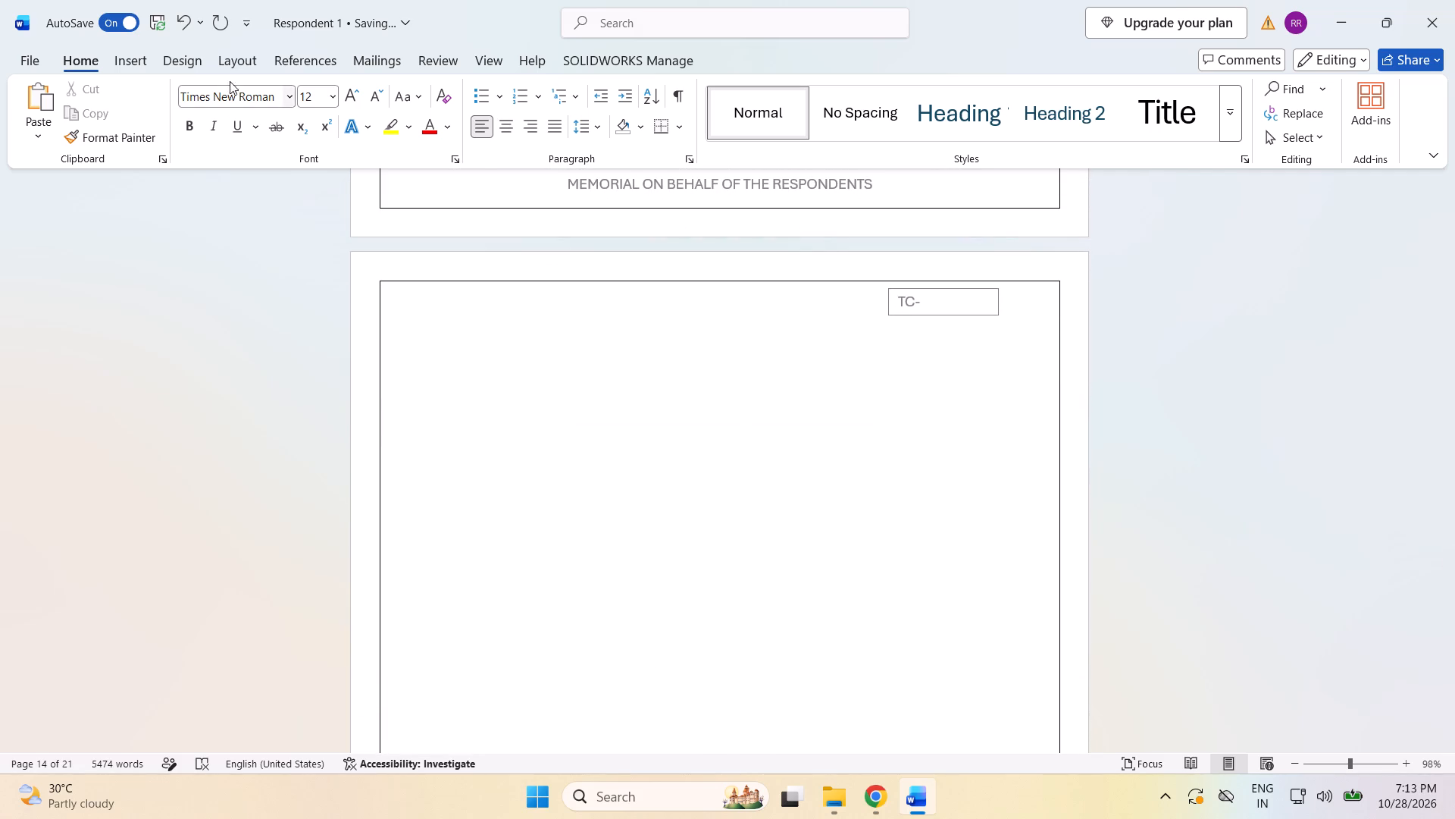
click(230, 72)
click(157, 94)
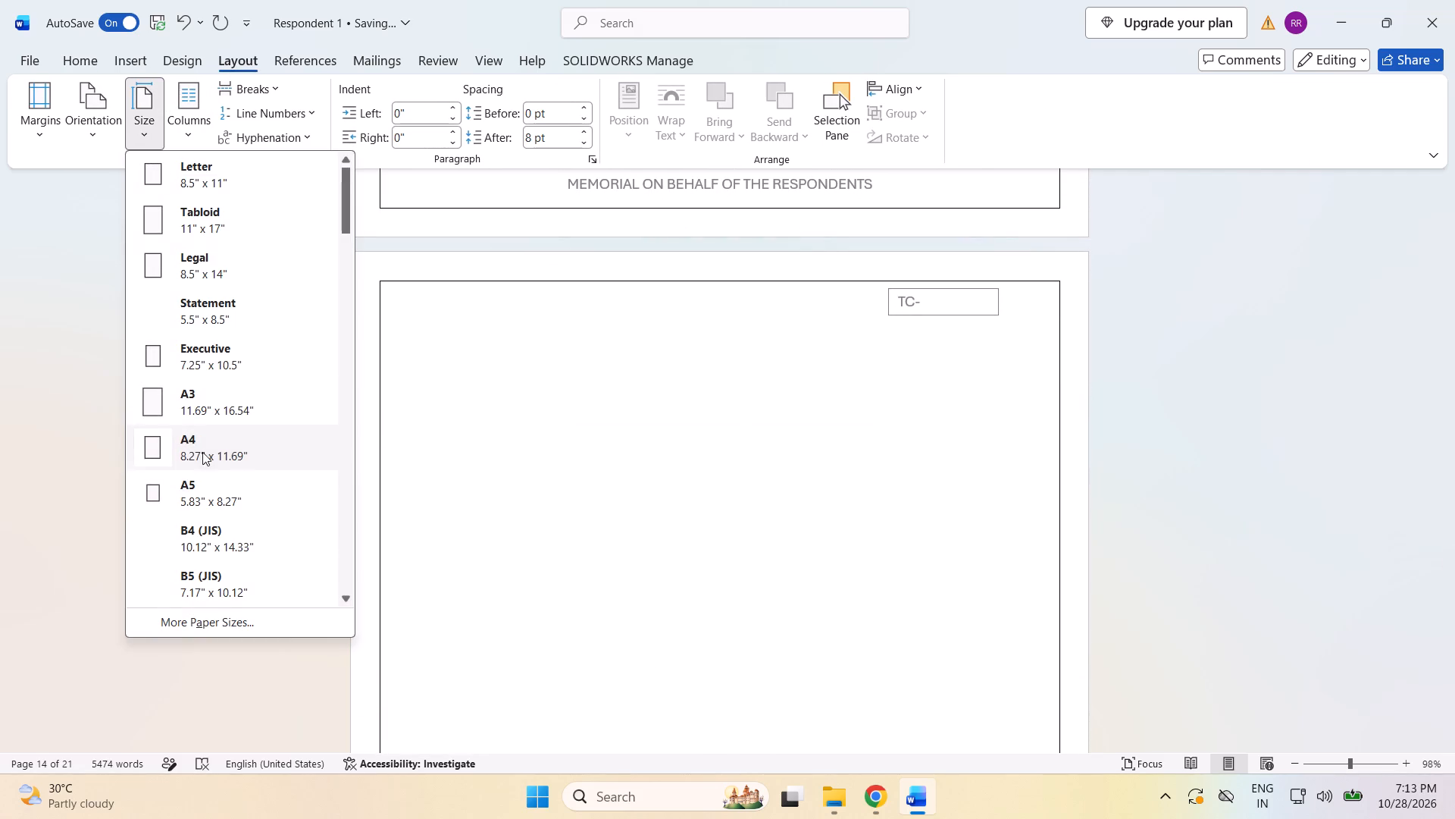
click(200, 435)
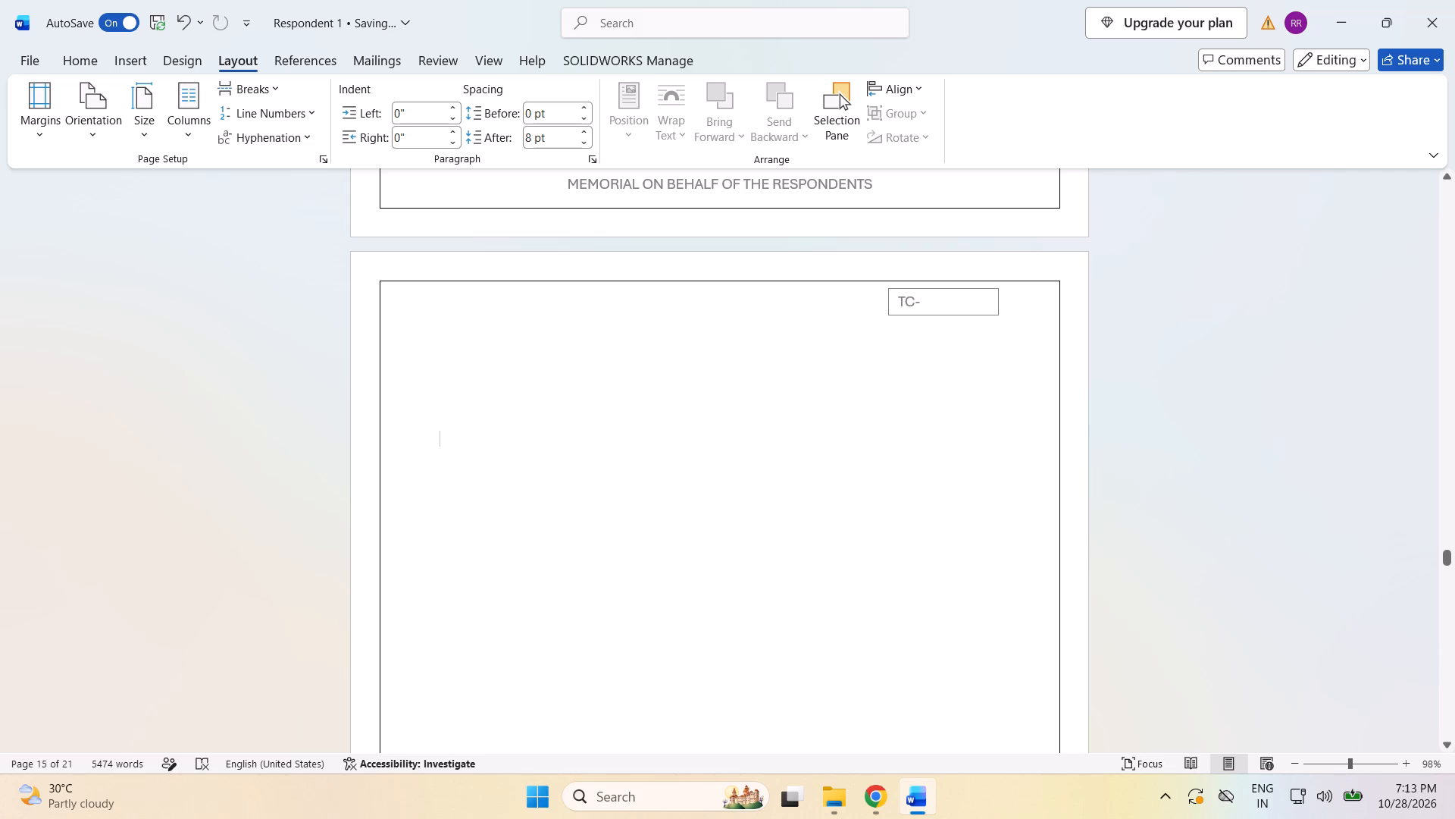
click(432, 361)
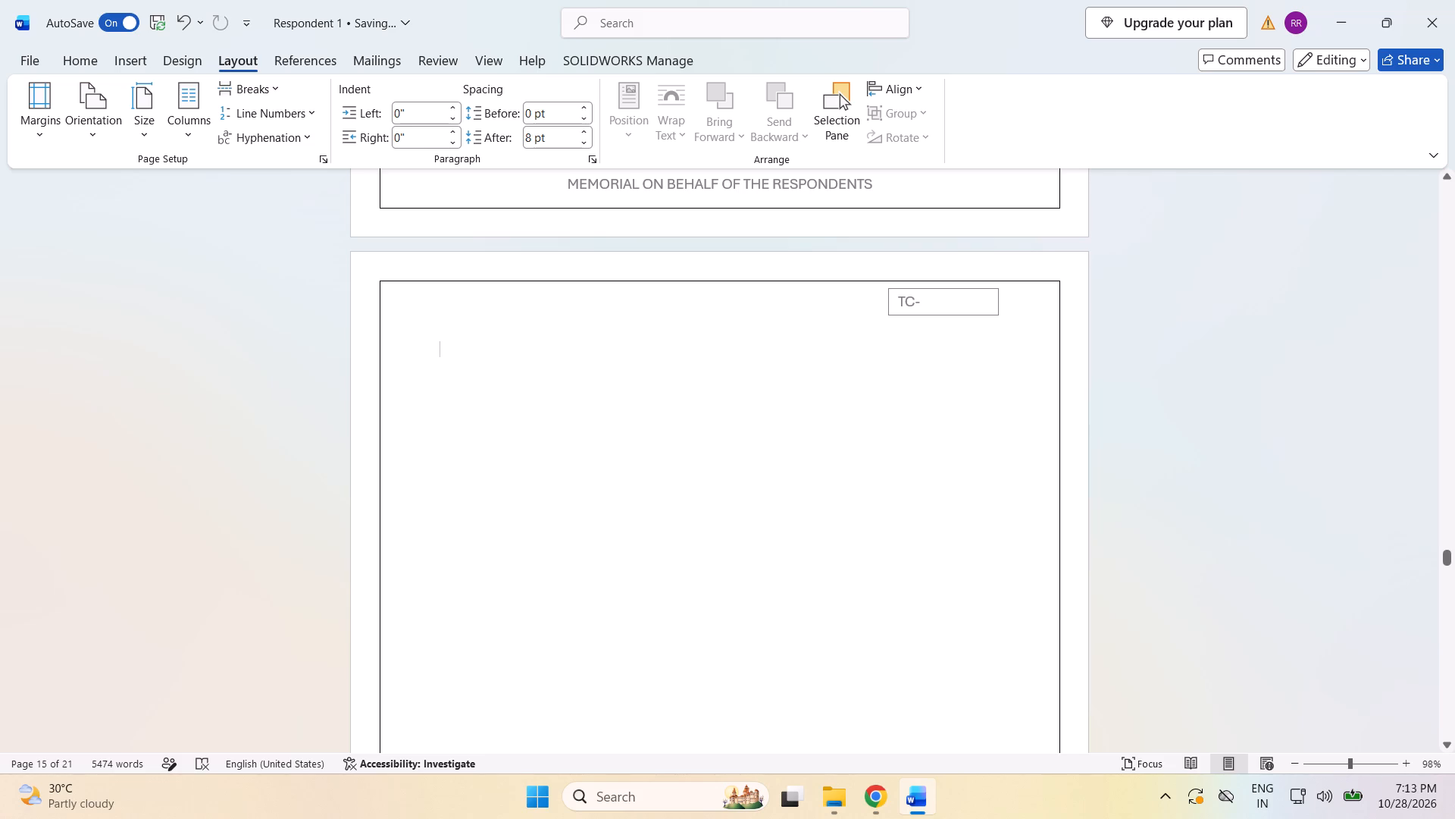
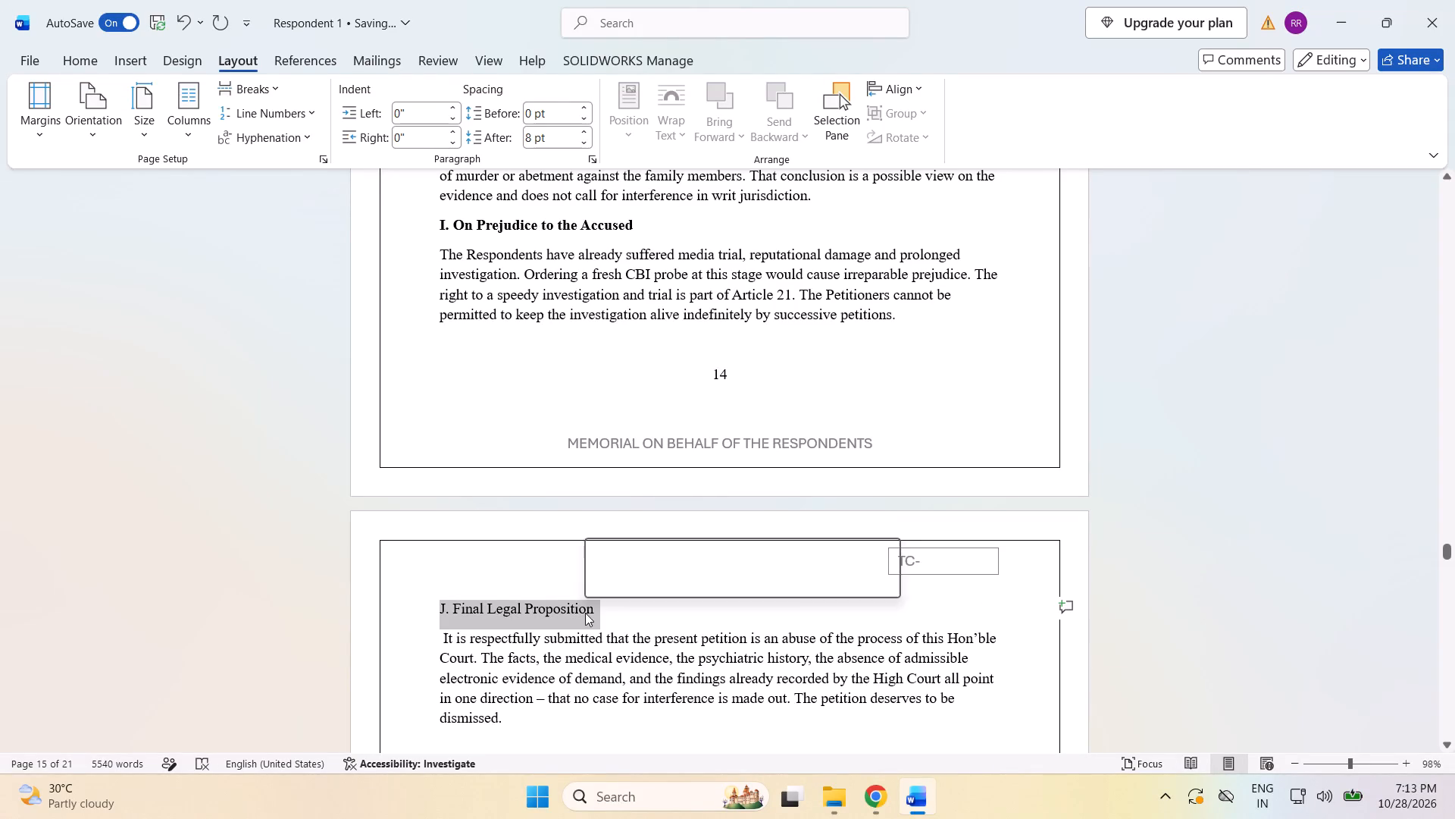
Make the heading "J. Final Legal Proposition" bold.
click(590, 579)
click(628, 620)
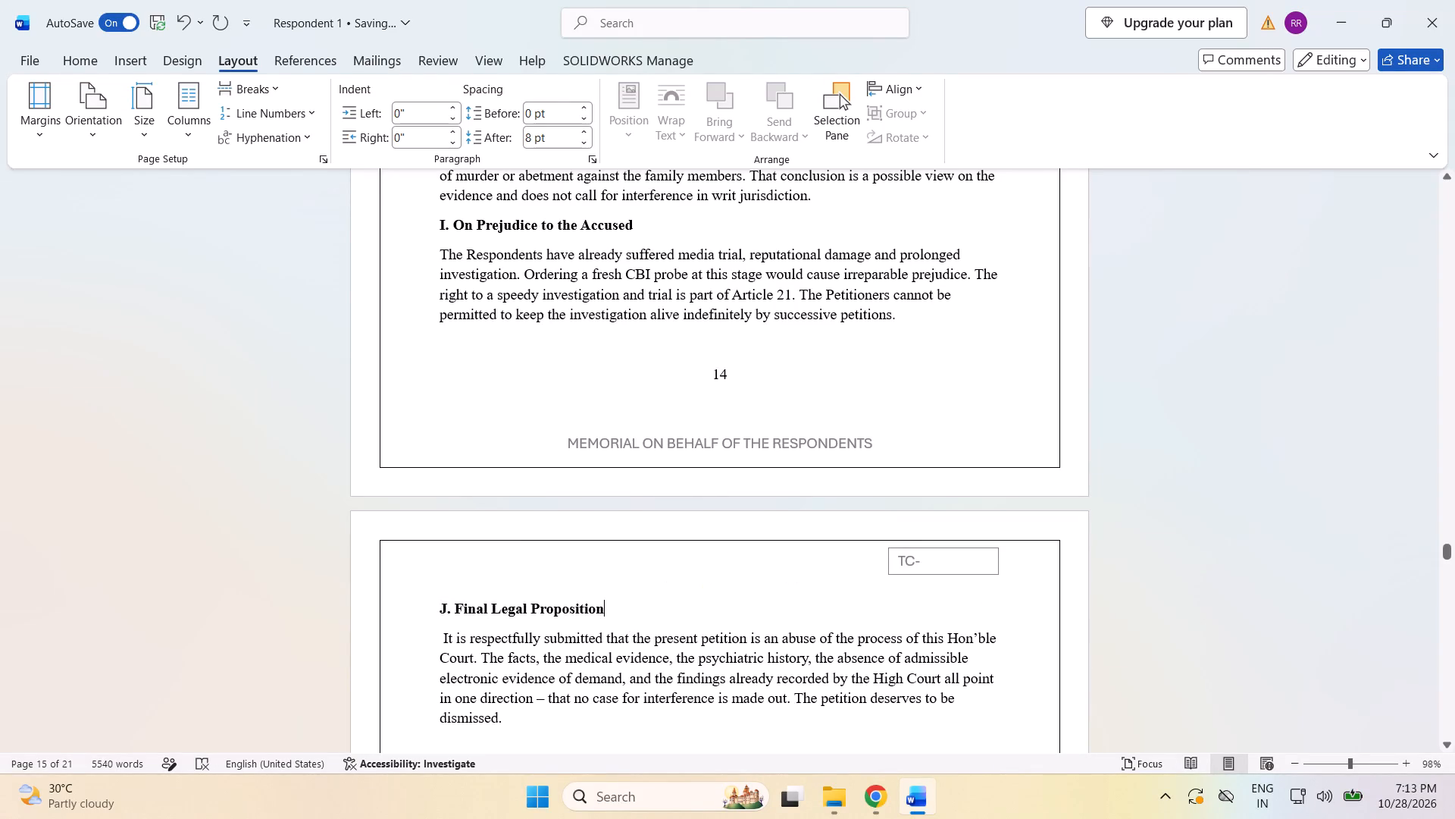
Start a new line after the section J paragraph ending in "dismissed.".
scroll(623, 631, down, 3)
click(522, 595)
key(Return)
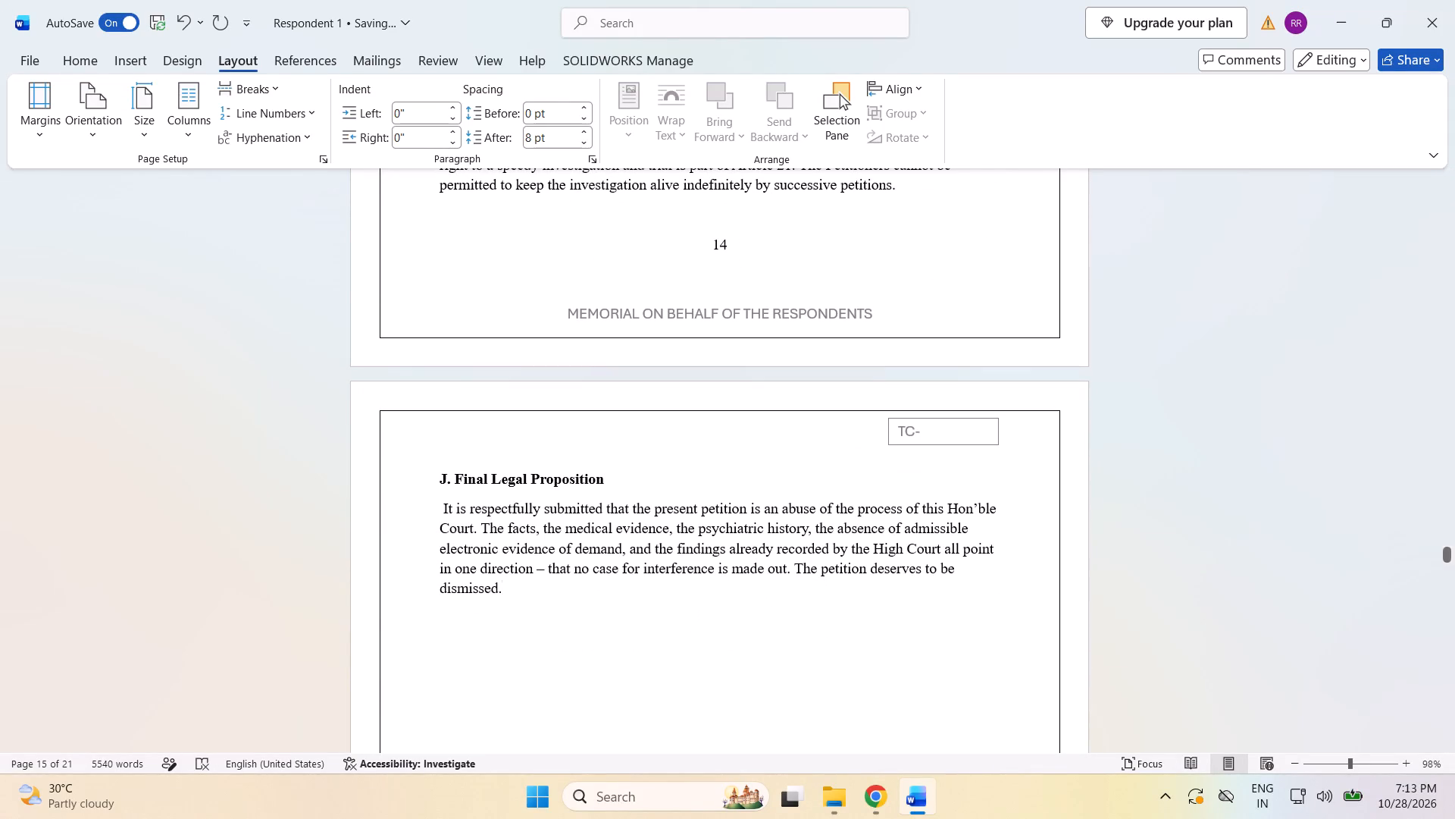
Review the layout and page numbering from Issue 5 and the additional submissions through section J to "Arguments Advanced (Continued)".
scroll(527, 605, down, 20)
scroll(527, 605, down, 16)
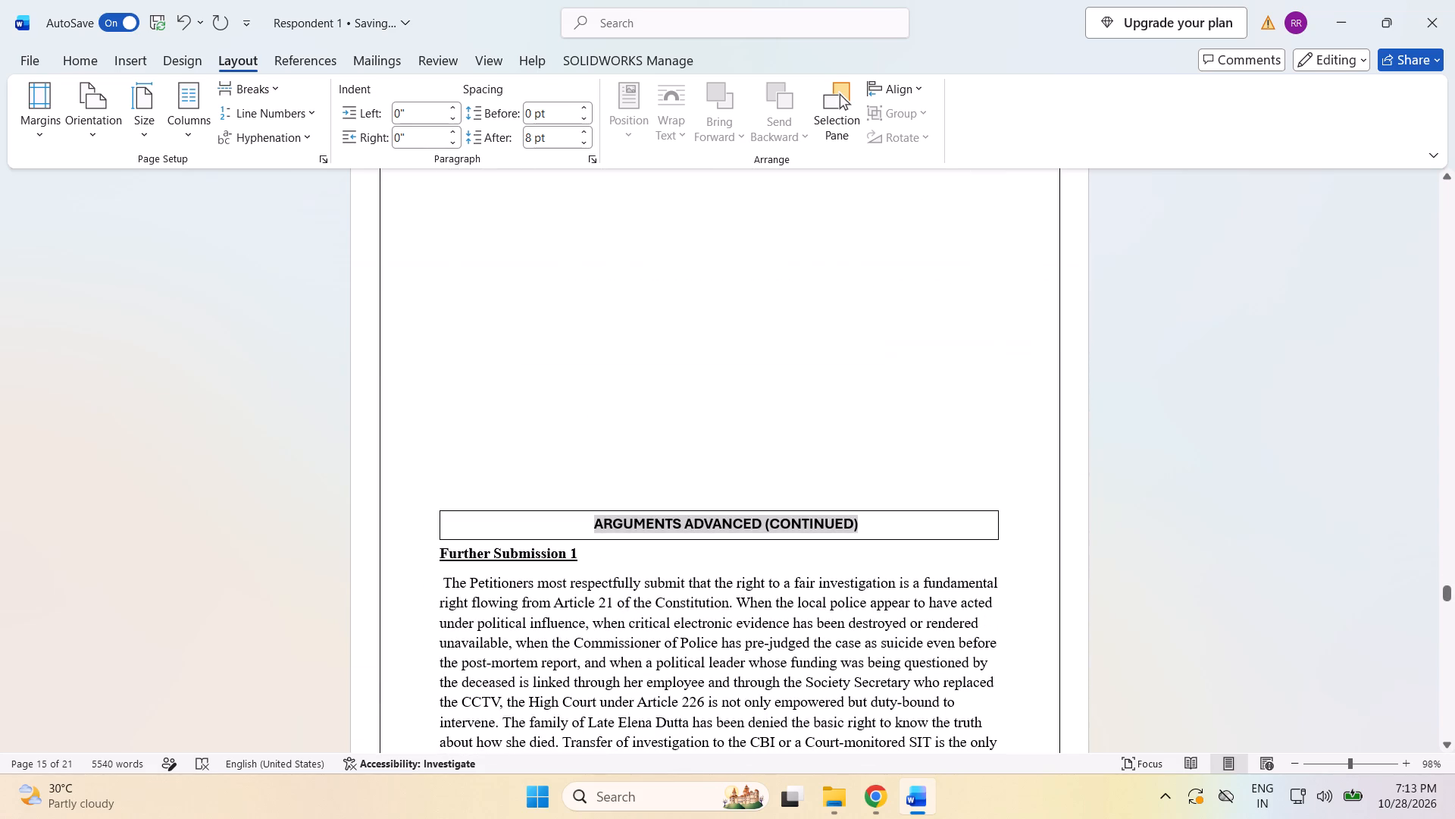
scroll(449, 480, up, 6)
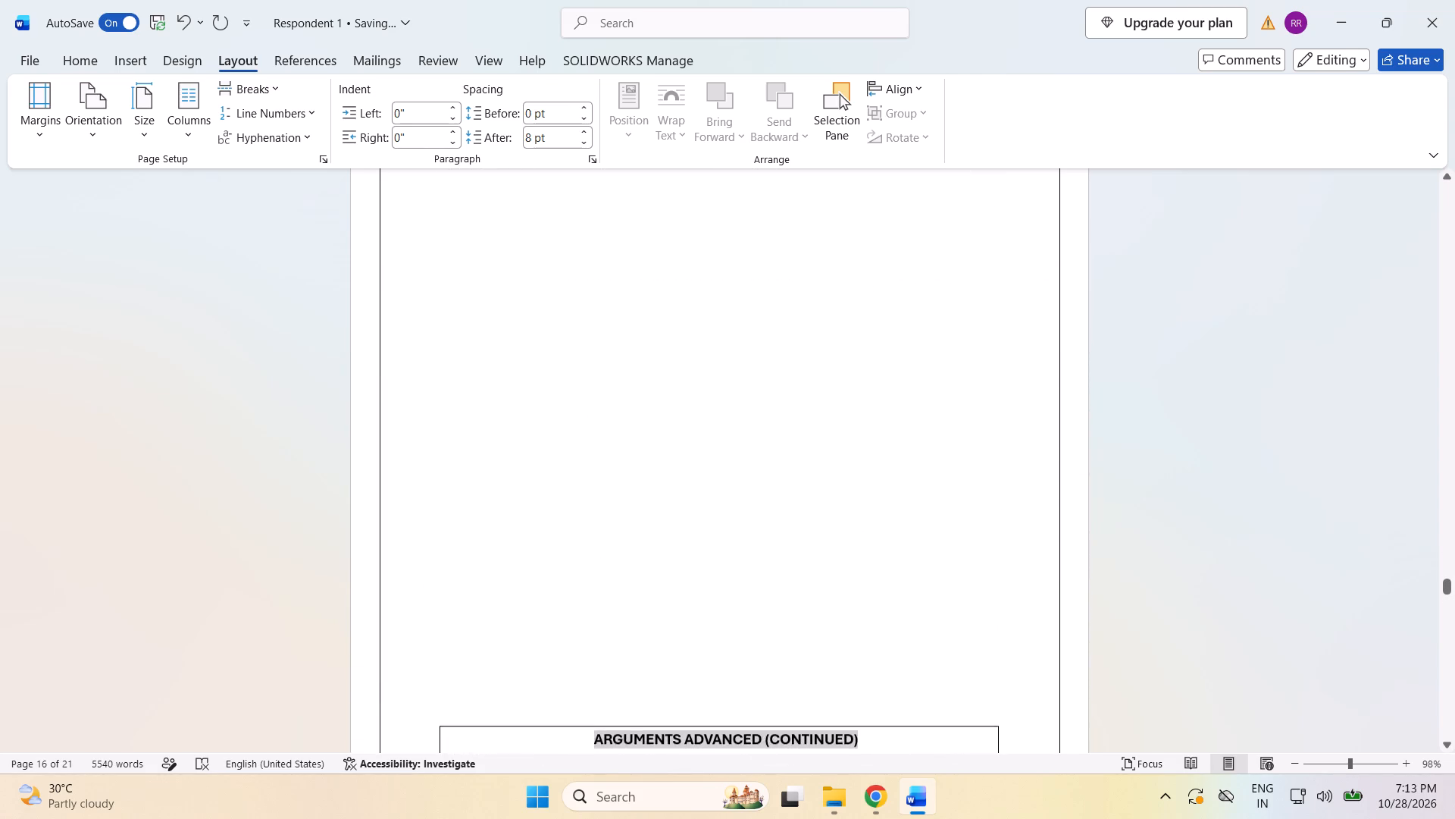
scroll(449, 480, down, 4)
scroll(449, 480, up, 20)
scroll(449, 480, up, 3)
middle_click(449, 480)
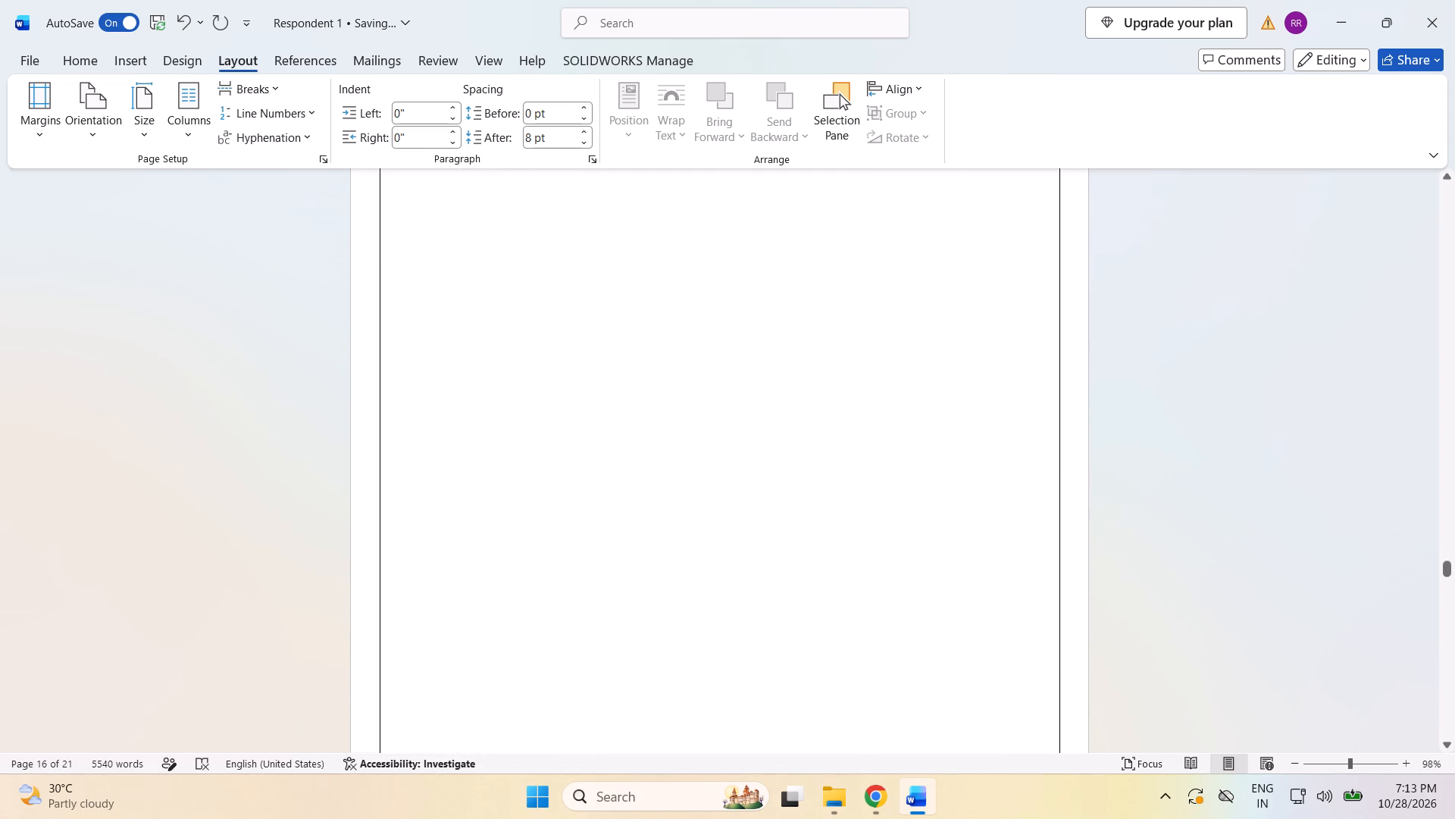
scroll(449, 480, up, 4)
drag(1443, 565, 1428, 519)
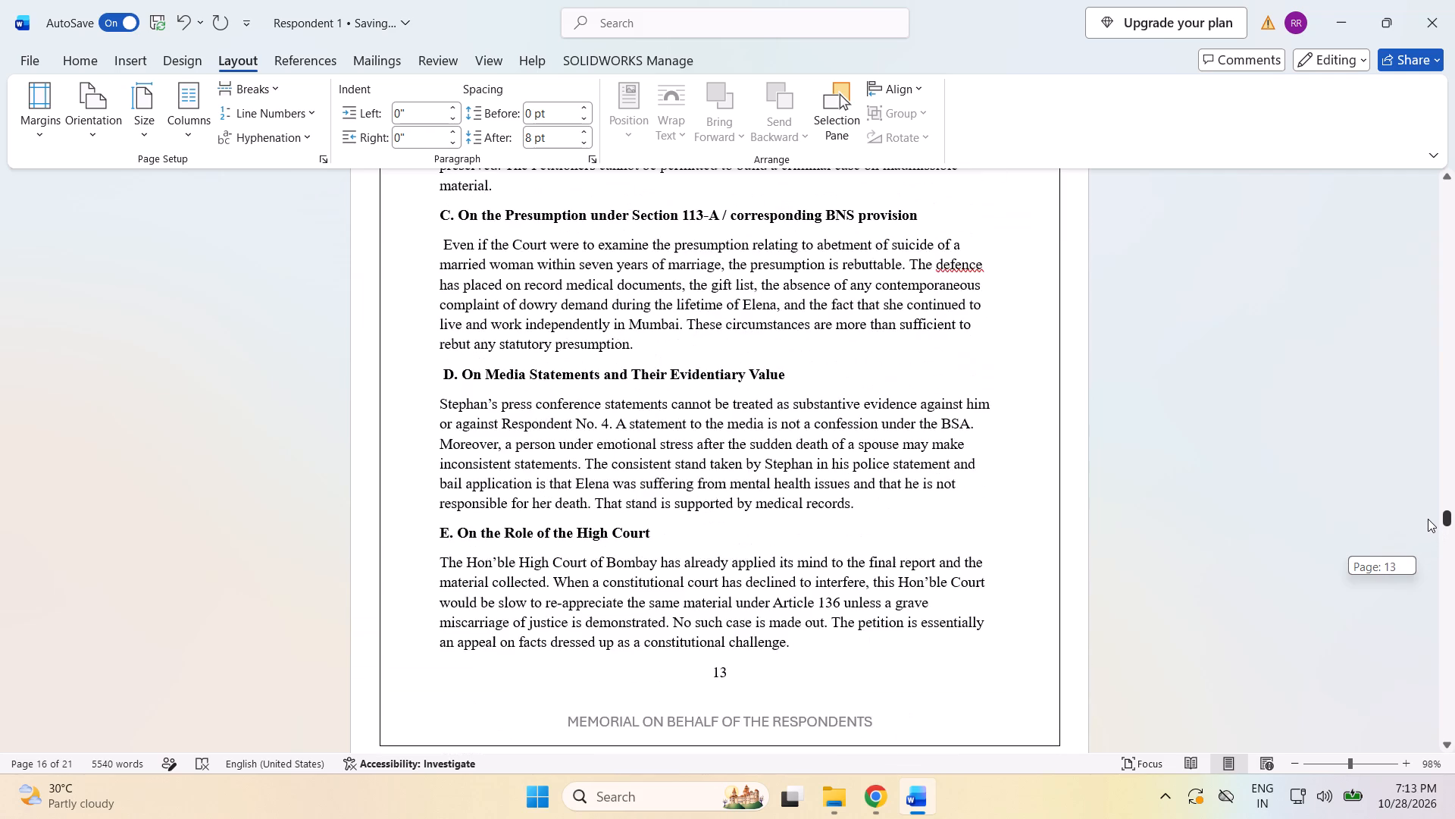
drag(1428, 519, 1419, 480)
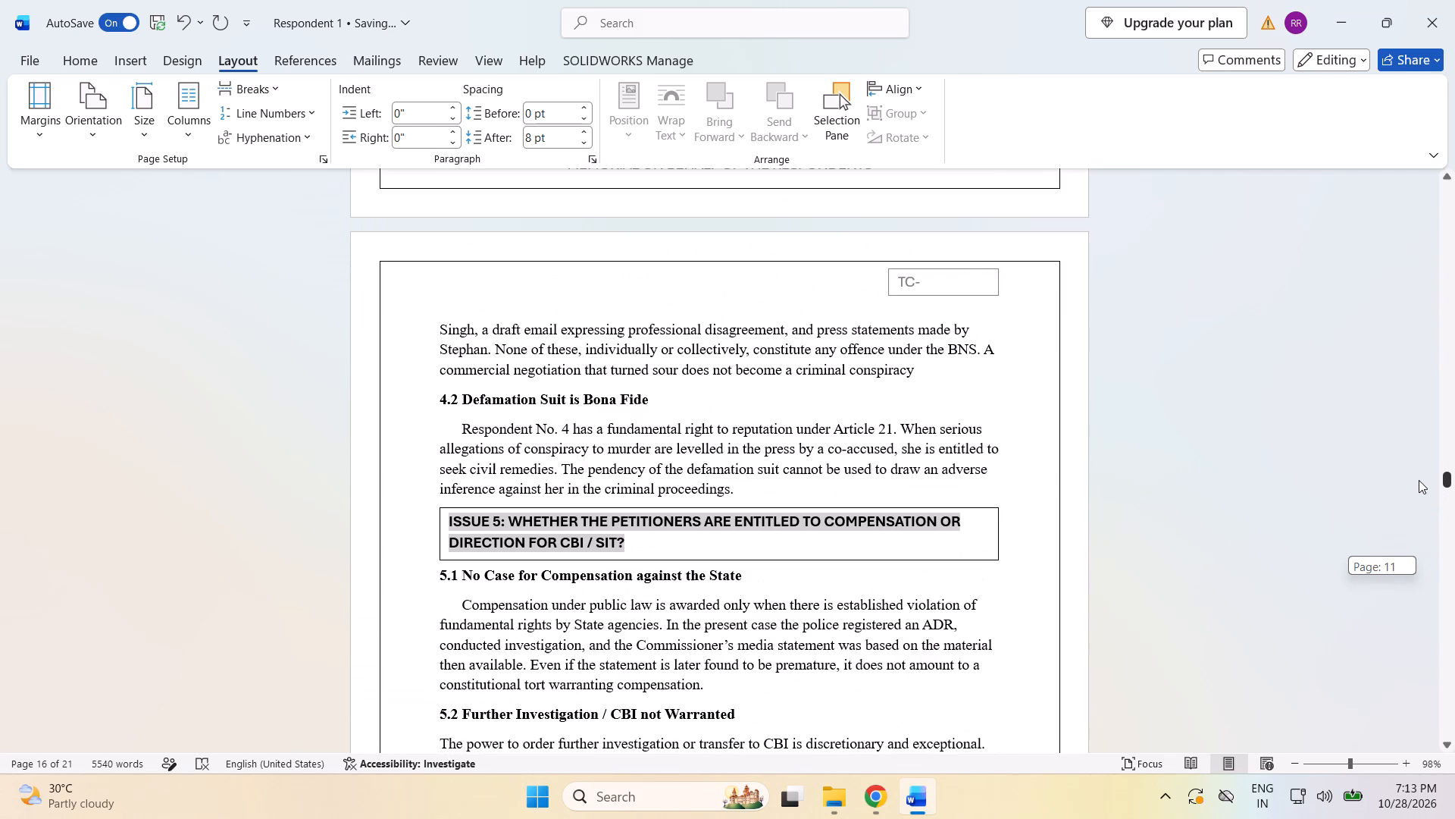
drag(1419, 480, 1419, 486)
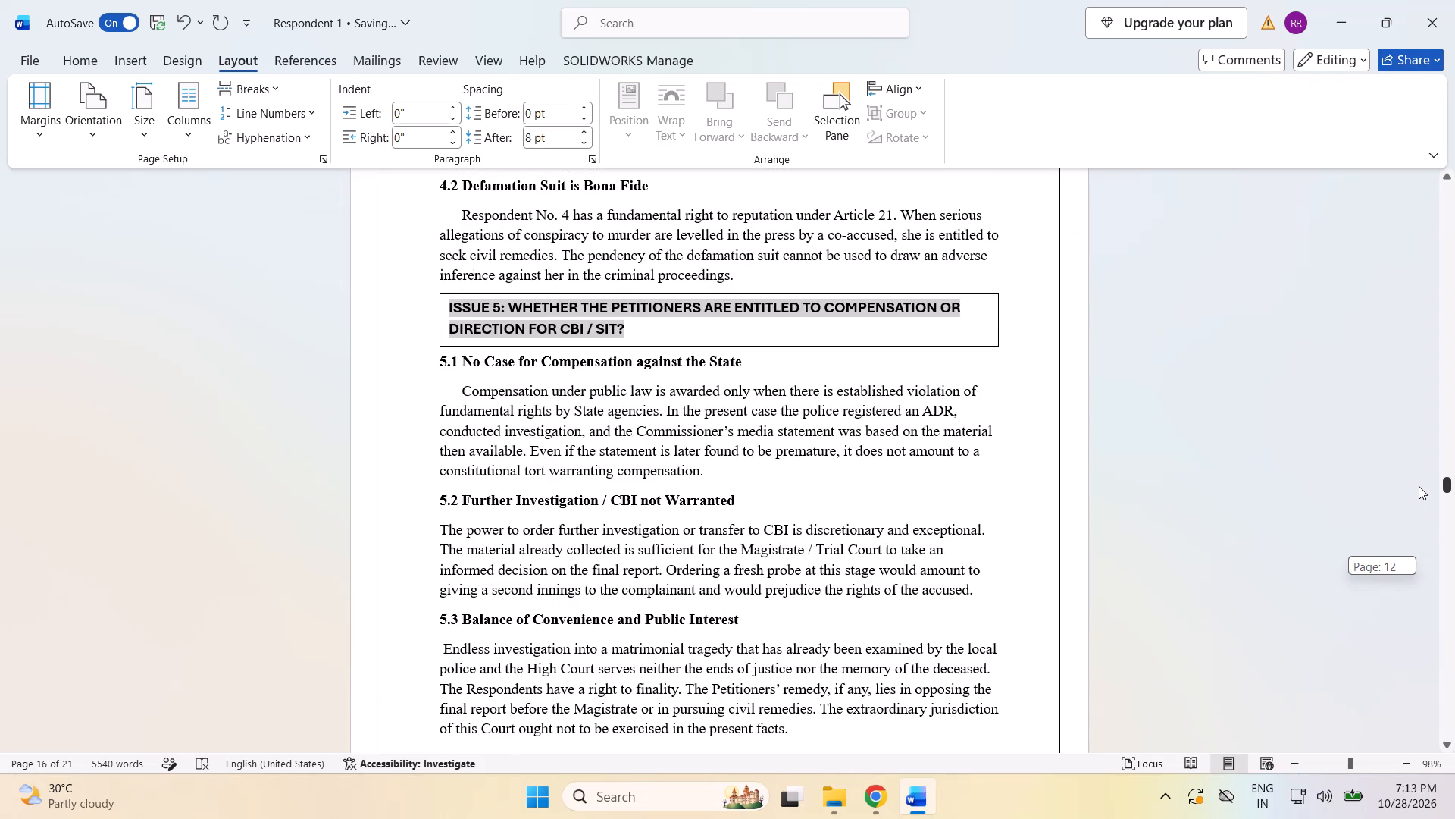
drag(1419, 486, 1419, 499)
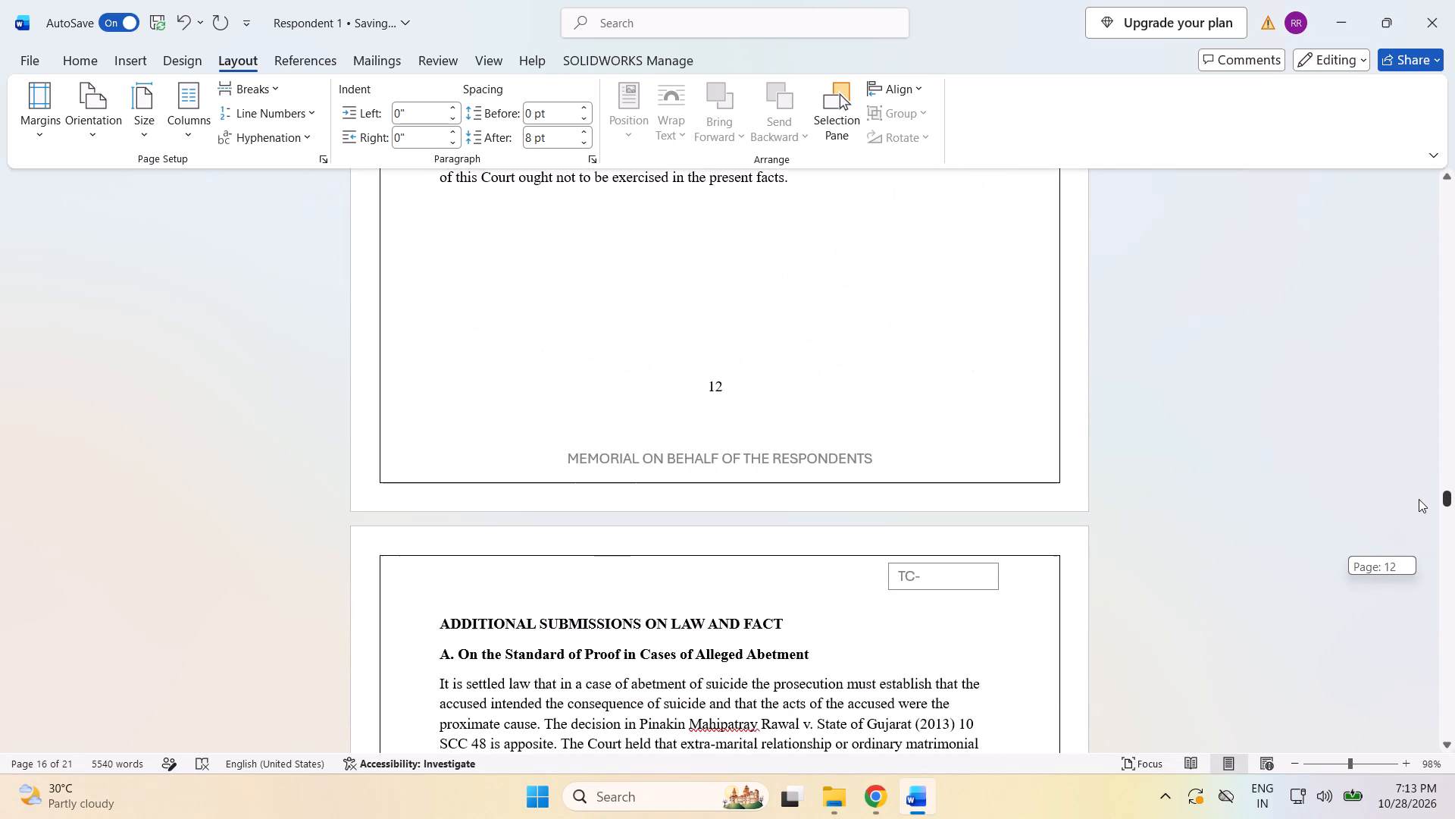
drag(1419, 499, 1424, 557)
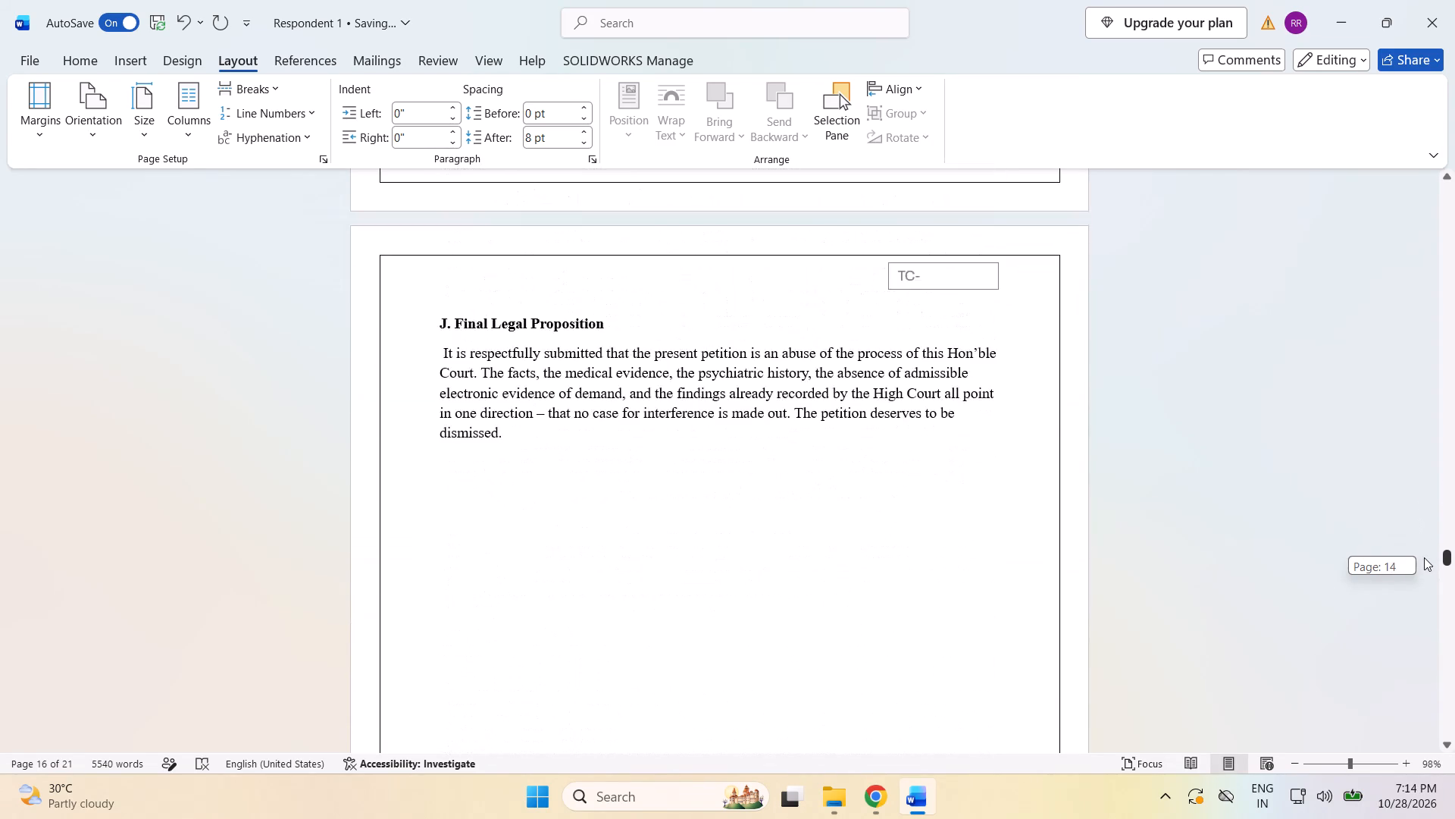
drag(1424, 557, 1425, 563)
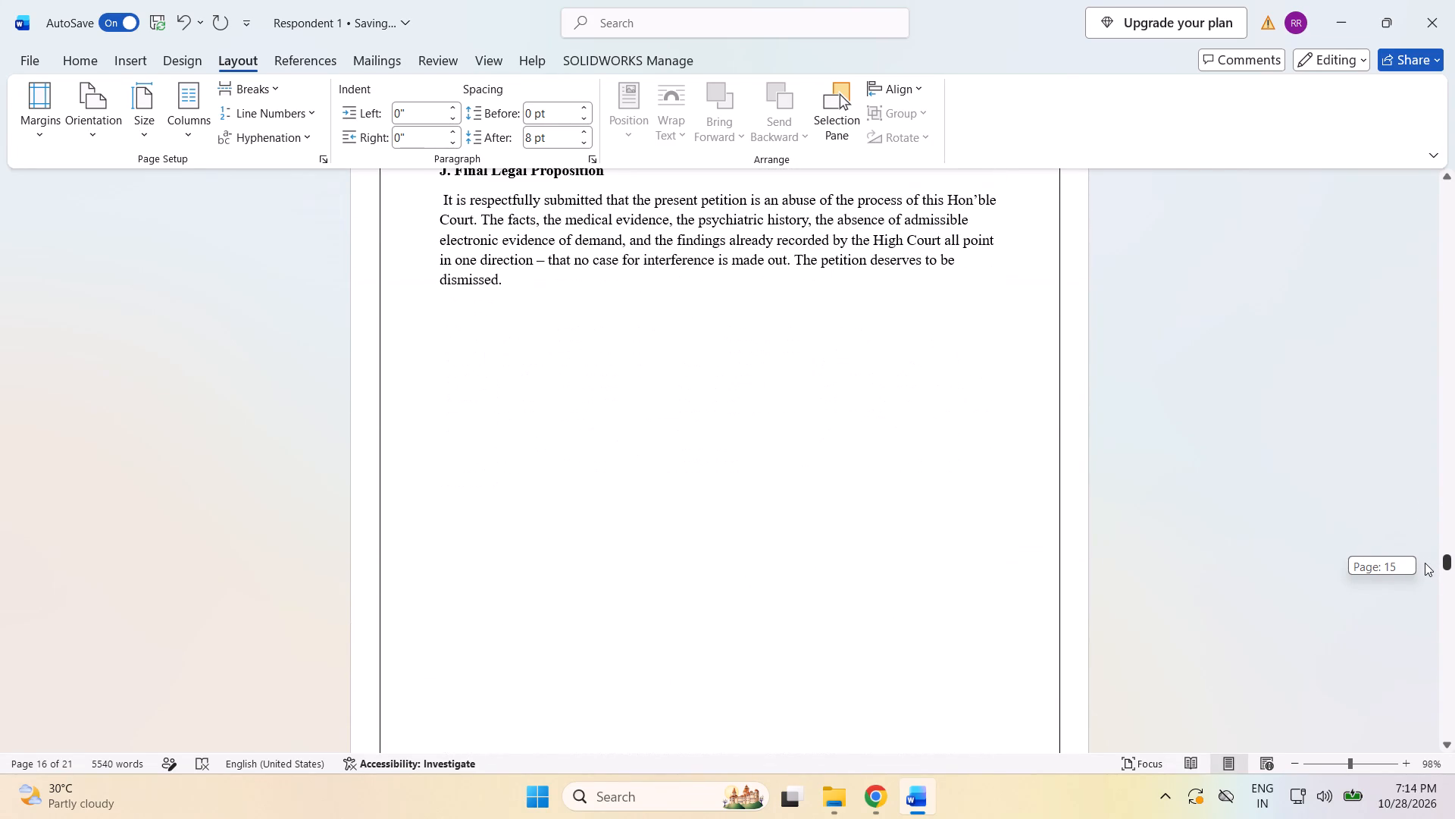
drag(1425, 563, 1426, 566)
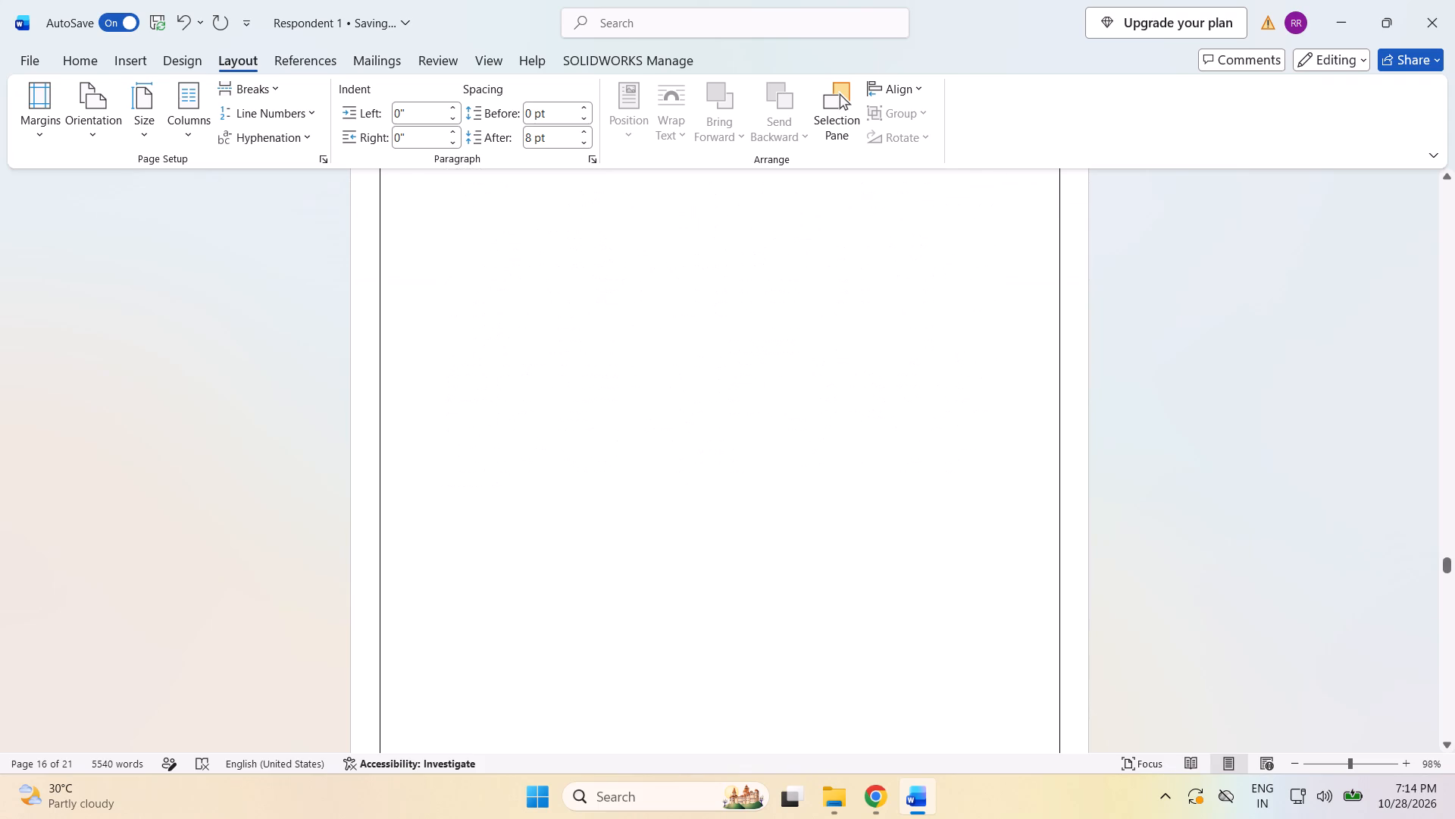
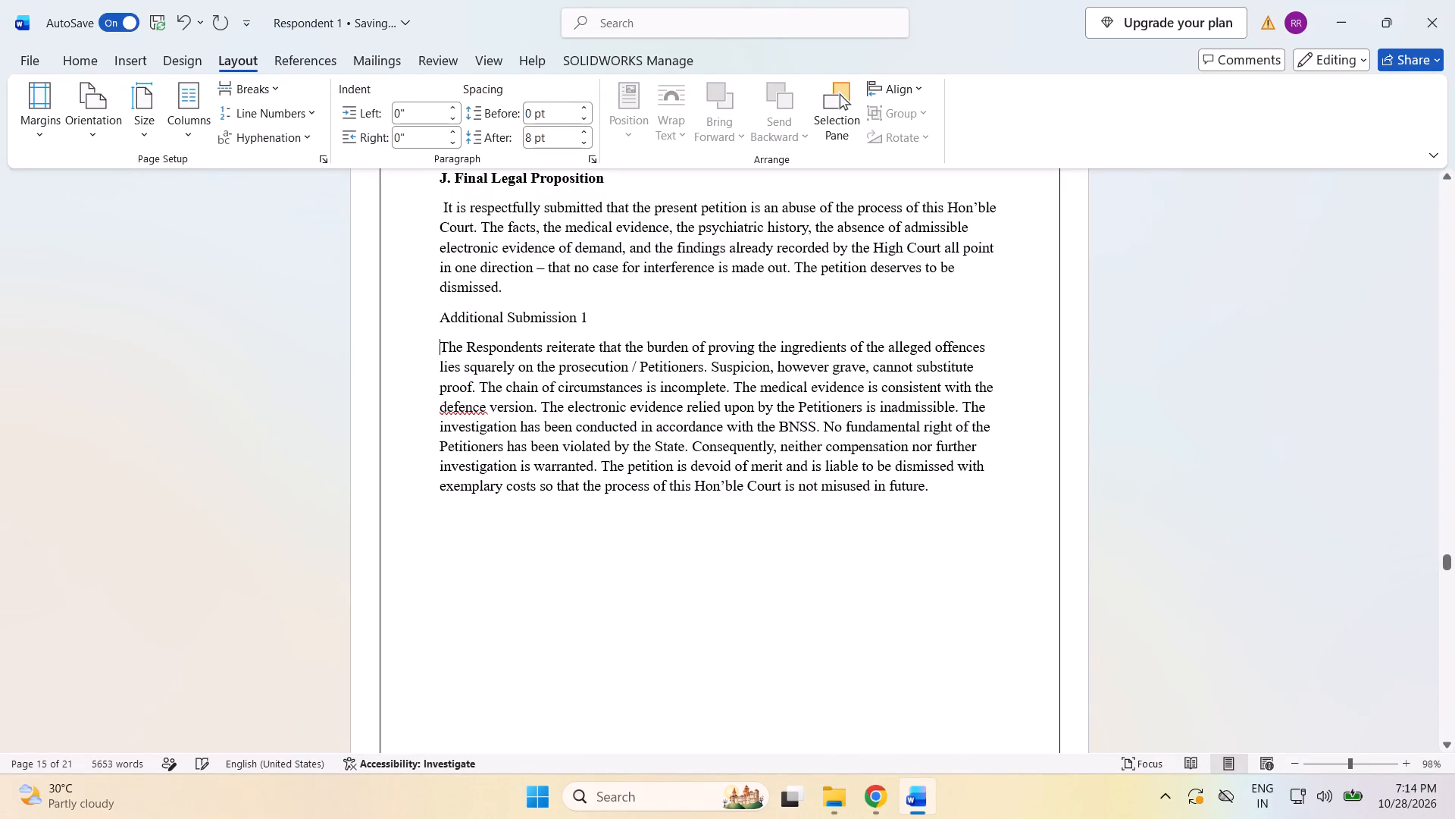
Remove the number 1 from the "Additional Submission 1" heading below section J and make the heading bold.
click(593, 304)
click(593, 324)
key(BackSpace)
key(BackSpace)
drag(576, 330, 576, 324)
drag(576, 324, 452, 318)
click(464, 290)
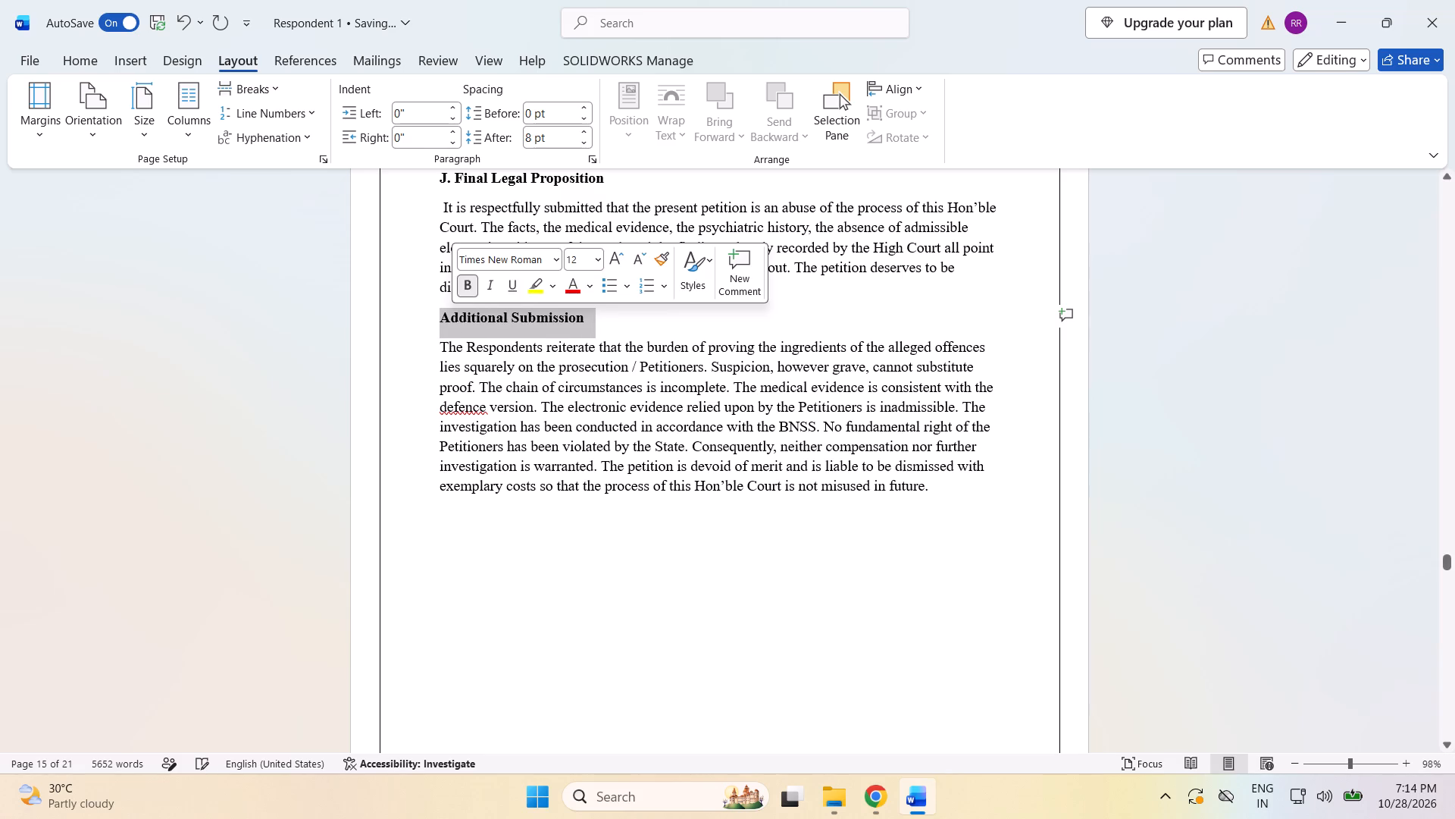
click(648, 601)
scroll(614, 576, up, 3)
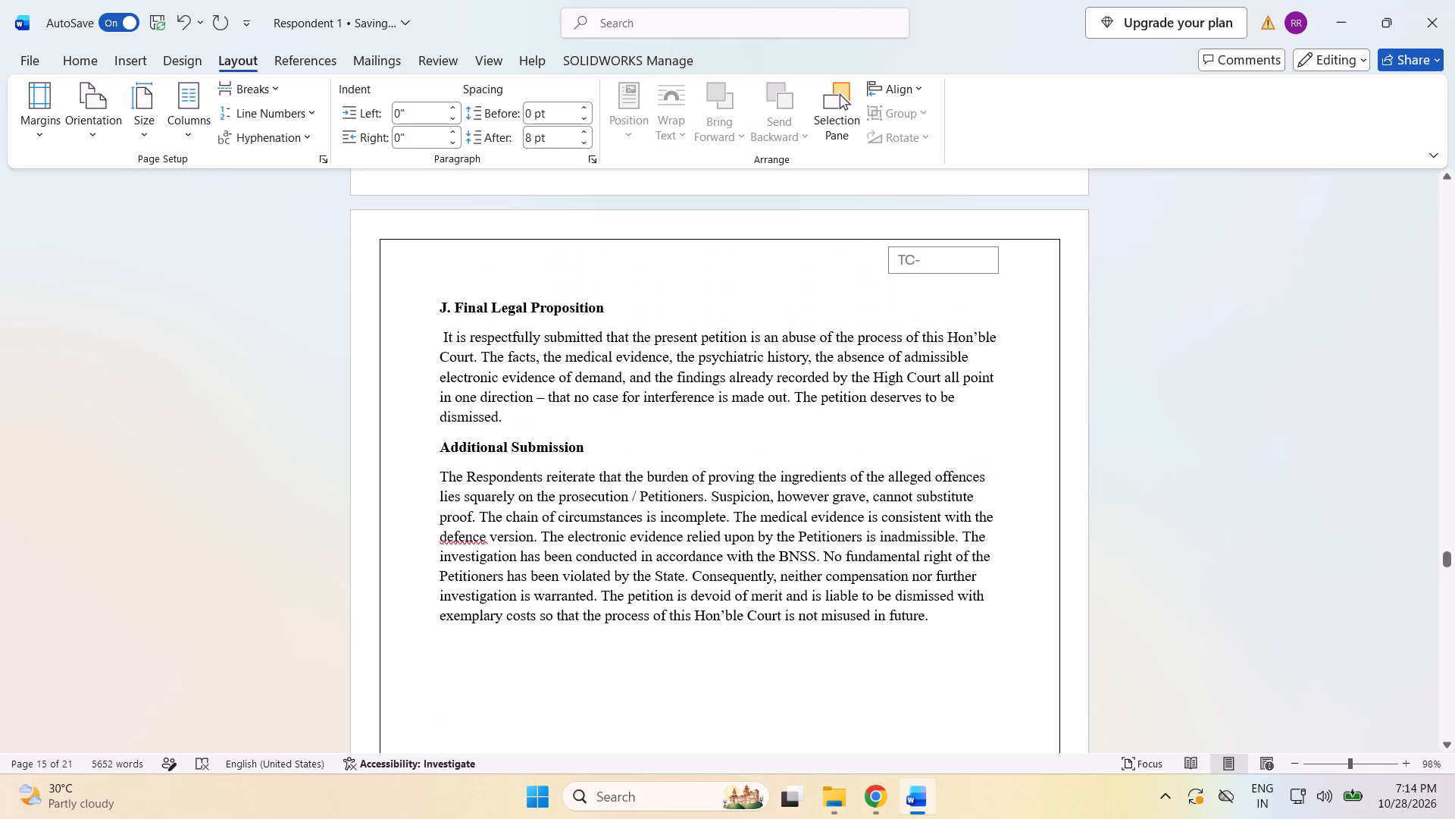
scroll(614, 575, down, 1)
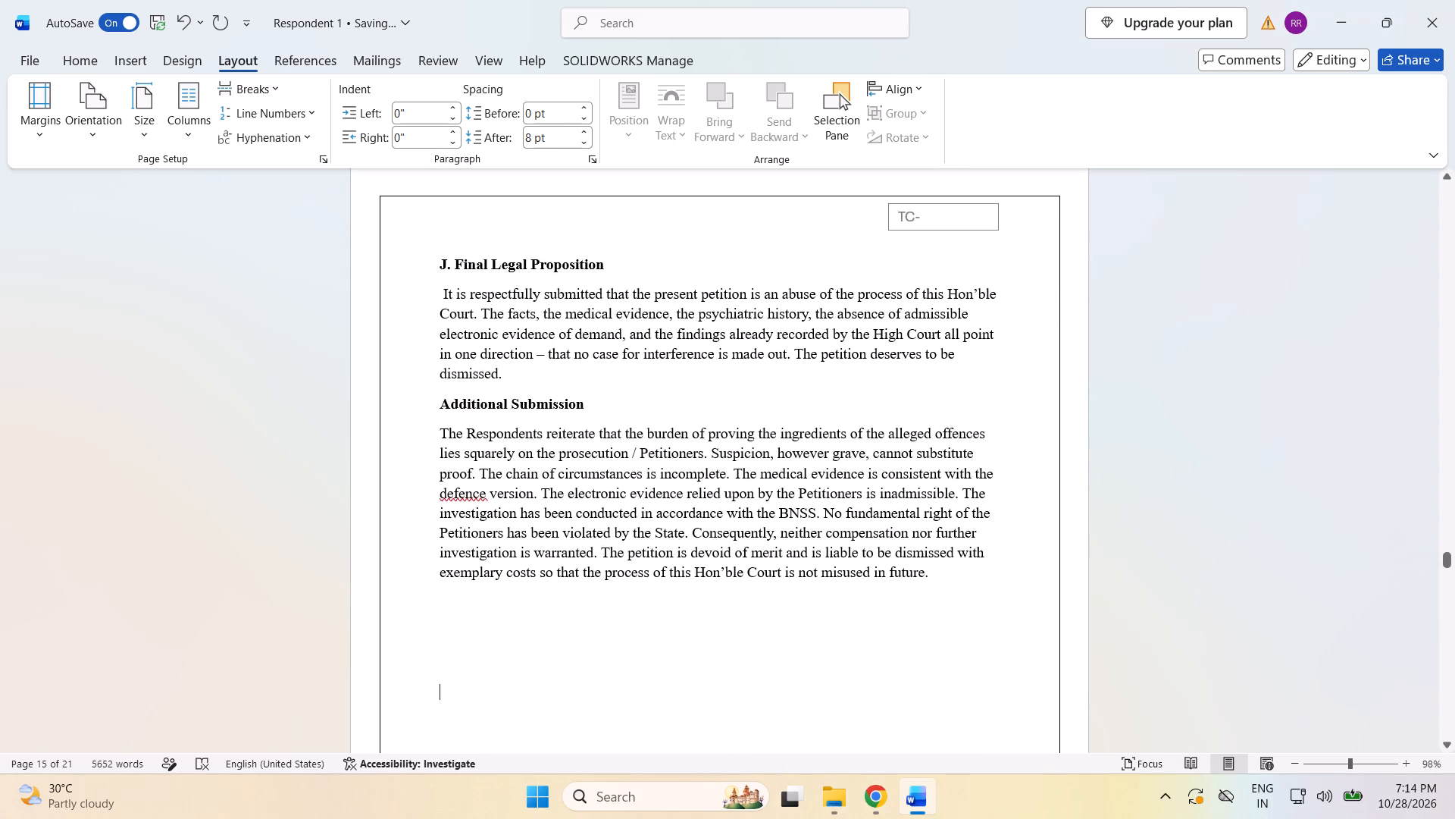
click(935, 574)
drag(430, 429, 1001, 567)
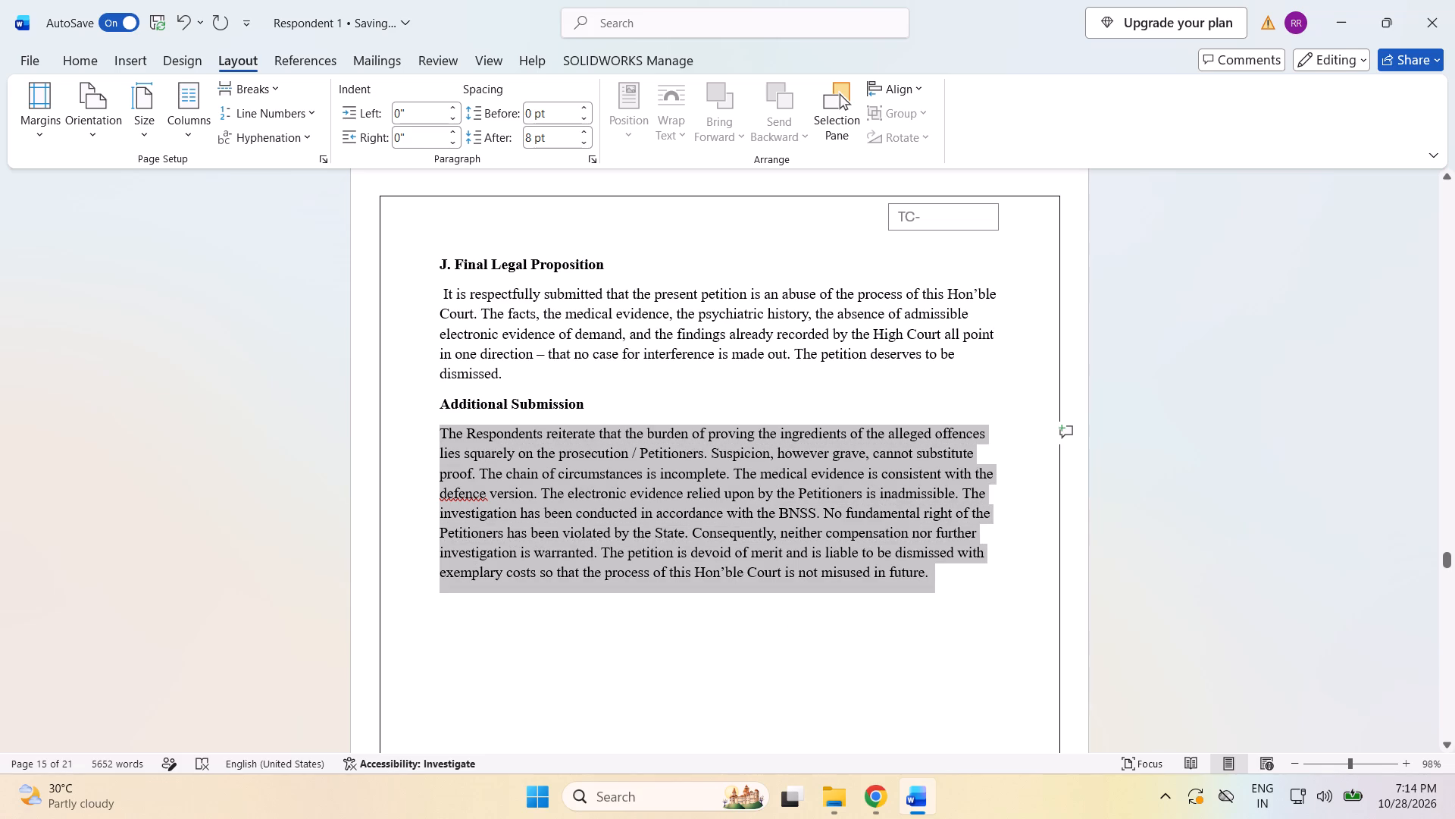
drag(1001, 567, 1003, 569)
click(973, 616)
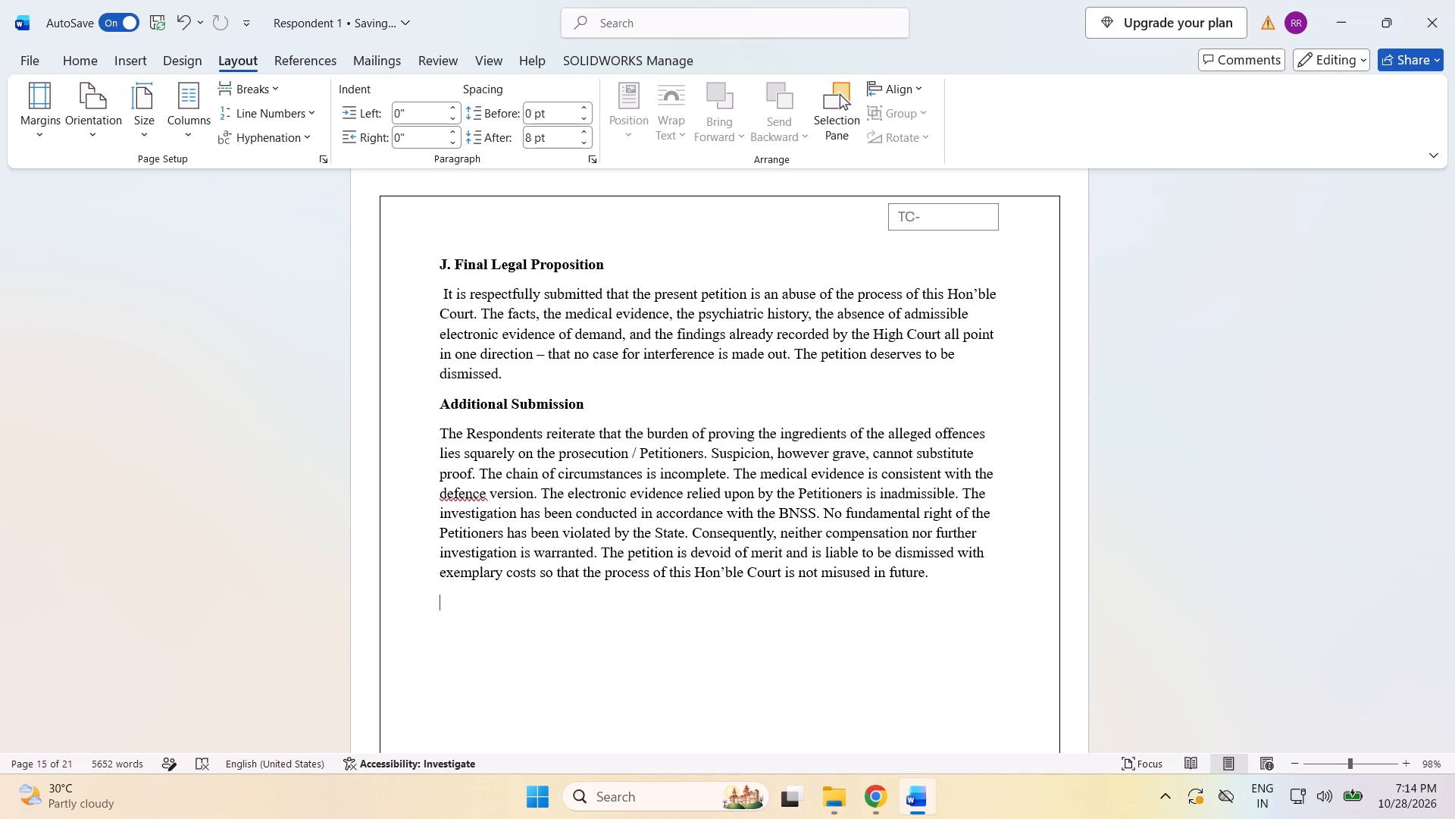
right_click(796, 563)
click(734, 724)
Start a new line after the Additional Submission paragraph ending in "not misused in future.".
click(958, 579)
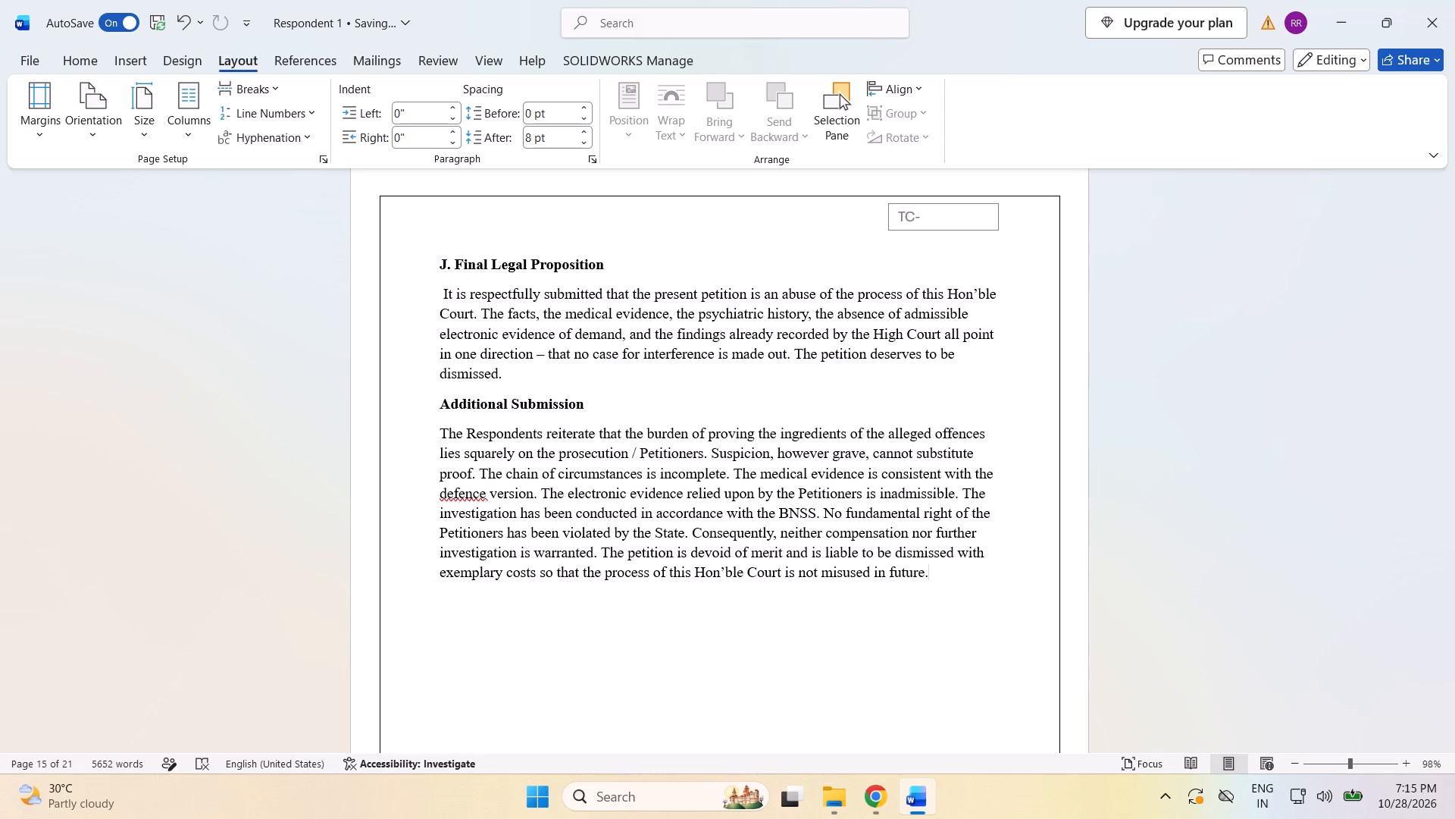
key(Return)
Add the centred page number 15 above the footer text on the page containing section J and the Additional Submission.
scroll(954, 585, down, 5)
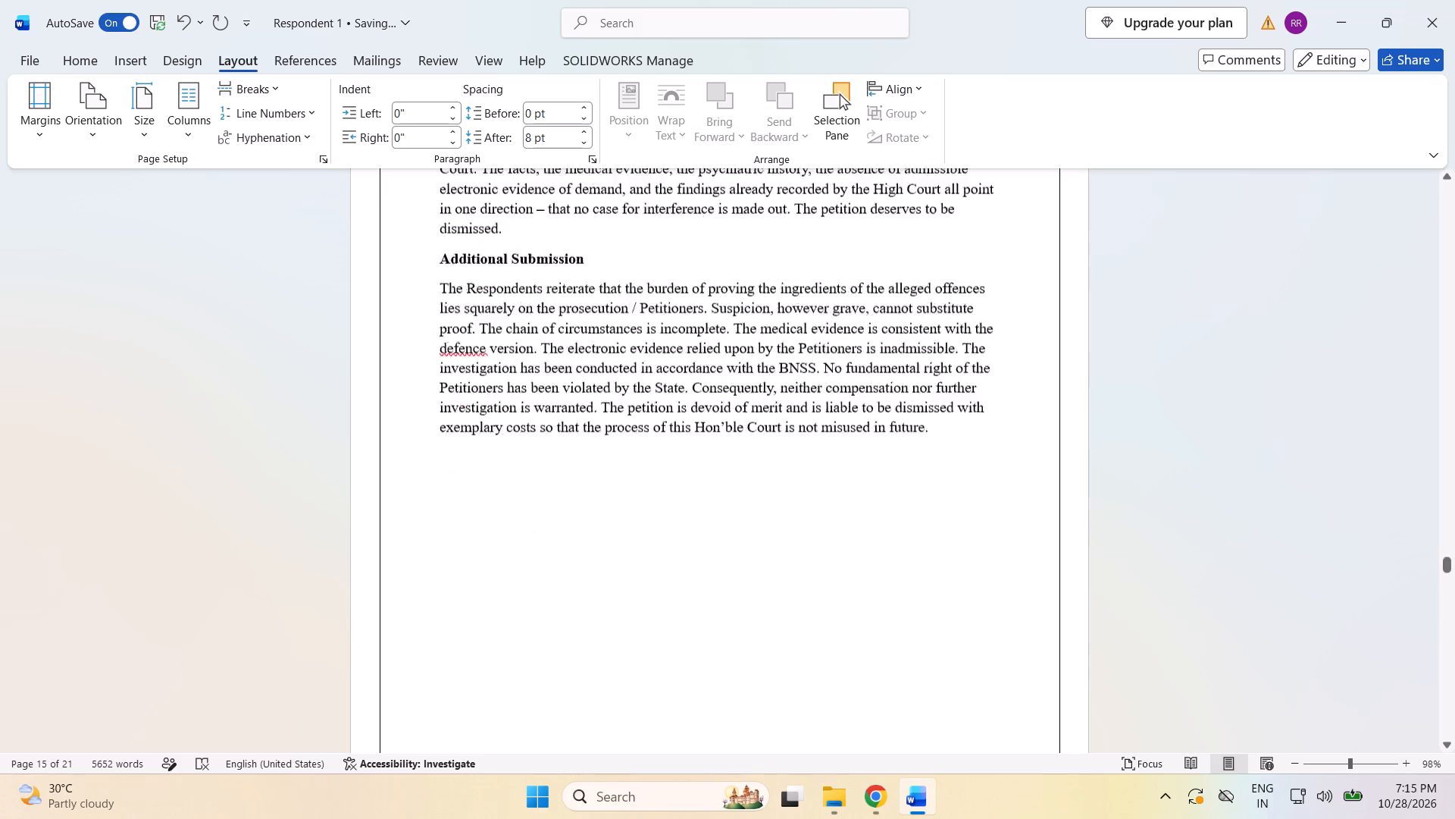
scroll(953, 588, down, 12)
scroll(953, 588, up, 18)
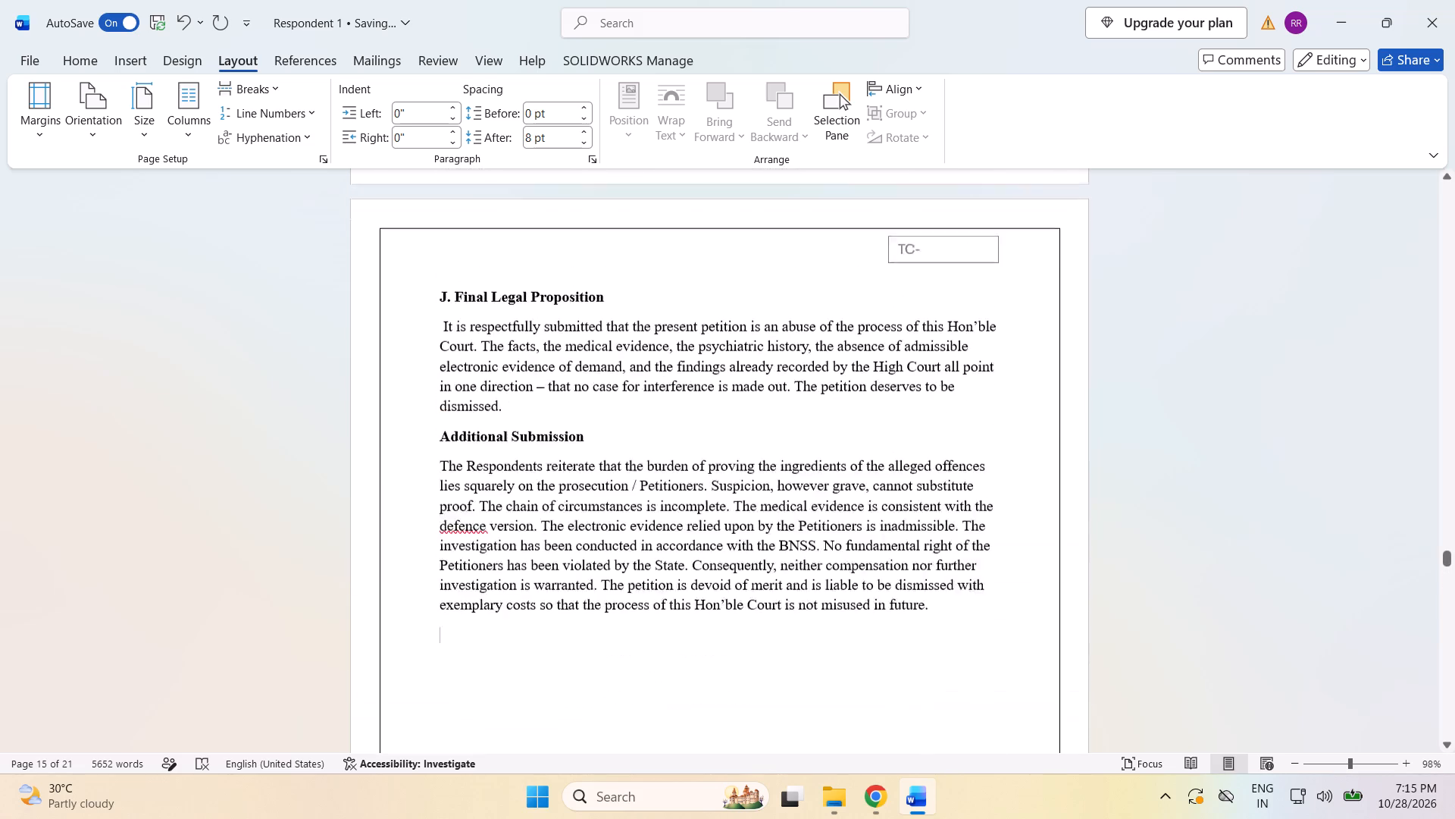
scroll(953, 588, up, 5)
middle_click(953, 588)
scroll(953, 588, down, 17)
scroll(756, 591, down, 1)
click(756, 591)
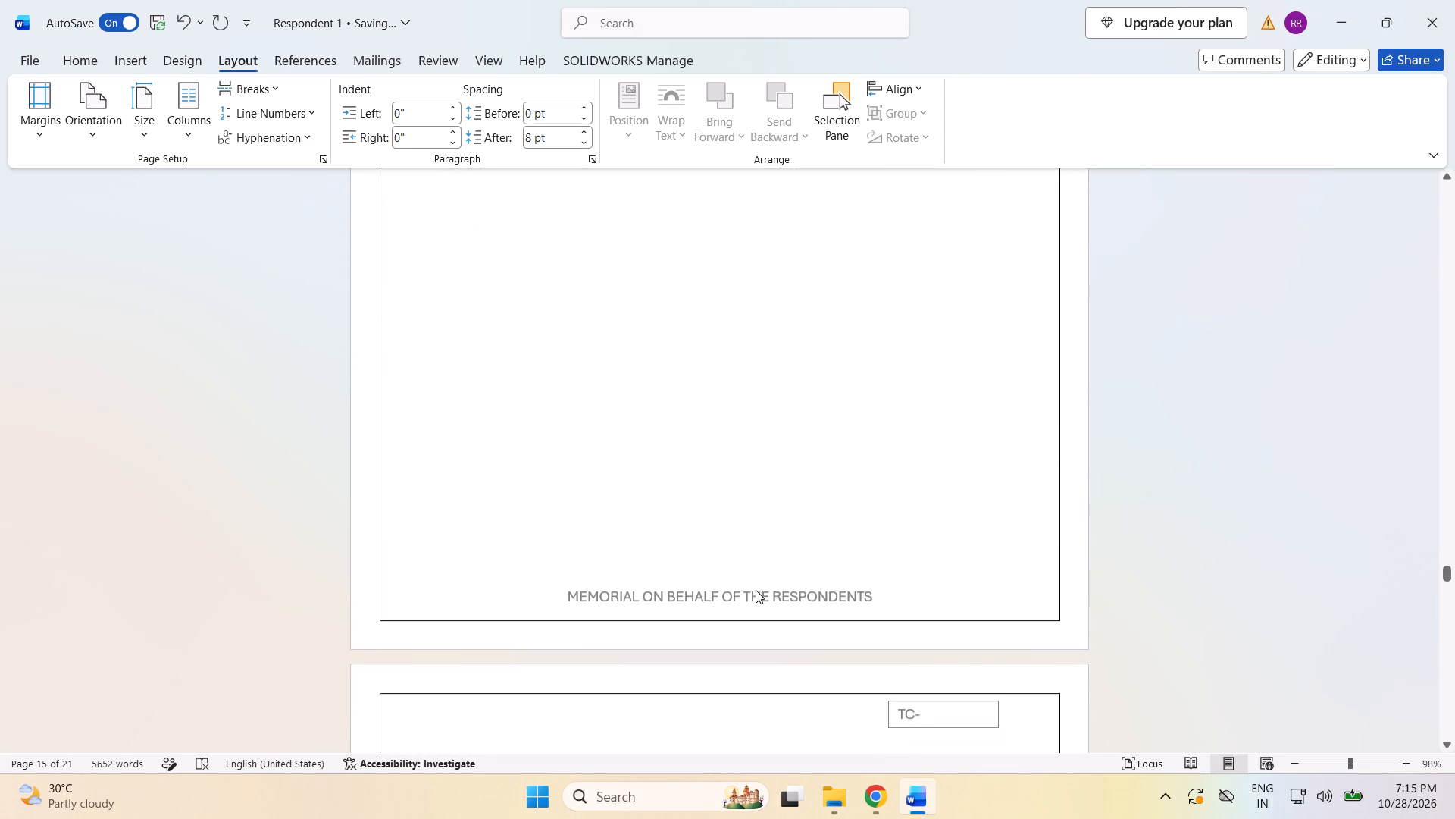
double_click(717, 539)
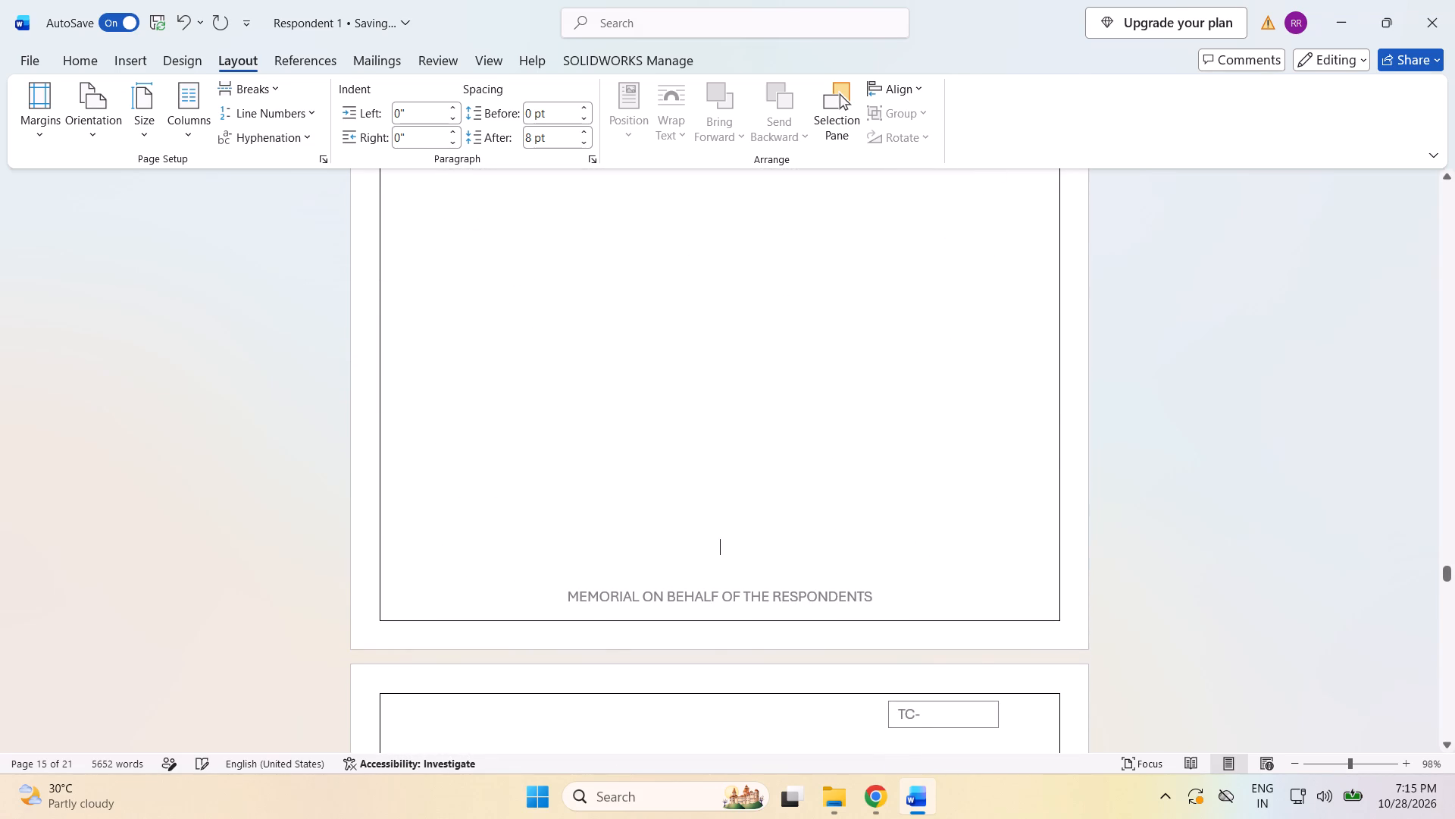
text(15)
scroll(727, 551, down, 9)
scroll(727, 563, up, 3)
scroll(727, 563, down, 15)
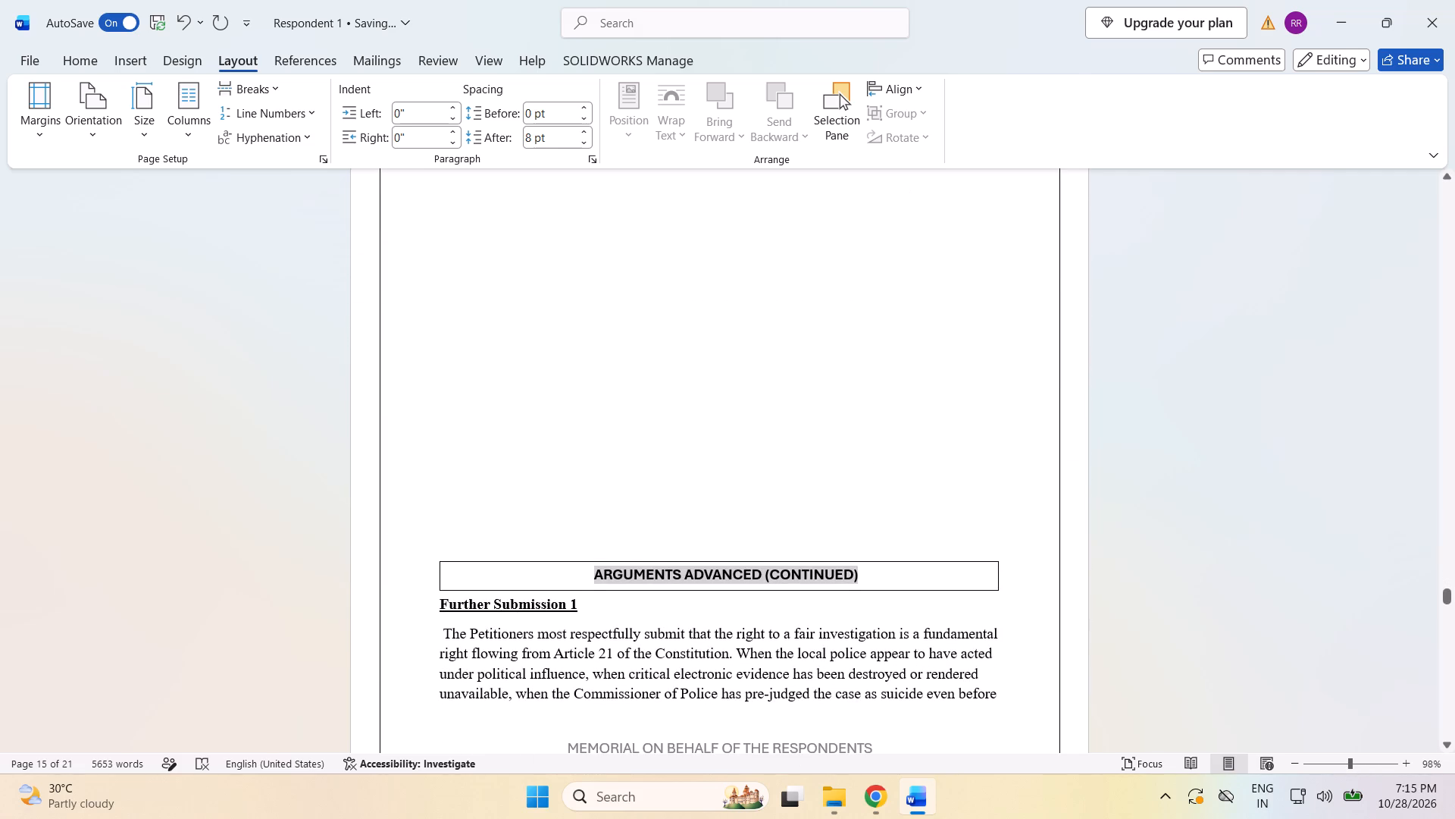
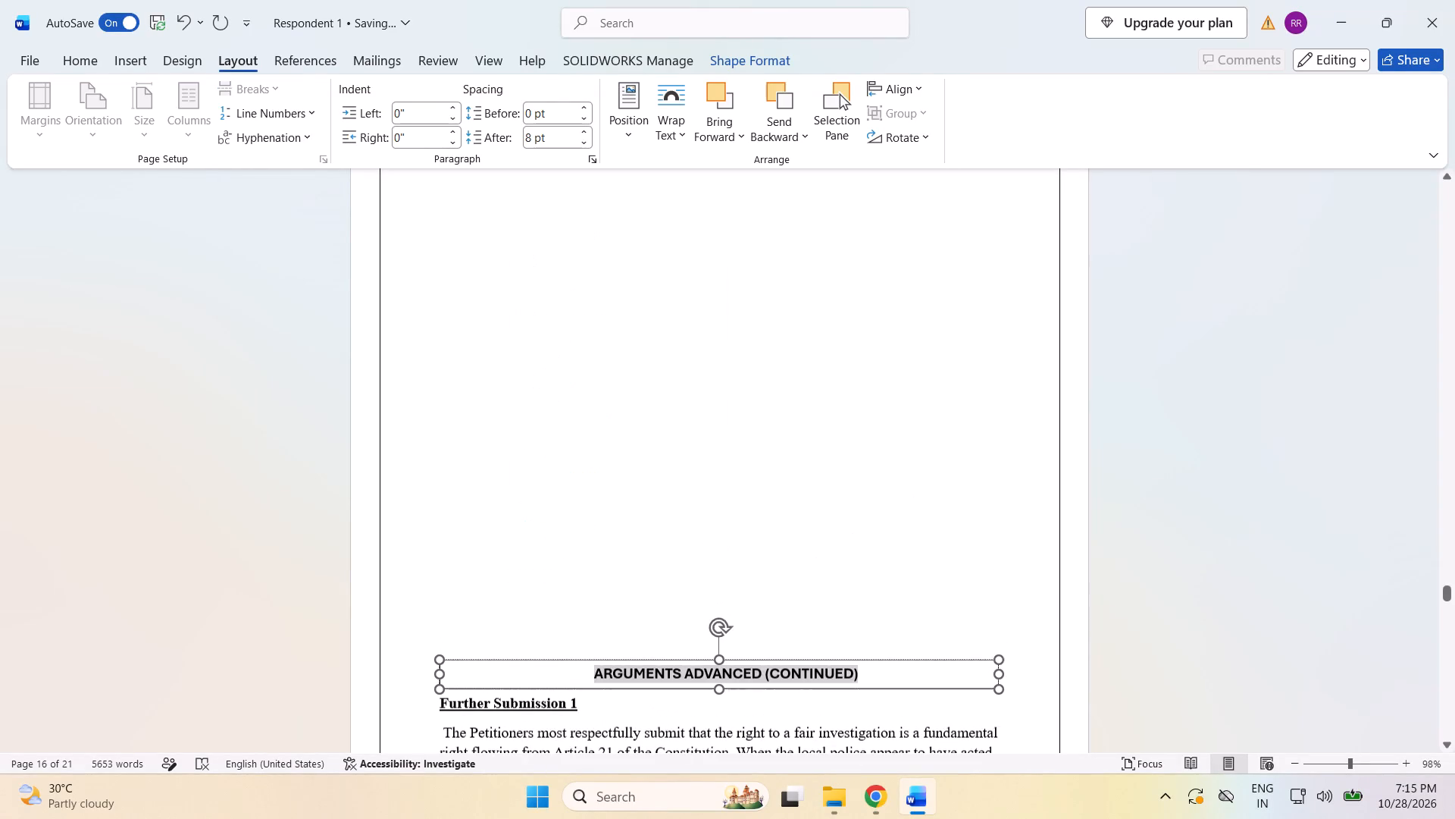
Delete the run of blank lines above the ARGUMENTS ADVANCED (CONTINUED) box that precedes Further Submission 1.
click(465, 612)
key(BackSpace)
key(BackSpace)
key(BackSpace)
key(BackSpace)
key(BackSpace)
key(BackSpace)
key(BackSpace)
key(BackSpace)
key(BackSpace)
key(BackSpace)
key(BackSpace)
key(BackSpace)
key(BackSpace)
key(BackSpace)
key(BackSpace)
key(BackSpace)
key(BackSpace)
key(BackSpace)
key(BackSpace)
key(BackSpace)
middle_click(465, 612)
scroll(465, 612, up, 15)
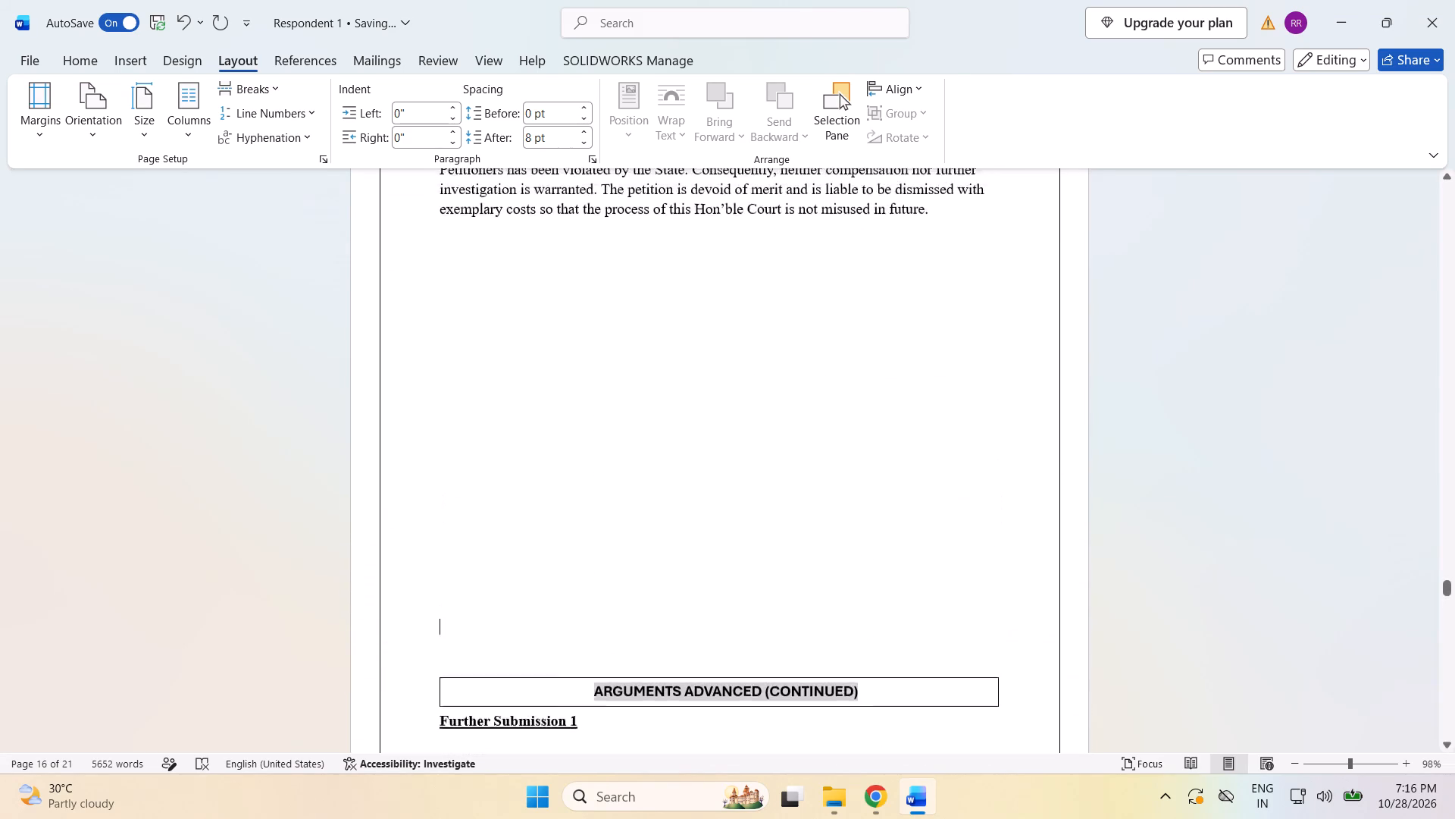
scroll(465, 612, up, 1)
scroll(465, 613, down, 3)
key(BackSpace)
key(BackSpace)
Insert five blank lines above the ARGUMENTS ADVANCED (CONTINUED) box to move it to the top of the following page.
scroll(465, 617, down, 5)
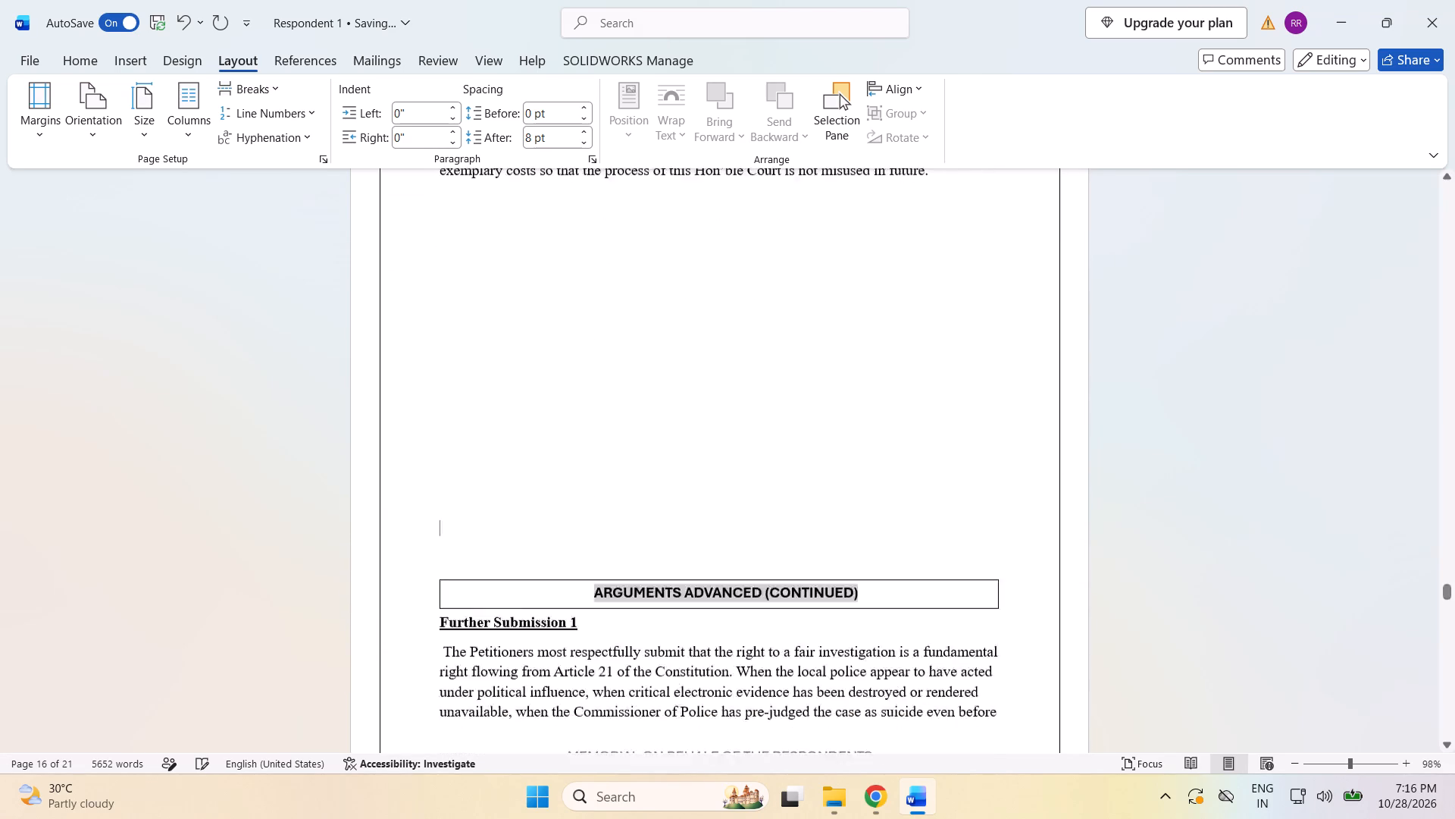
scroll(465, 617, down, 2)
scroll(465, 617, up, 1)
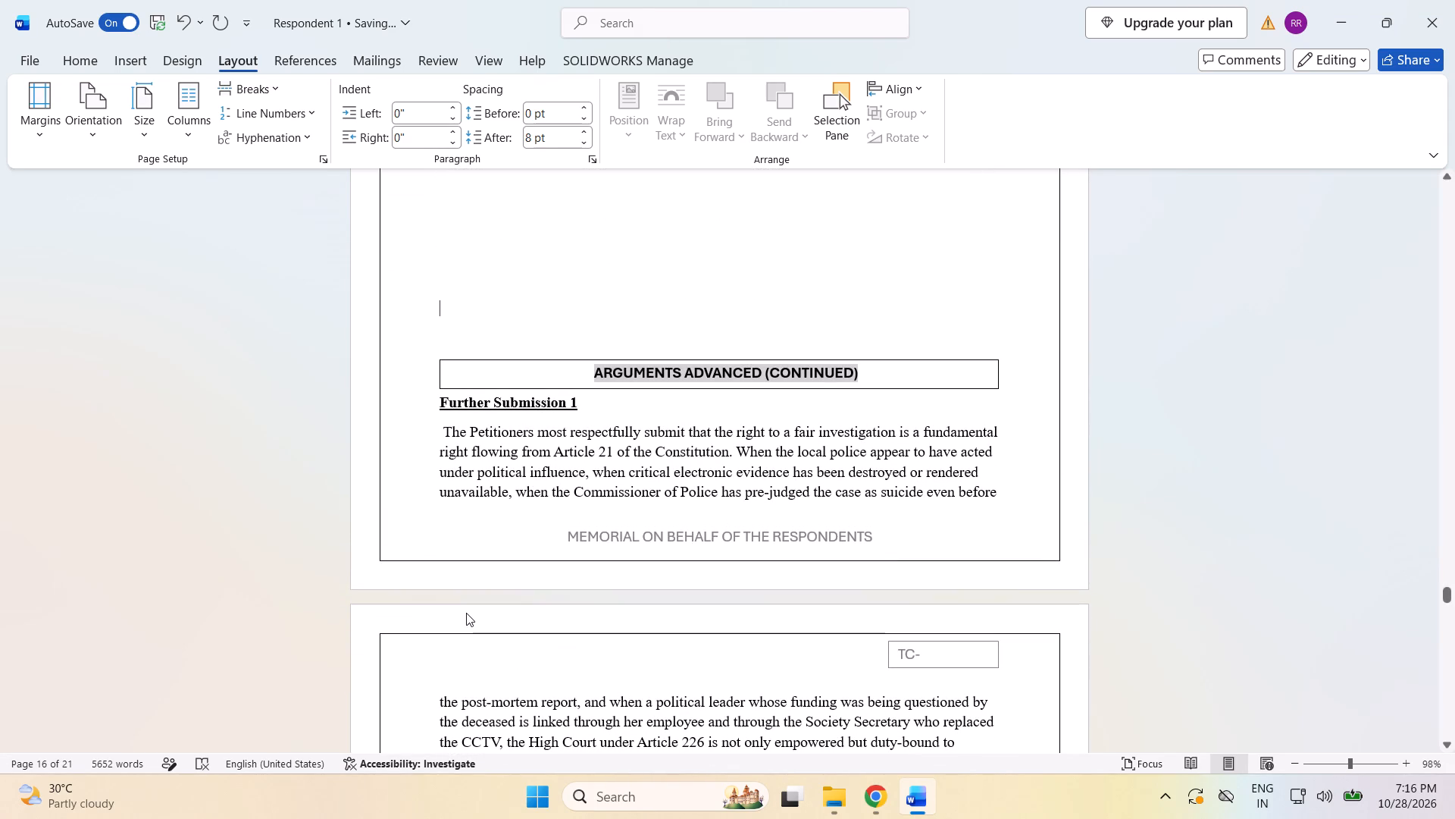
key(Return)
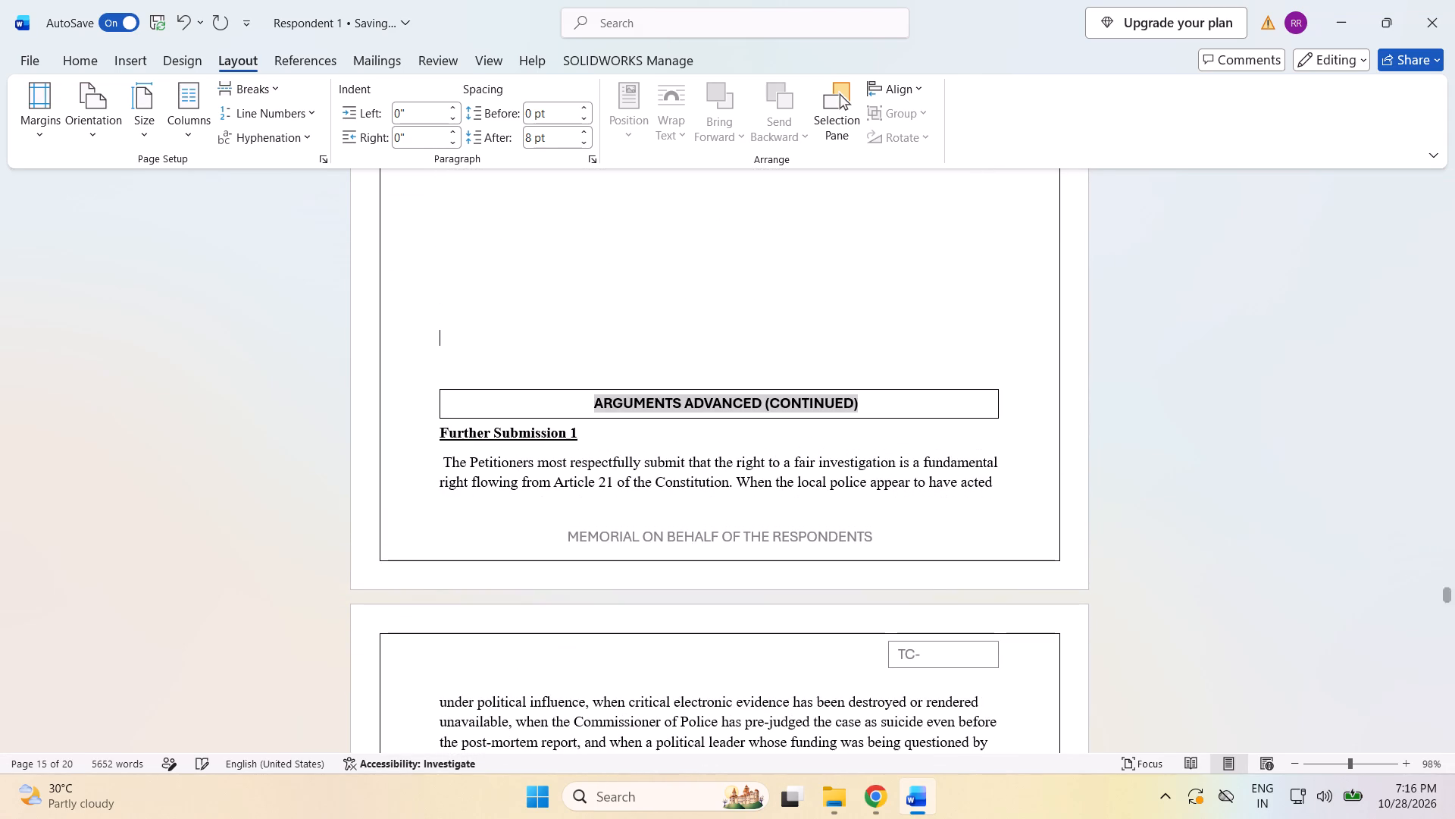
key(Return)
key(Return)
key(Return)
key(Return)
Delete the "Further Submission 1" heading text below the ARGUMENTS ADVANCED (CONTINUED) box.
scroll(497, 350, down, 3)
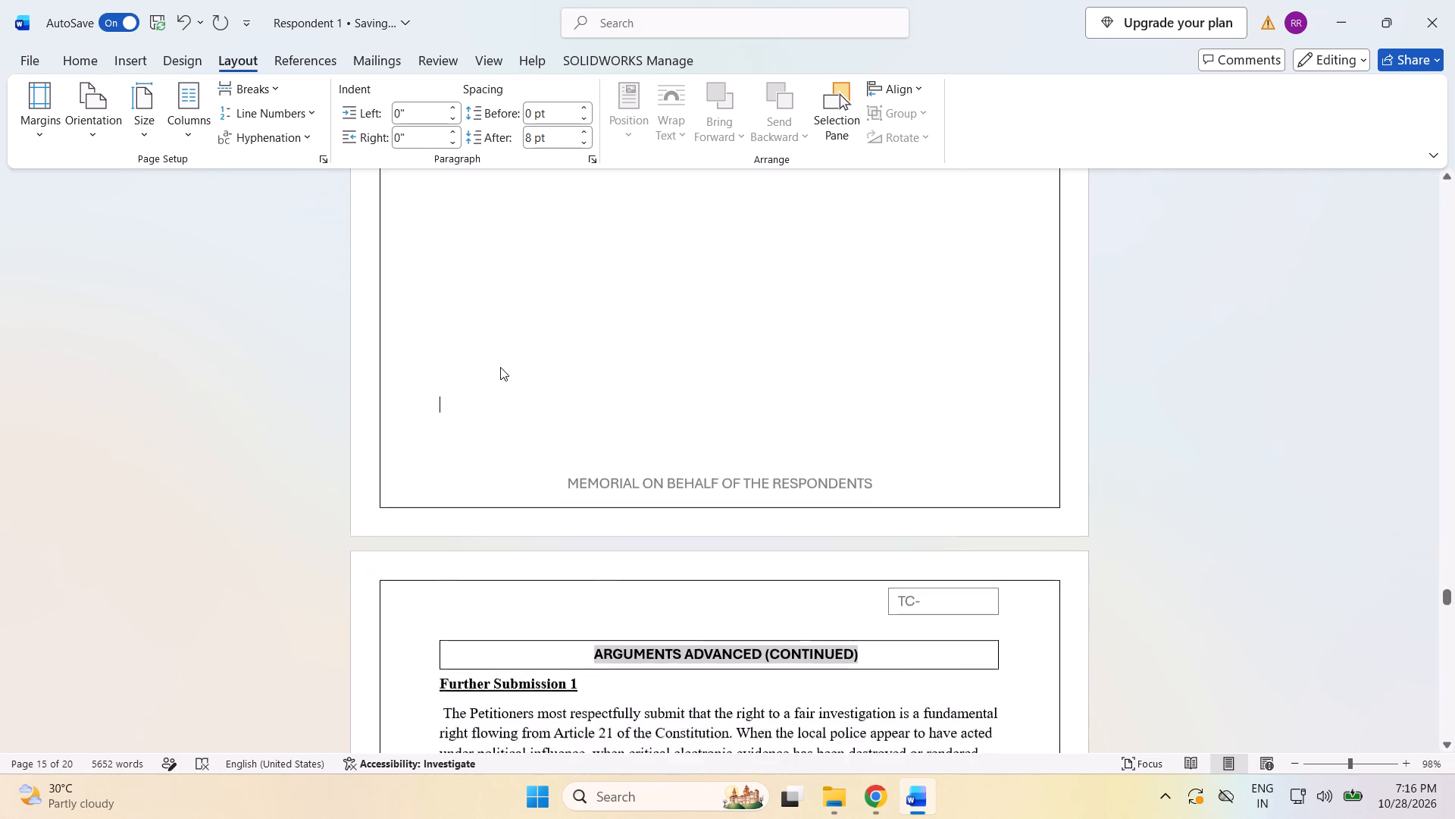
scroll(500, 367, down, 7)
scroll(501, 369, up, 2)
scroll(501, 369, down, 3)
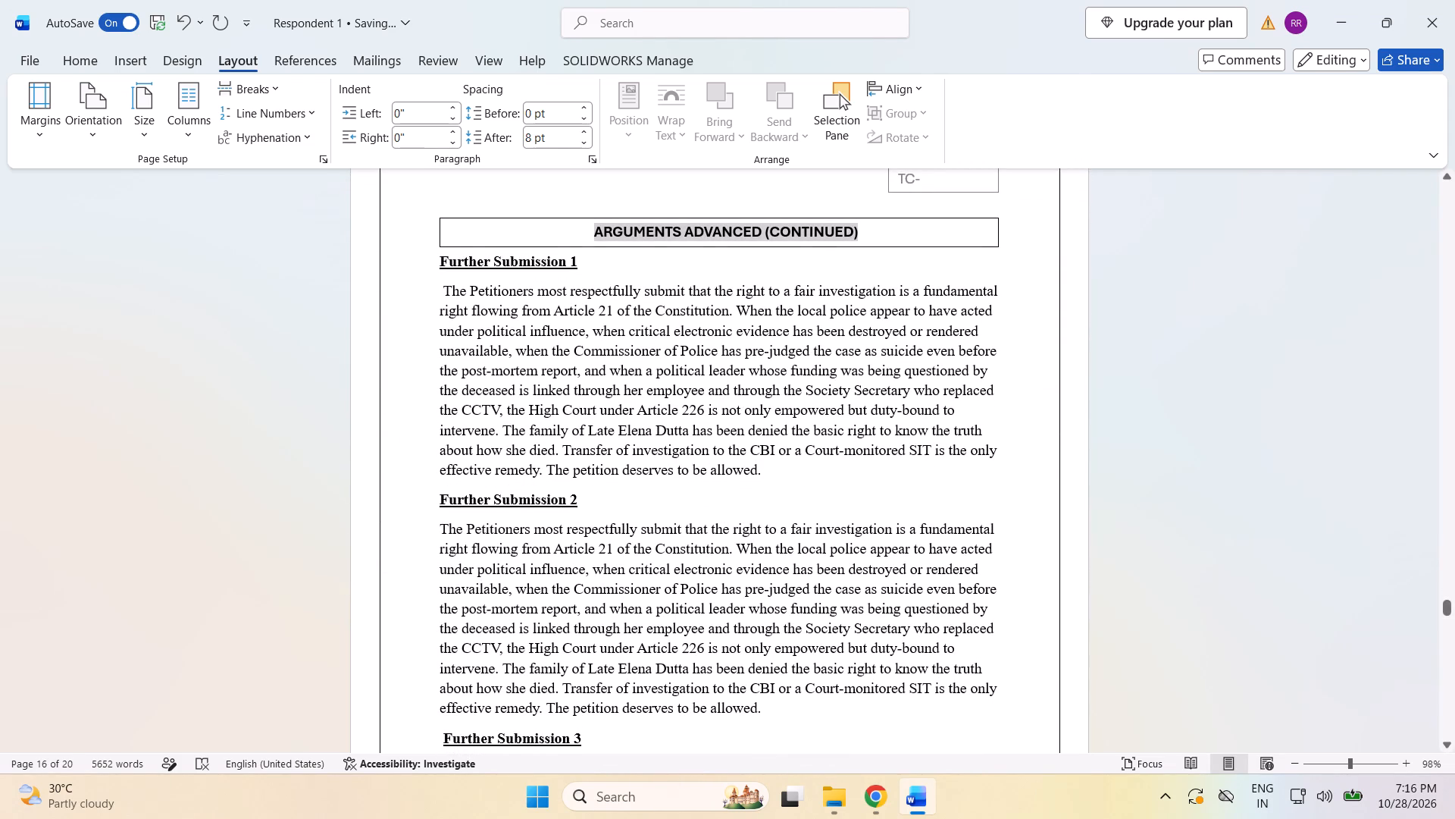
drag(433, 258, 765, 462)
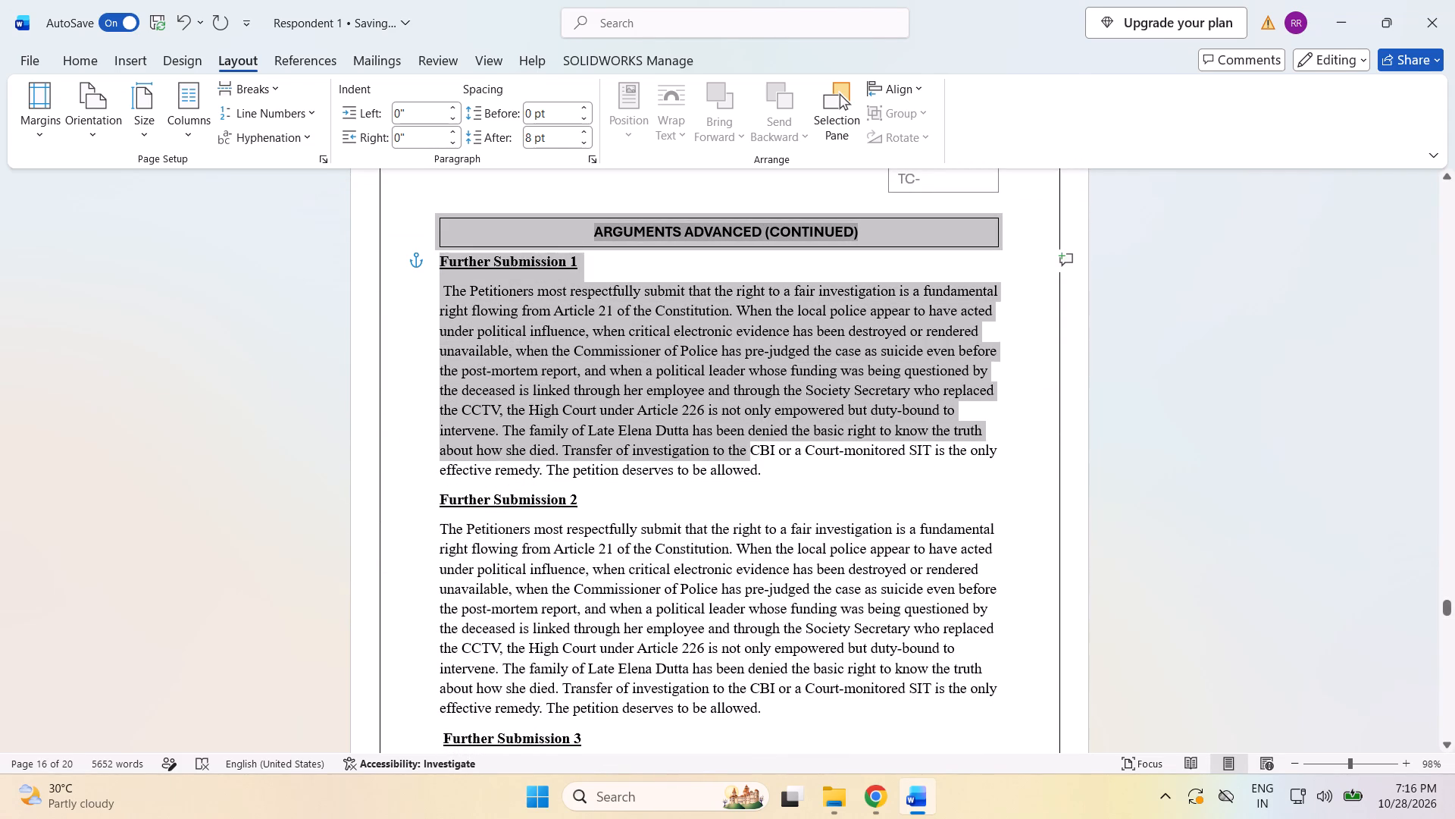
drag(765, 462, 773, 464)
click(666, 258)
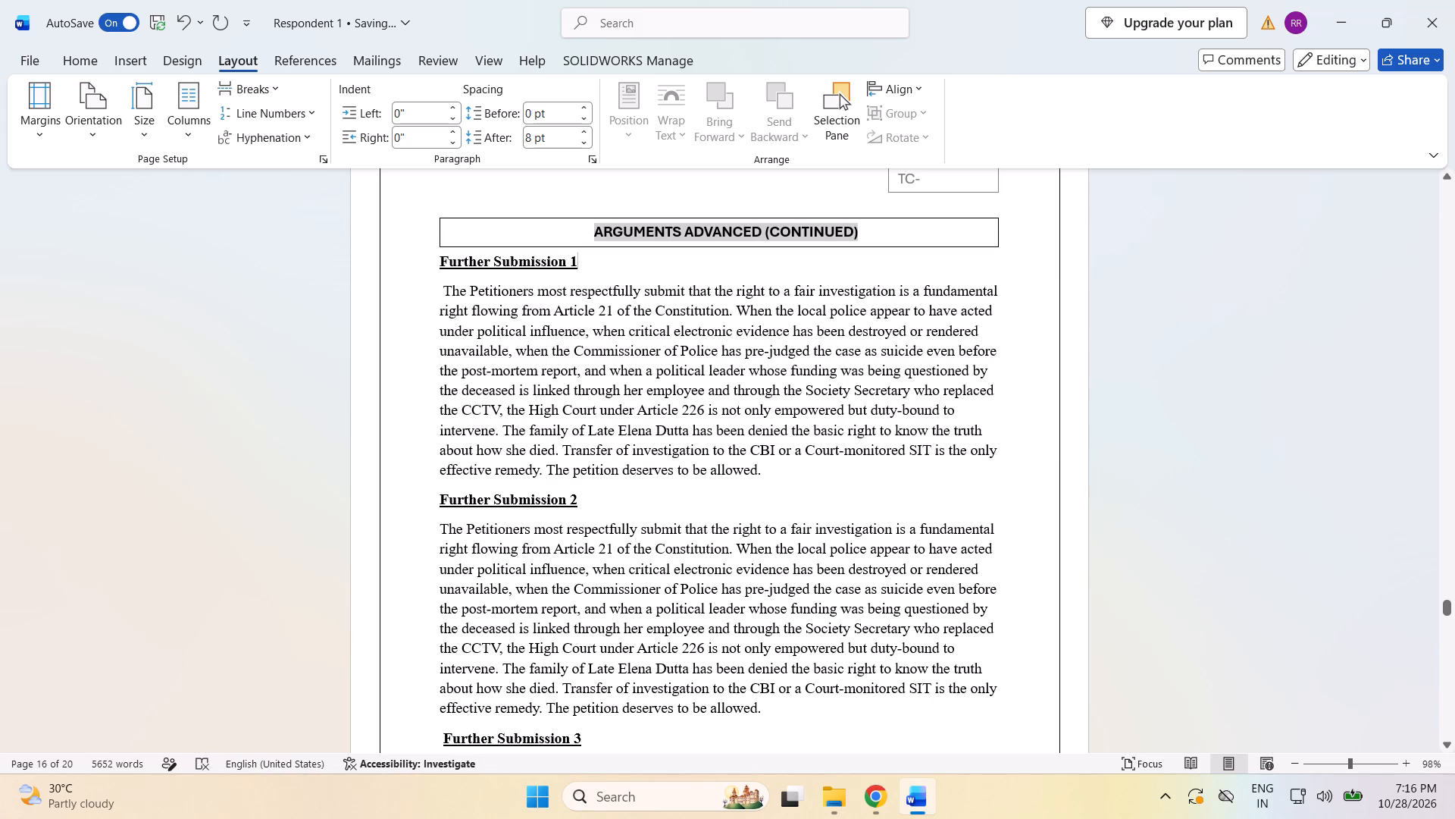
drag(587, 268, 477, 284)
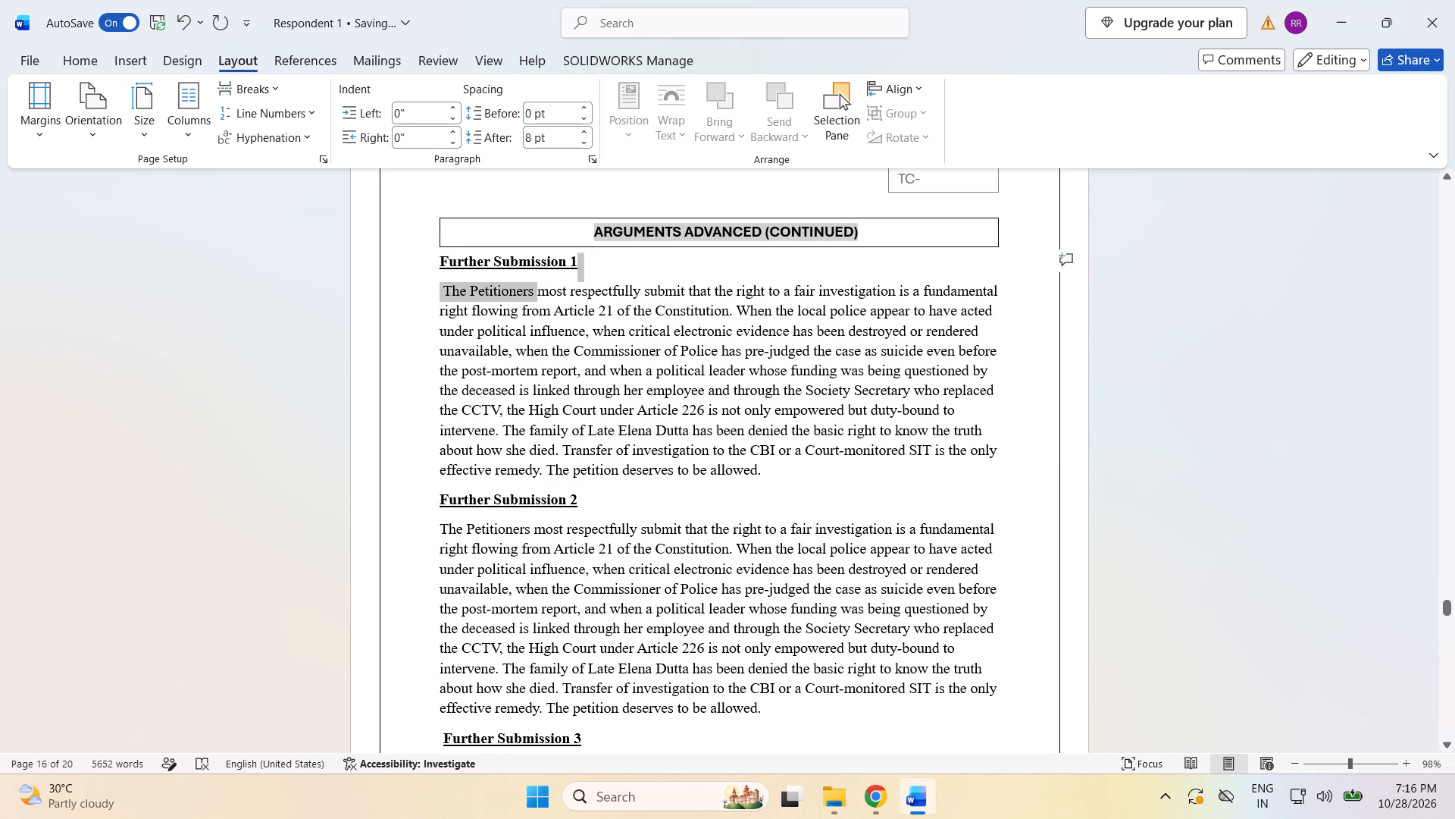
drag(477, 284, 435, 287)
drag(435, 287, 473, 417)
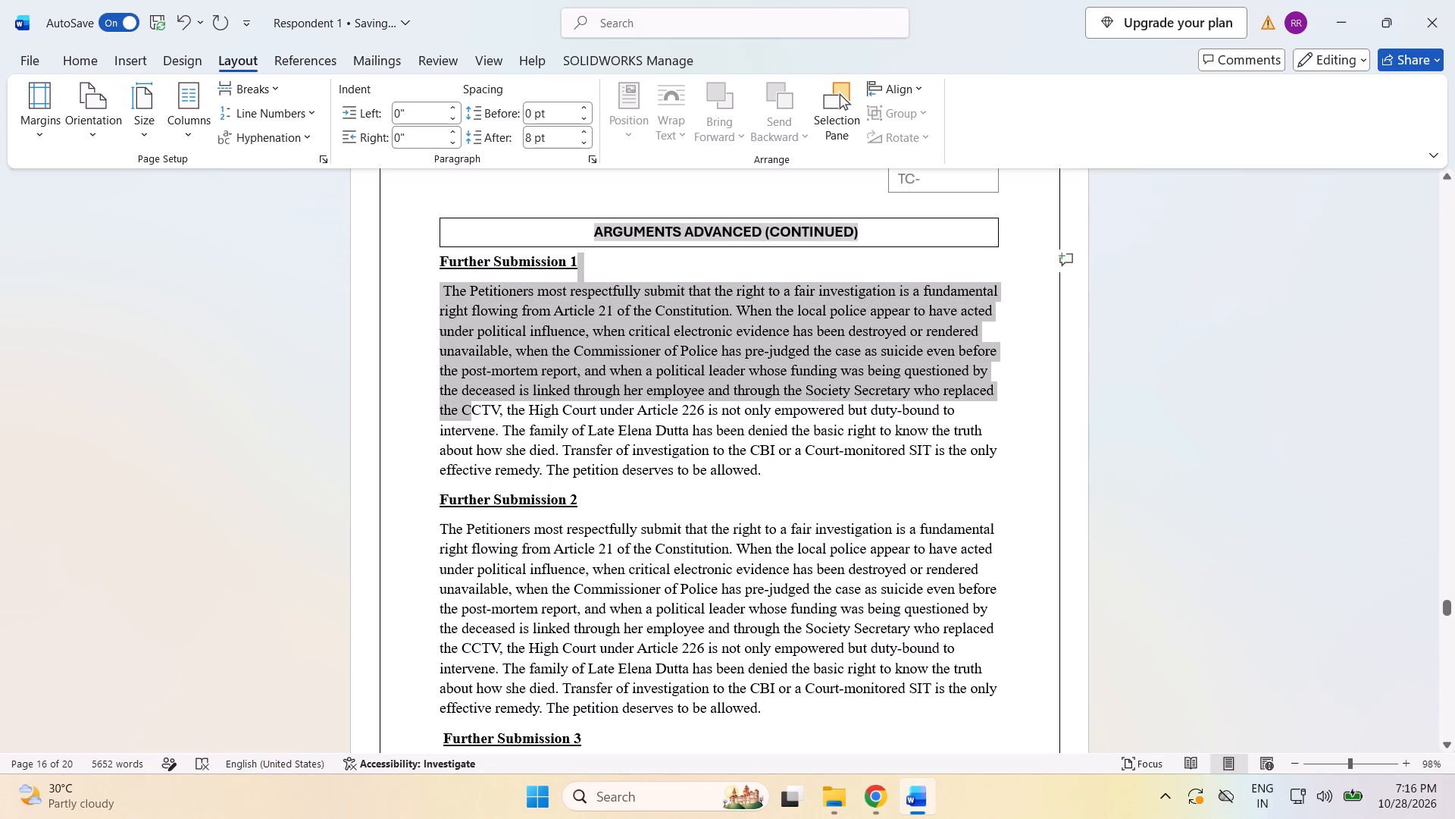
drag(473, 417, 410, 278)
key(BackSpace)
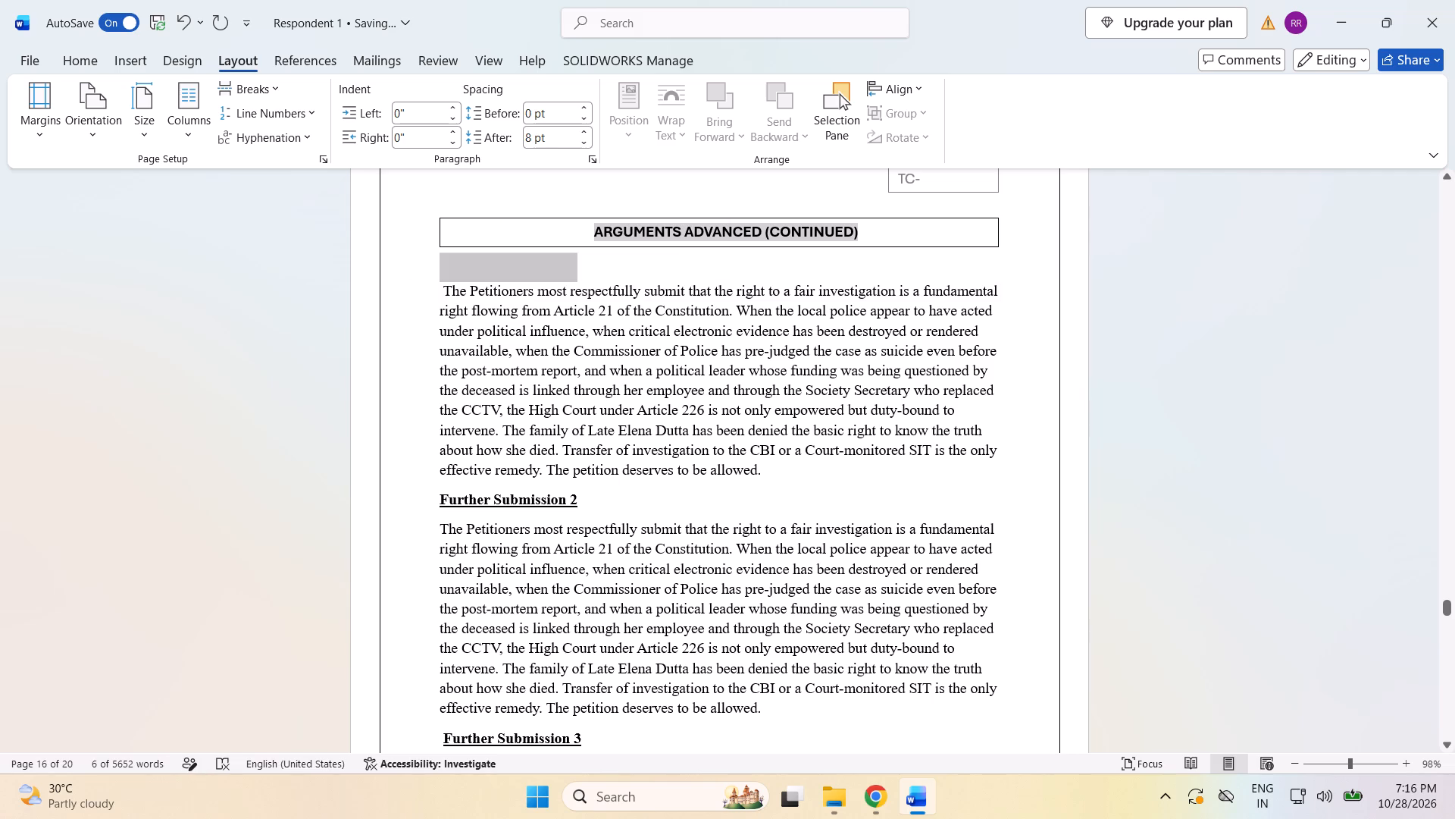
Delete the repeated submissions from the first paragraph below the ARGUMENTS ADVANCED (CONTINUED) box through the end of Further Submission 10.
drag(442, 285, 527, 408)
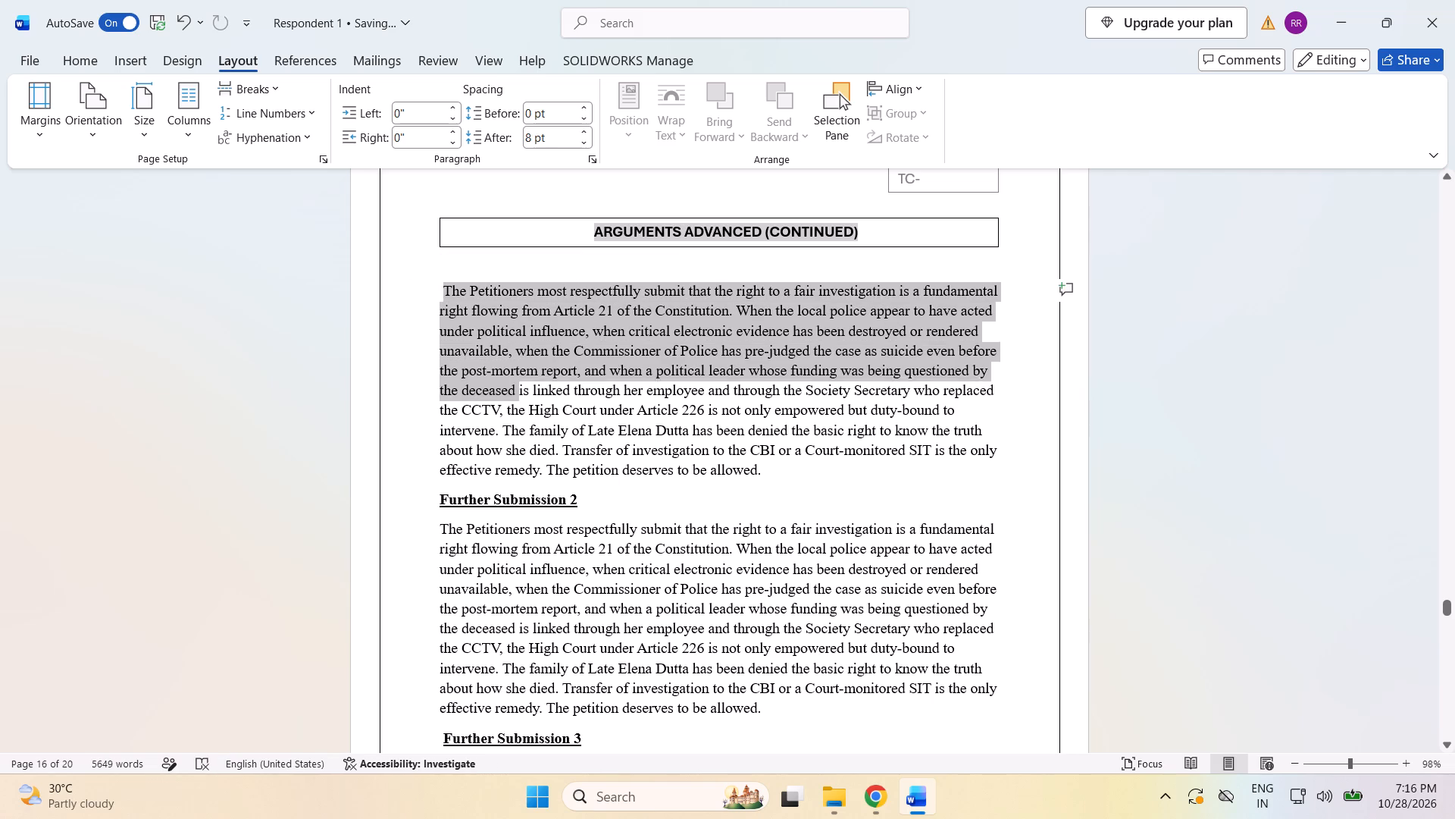
drag(527, 408, 851, 579)
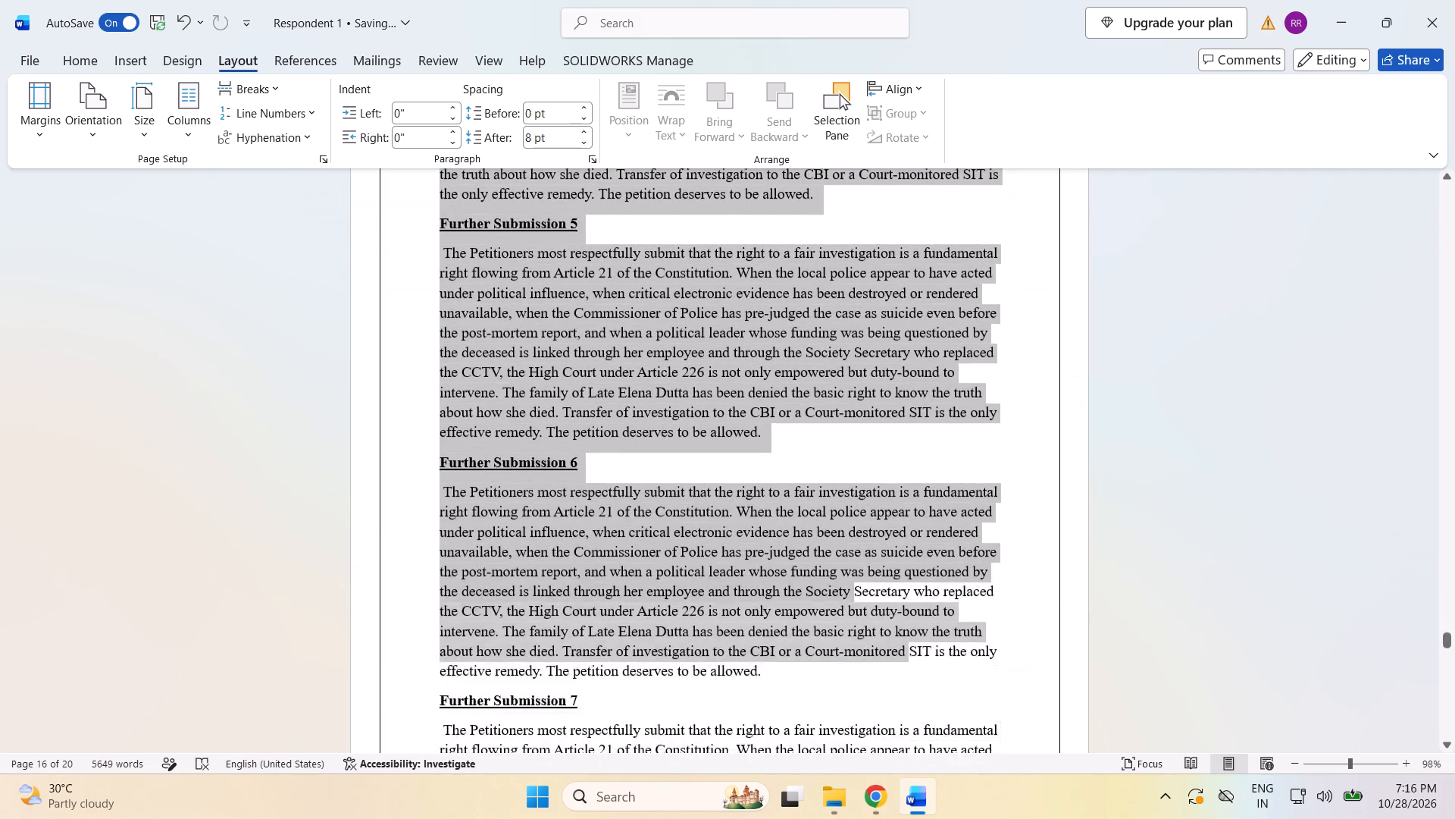
drag(851, 579, 1238, 812)
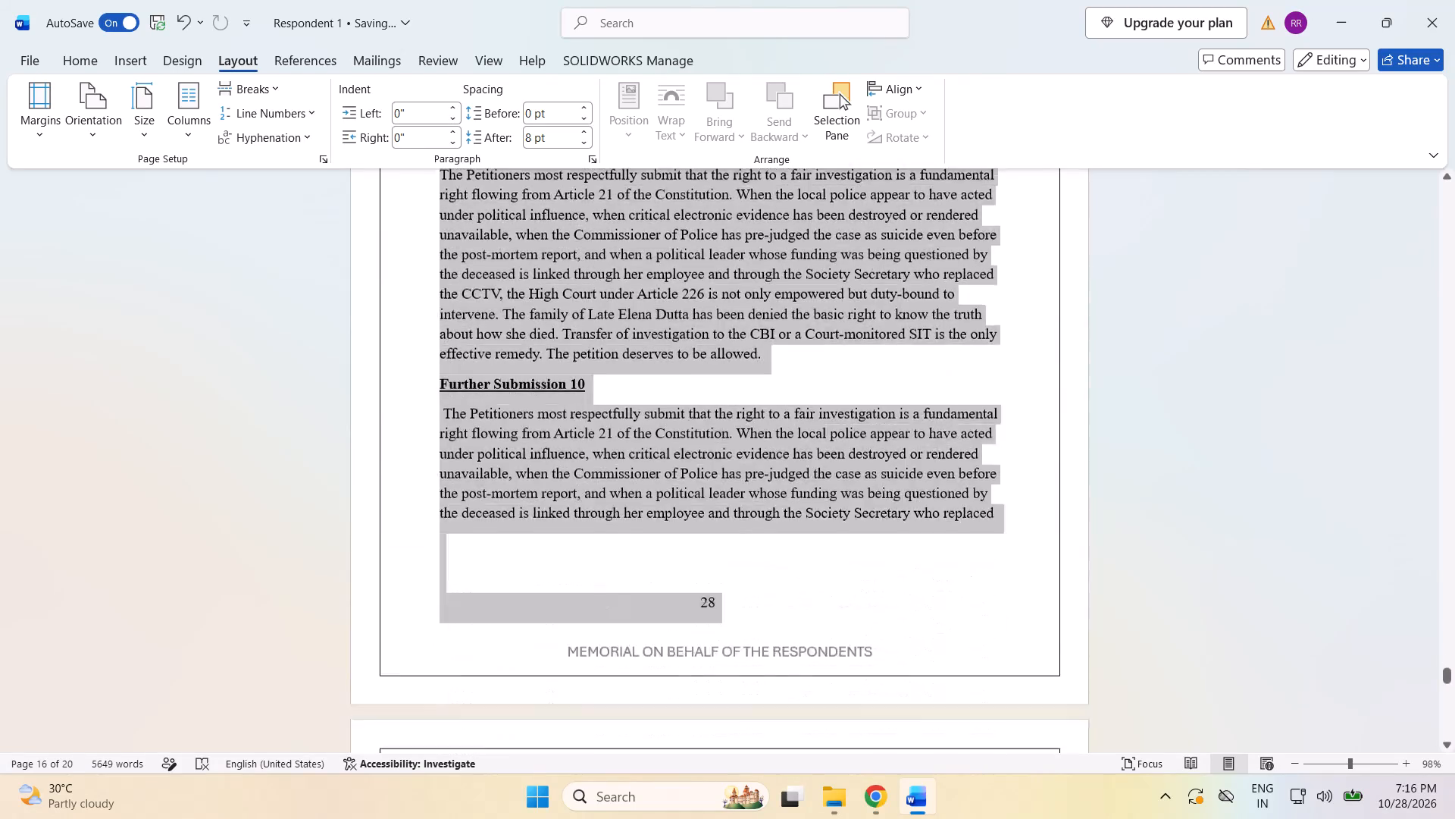
drag(1238, 812, 1119, 344)
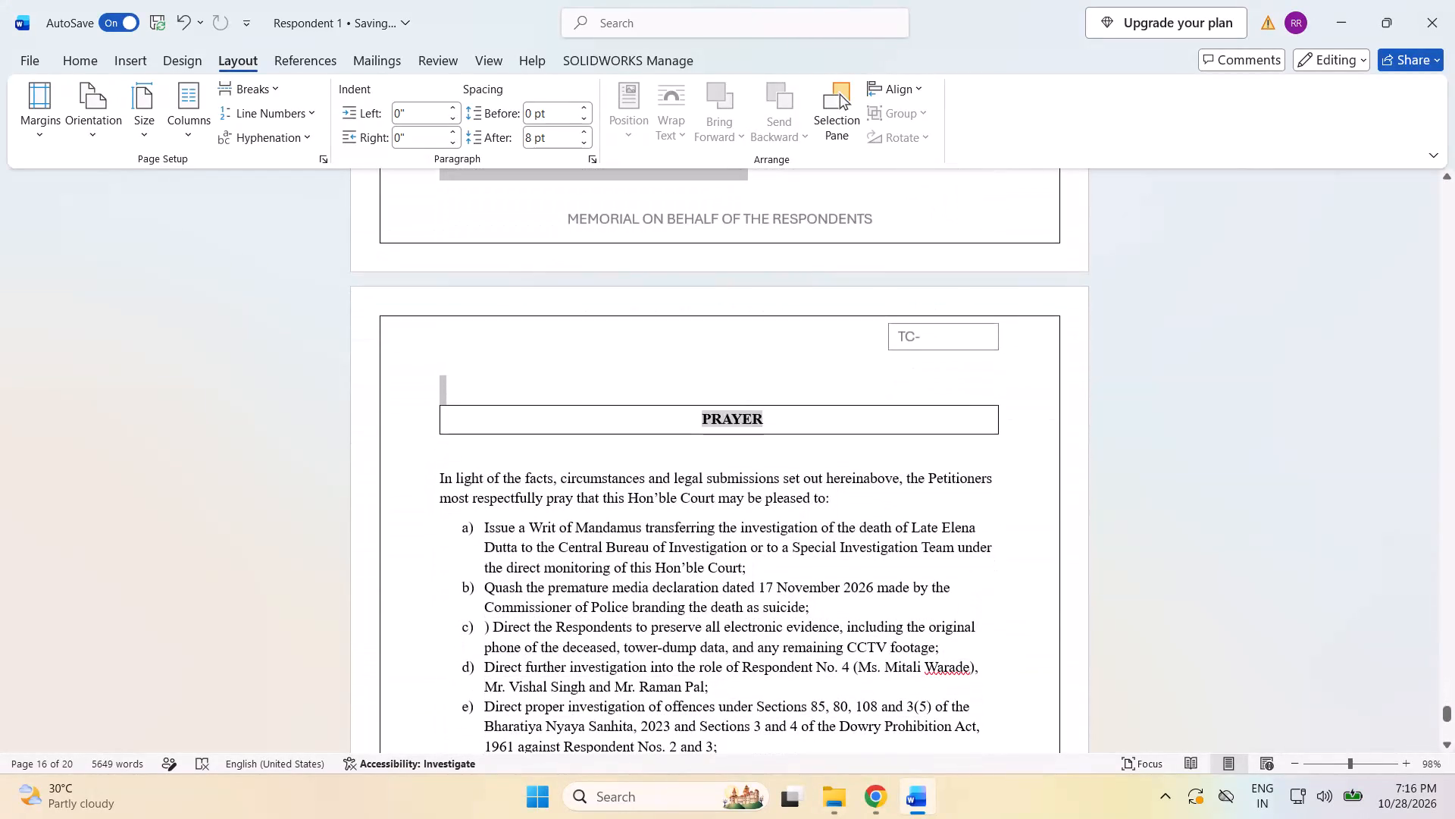
drag(1119, 344, 1015, 491)
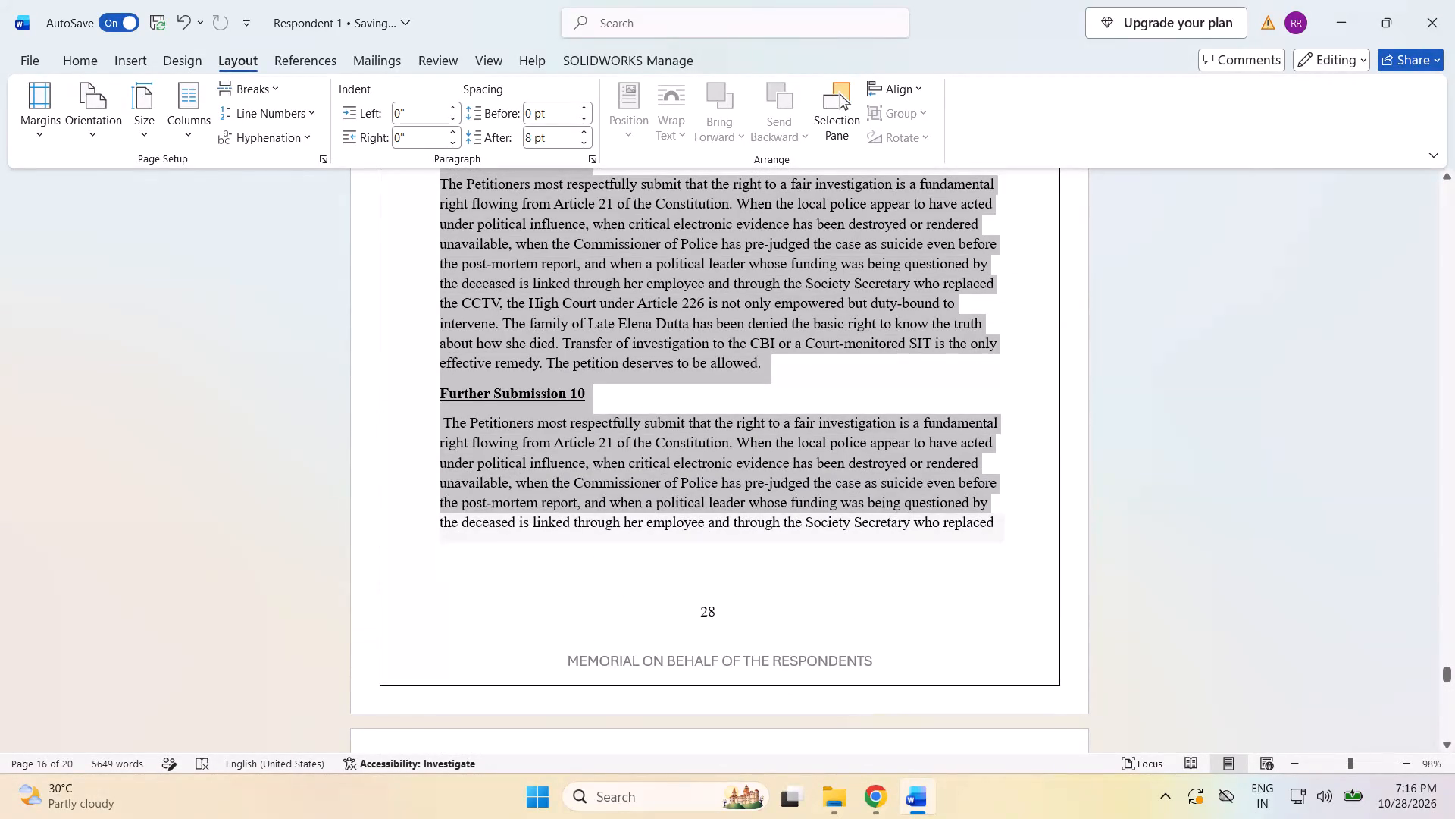
drag(1015, 491, 1004, 480)
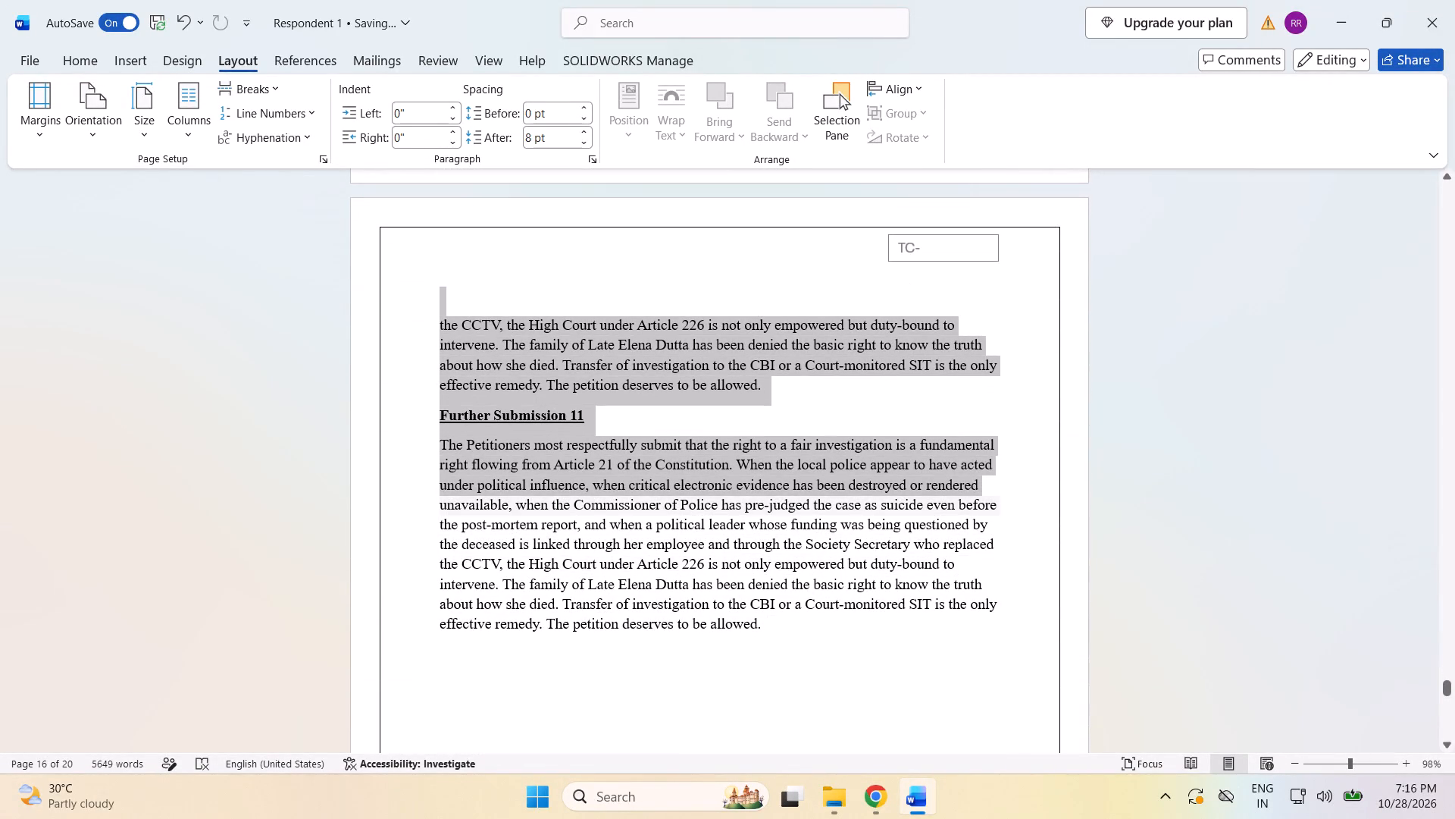
drag(1004, 480, 953, 377)
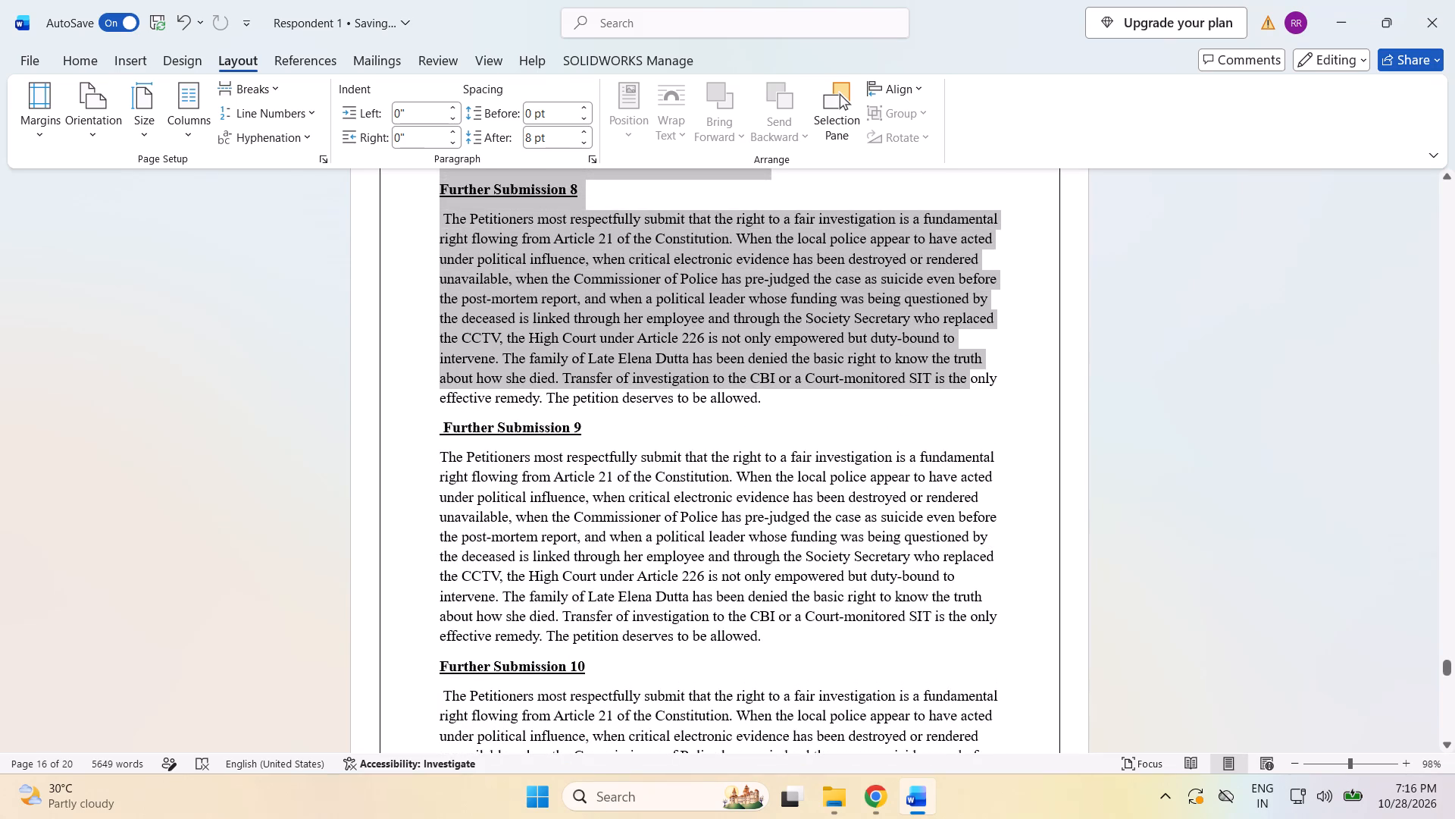
drag(953, 377, 958, 230)
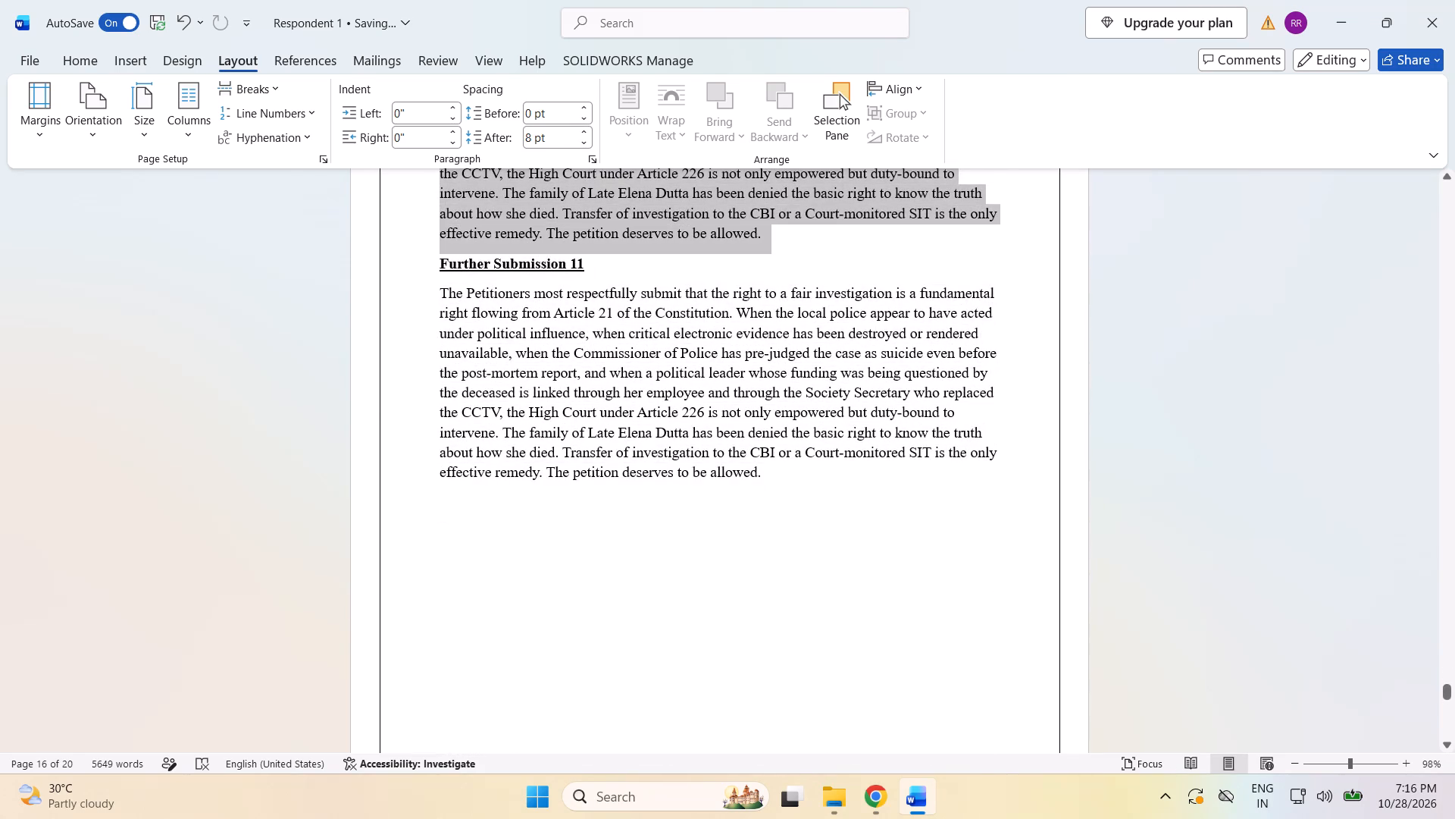
drag(958, 230, 960, 236)
key(BackSpace)
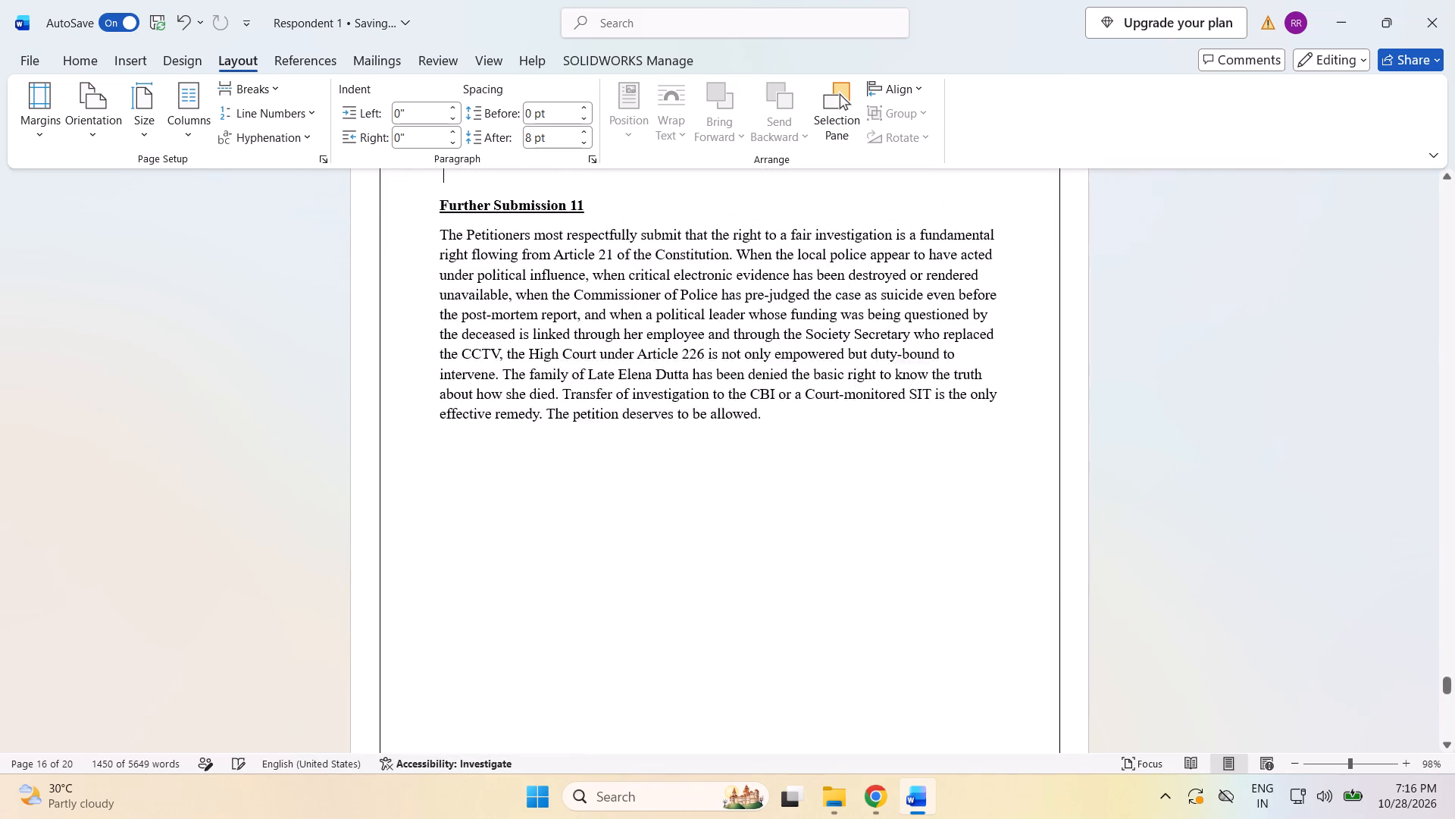
scroll(960, 236, up, 6)
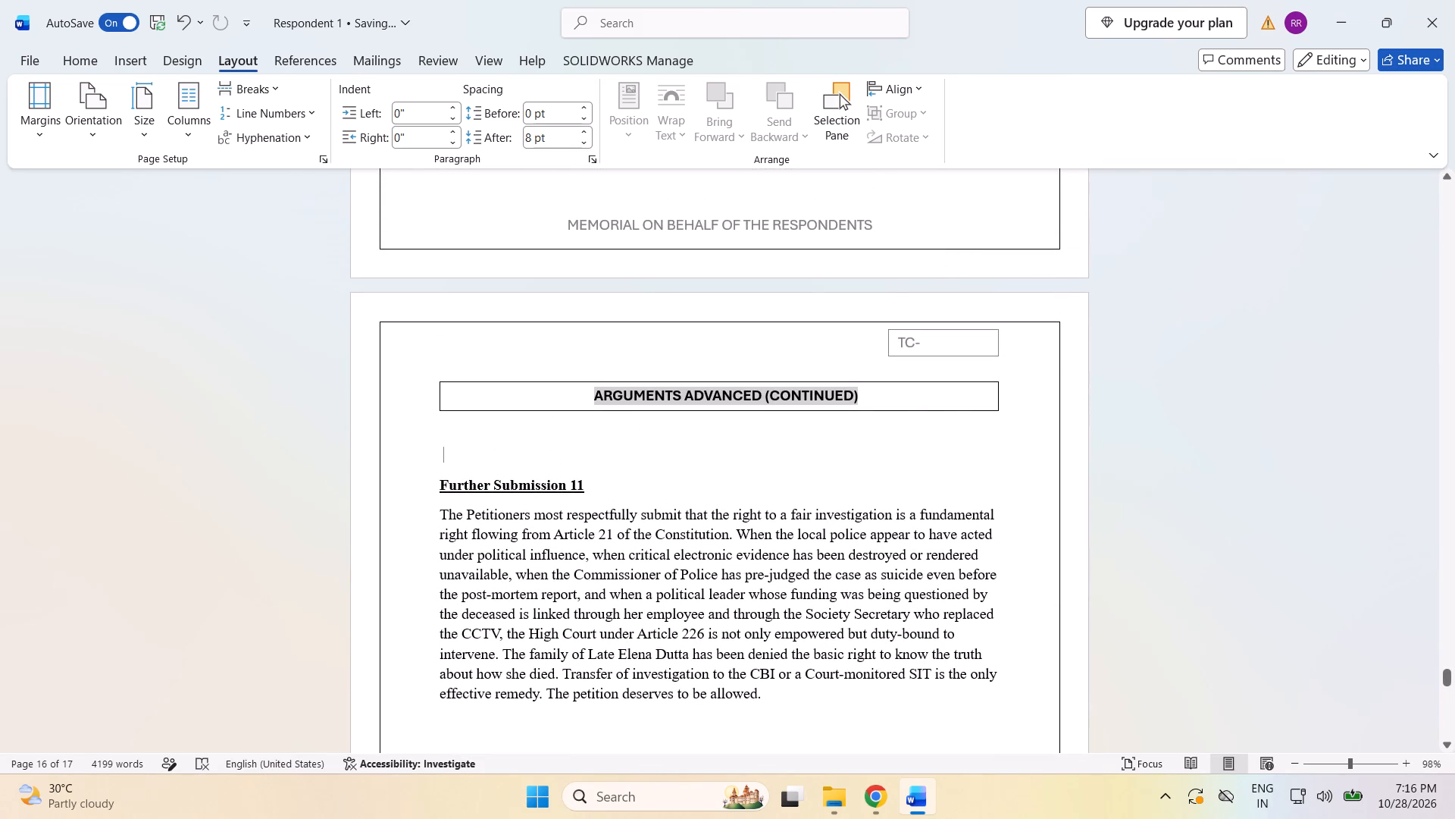
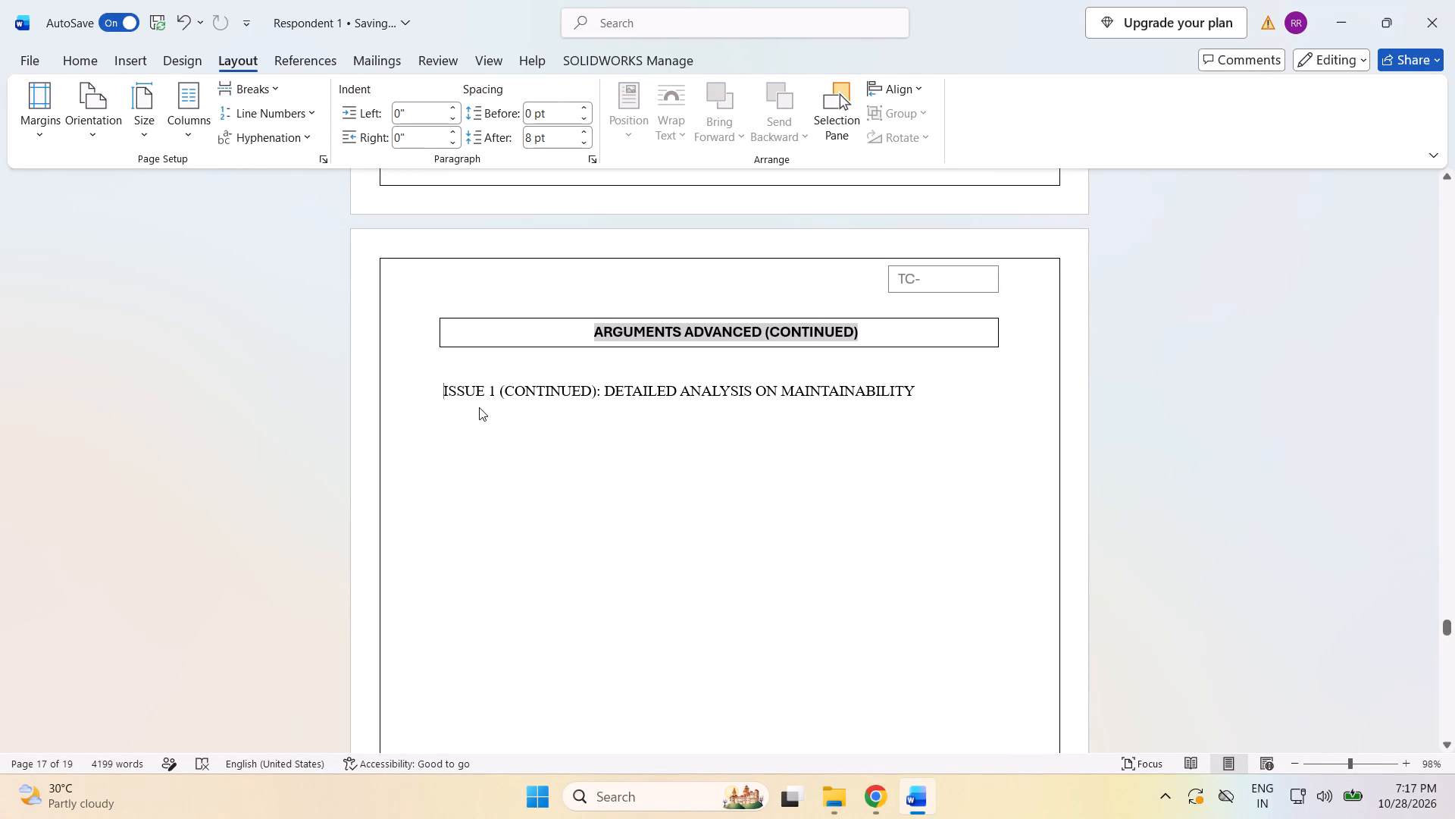
Make the heading "ISSUE 1 (CONTINUED): DETAILED ANALYSIS ON MAINTAINABILITY" bold below the ARGUMENTS ADVANCED (CONTINUED) box.
drag(444, 387, 1105, 410)
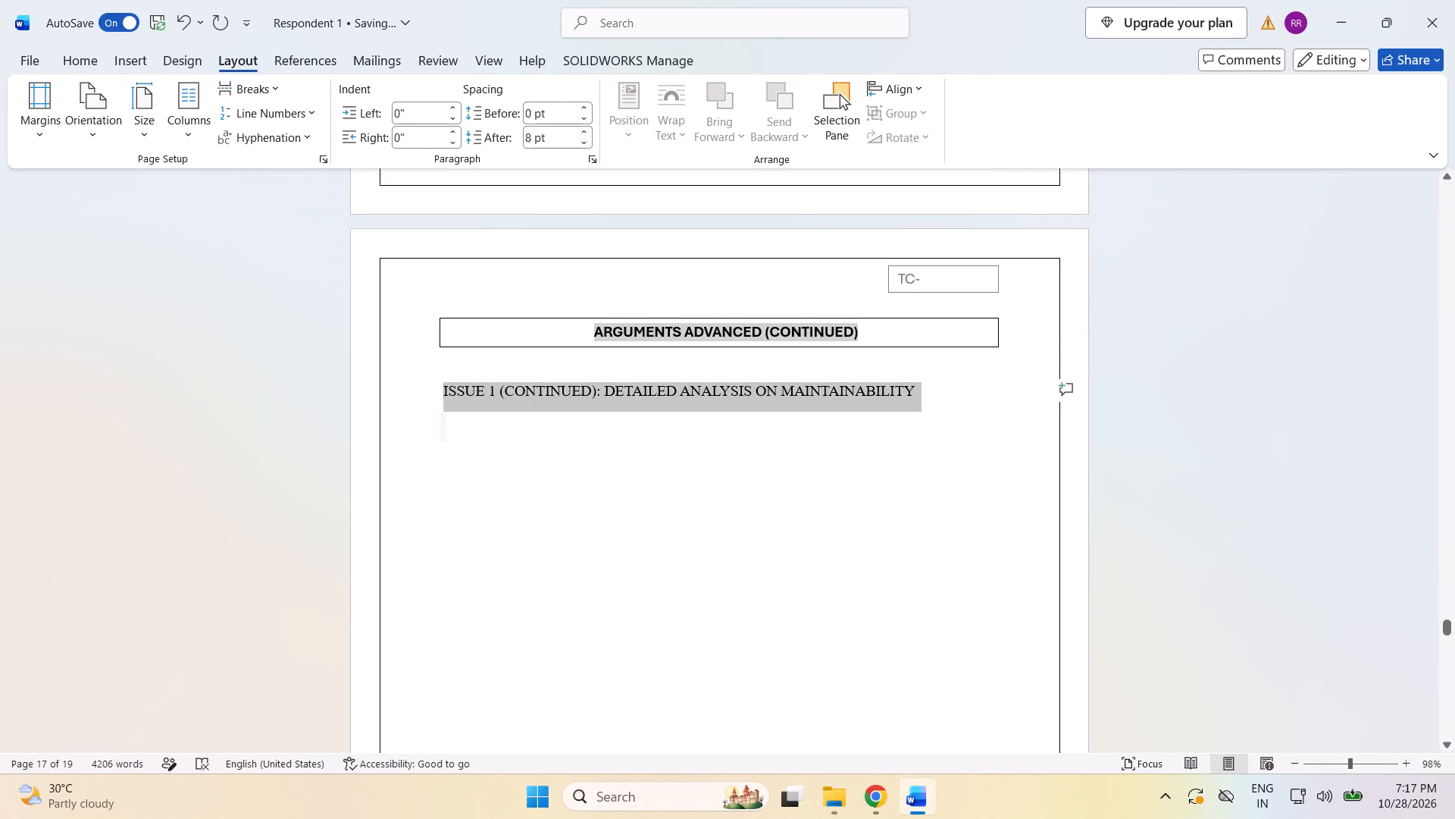
drag(1105, 410, 946, 409)
click(953, 369)
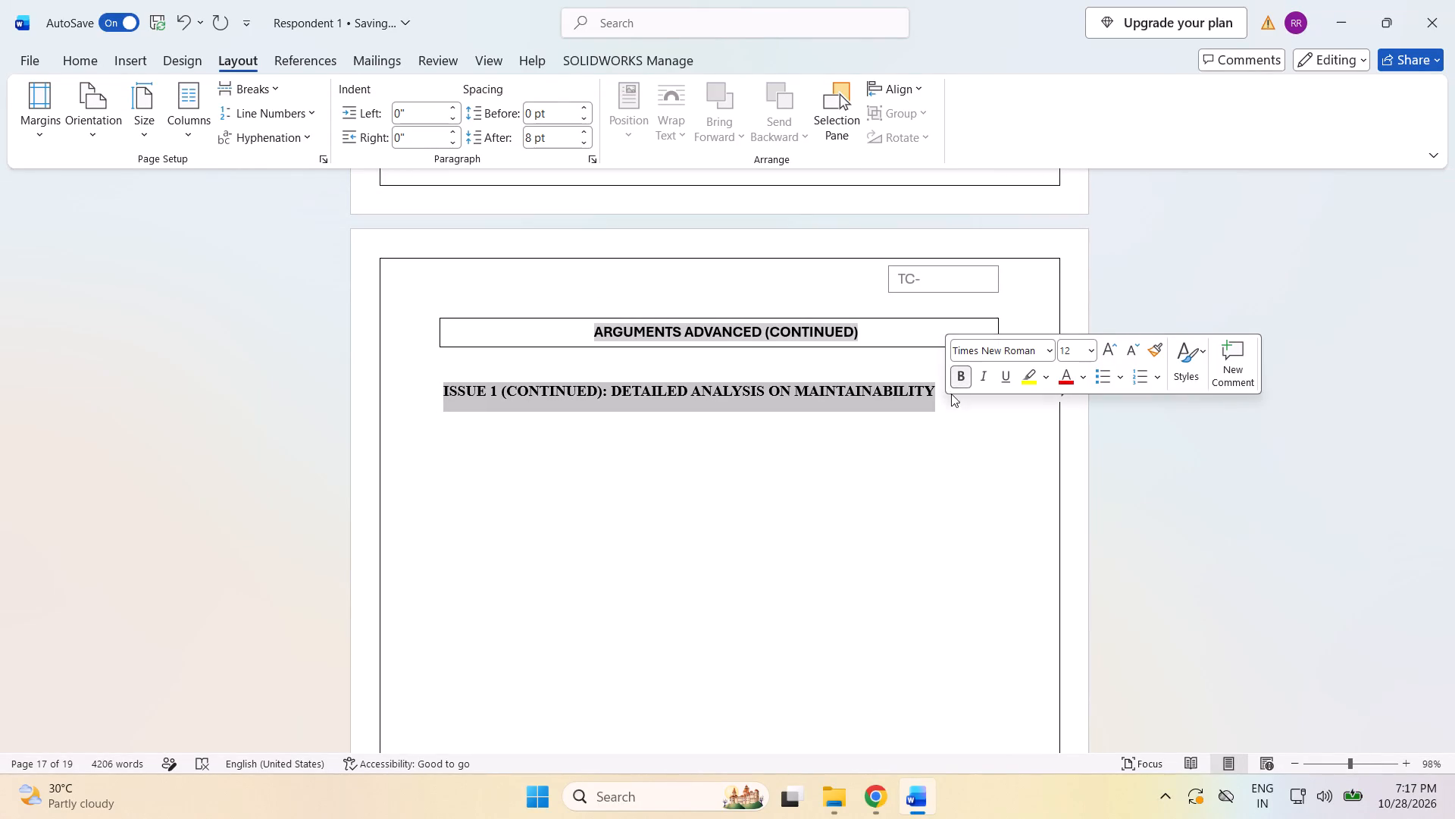
click(928, 472)
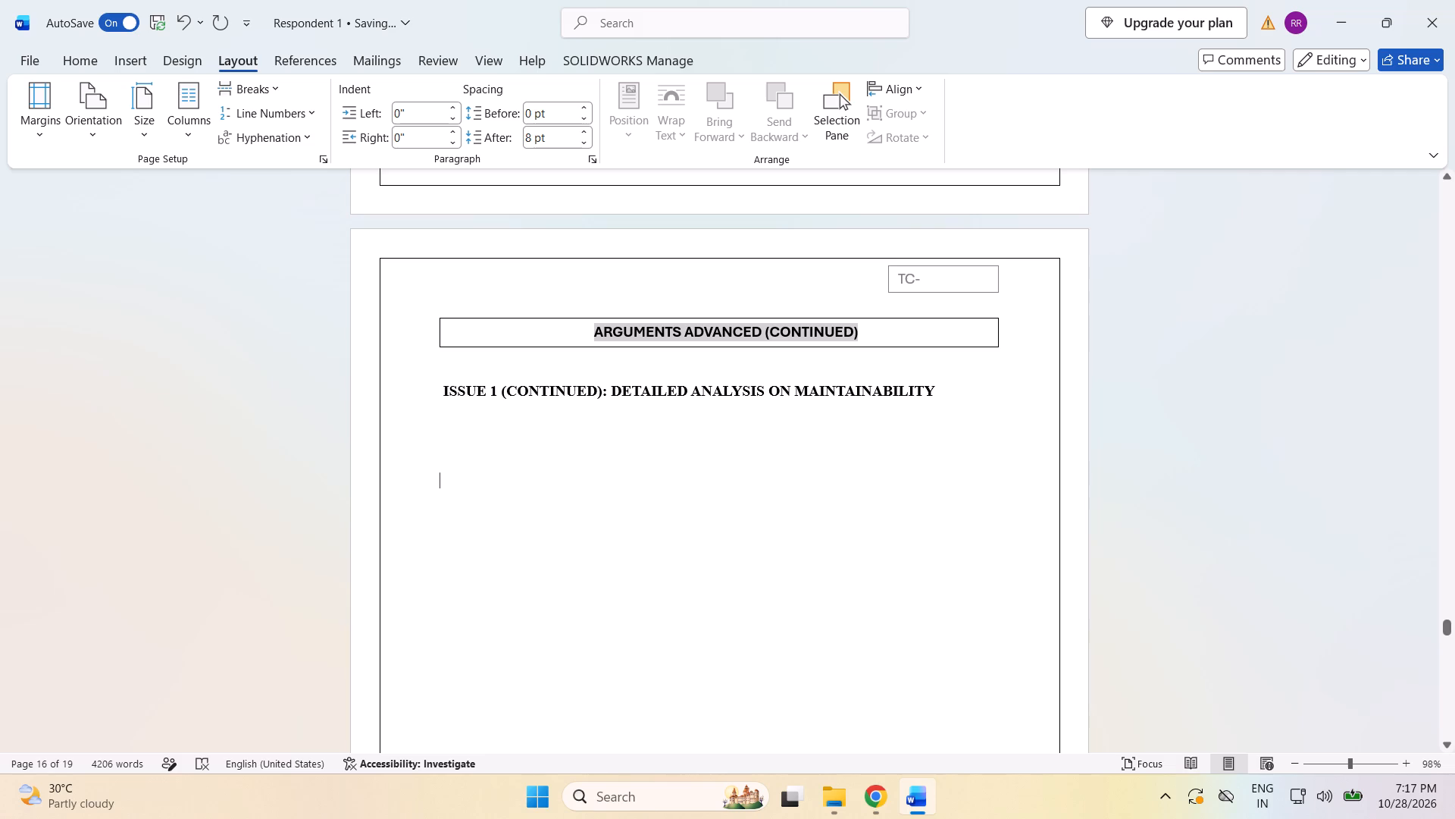
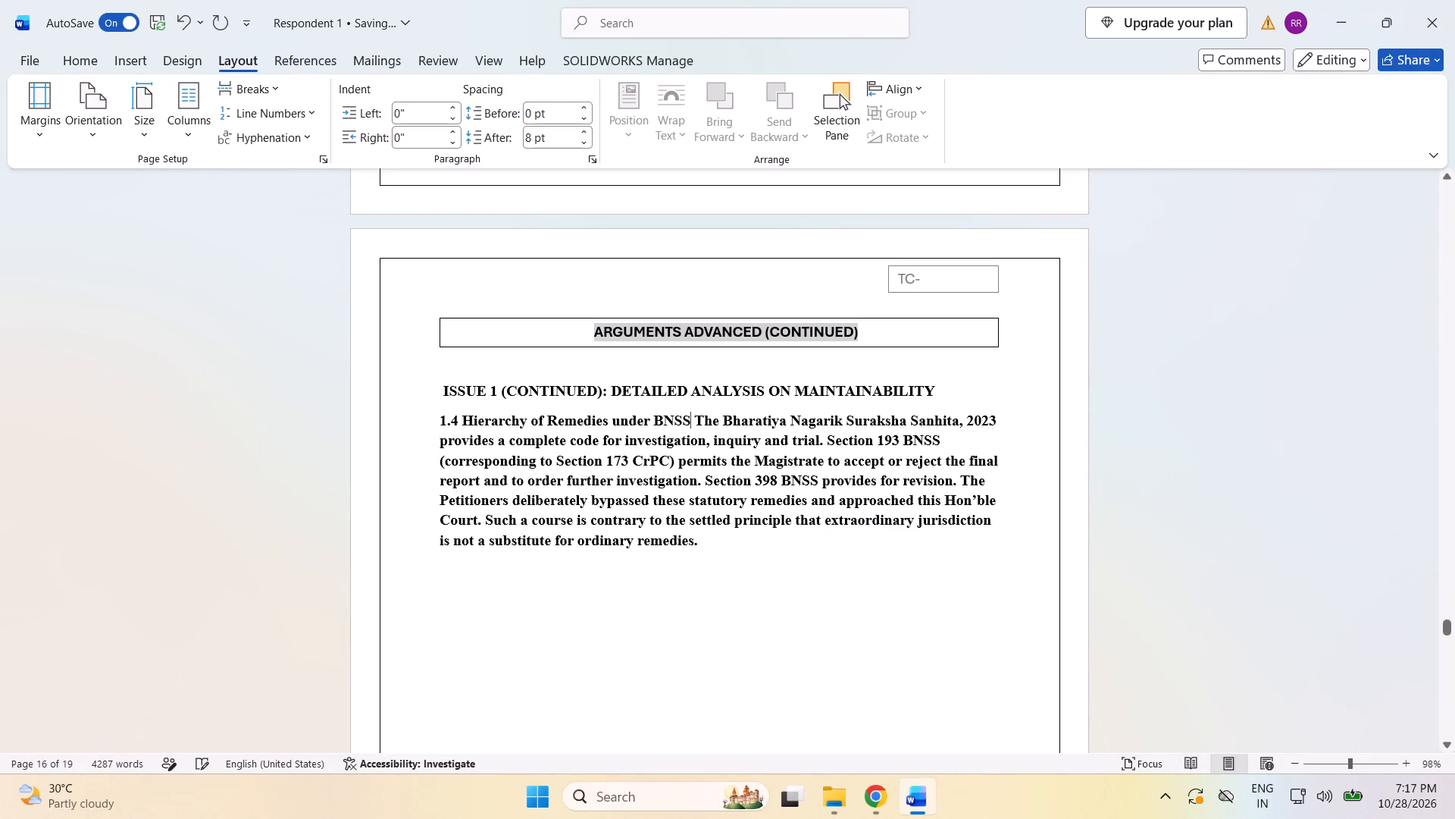
Put "1.4 Hierarchy of Remedies under BNSS" on its own line and remove bold from it and the paragraph below.
key(Return)
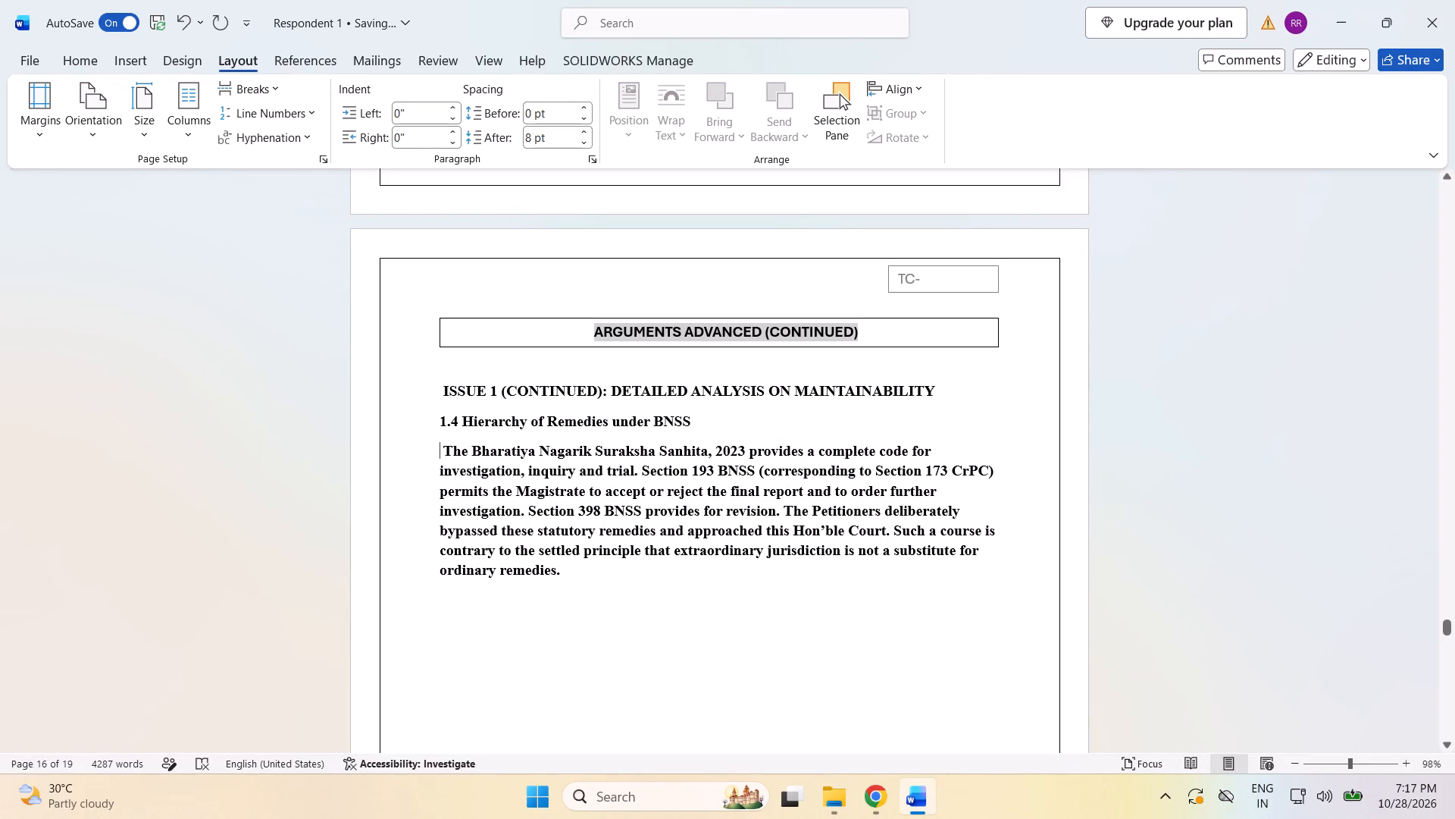
drag(436, 414, 573, 591)
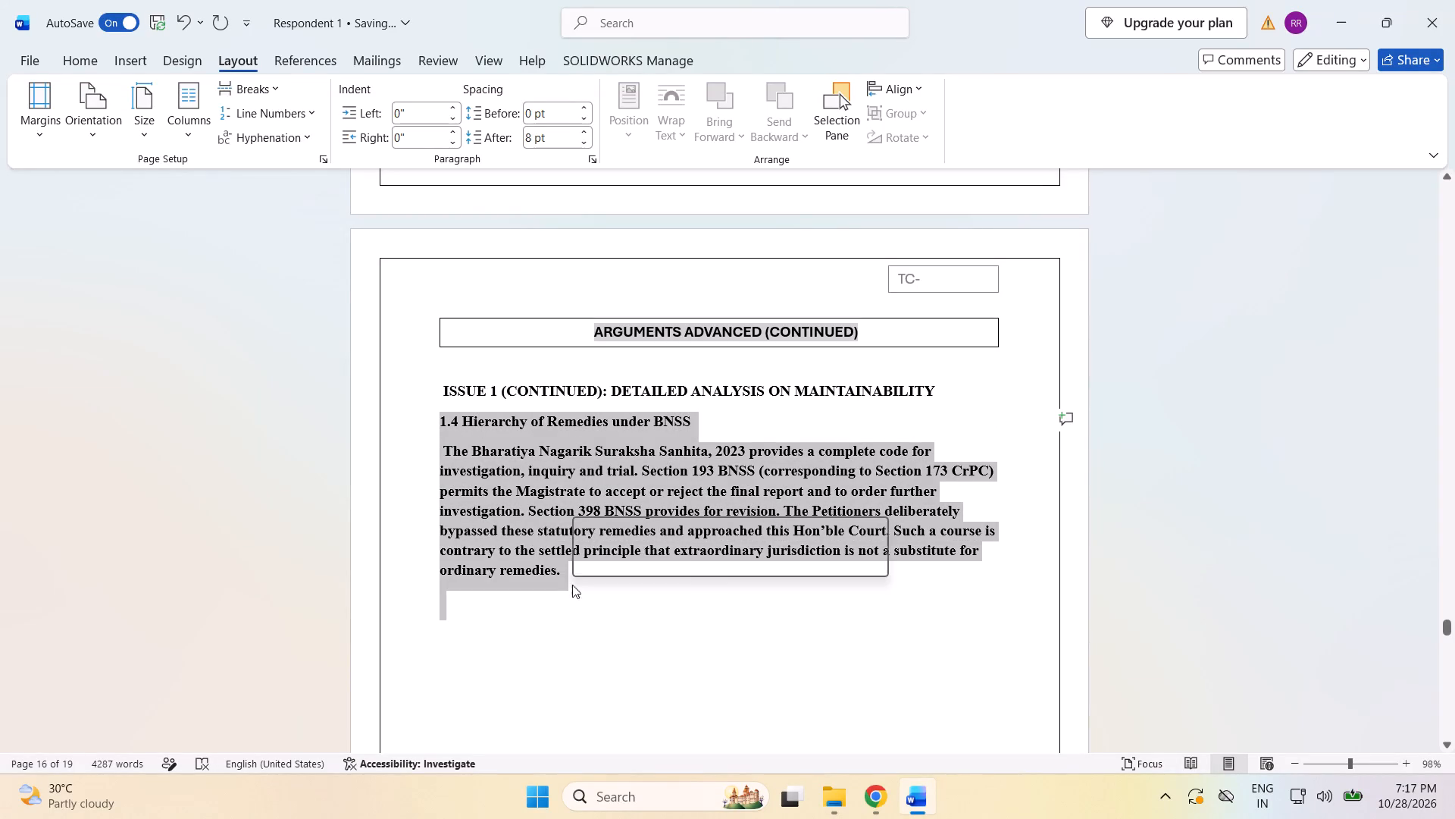
click(586, 557)
click(611, 666)
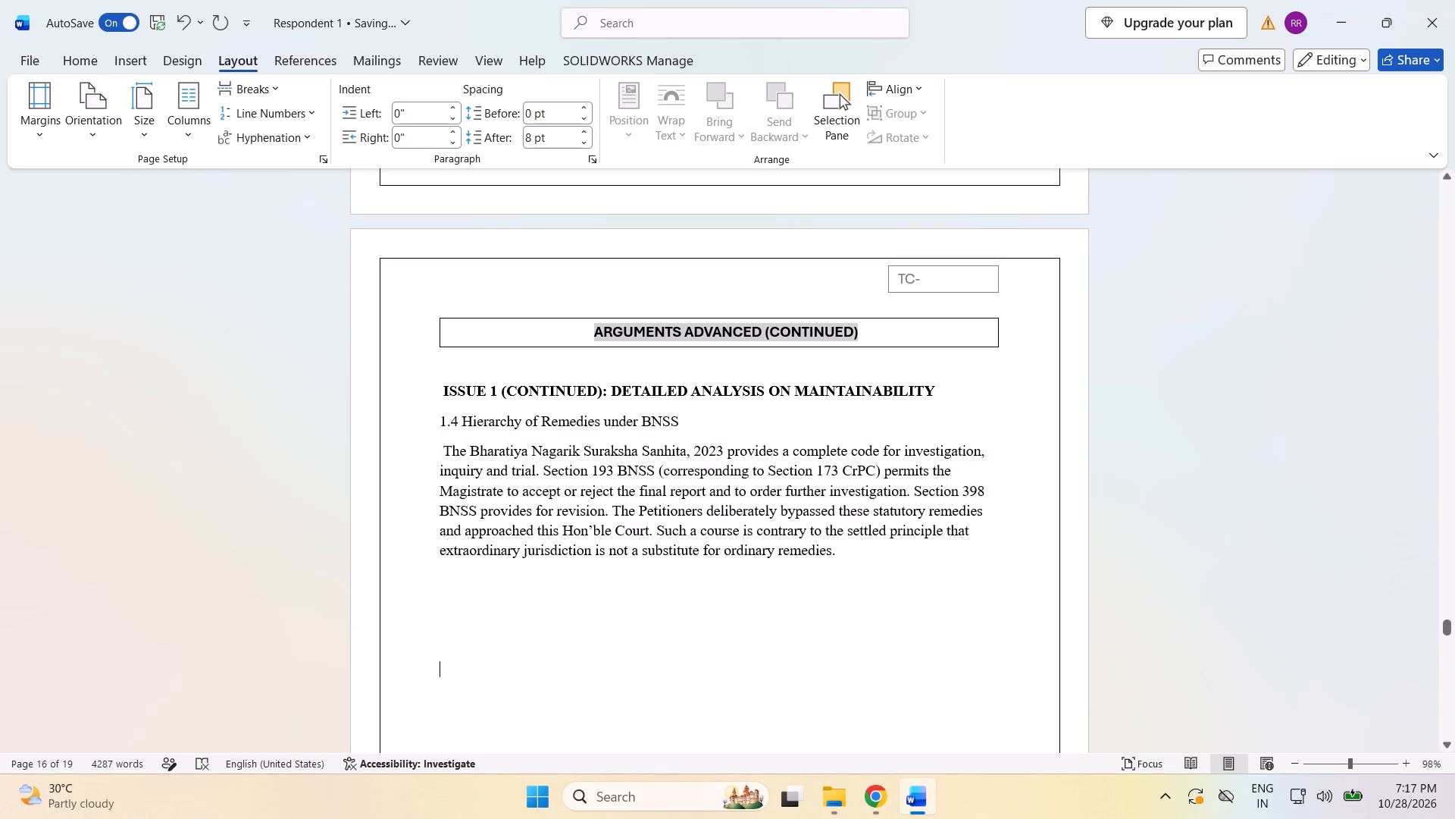
Start a new paragraph after the section 1.4 text ending "not a substitute for ordinary remedies.".
click(837, 558)
key(Return)
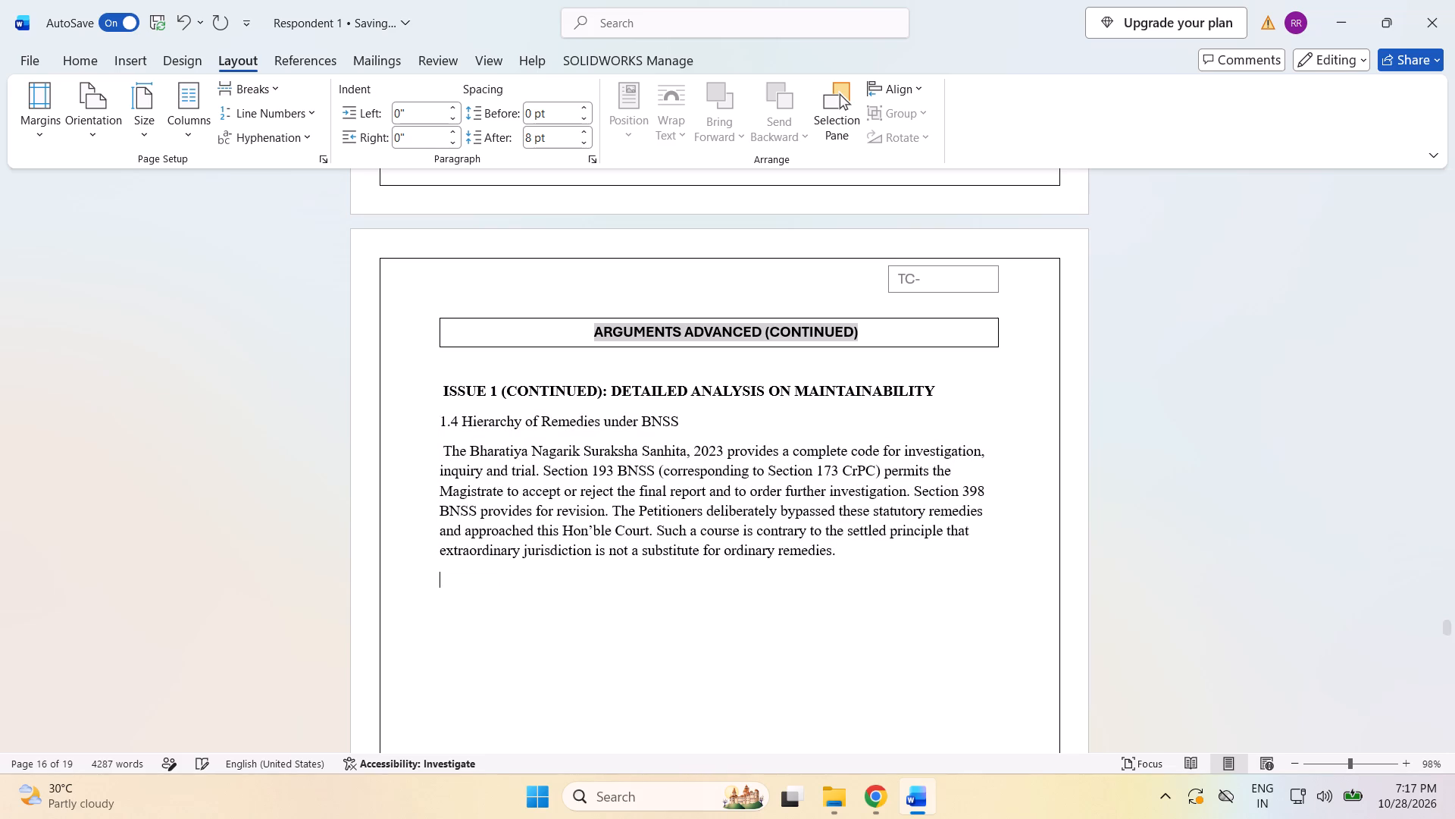
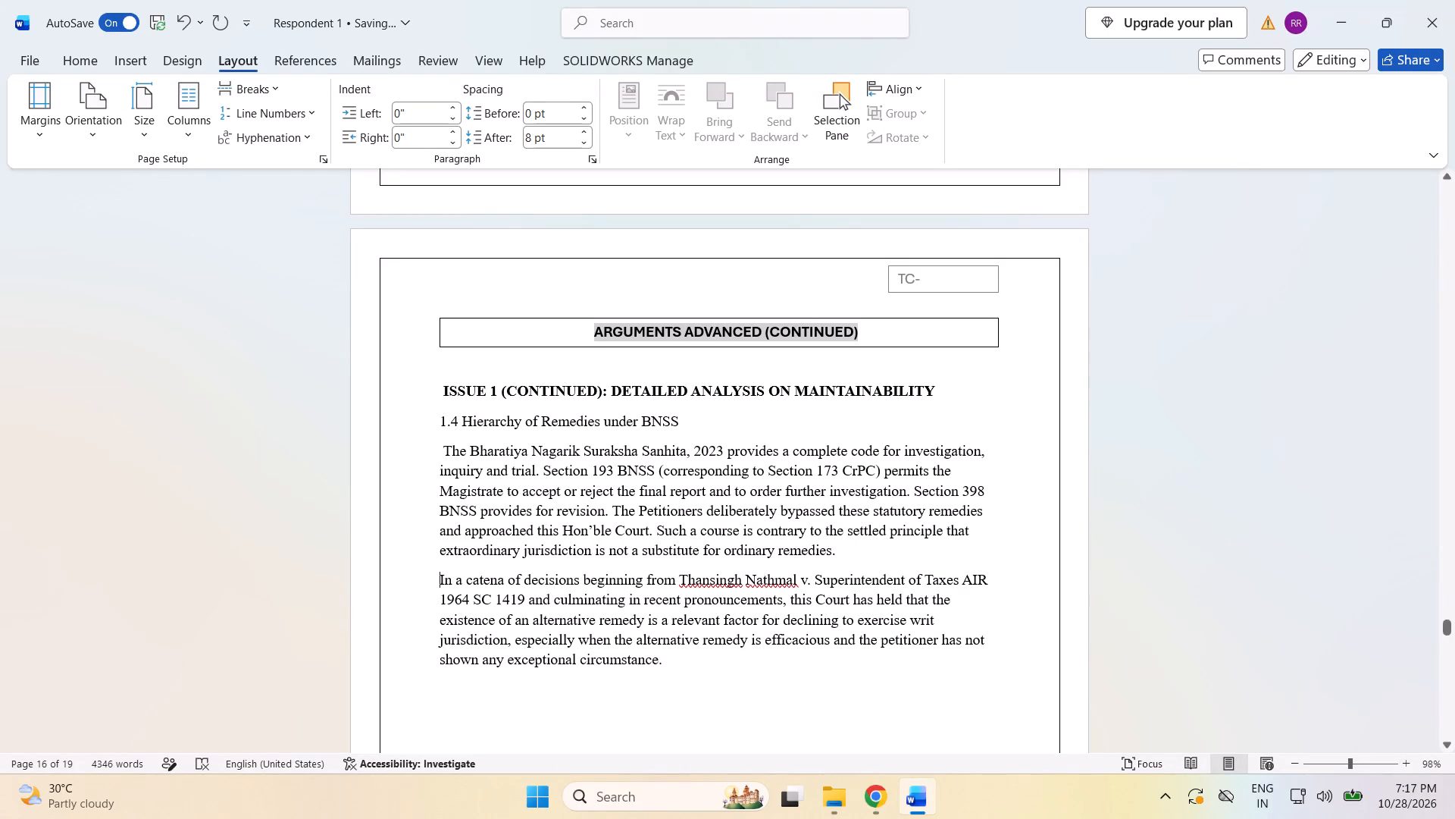
Indent the first line of the "In a catena of decisions" paragraph with four spaces.
key(space)
key(space)
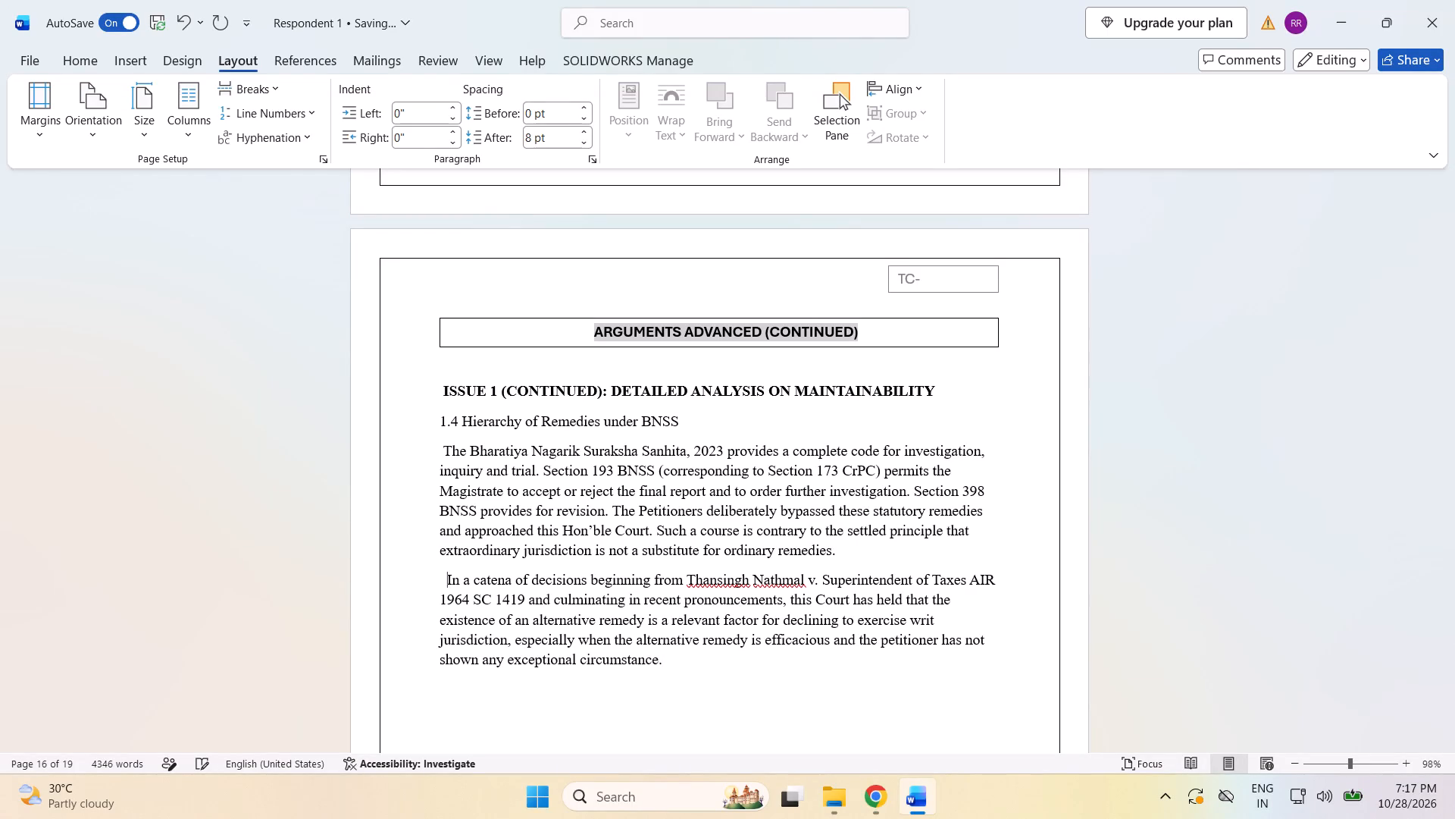
key(space)
key(space)
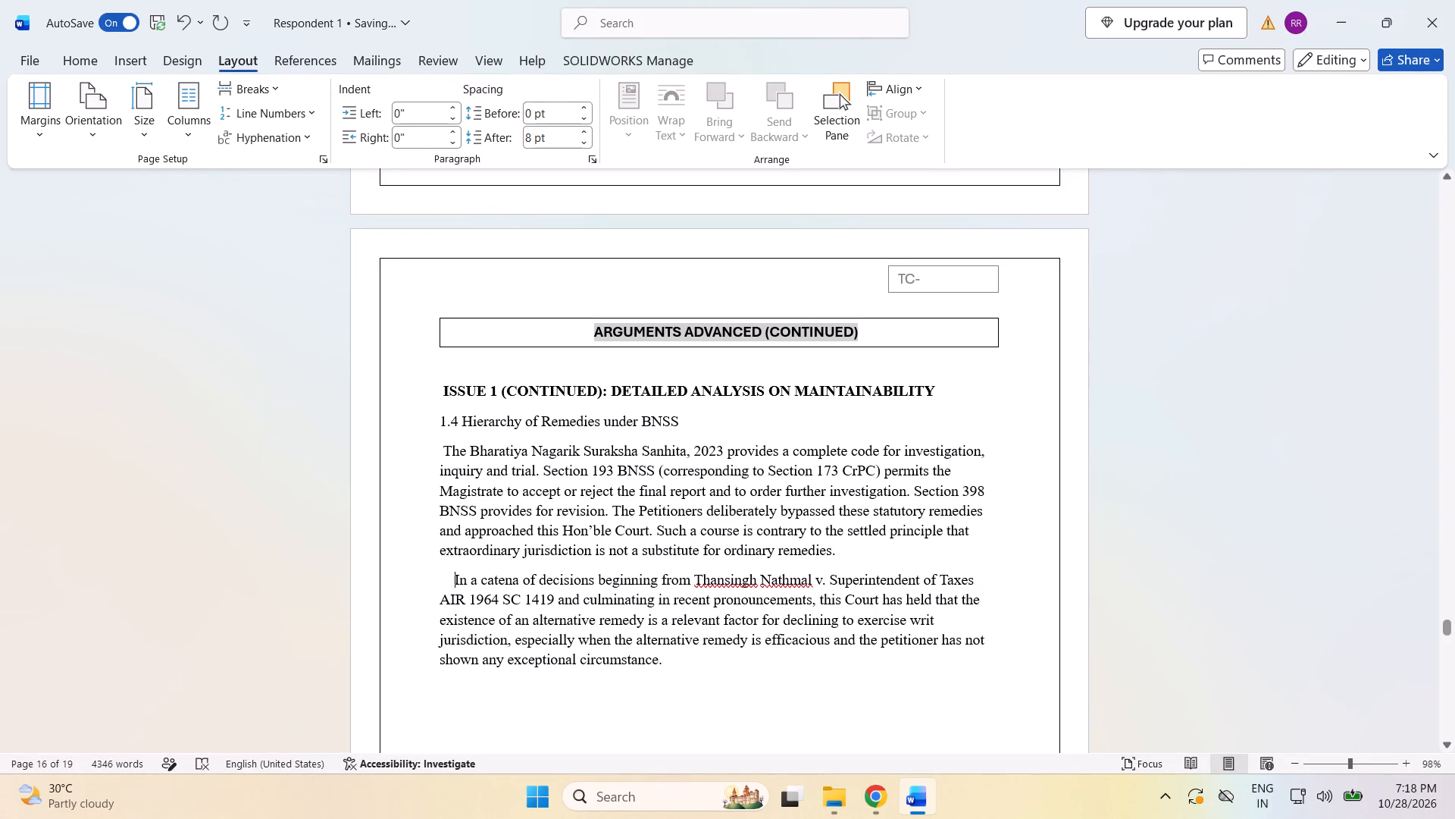
Make the heading "1.4 Hierarchy of Remedies under BNSS" bold.
scroll(612, 601, down, 3)
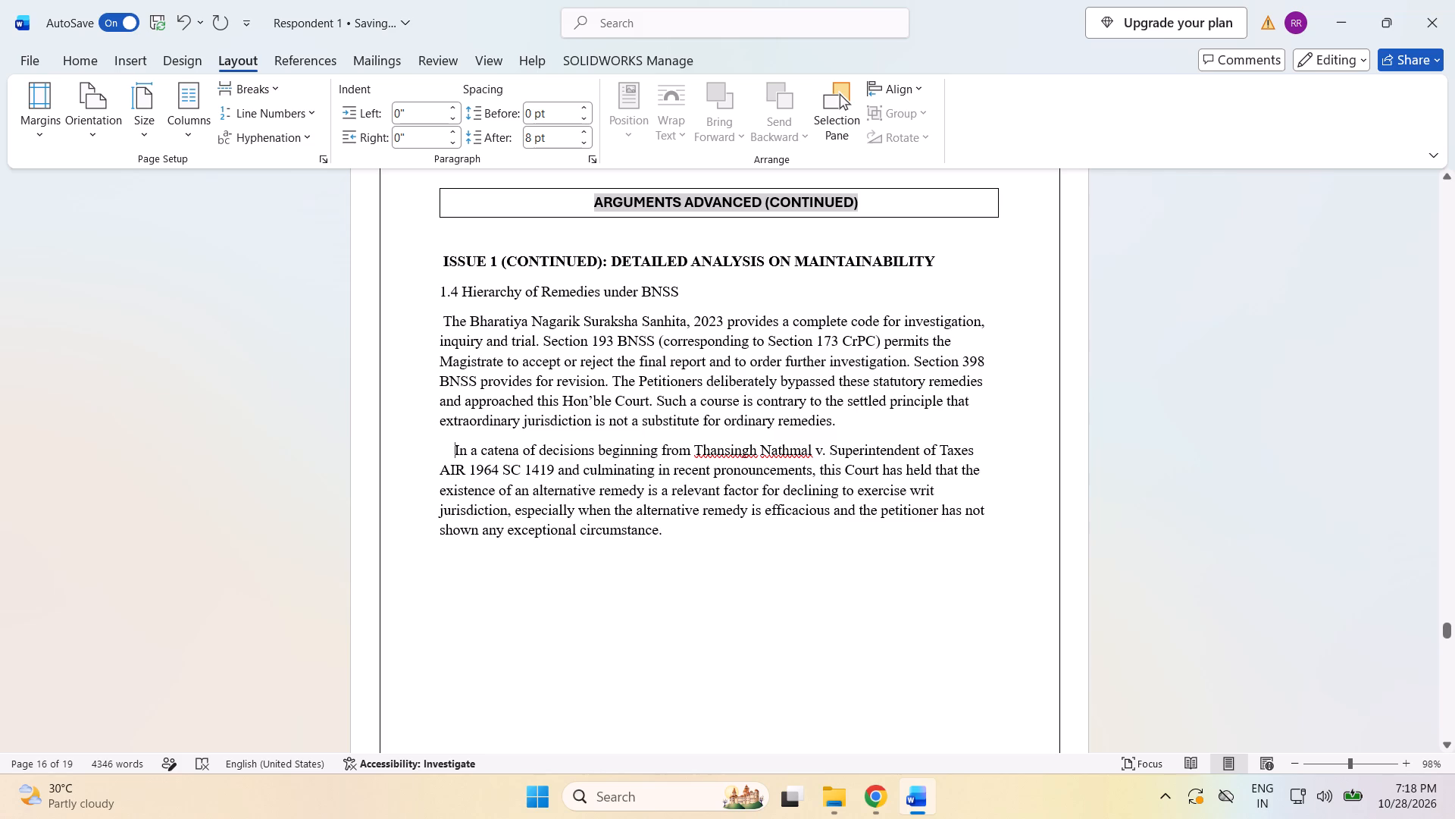
drag(435, 288, 682, 304)
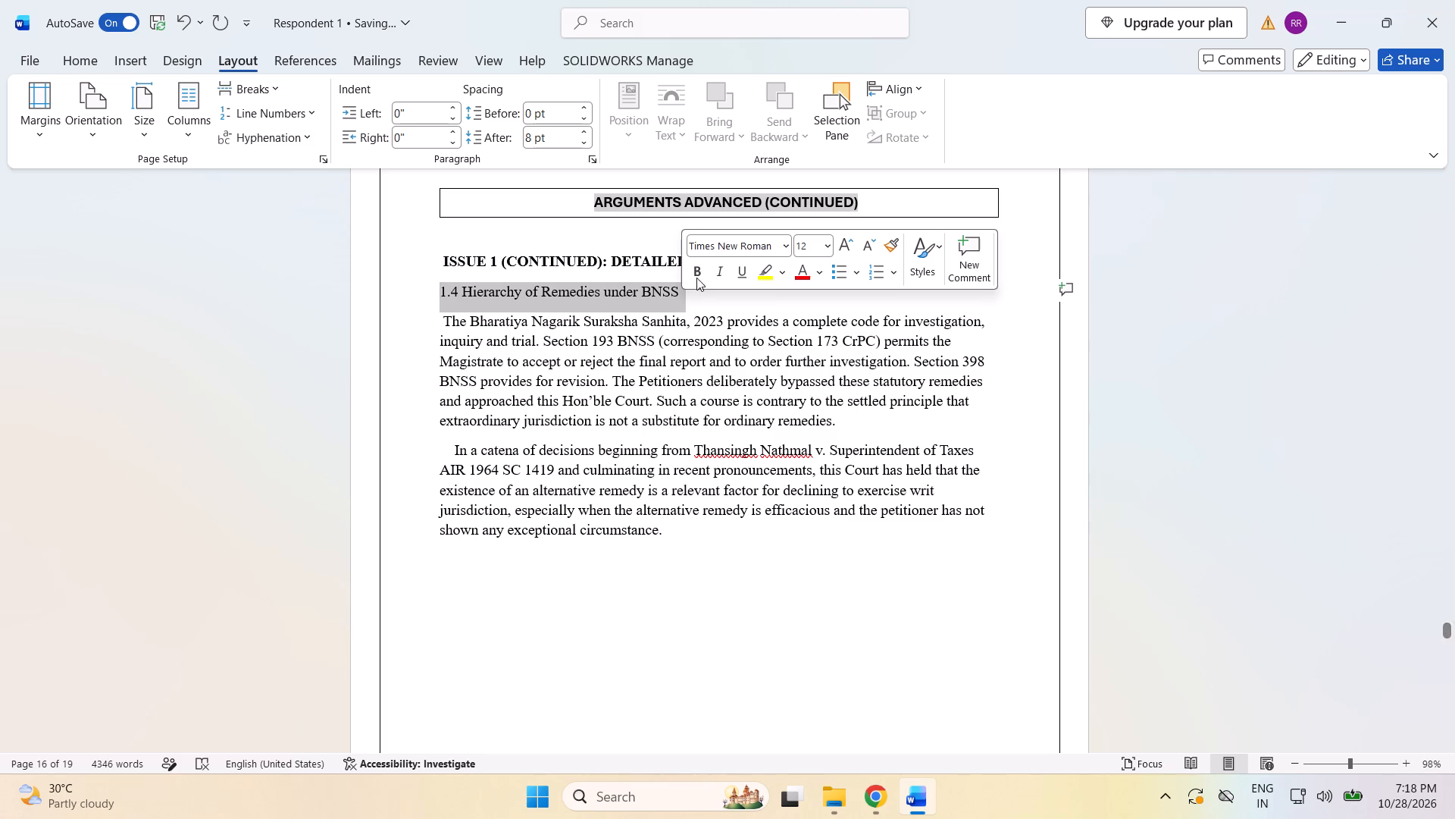
click(703, 268)
click(678, 538)
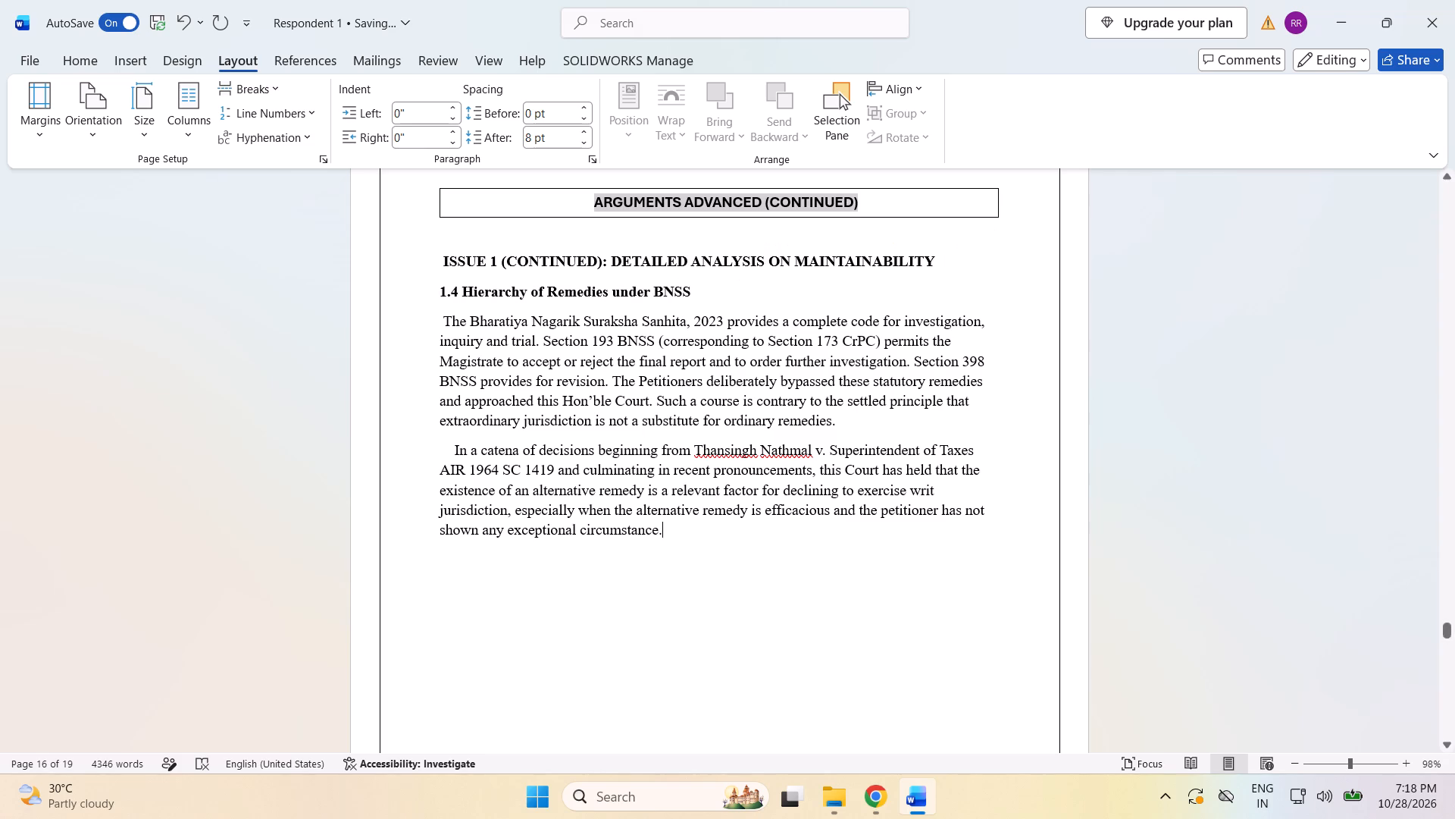
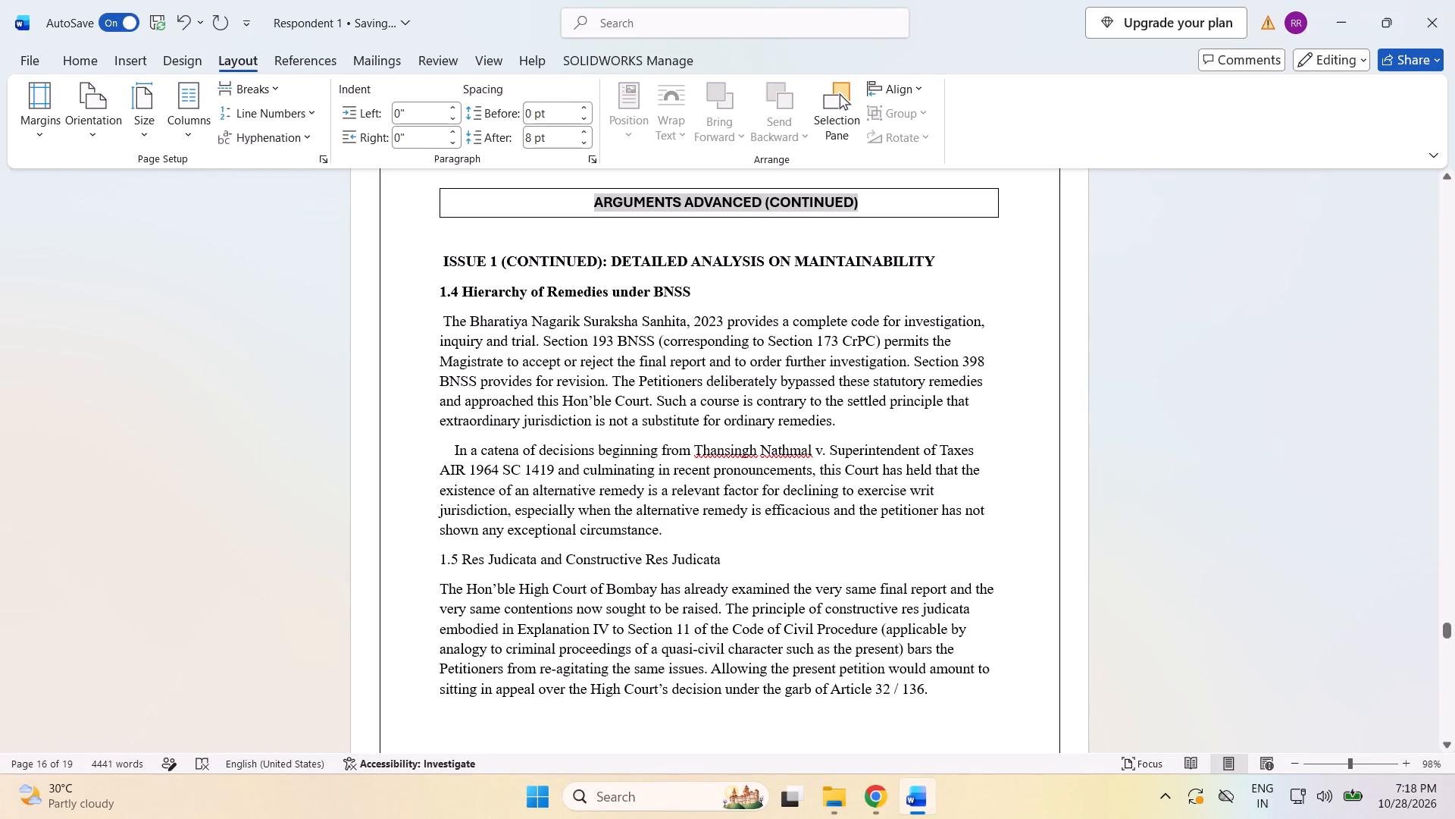
Make the heading "1.5 Res Judicata and Constructive Res Judicata" bold.
drag(431, 556, 728, 560)
click(736, 527)
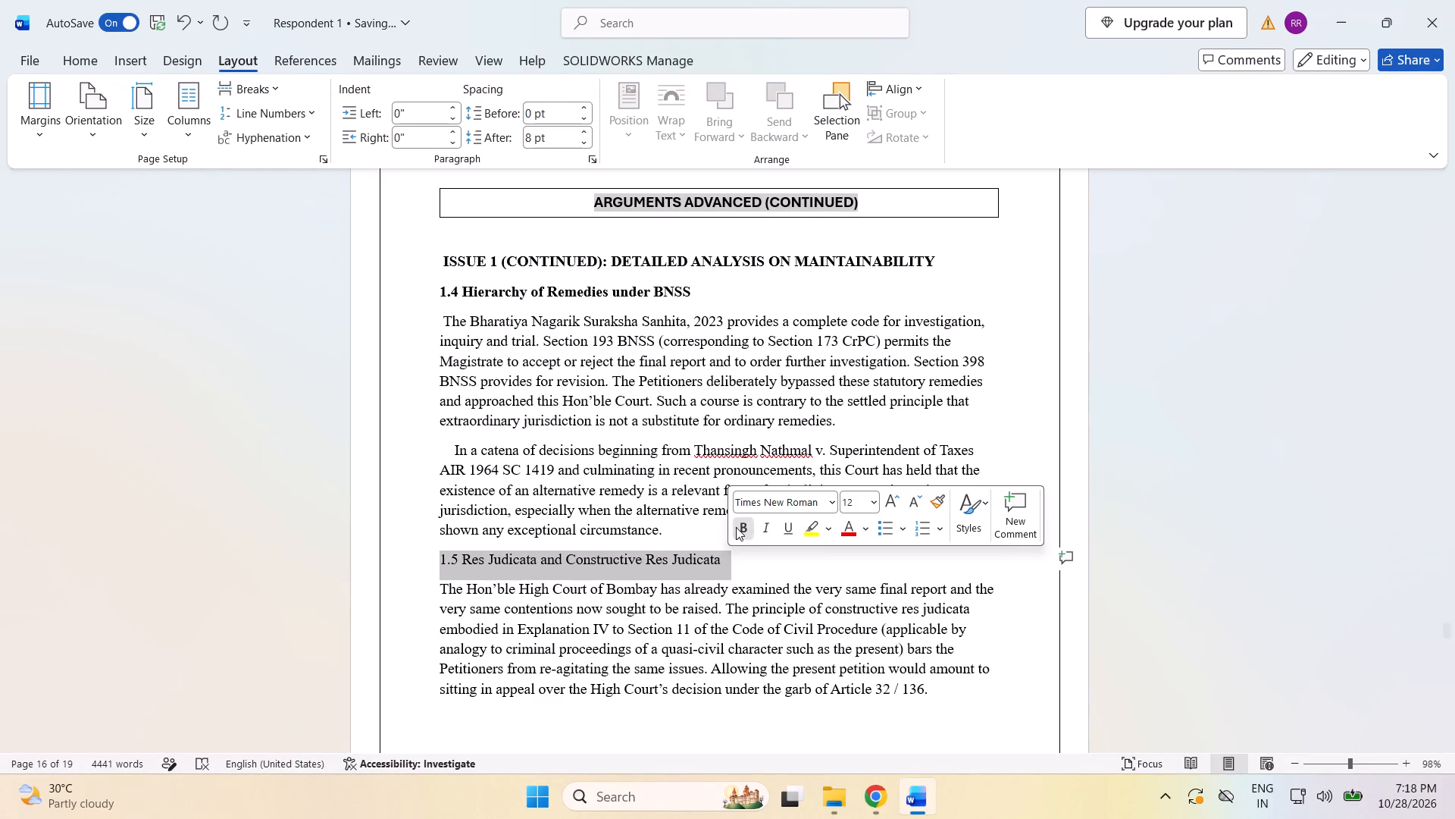
click(765, 566)
Place the cursor at the end of the section 1.5 paragraph, after "Article 32 / 136.".
scroll(786, 593, down, 6)
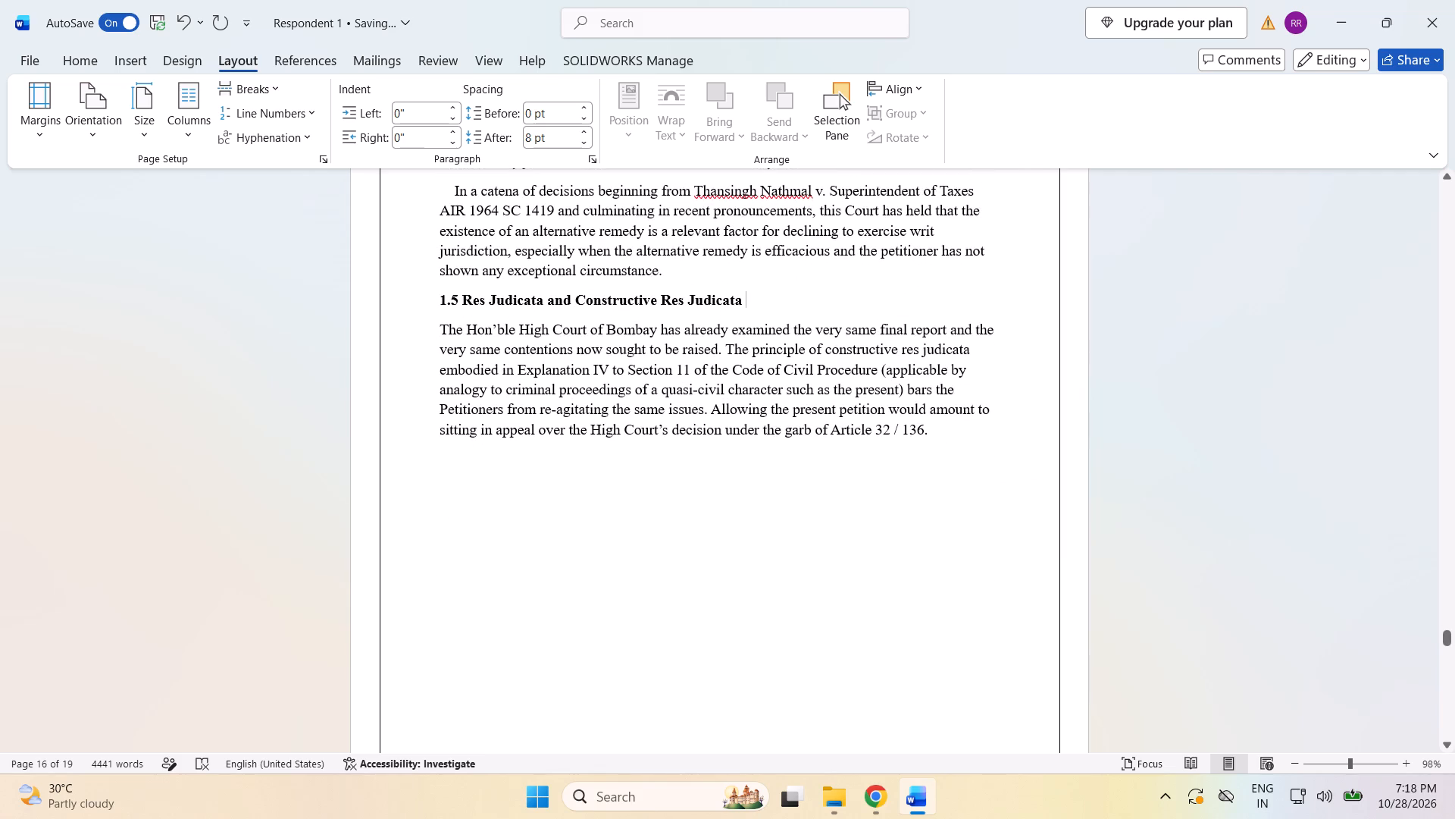
scroll(784, 595, down, 1)
click(943, 388)
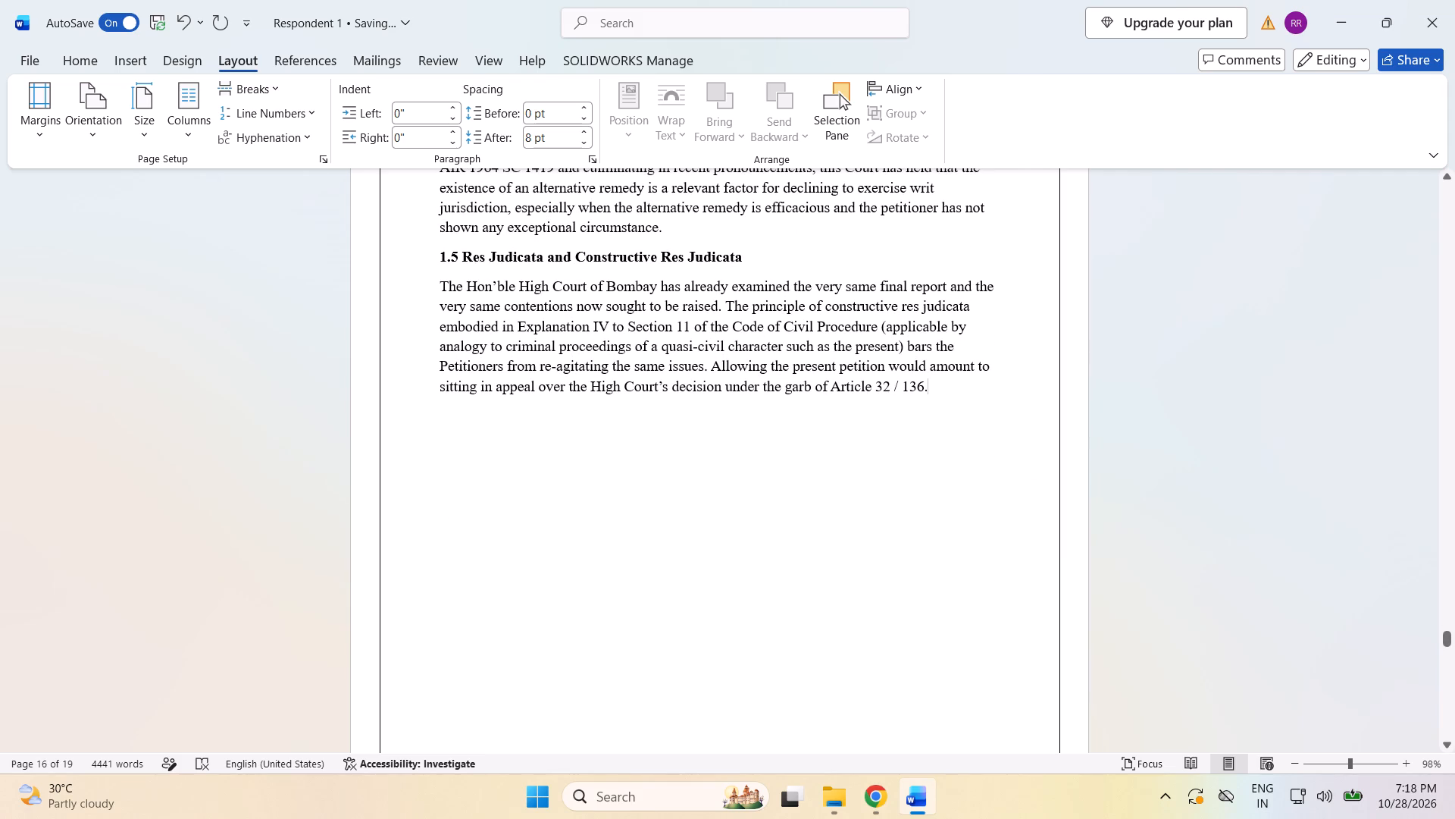
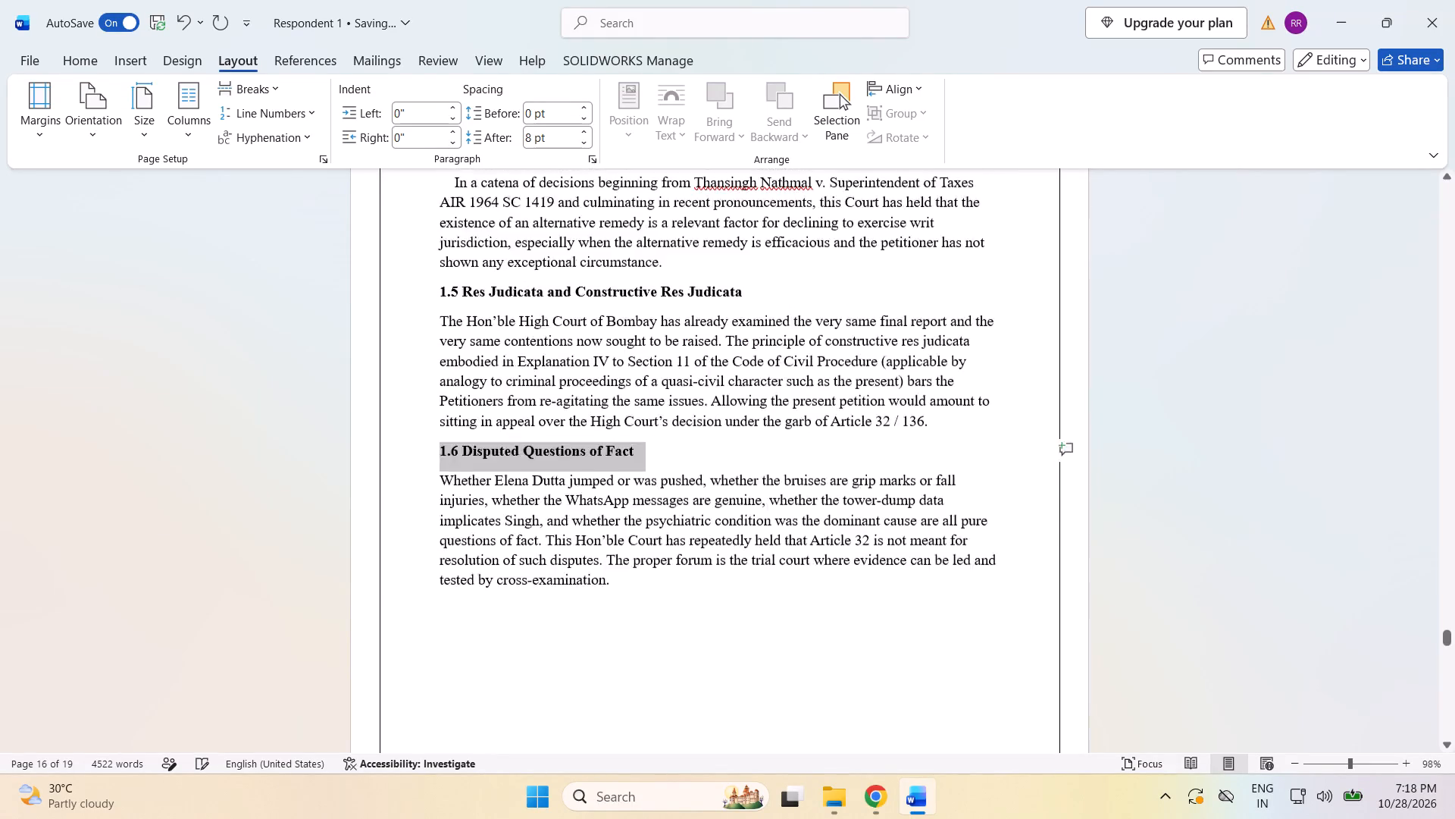
Add the centred page number 15 at the bottom of page 15, just above the memorial footer.
scroll(699, 585, up, 1)
scroll(699, 583, down, 7)
click(734, 577)
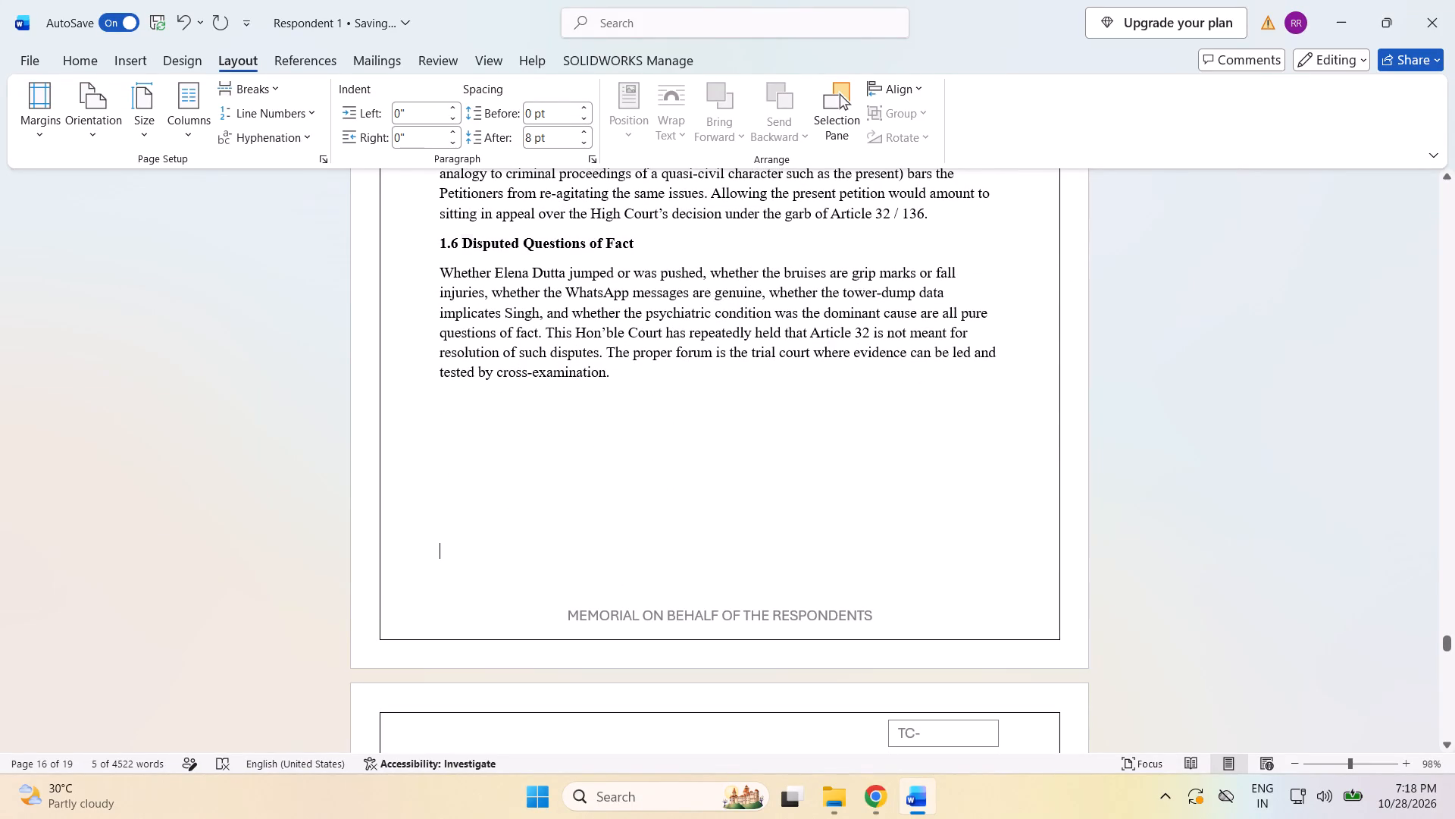
double_click(727, 548)
scroll(726, 549, up, 3)
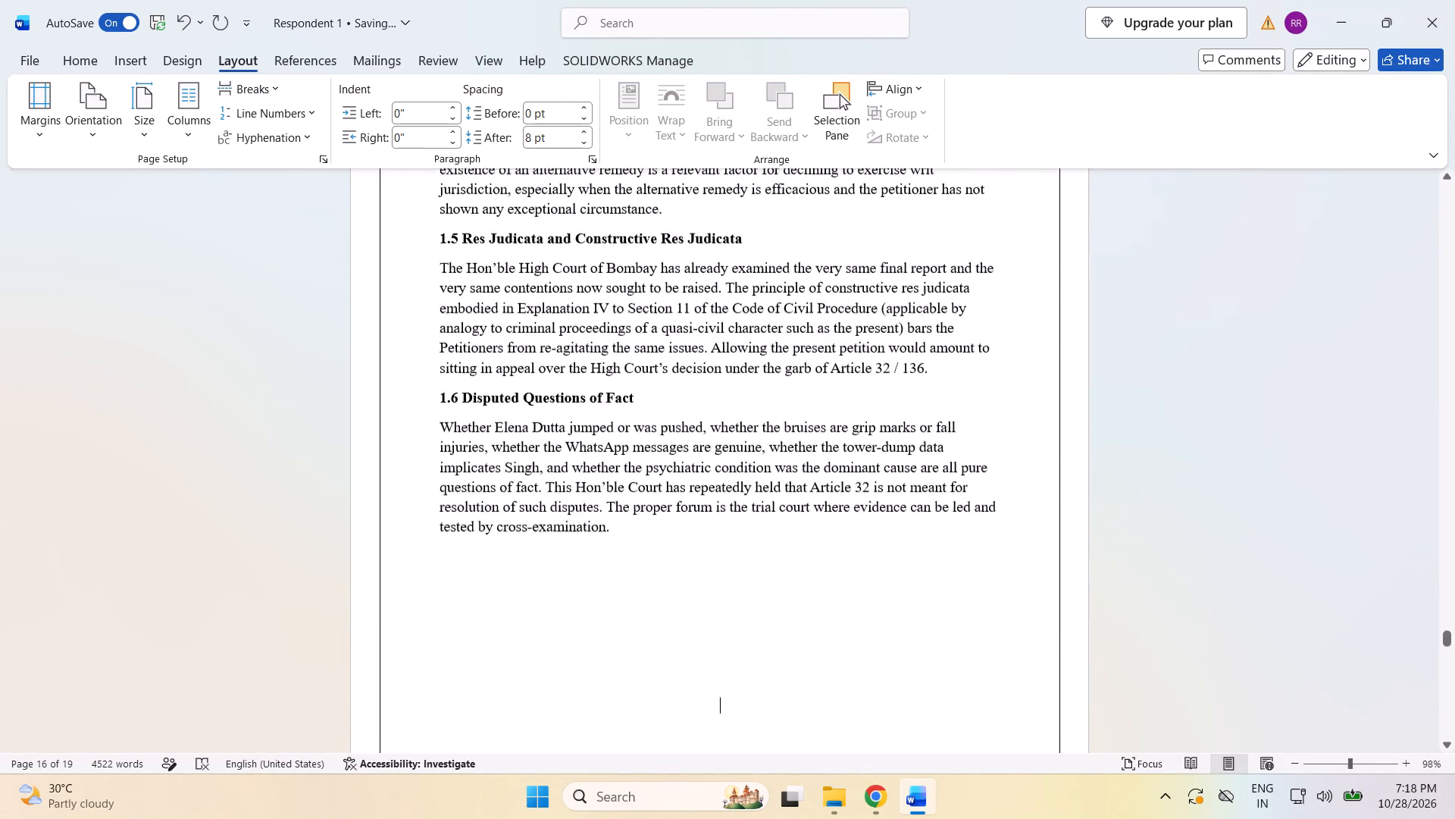
scroll(726, 547, up, 15)
scroll(726, 532, up, 12)
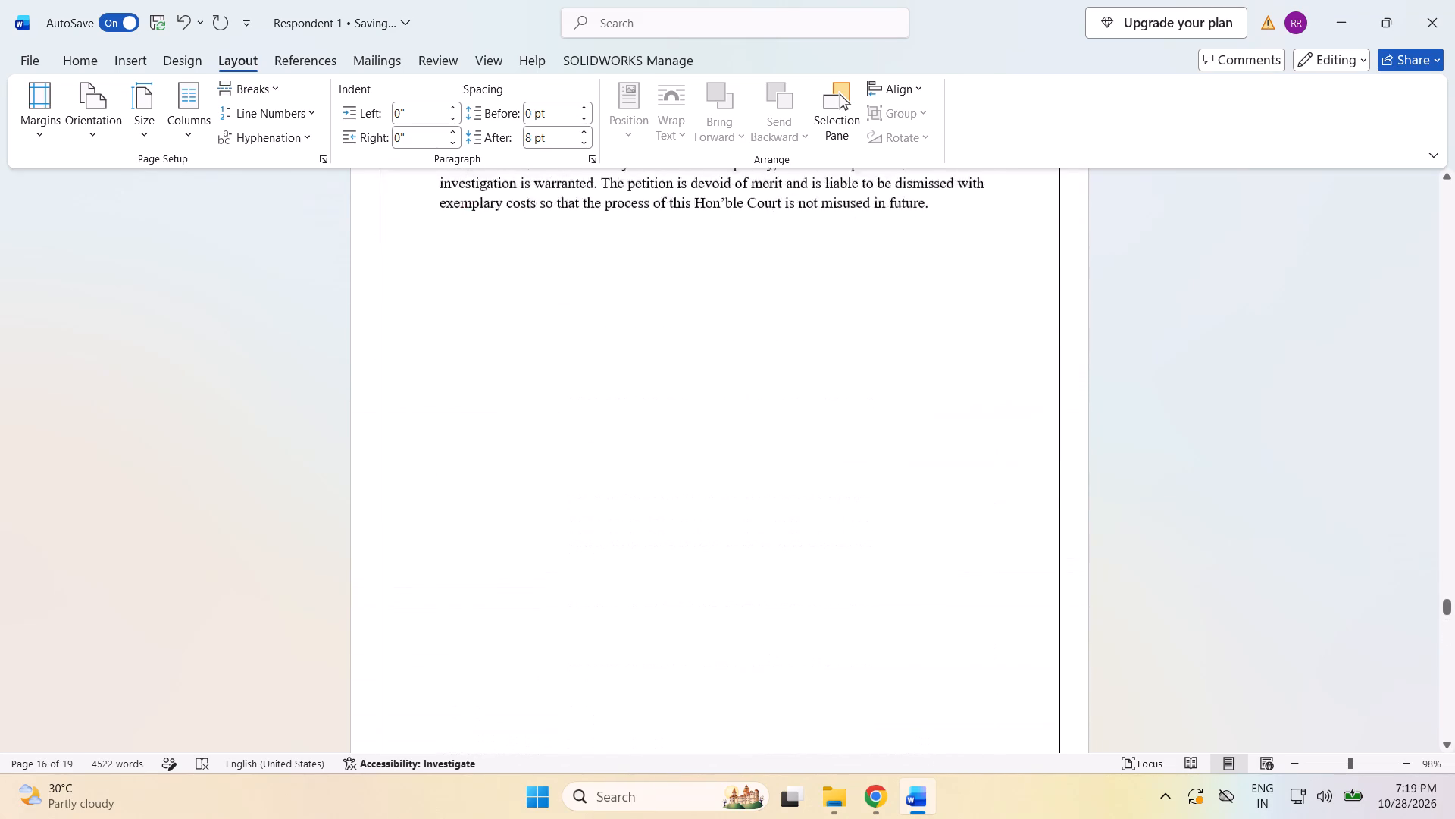
scroll(726, 531, up, 16)
scroll(726, 530, down, 20)
scroll(726, 530, down, 3)
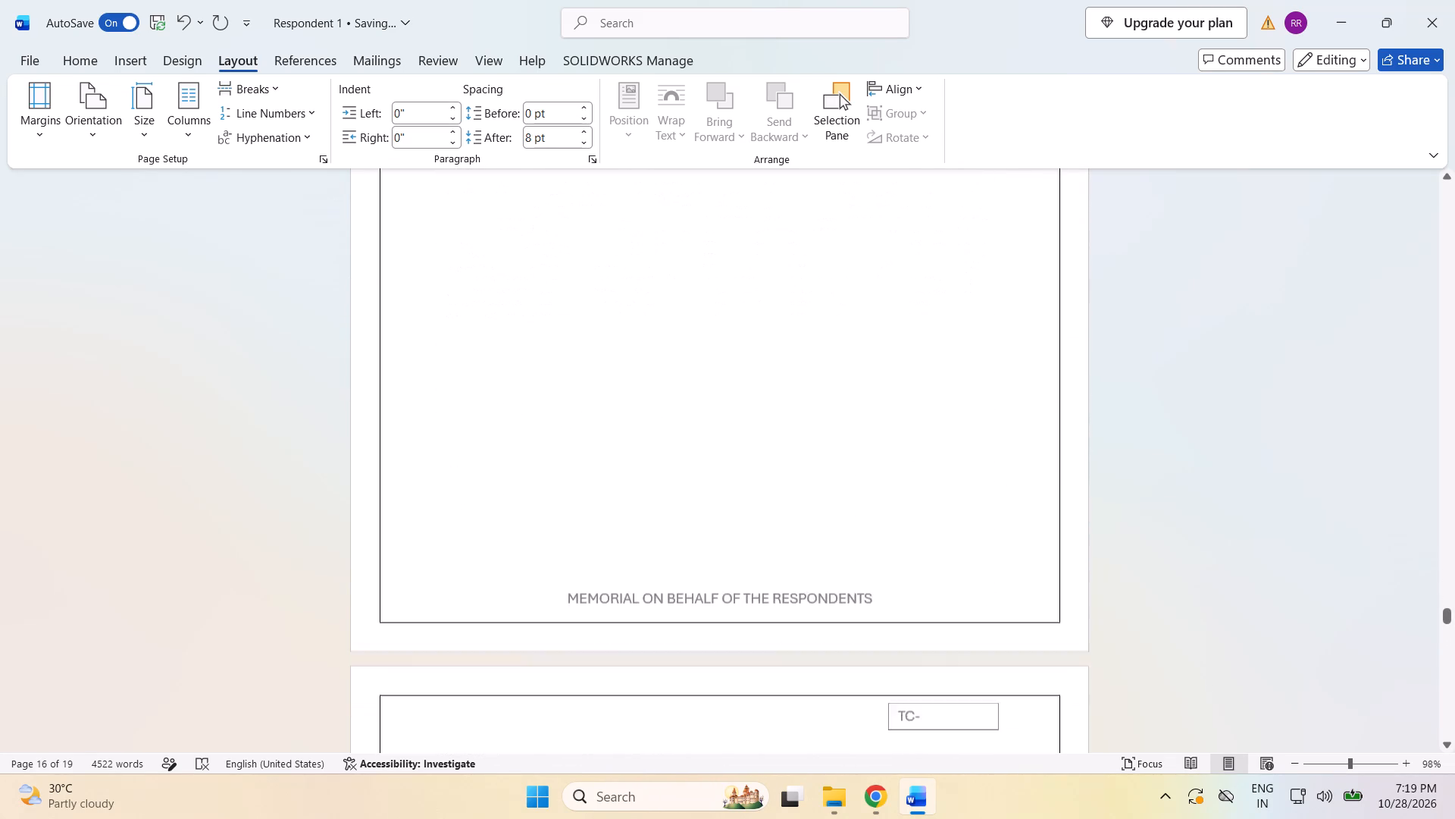
double_click(743, 472)
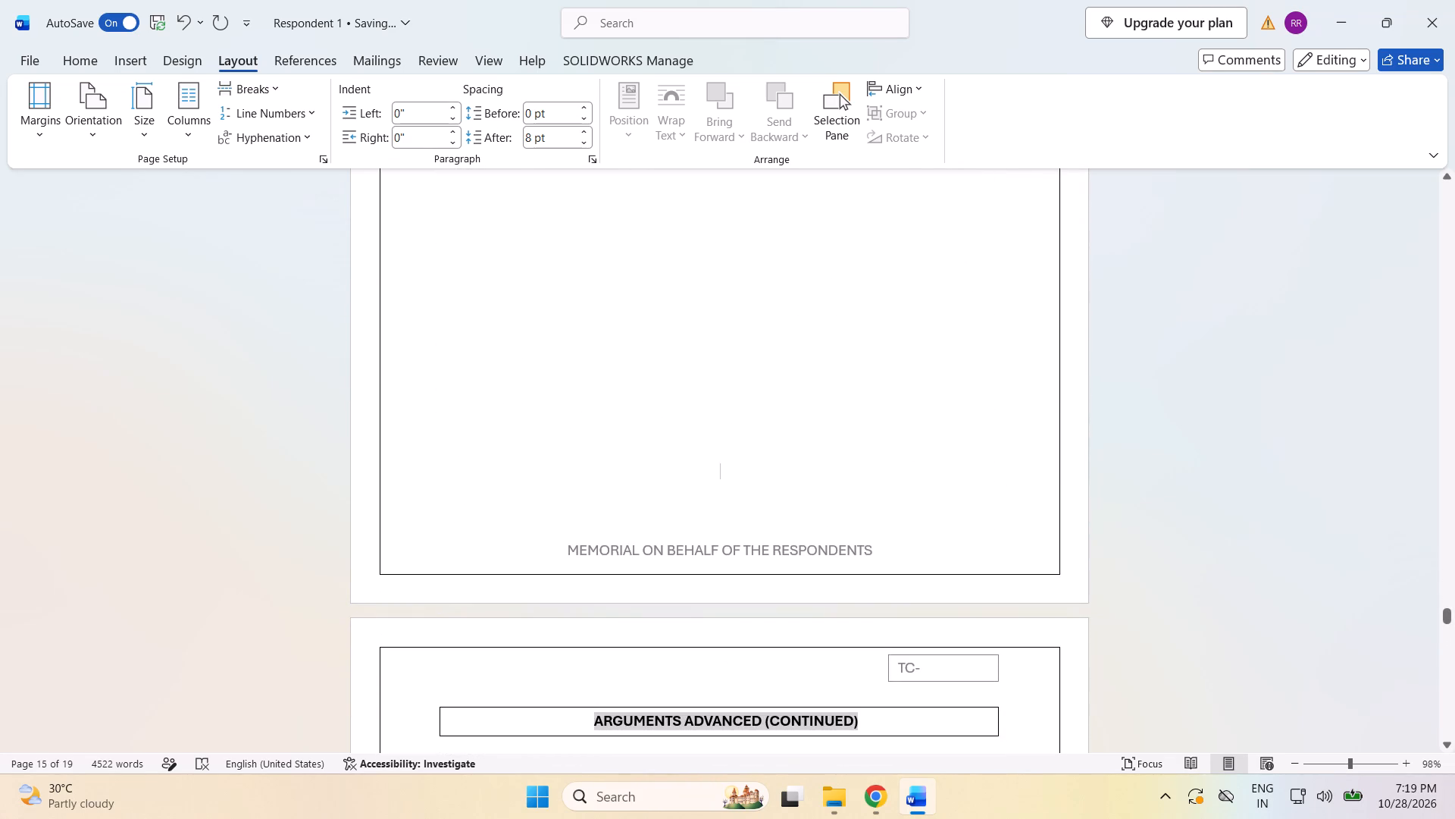
key(Return)
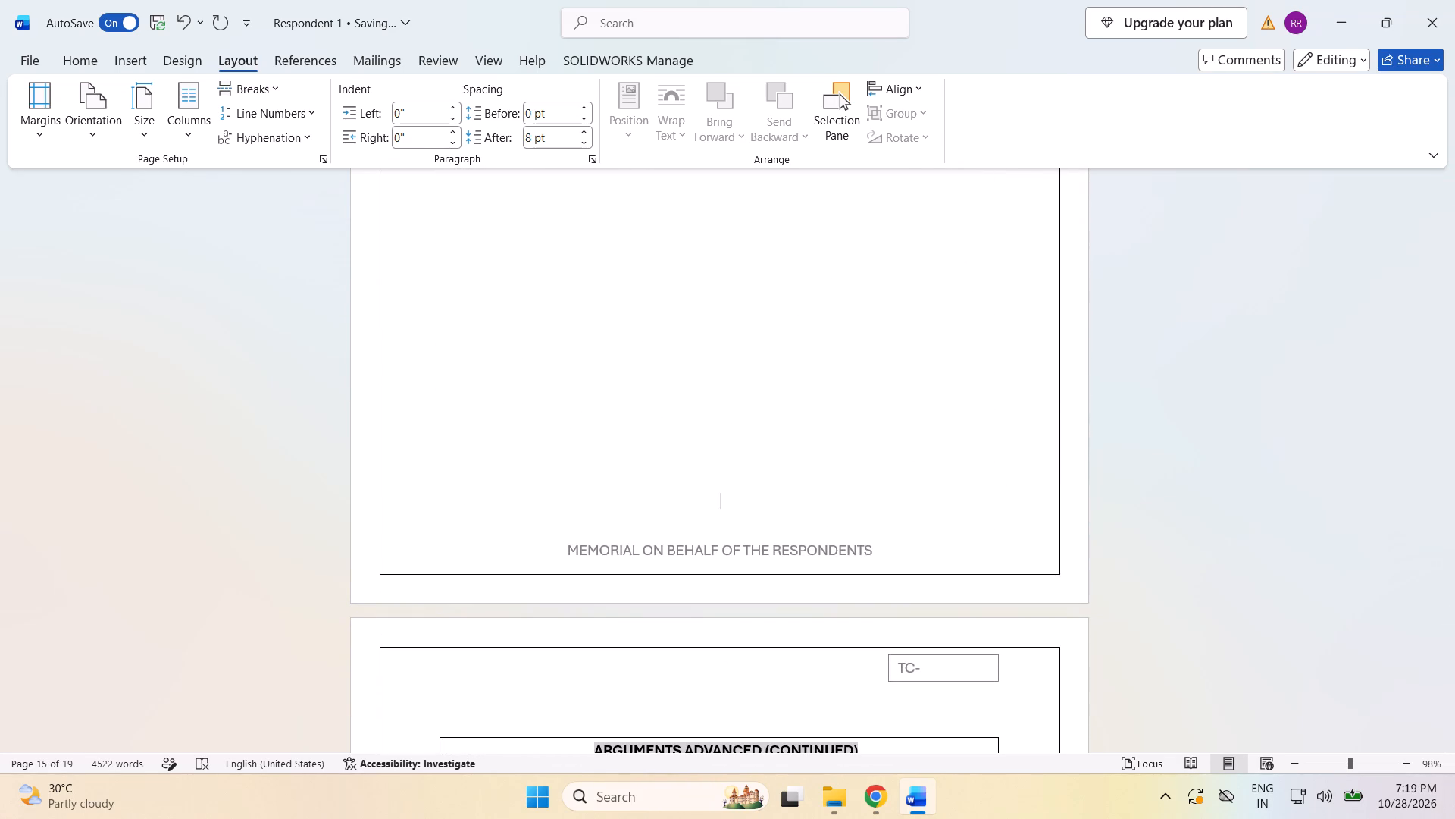
text(15)
Add the centred page number 16 at the bottom of page 16, below the section 1.6 paragraph.
scroll(699, 559, down, 5)
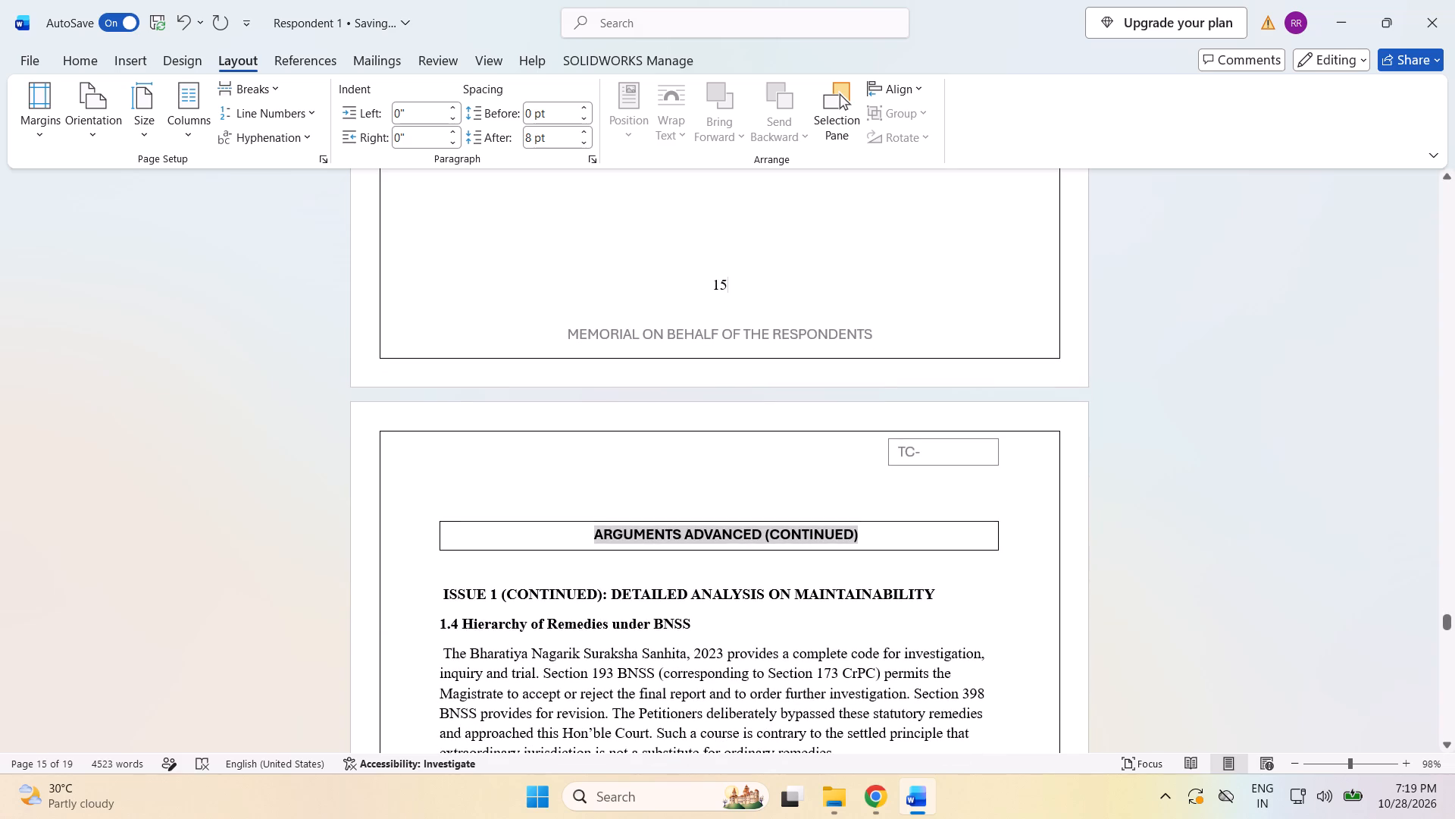
click(524, 492)
scroll(590, 566, down, 19)
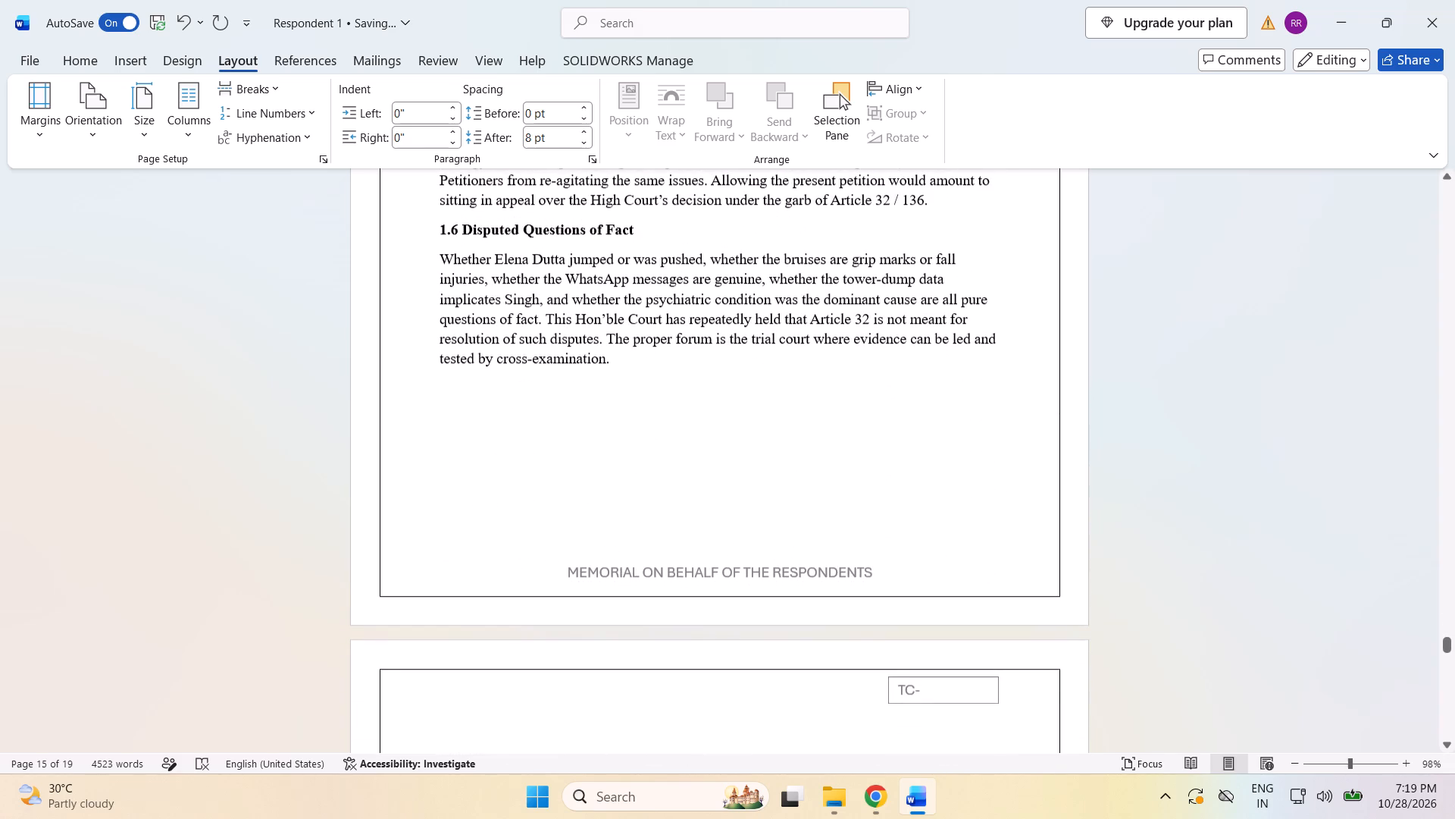
double_click(730, 521)
text(16)
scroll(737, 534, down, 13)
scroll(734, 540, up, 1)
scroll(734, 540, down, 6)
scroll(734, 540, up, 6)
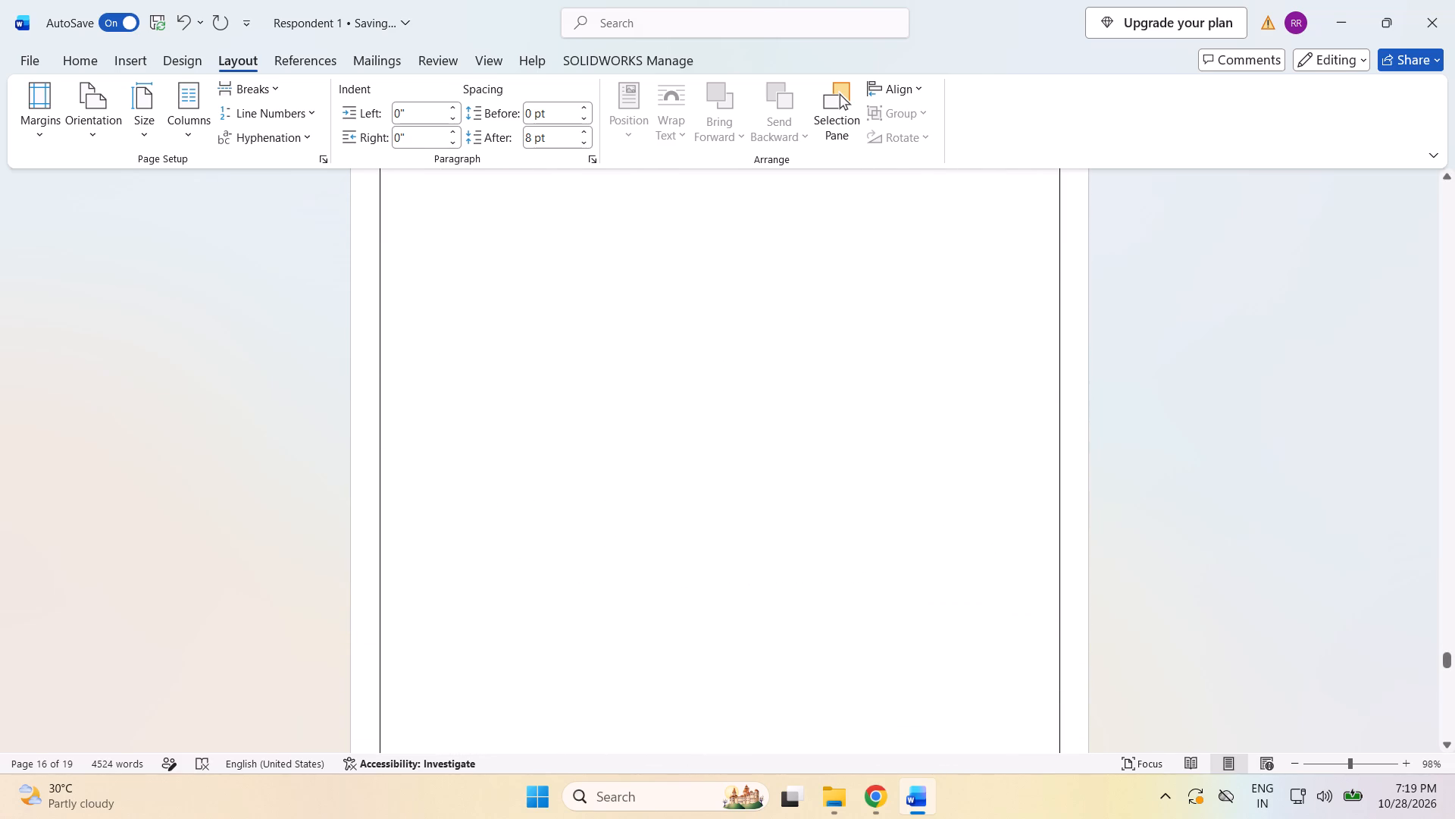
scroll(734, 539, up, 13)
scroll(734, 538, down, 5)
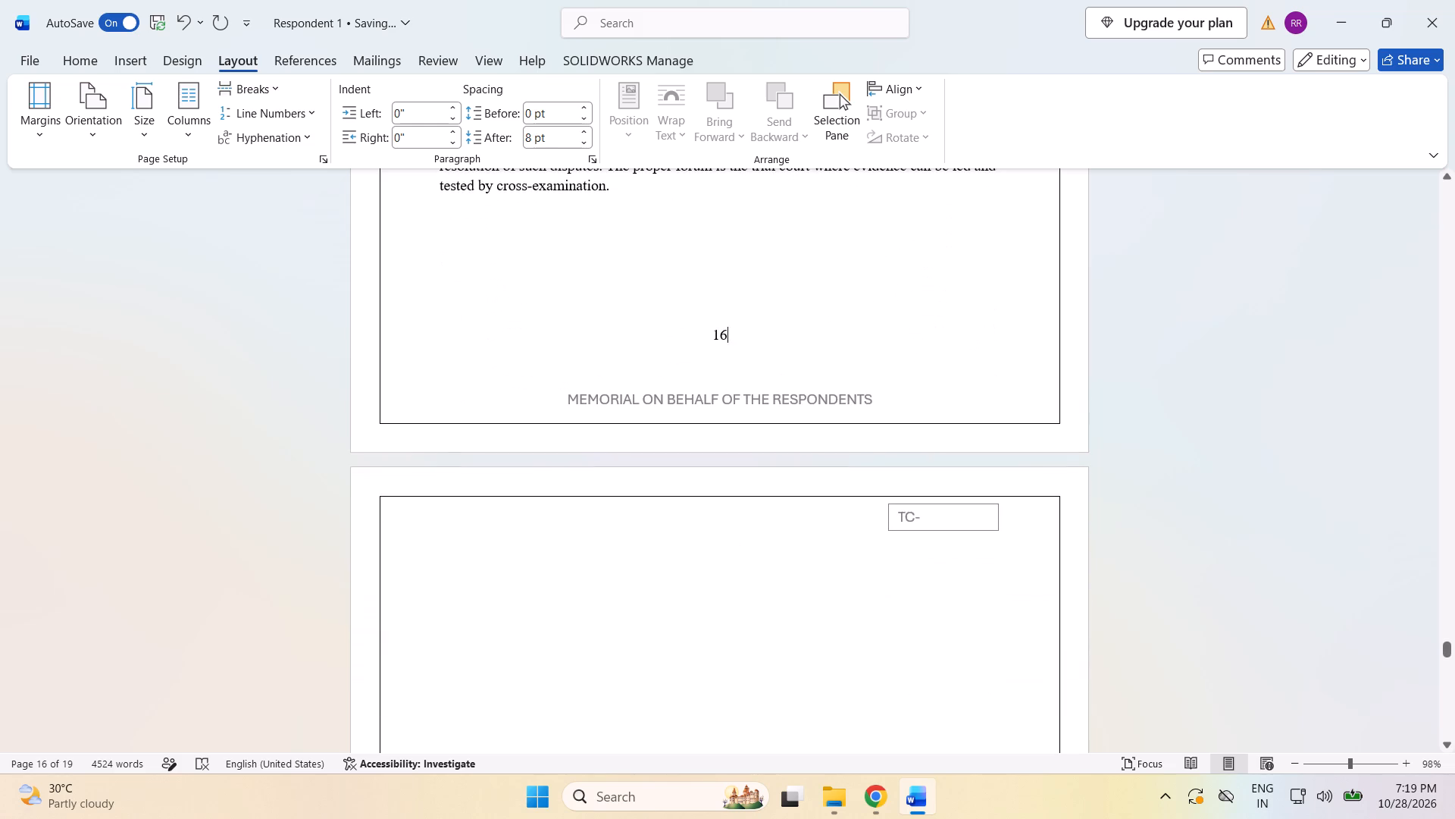
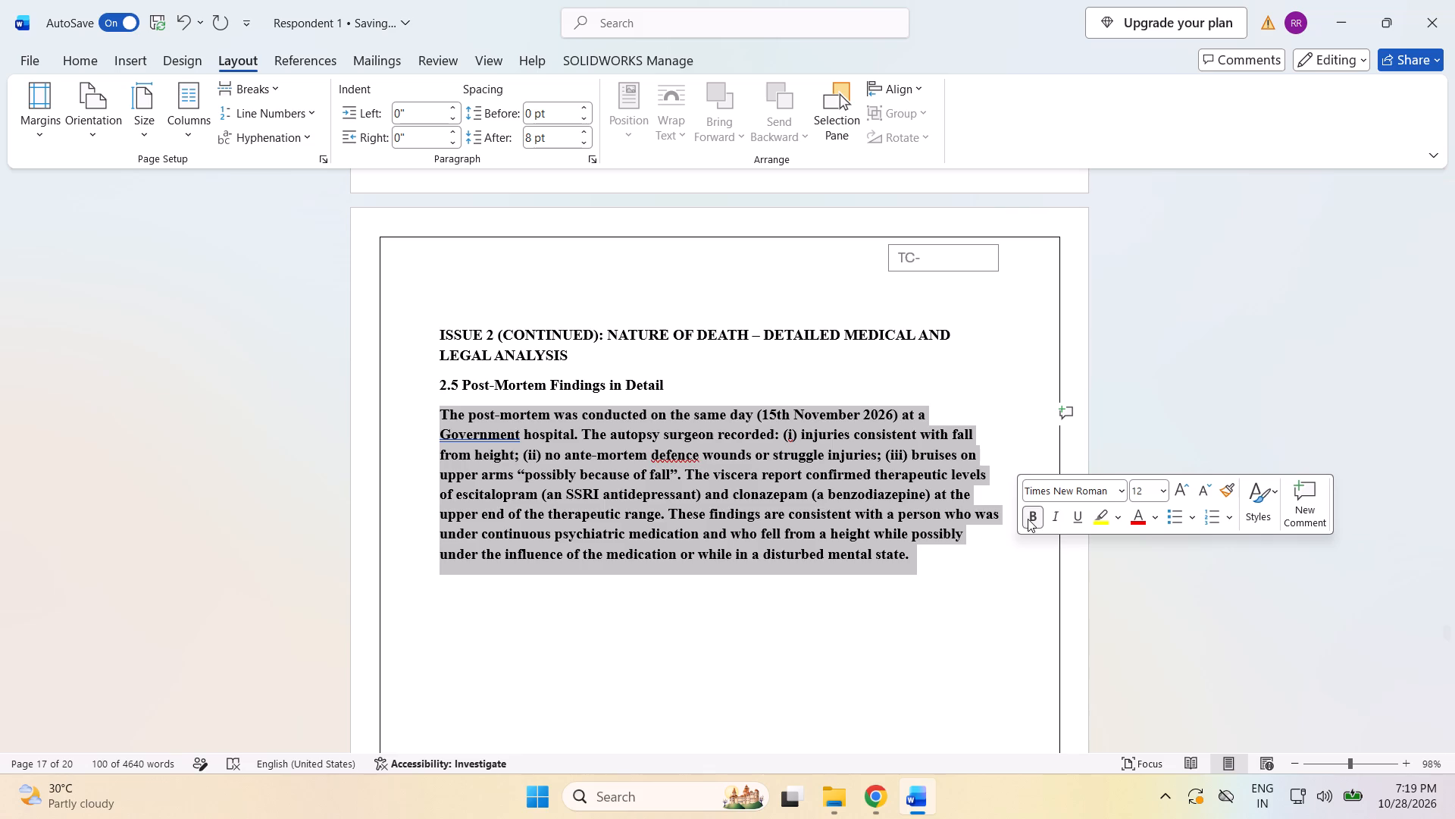
Remove the bold formatting from the body paragraph under heading 2.5 Post-Mortem Findings in Detail.
click(1028, 519)
click(868, 572)
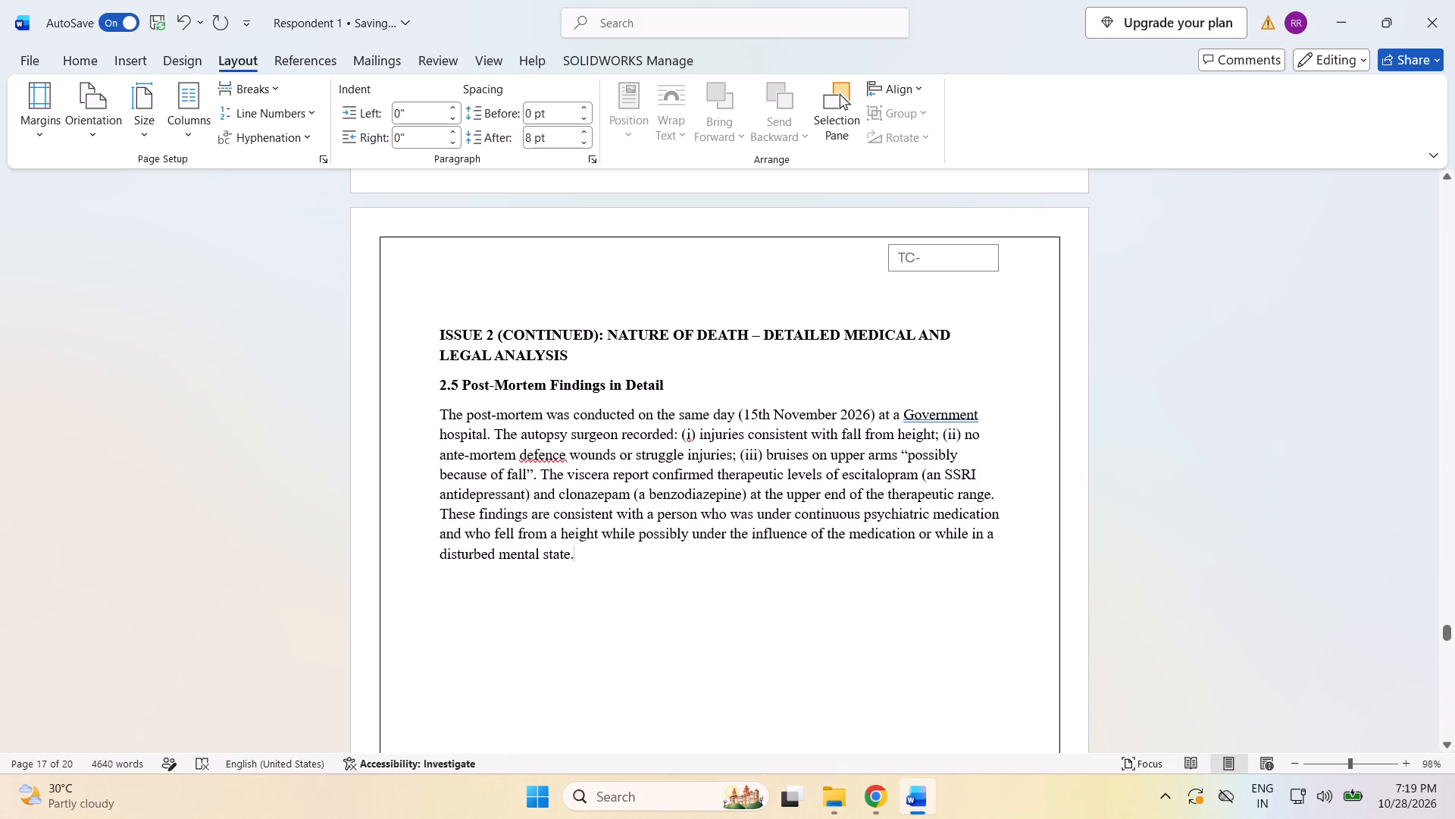
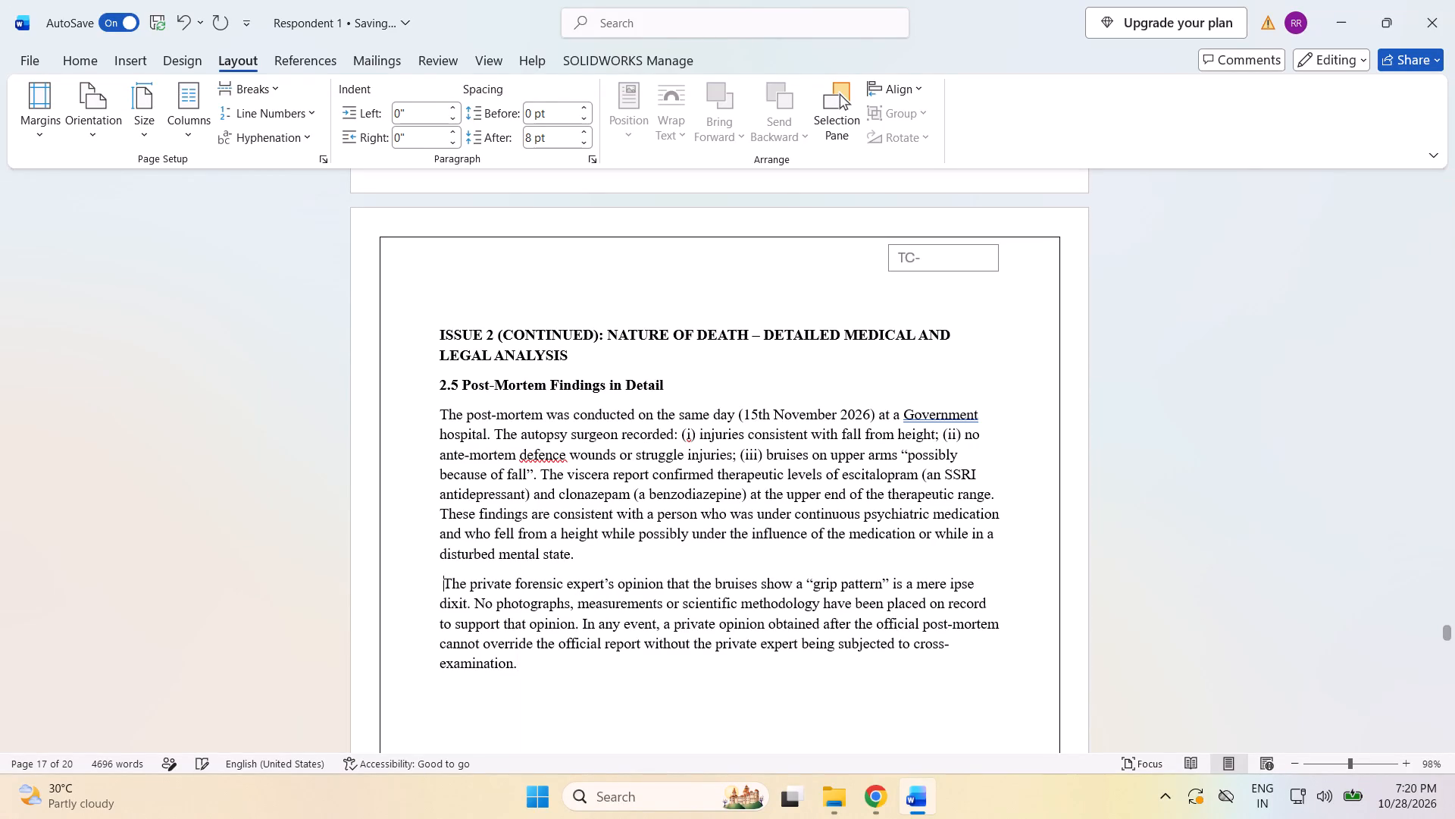
Indent the first line of the paragraph beginning "The private forensic expert's opinion" with four more spaces.
key(space)
key(space)
key(space)
key(space)
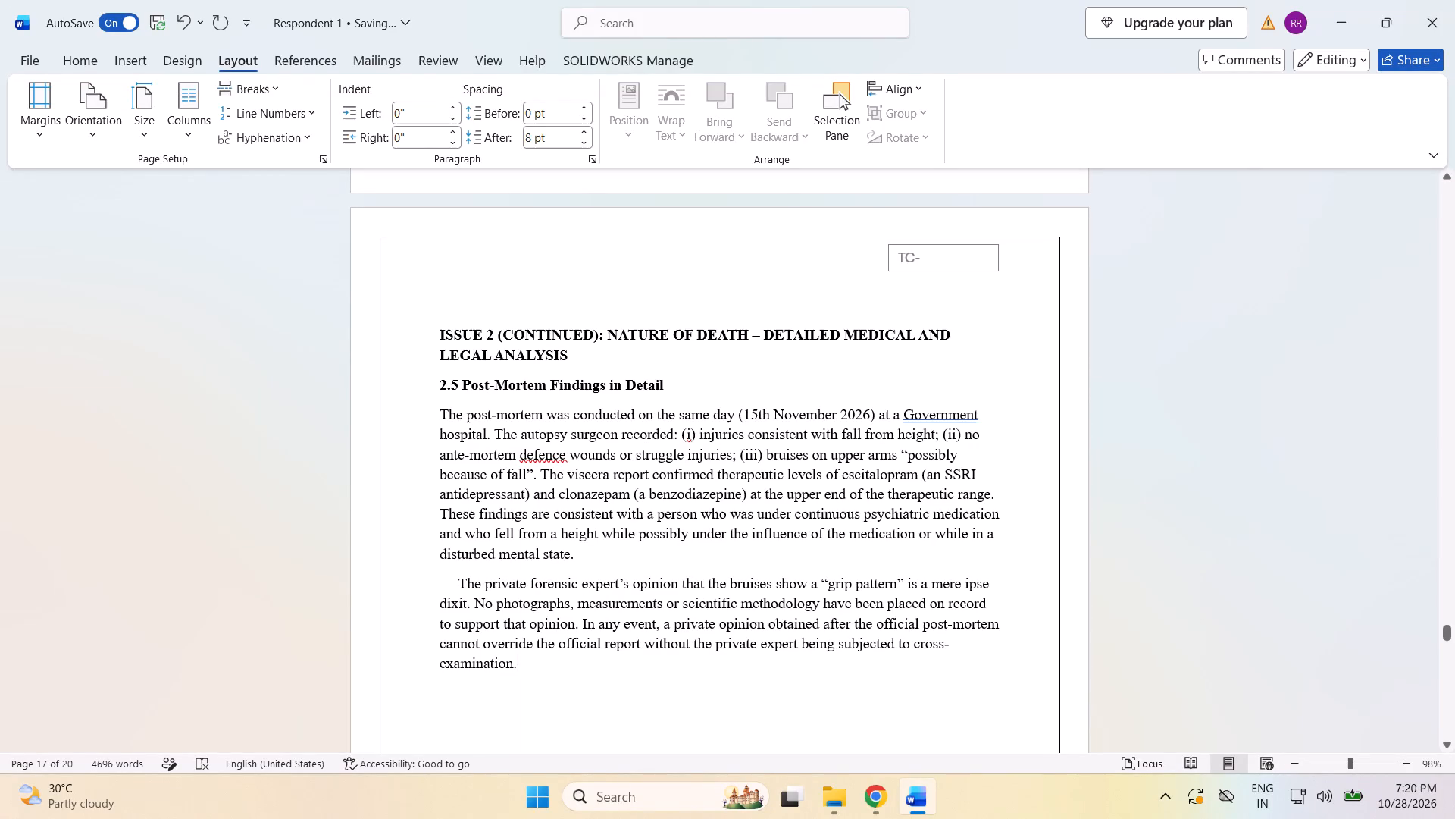
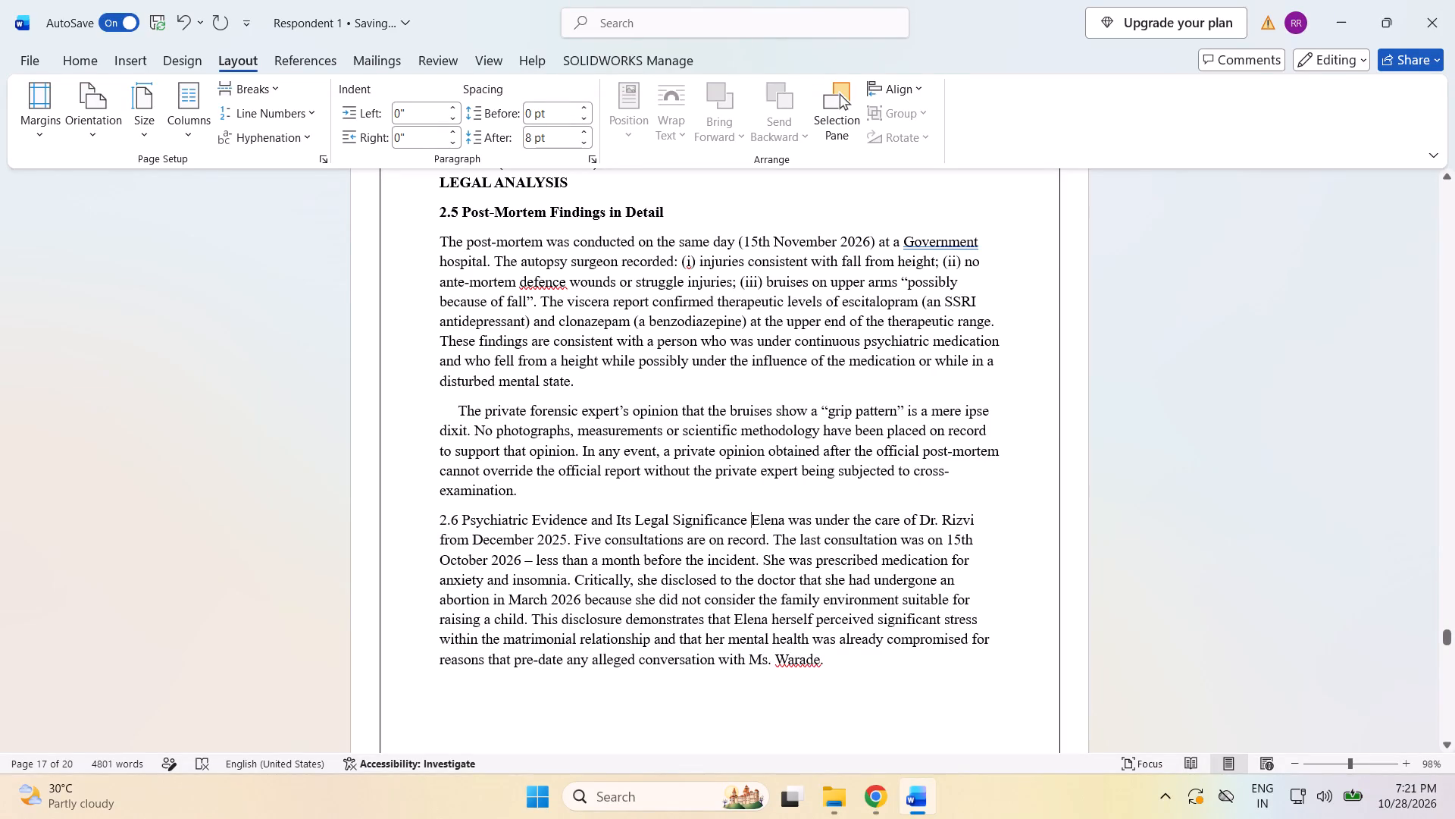
Split "2.6 Psychiatric Evidence and Its Legal Significance" from its body text onto its own line and make the heading bold.
key(Return)
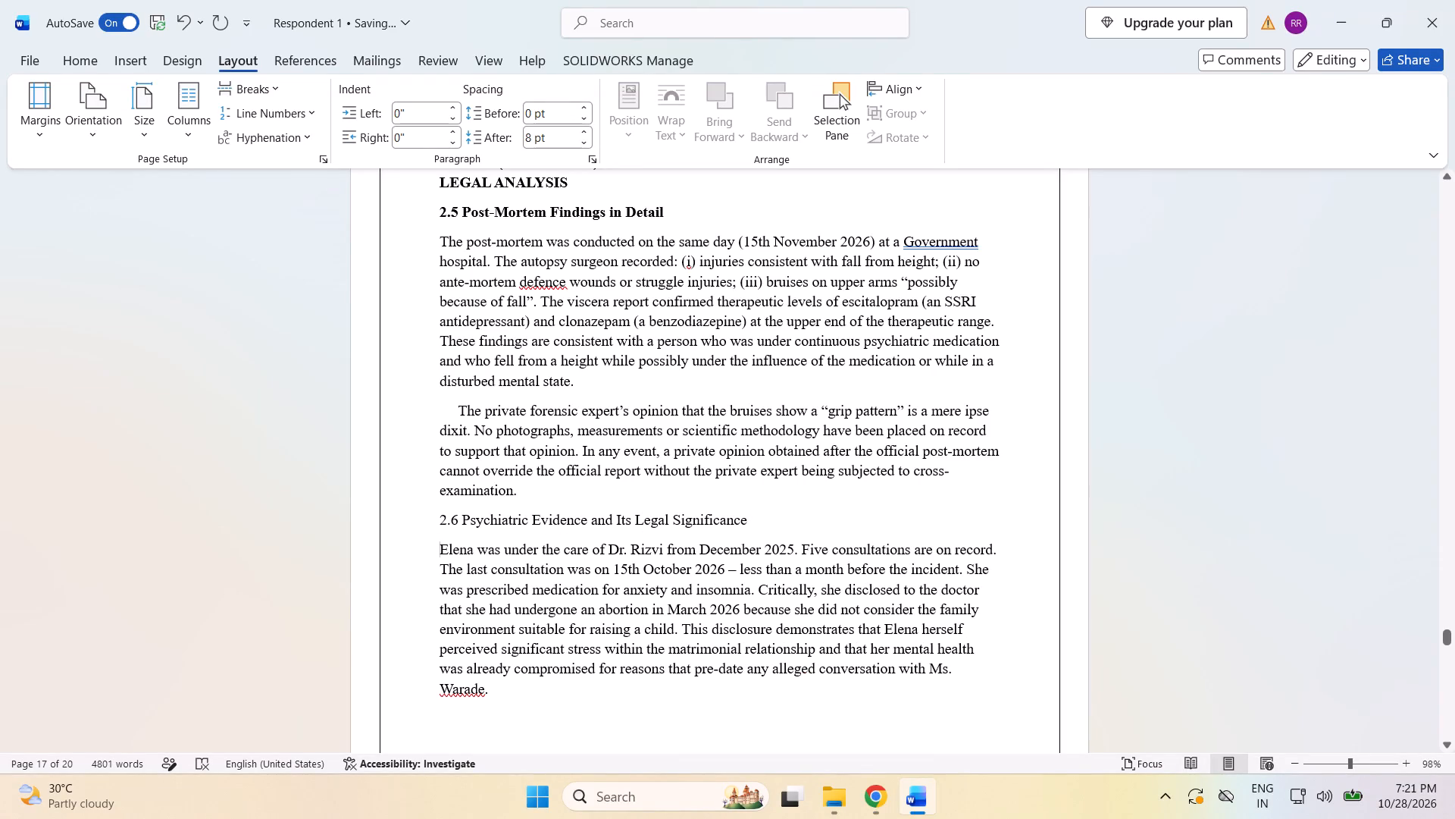
drag(433, 518, 772, 536)
click(782, 508)
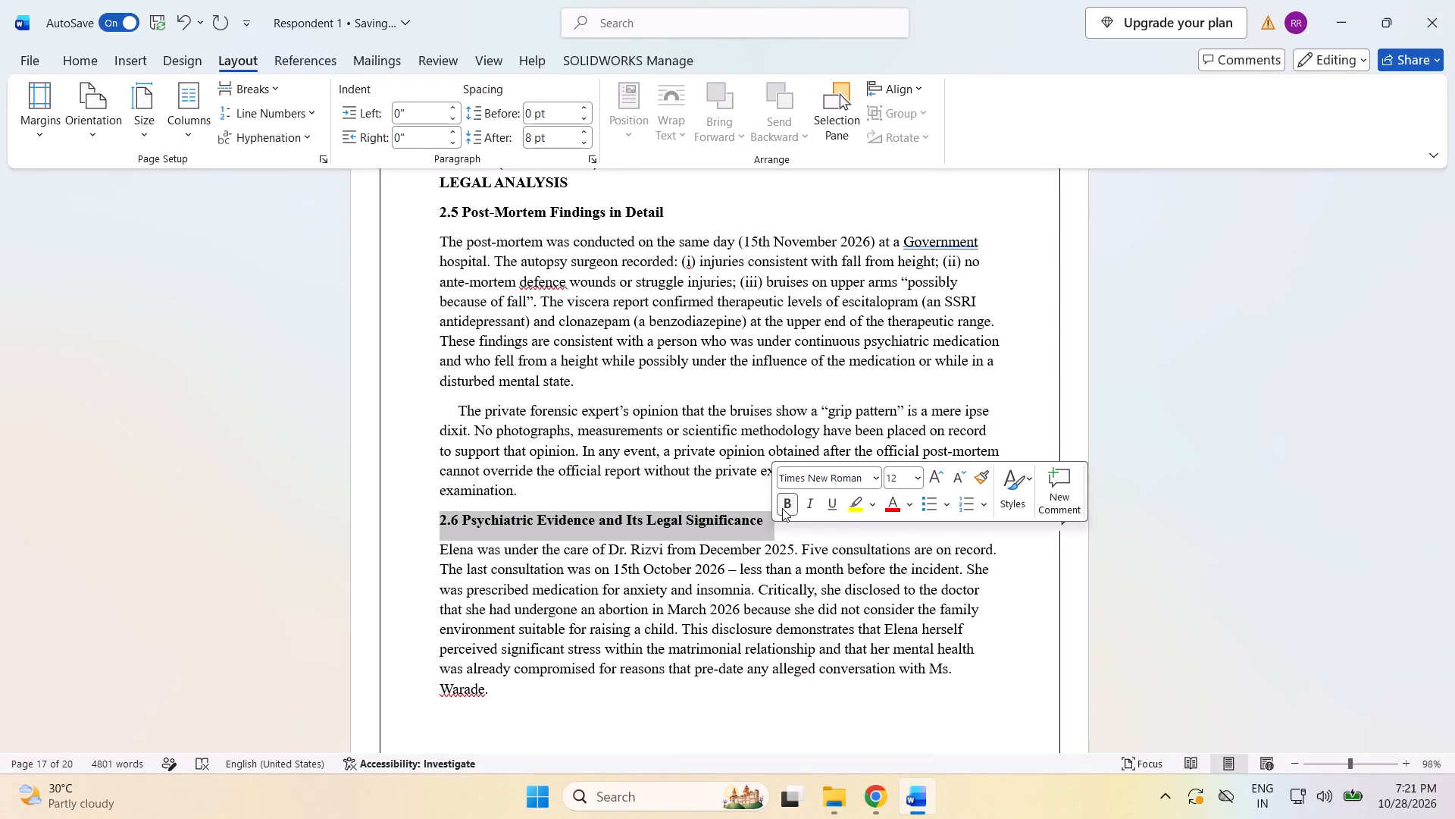
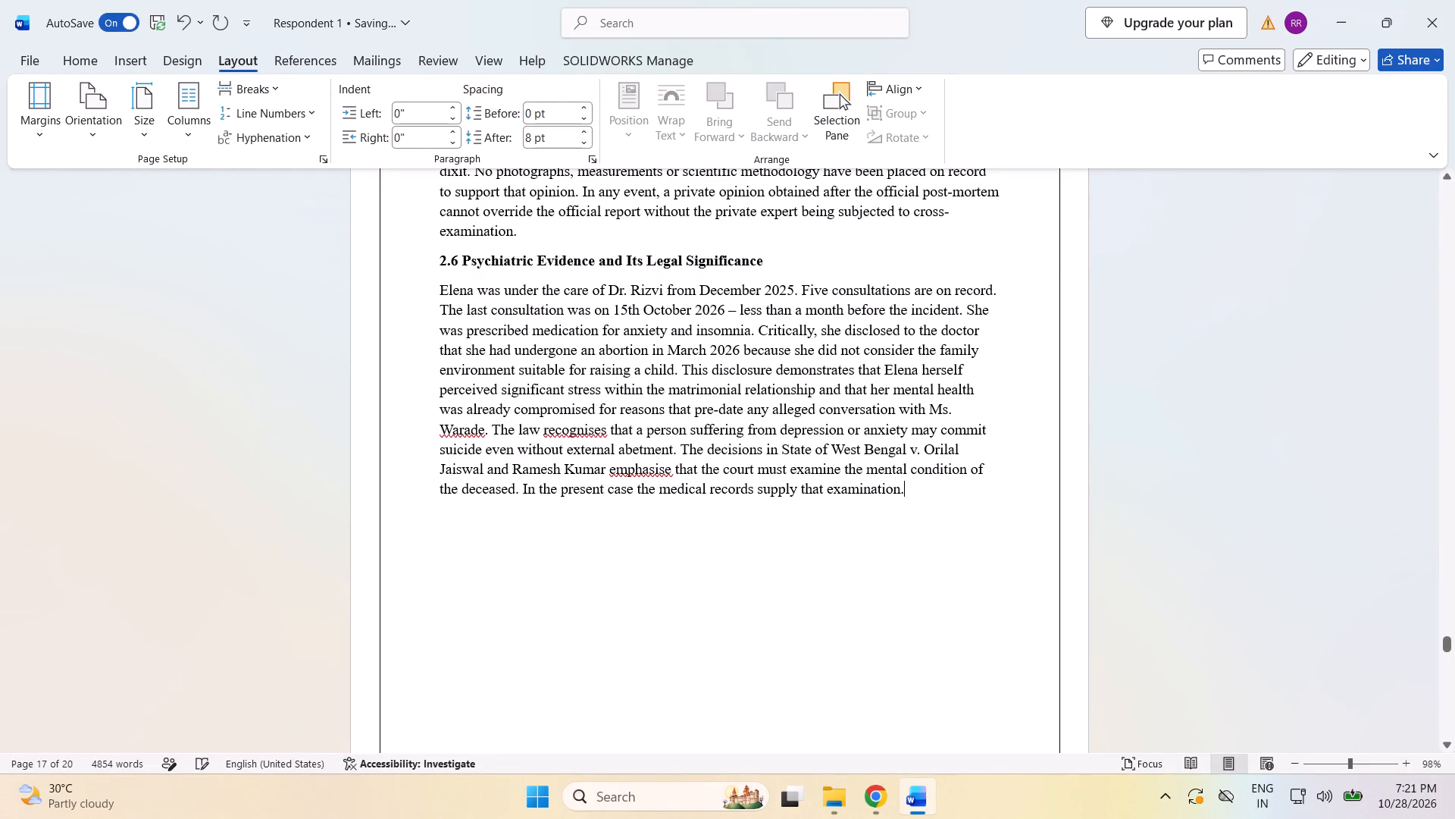
Add the page number 17 in the blank space near the bottom of page 17, above the memorial footer.
scroll(559, 525, up, 5)
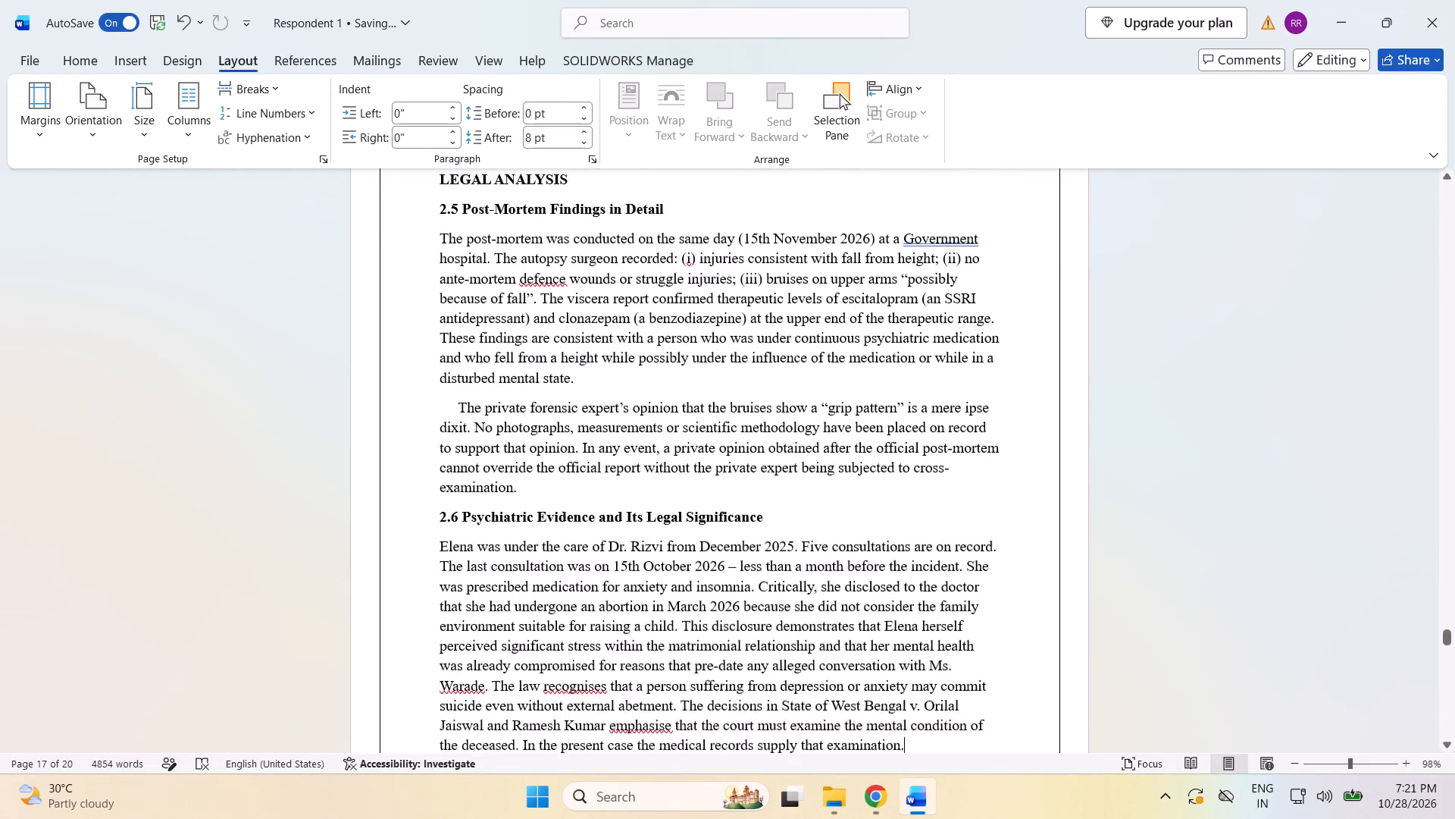
scroll(559, 525, up, 10)
scroll(559, 525, down, 20)
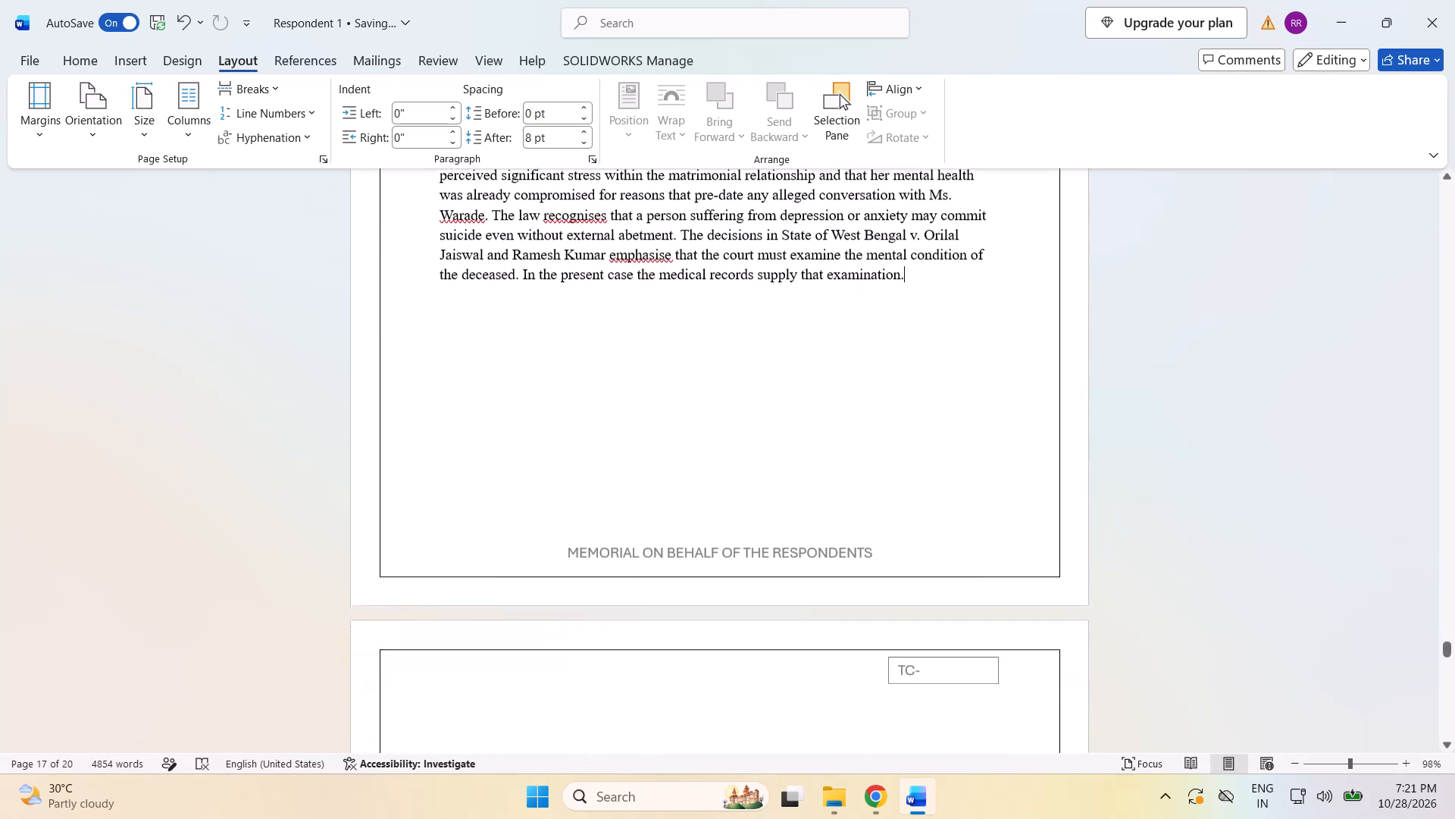
click(745, 499)
double_click(757, 473)
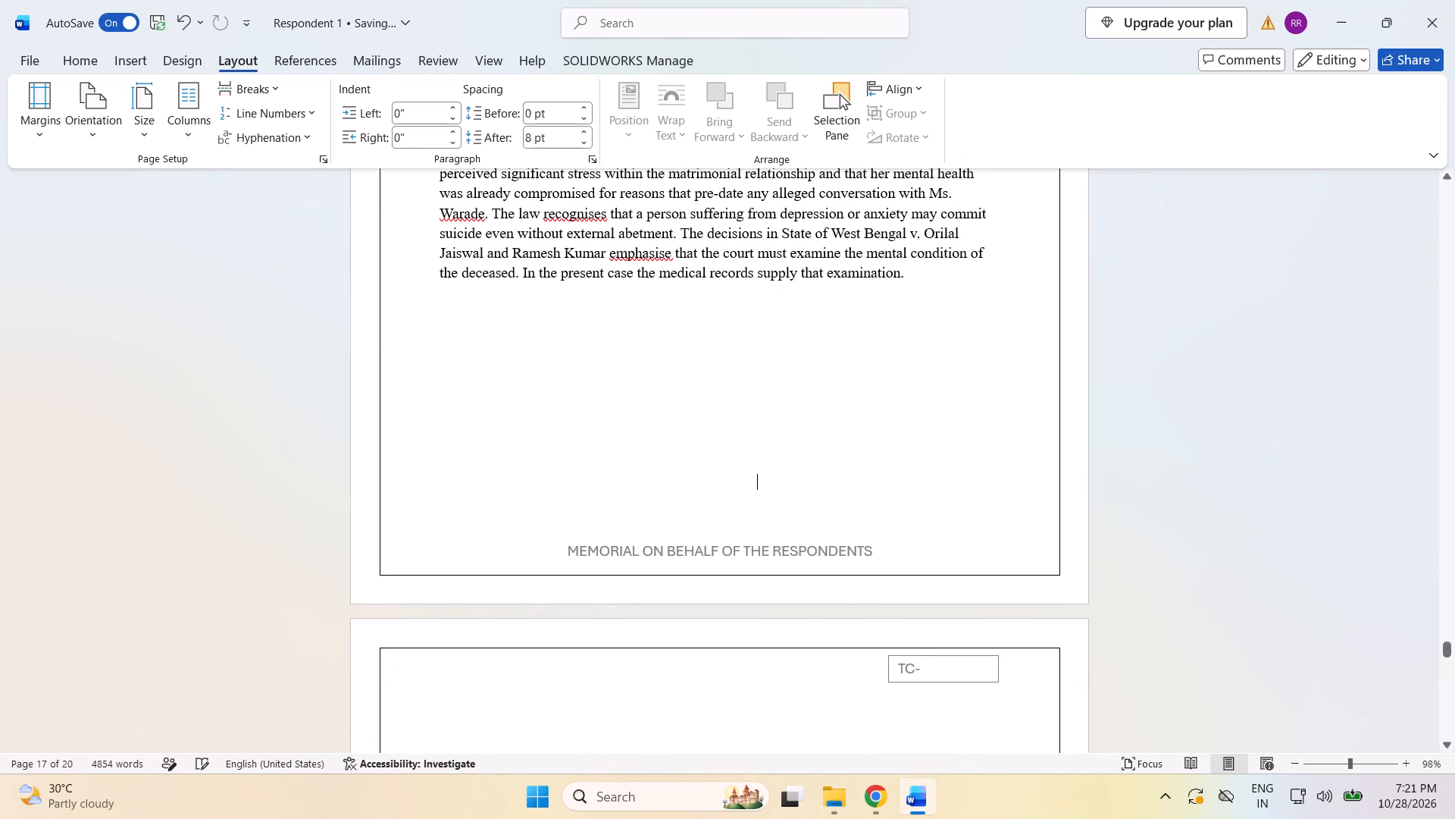
text(17)
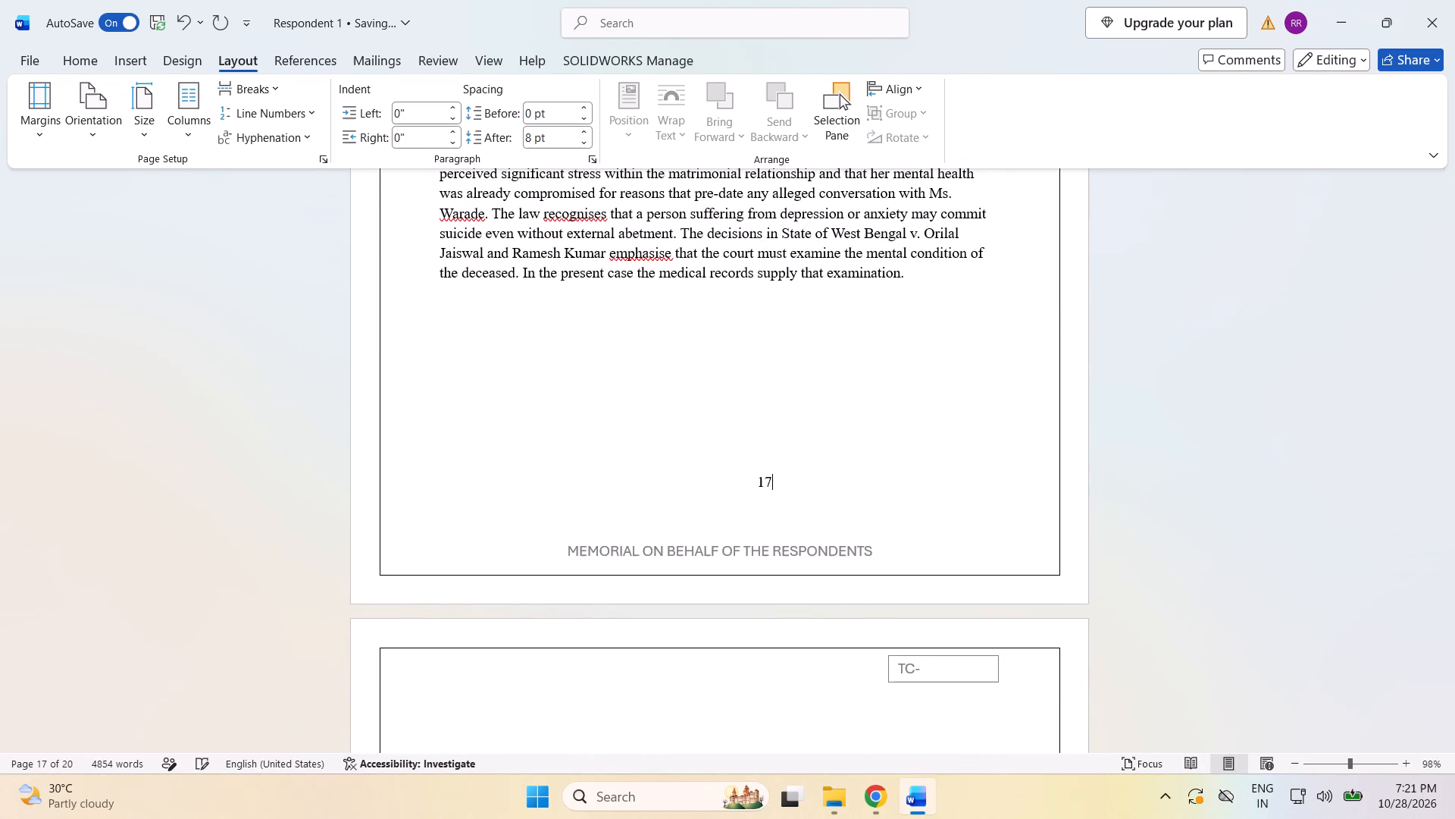
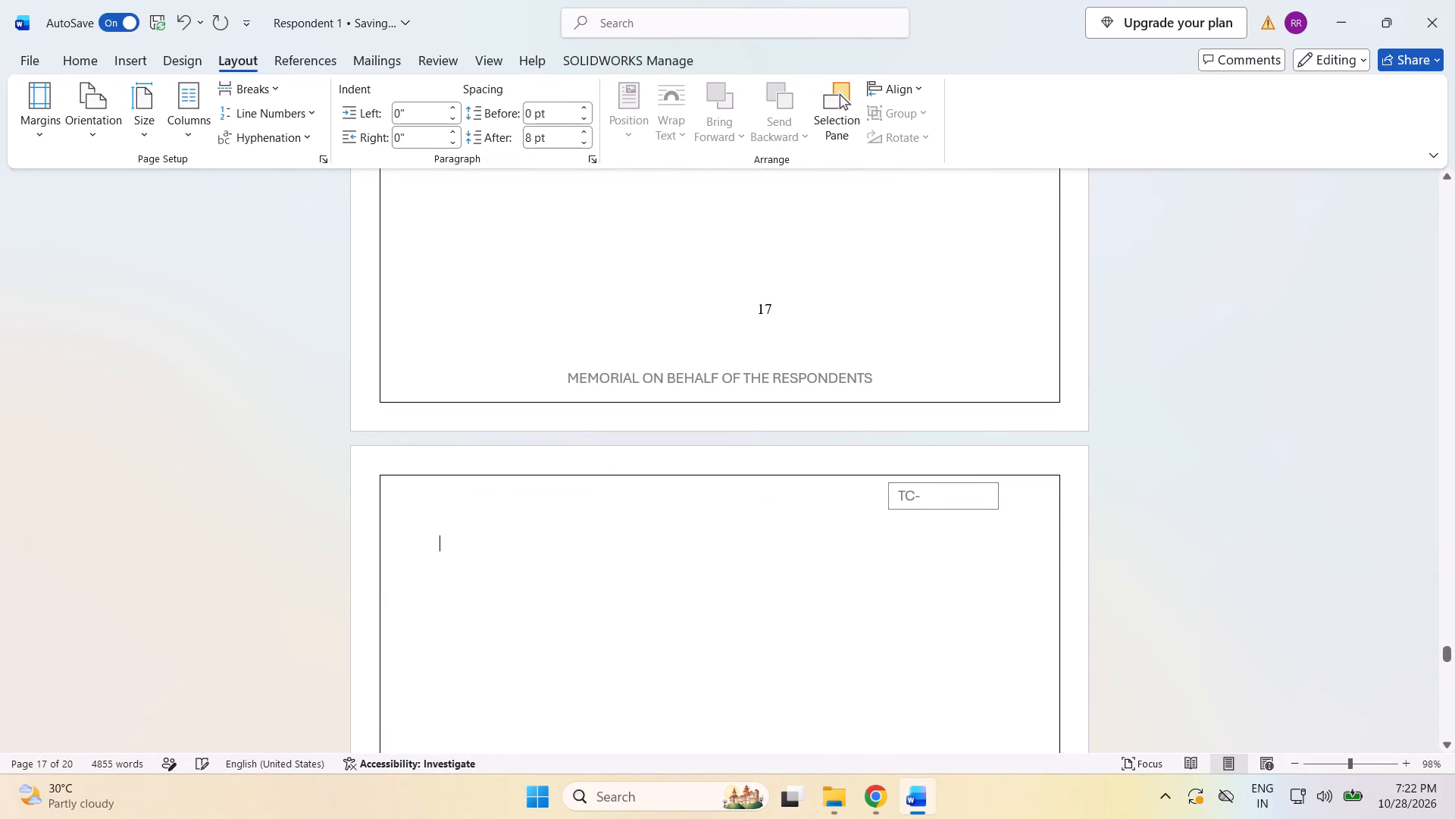
Paste the copied section 2.7 on electronic evidence, the draft email and call logs, at the top of page 18.
key(ctrl+v)
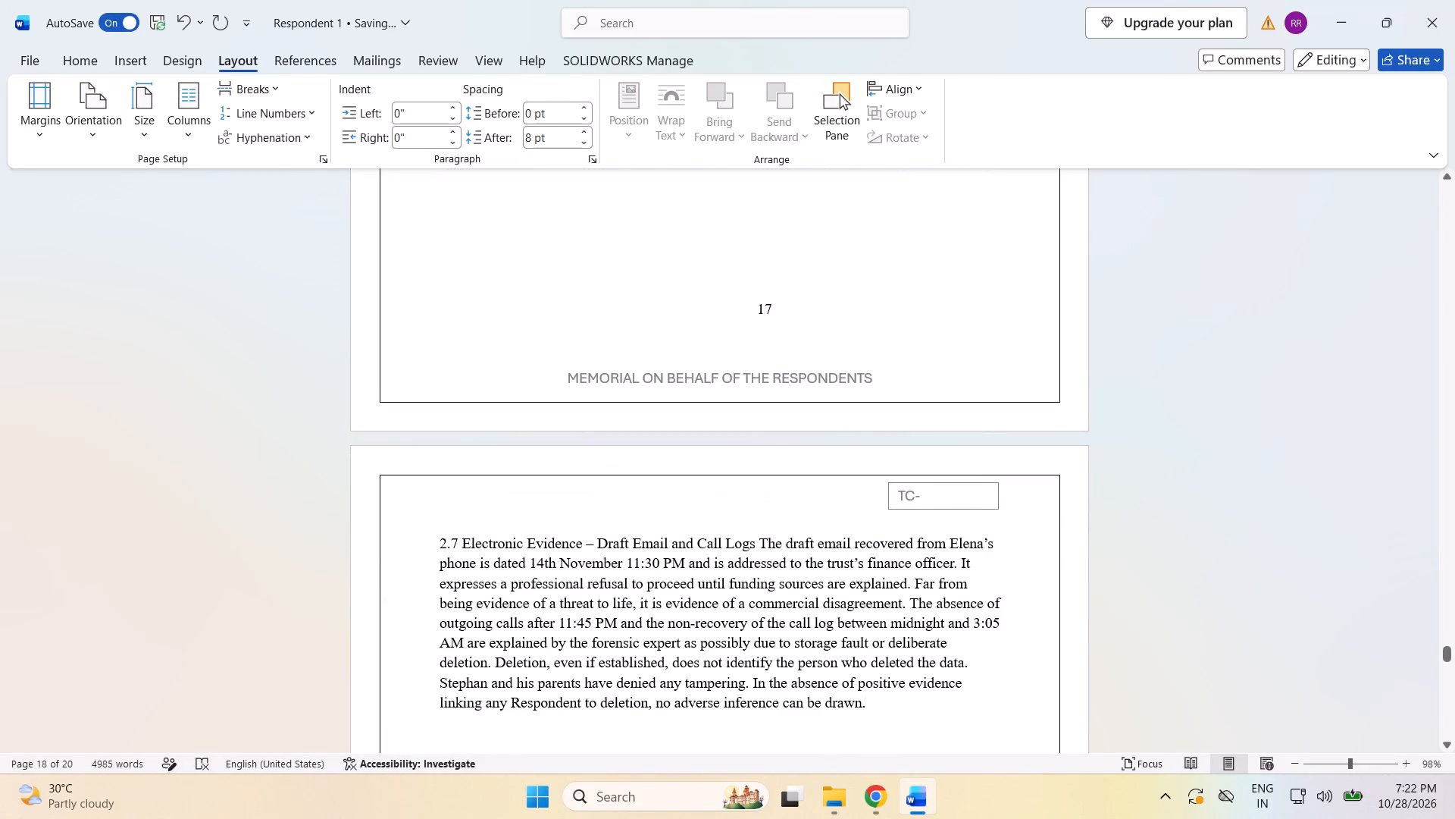
Put the heading "2.7 Electronic Evidence – Draft Email and Call Logs" on its own line above the paragraph and make it bold.
click(761, 547)
key(Return)
drag(433, 540, 499, 554)
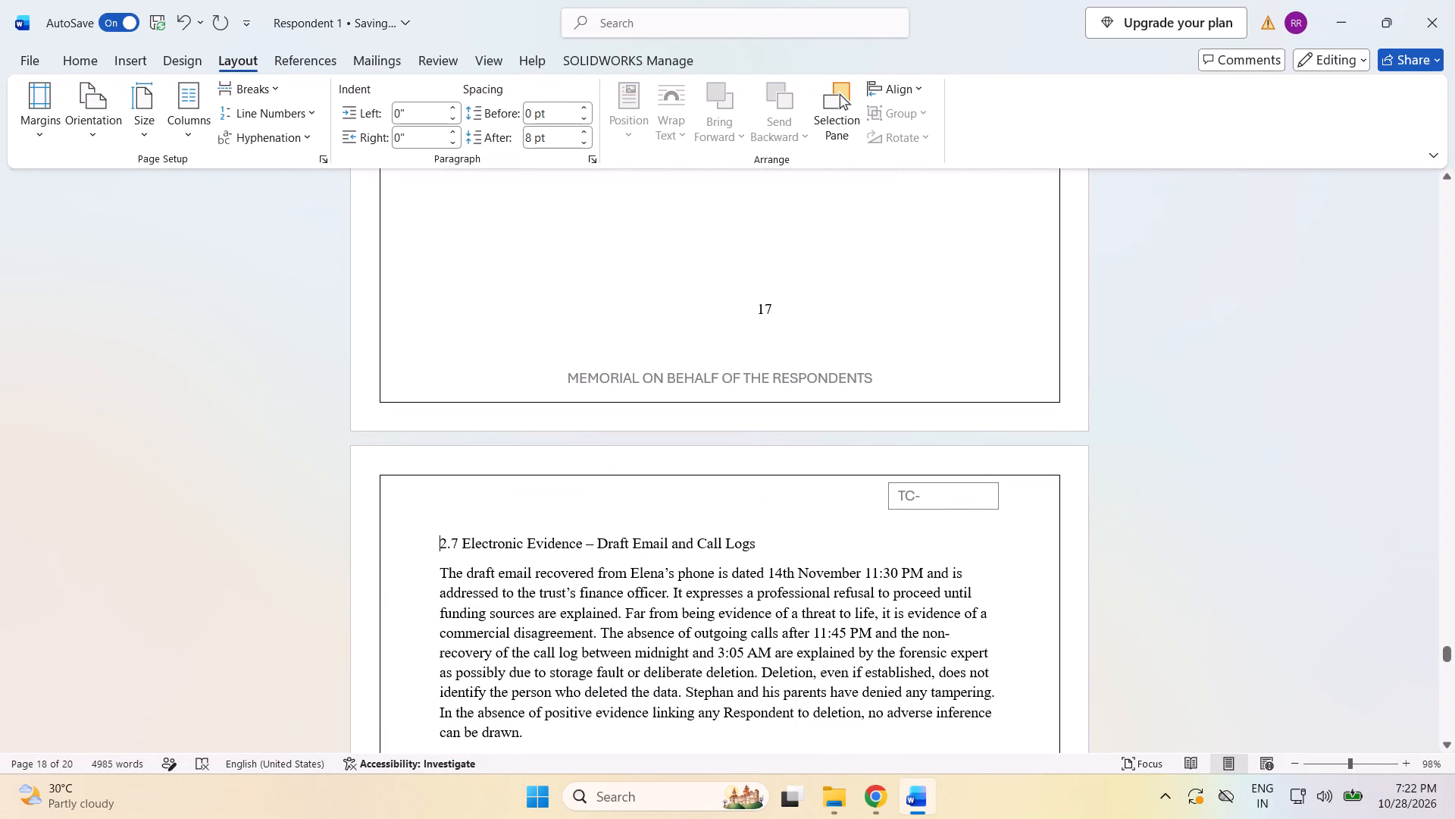
drag(499, 554, 771, 555)
click(783, 528)
scroll(776, 536, down, 1)
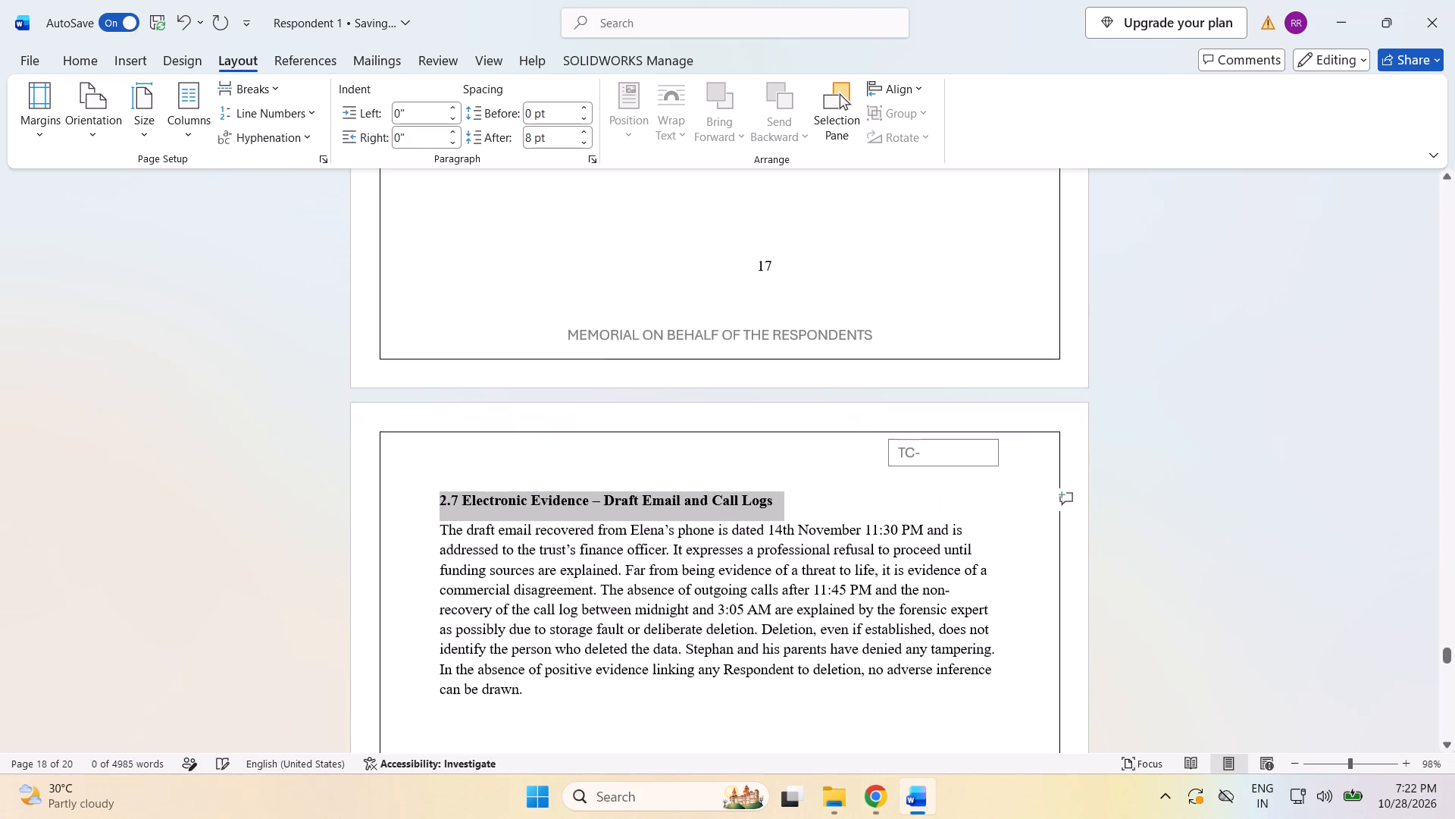
click(599, 701)
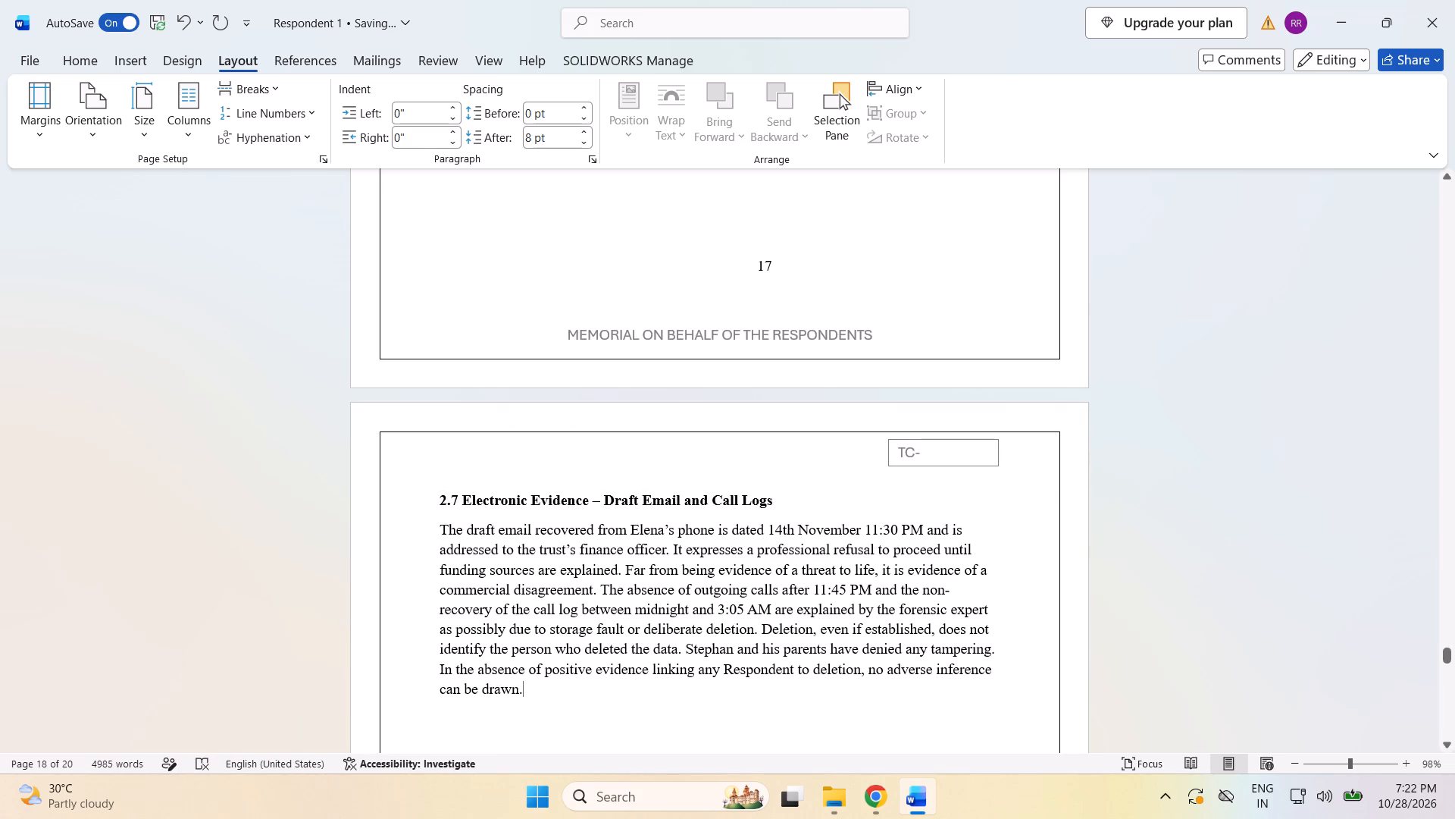
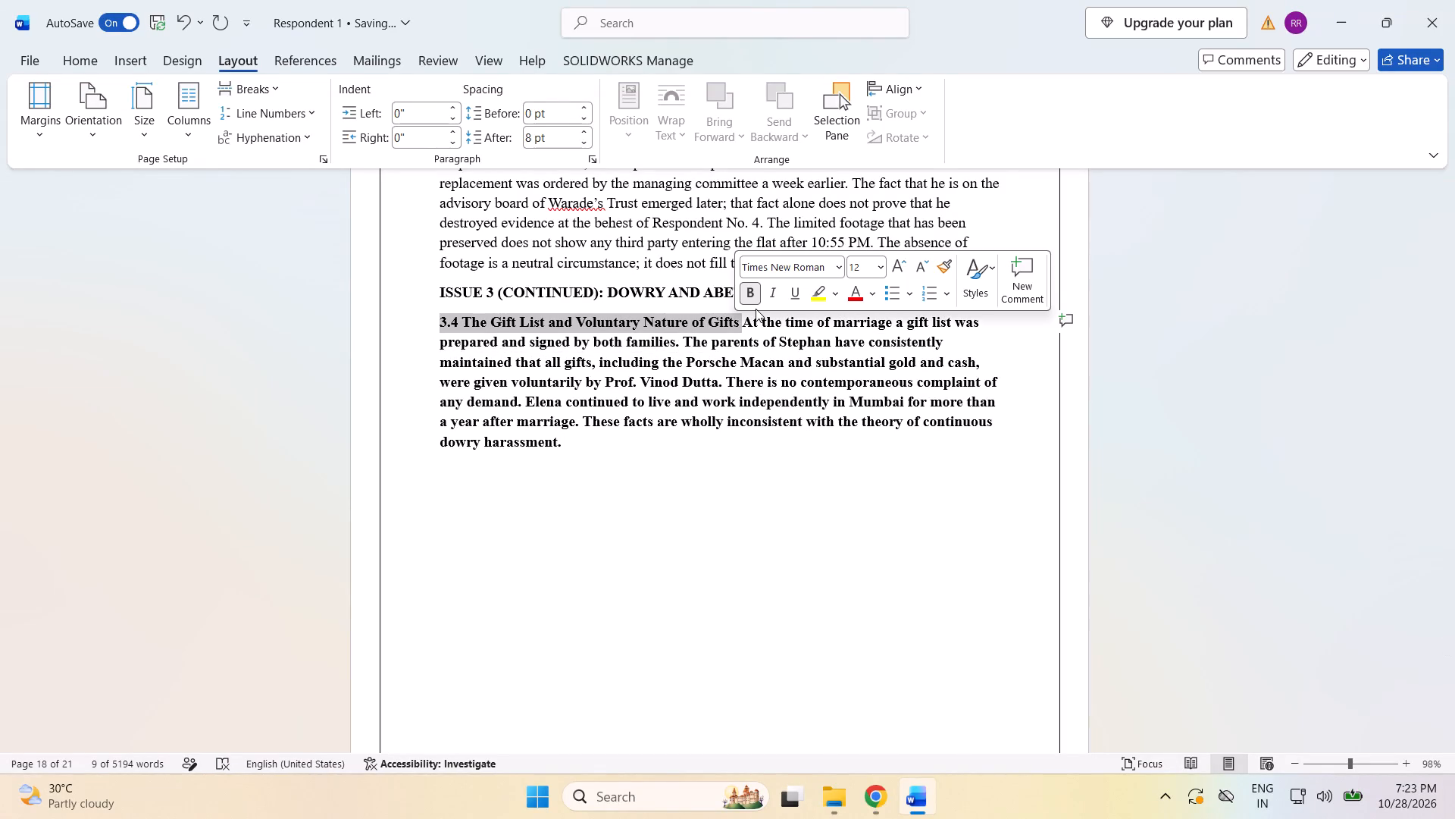
Put the heading "3.4 The Gift List and Voluntary Nature of Gifts" on its own line and remove bold from the paragraph below it.
click(745, 321)
key(Return)
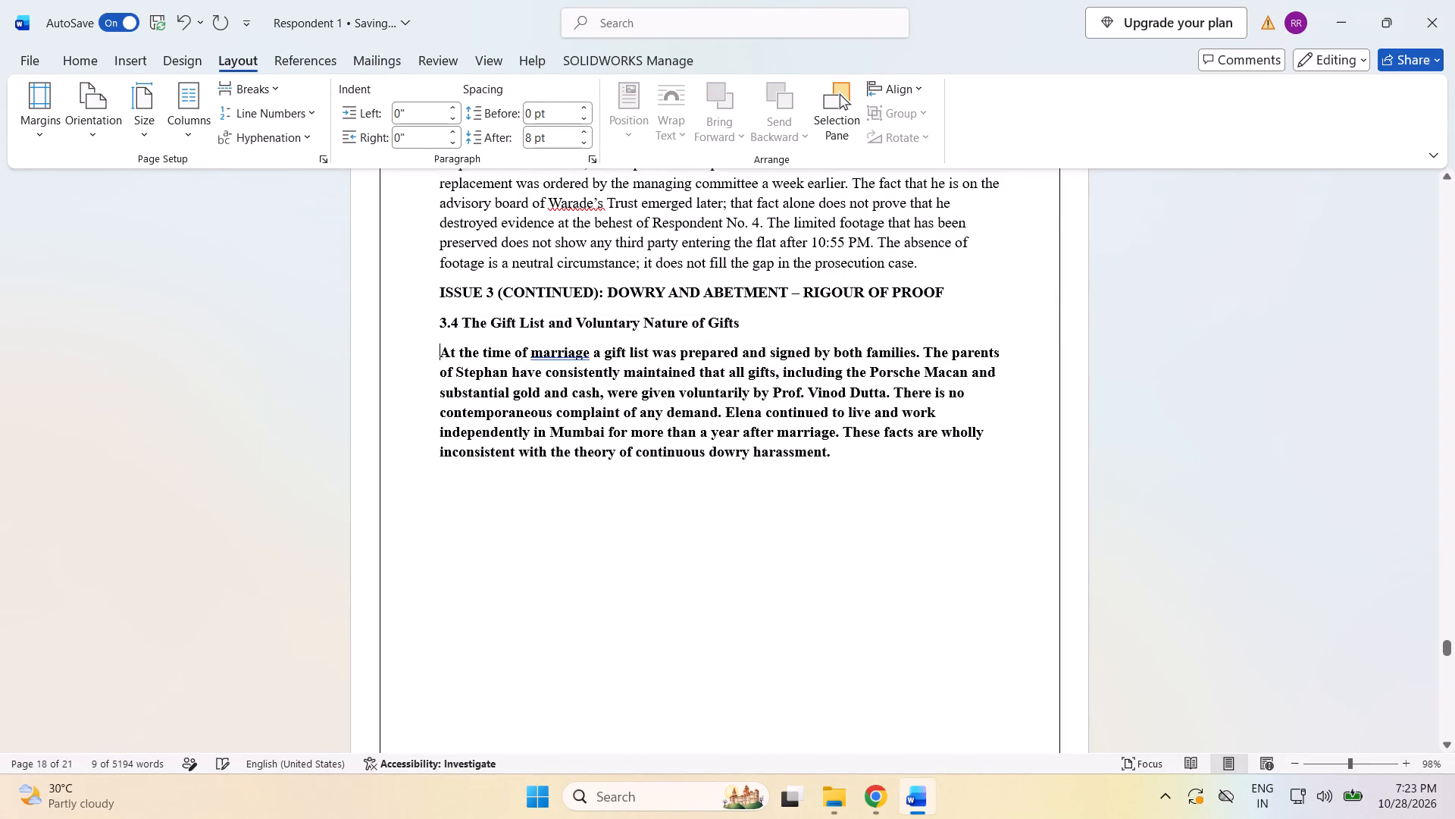
drag(438, 346, 811, 456)
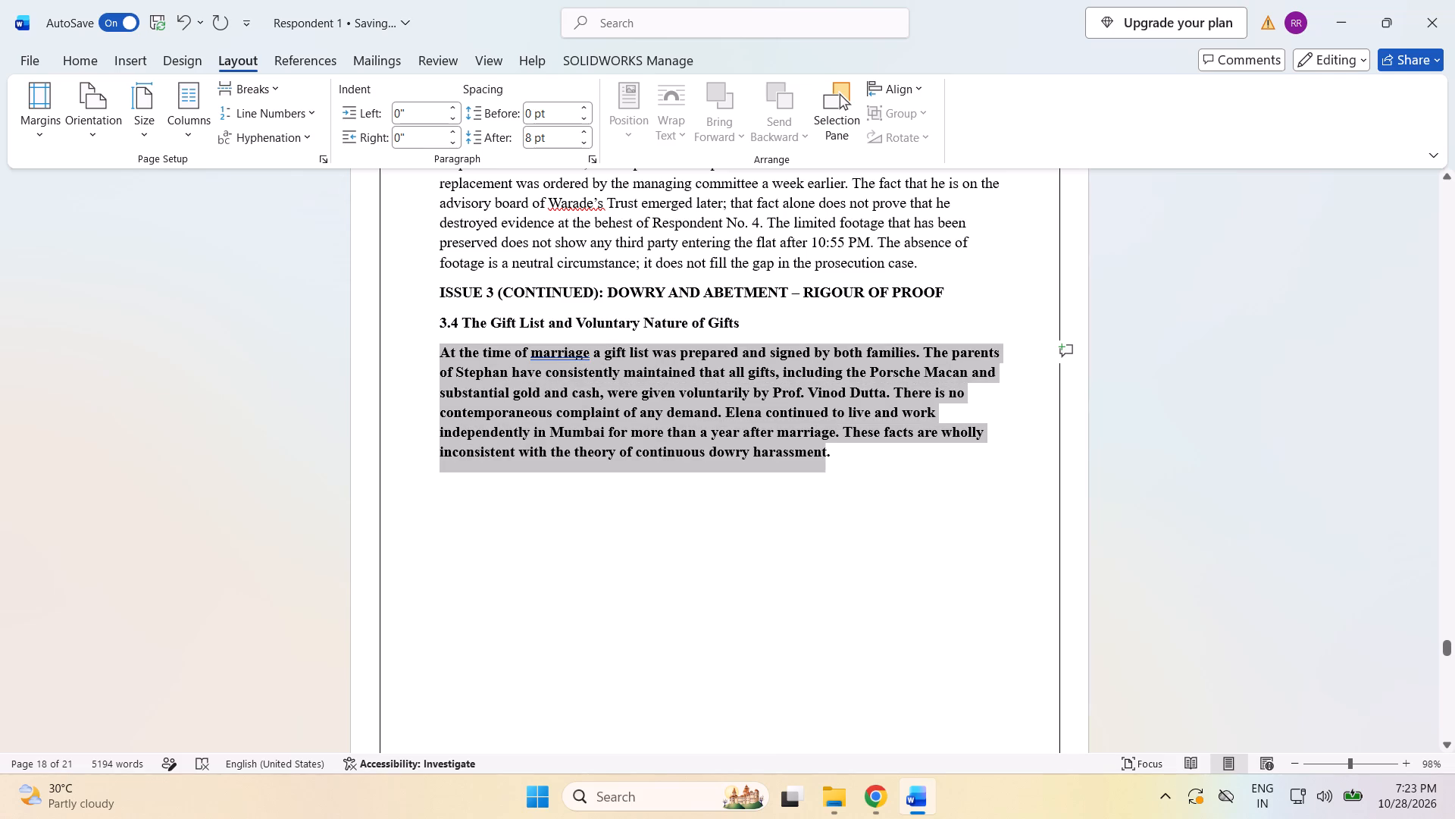
drag(811, 456, 855, 456)
click(859, 425)
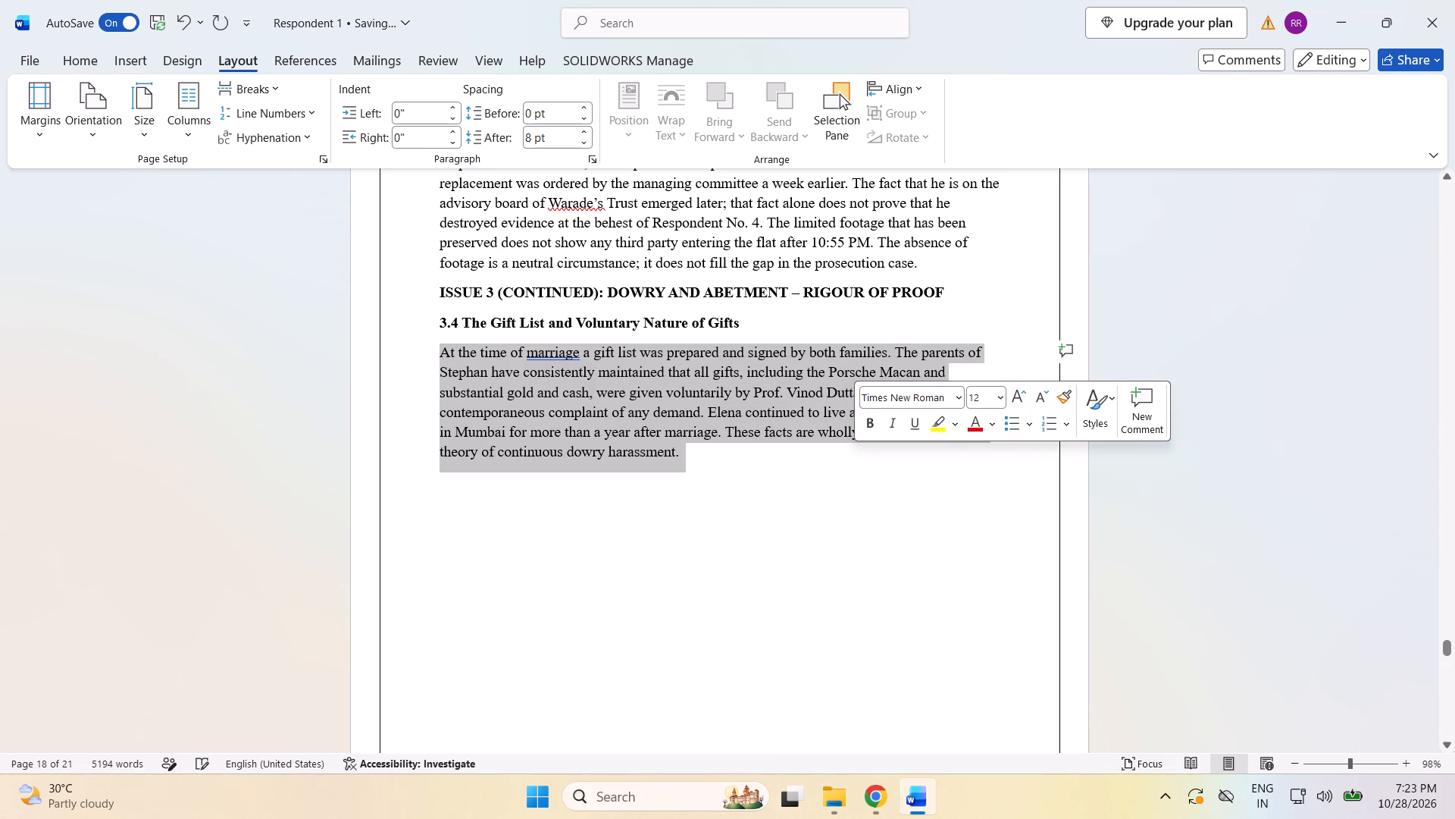
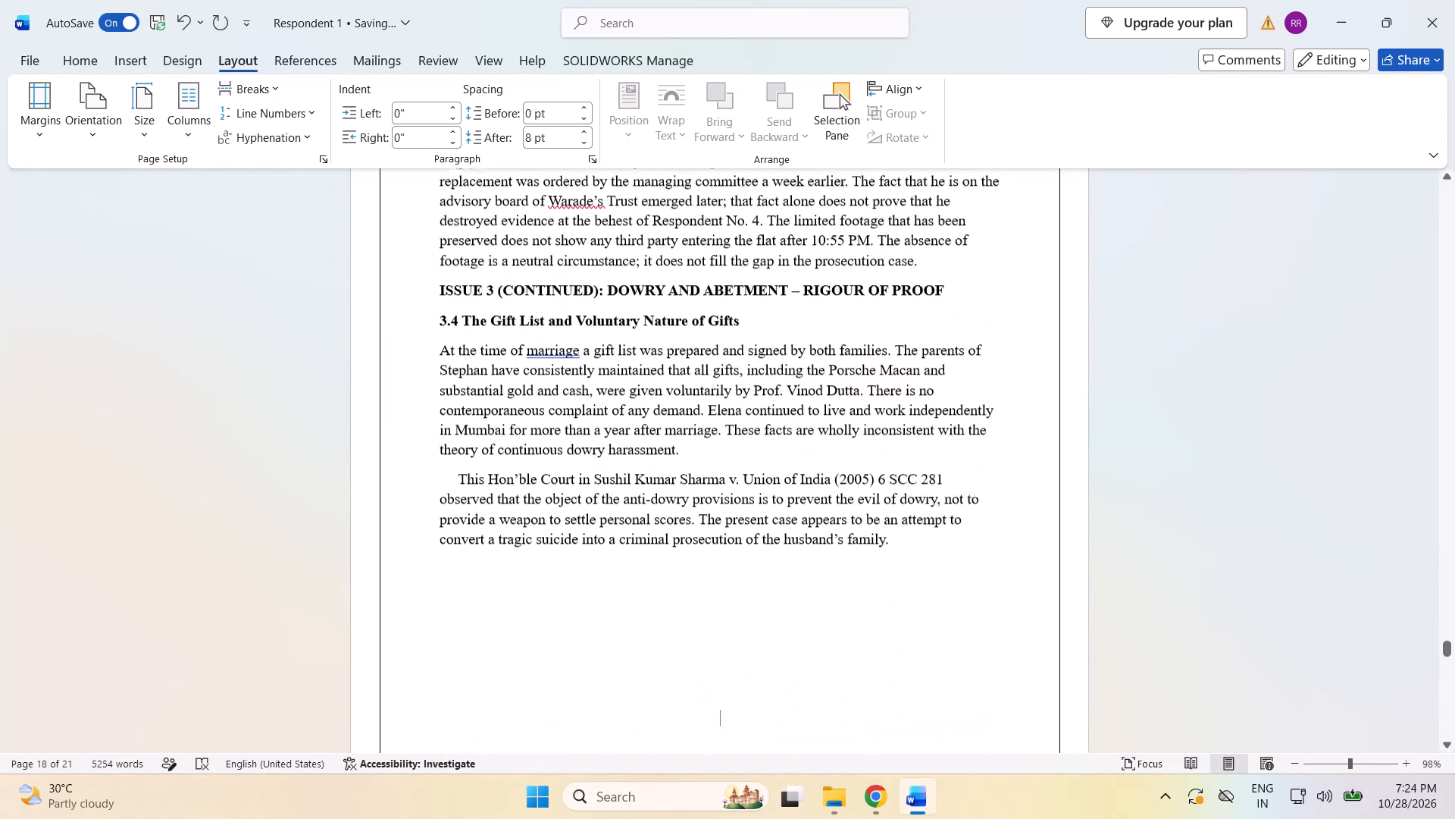
Enter the page number 18 at the foot of the page ending with section 3.4 on the gift list.
scroll(740, 598, down, 2)
text(18)
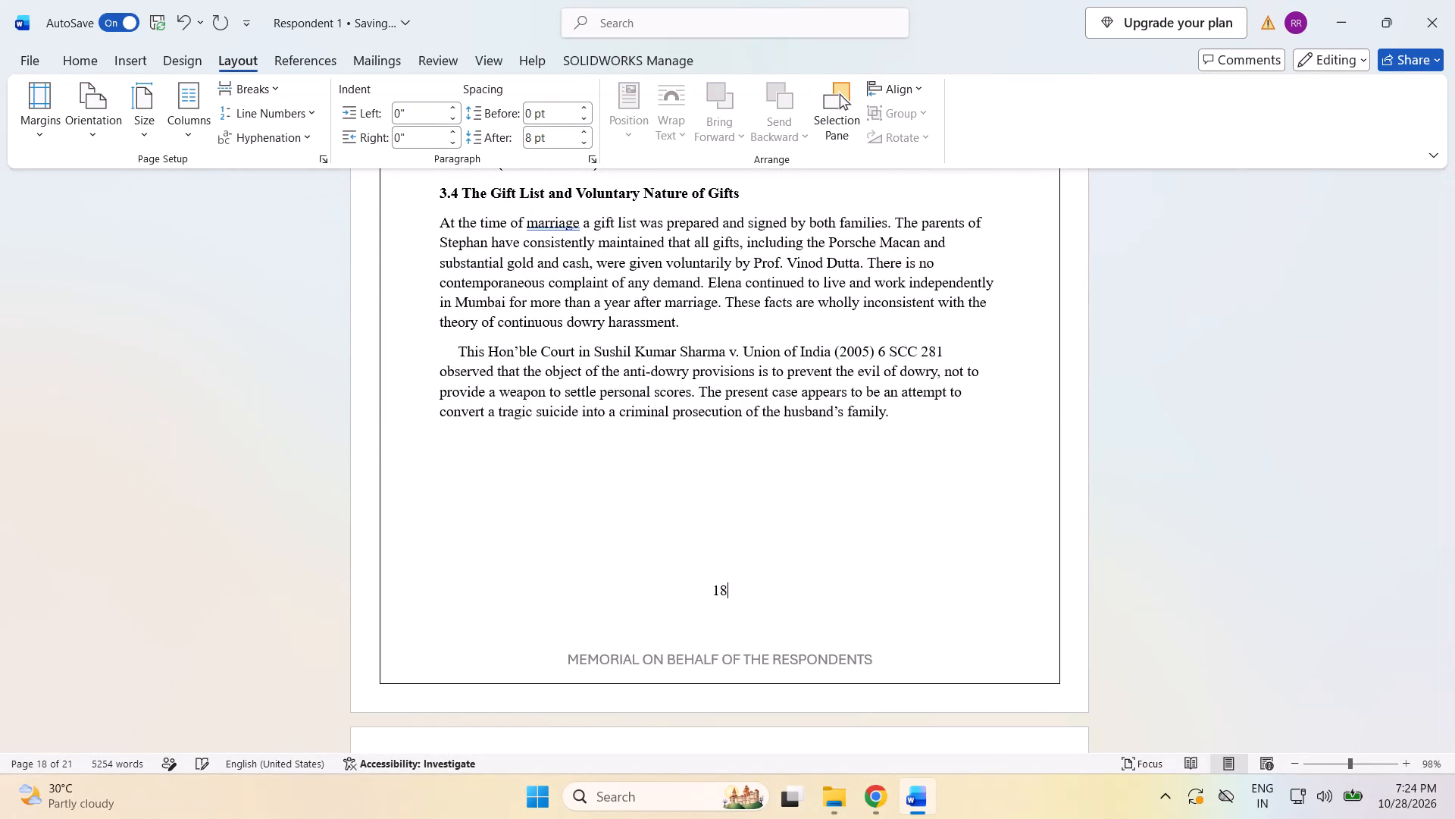
scroll(740, 598, down, 7)
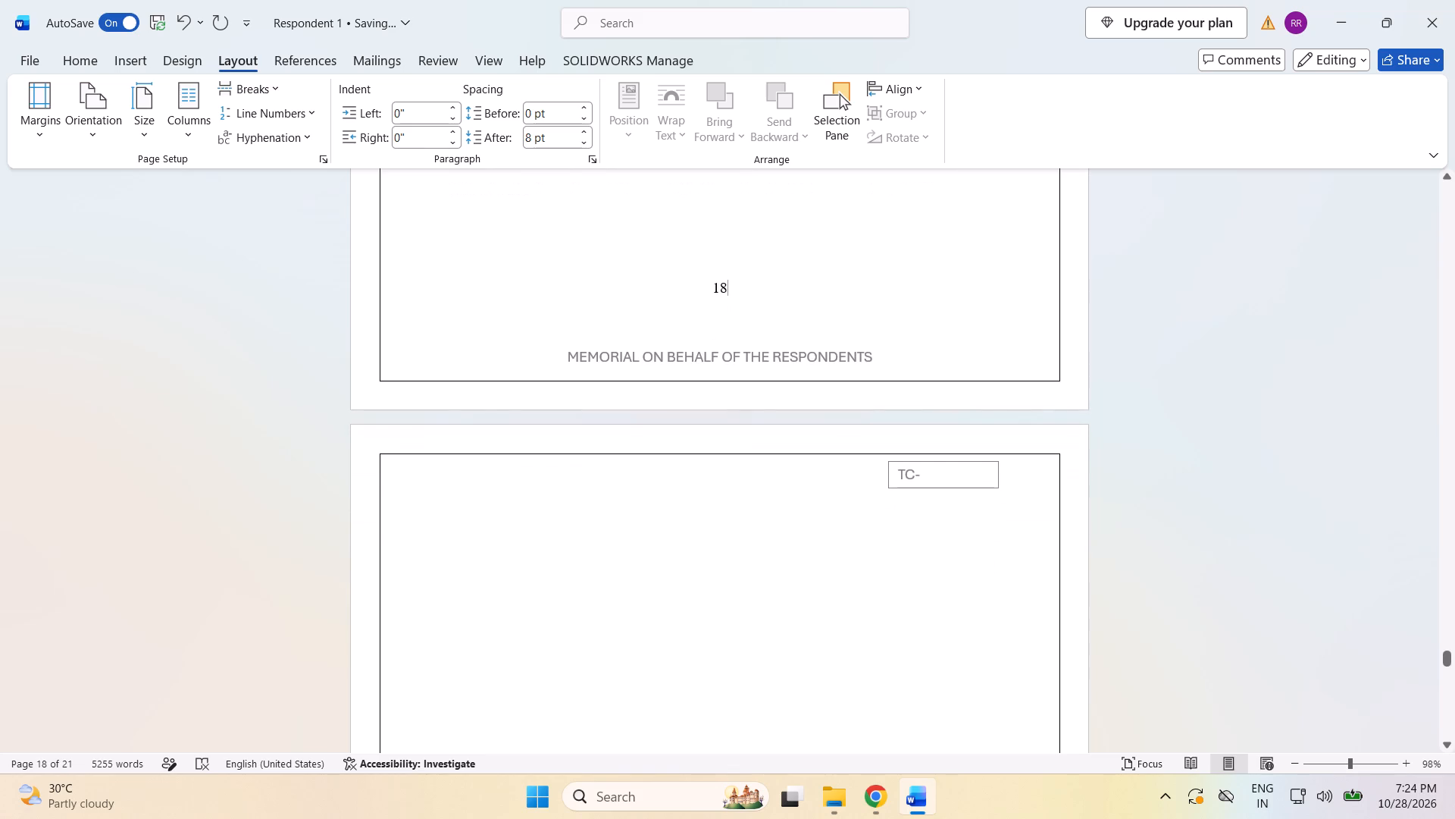
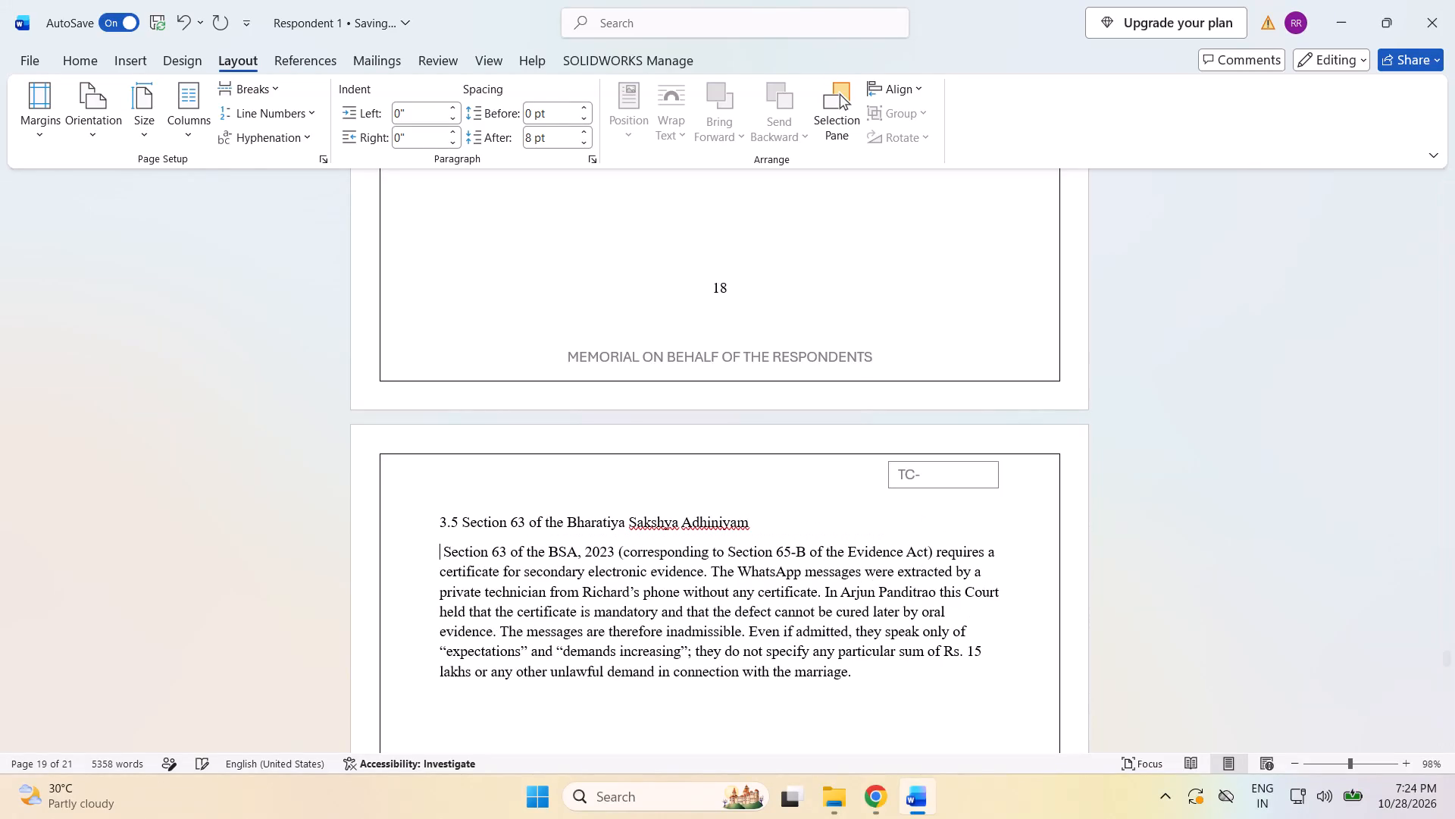
Make the heading "3.5 Section 63 of the Bharatiya Sakshya Adhiniyam" bold.
drag(428, 519, 493, 516)
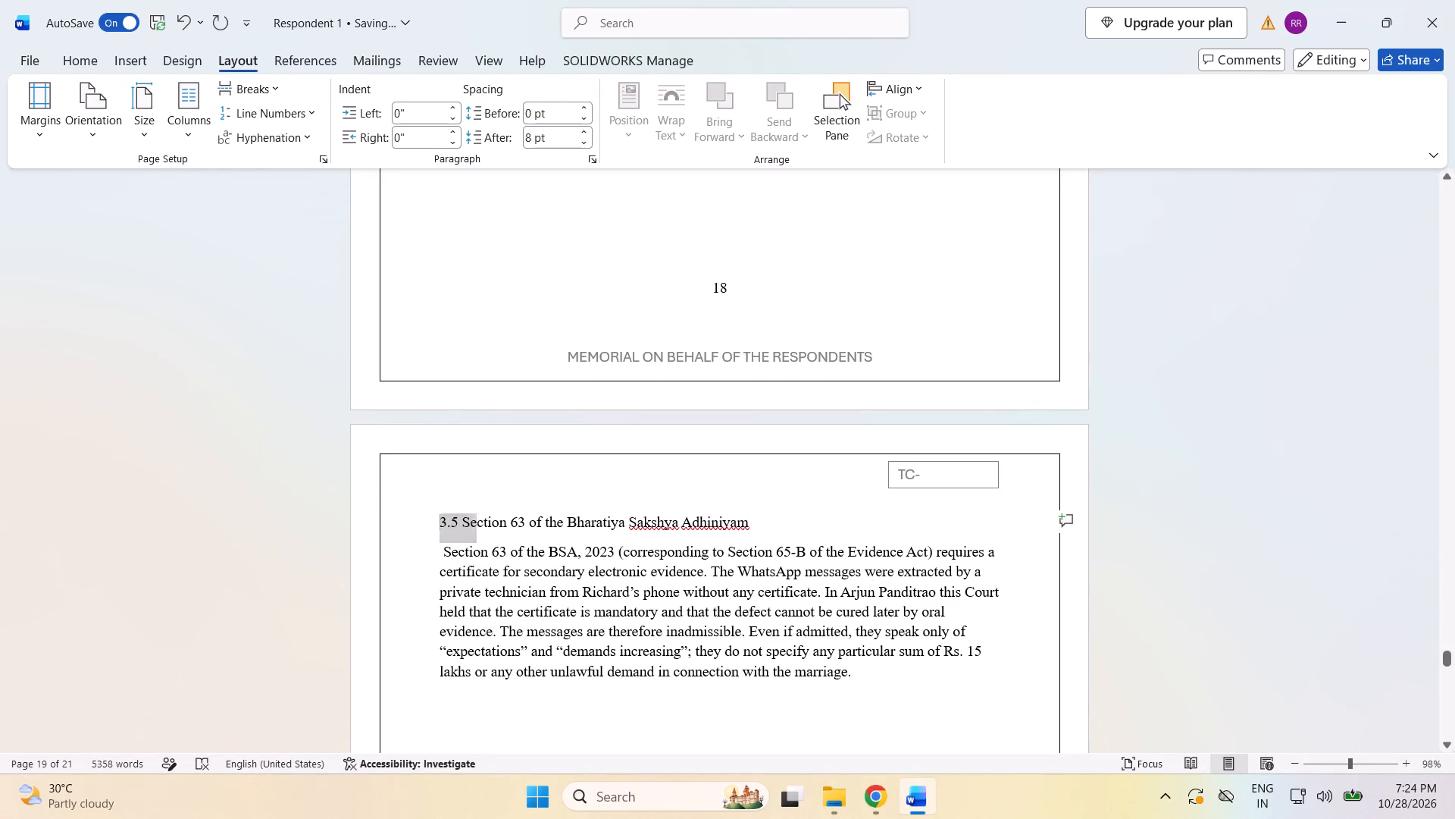
drag(493, 516, 771, 516)
click(790, 491)
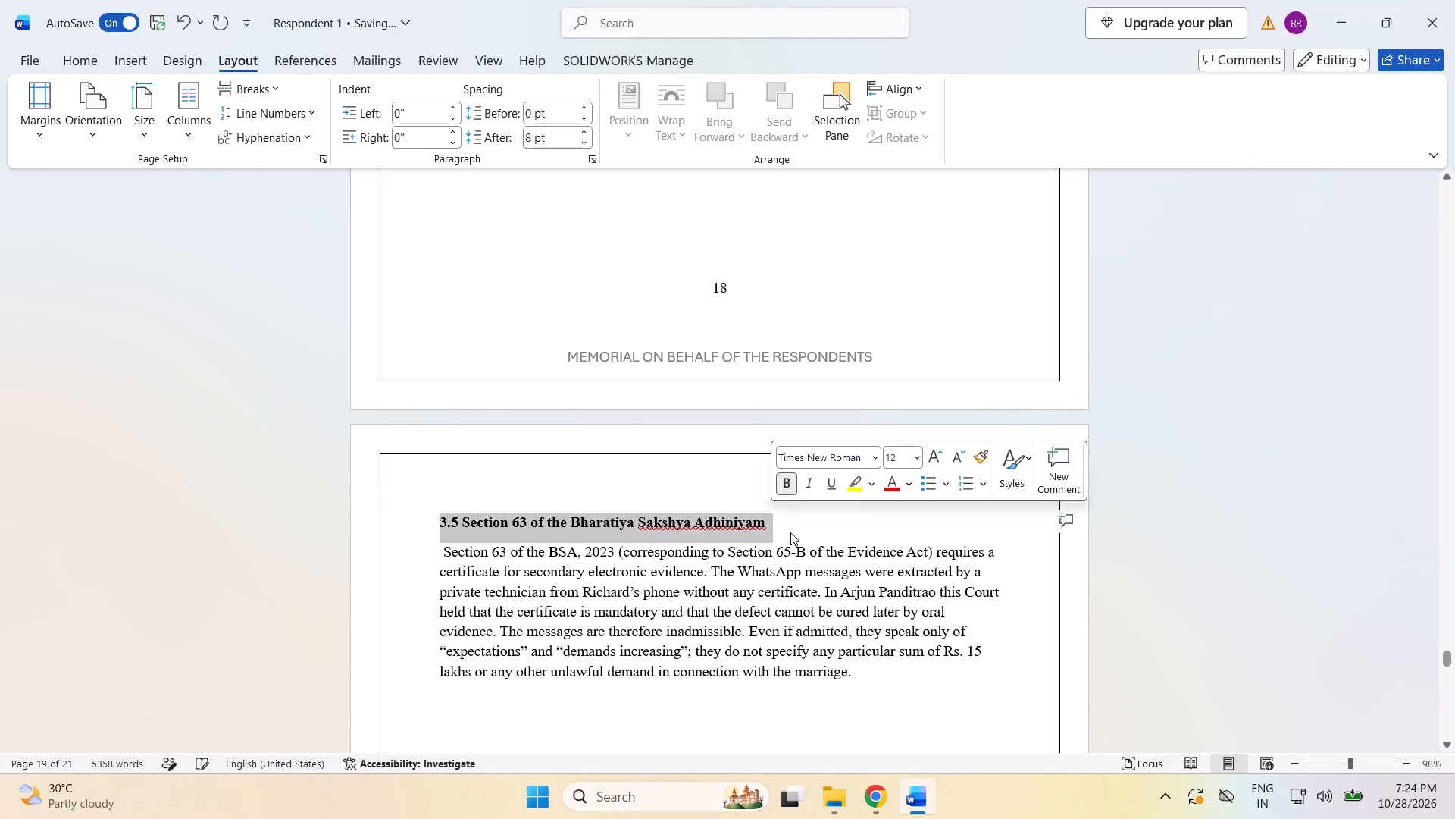
click(790, 532)
click(867, 682)
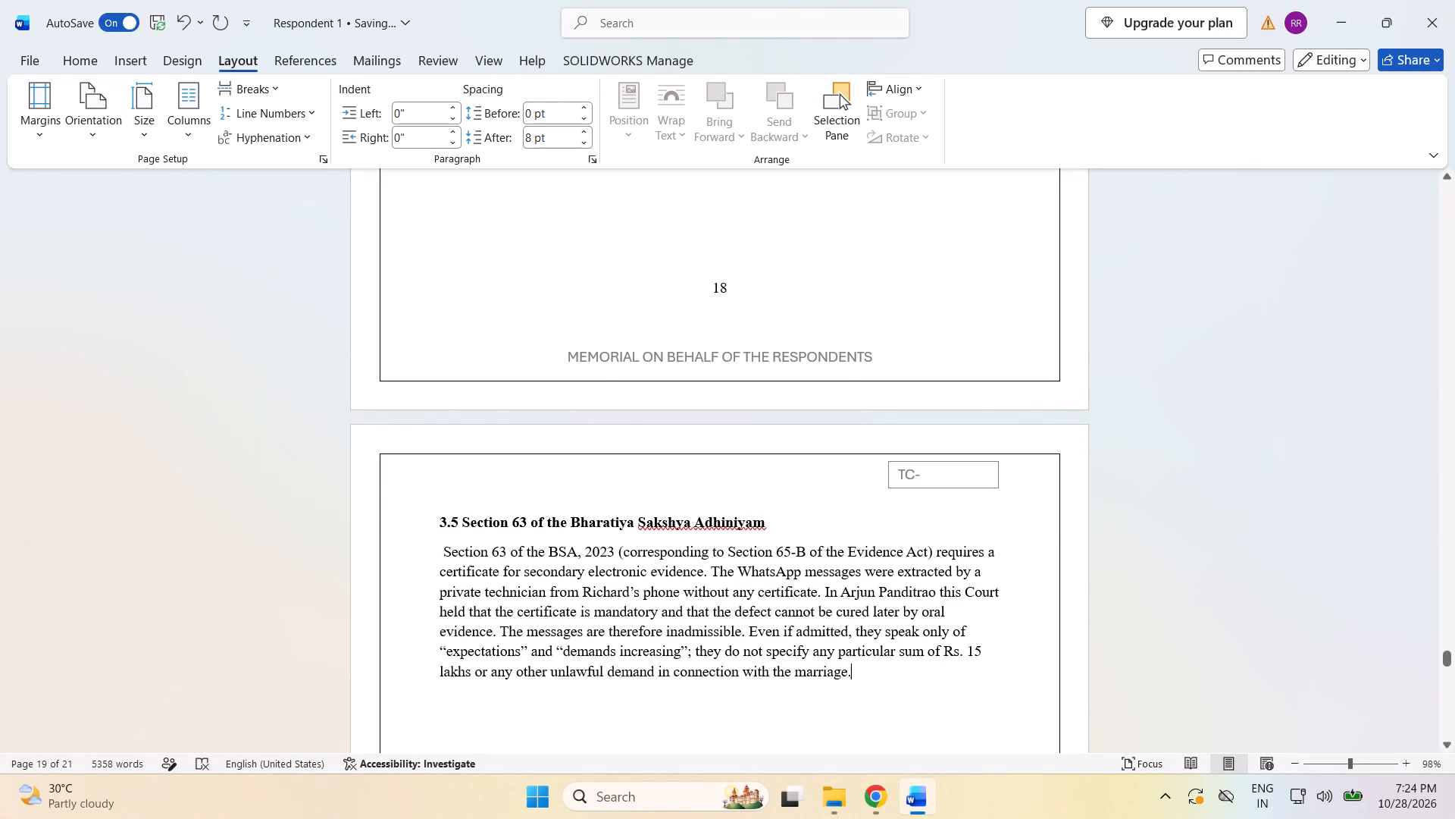
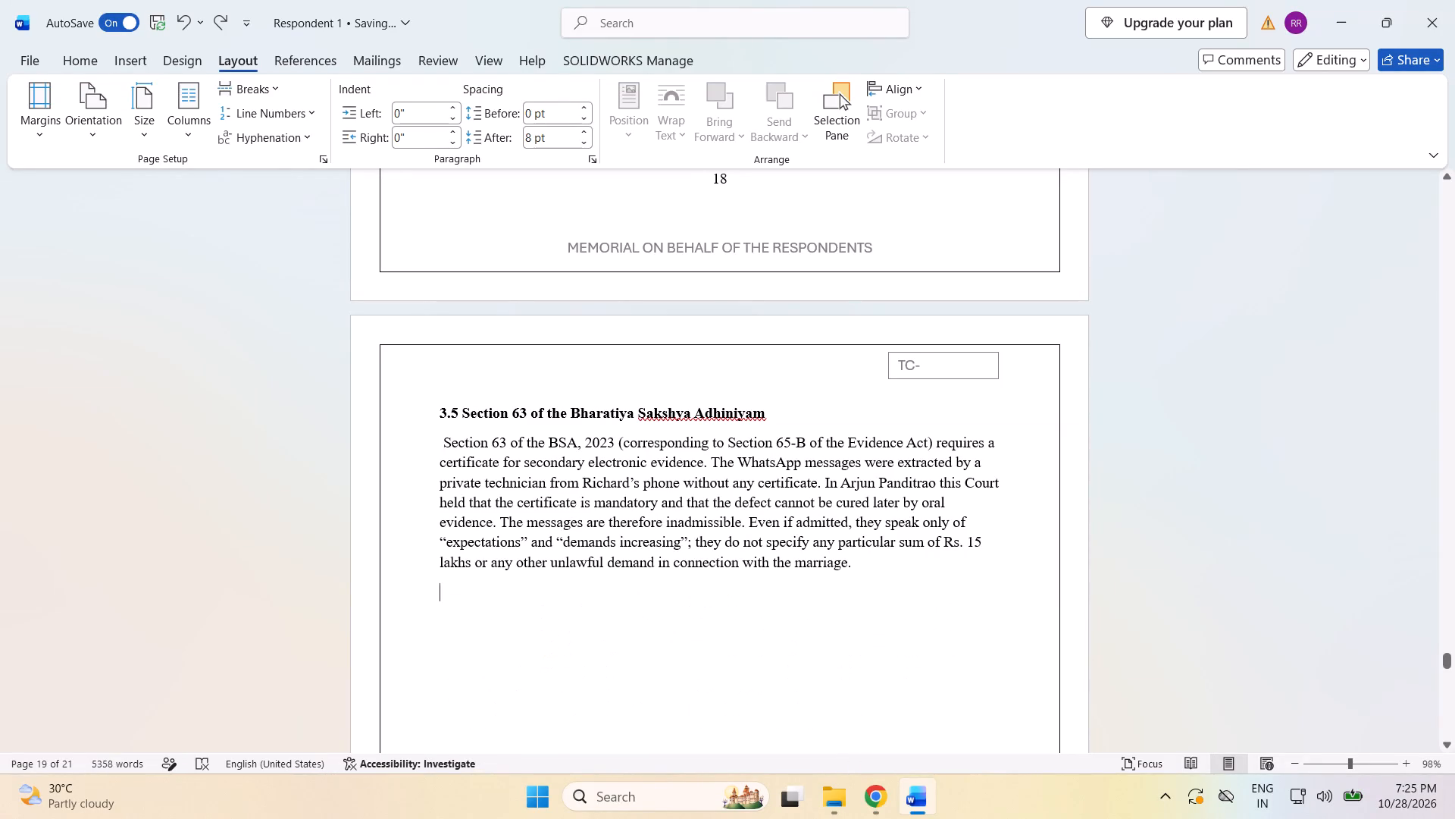
Paste the copied 3.6 heading below the section 3.5 paragraph and delete its wording, leaving only the number 3.6.
key(ctrl+v)
key(BackSpace)
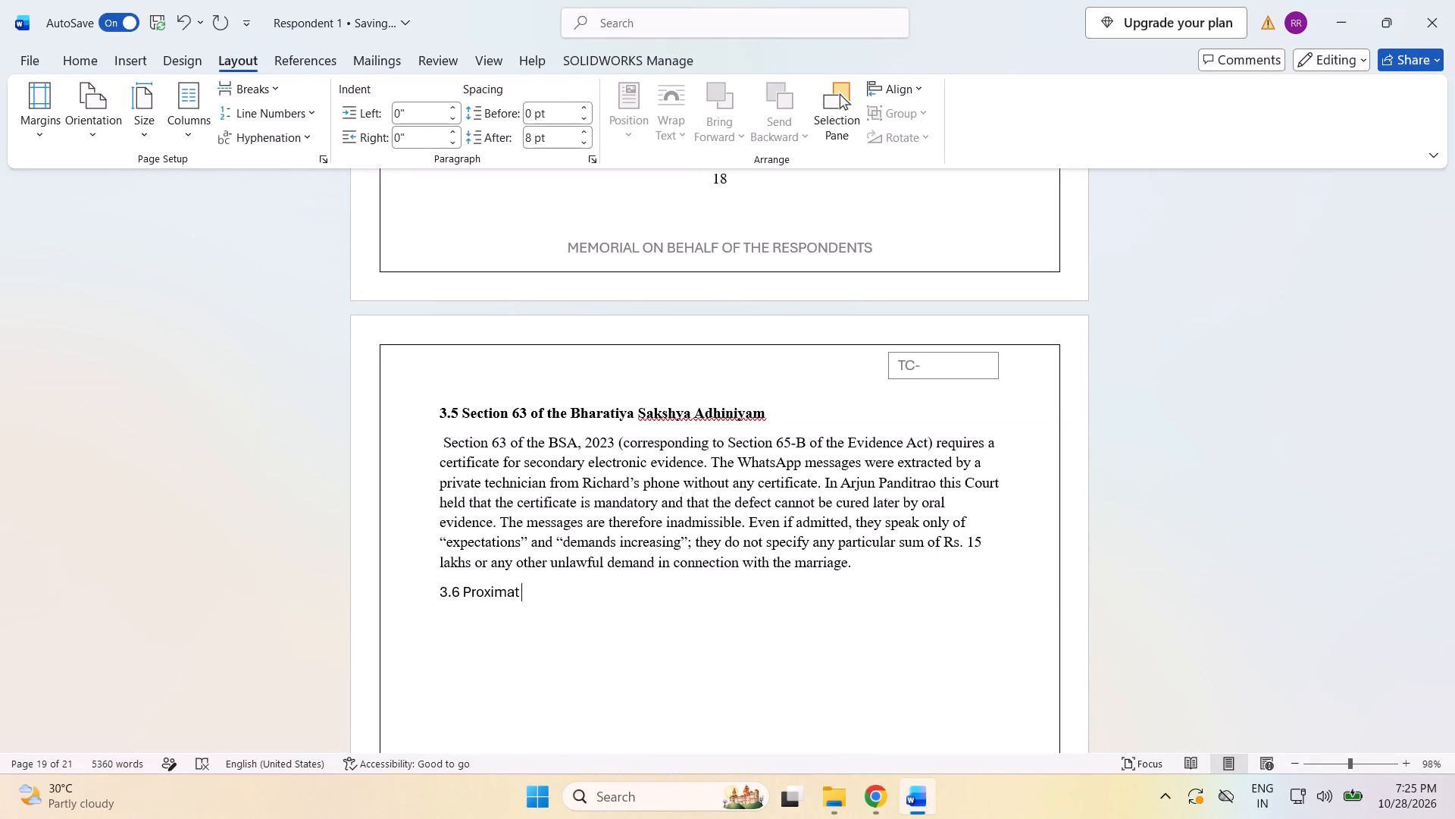
key(BackSpace)
key(BackSpace)
key(BackSpace)
key(BackSpace)
key(BackSpace)
key(BackSpace)
key(BackSpace)
key(BackSpace)
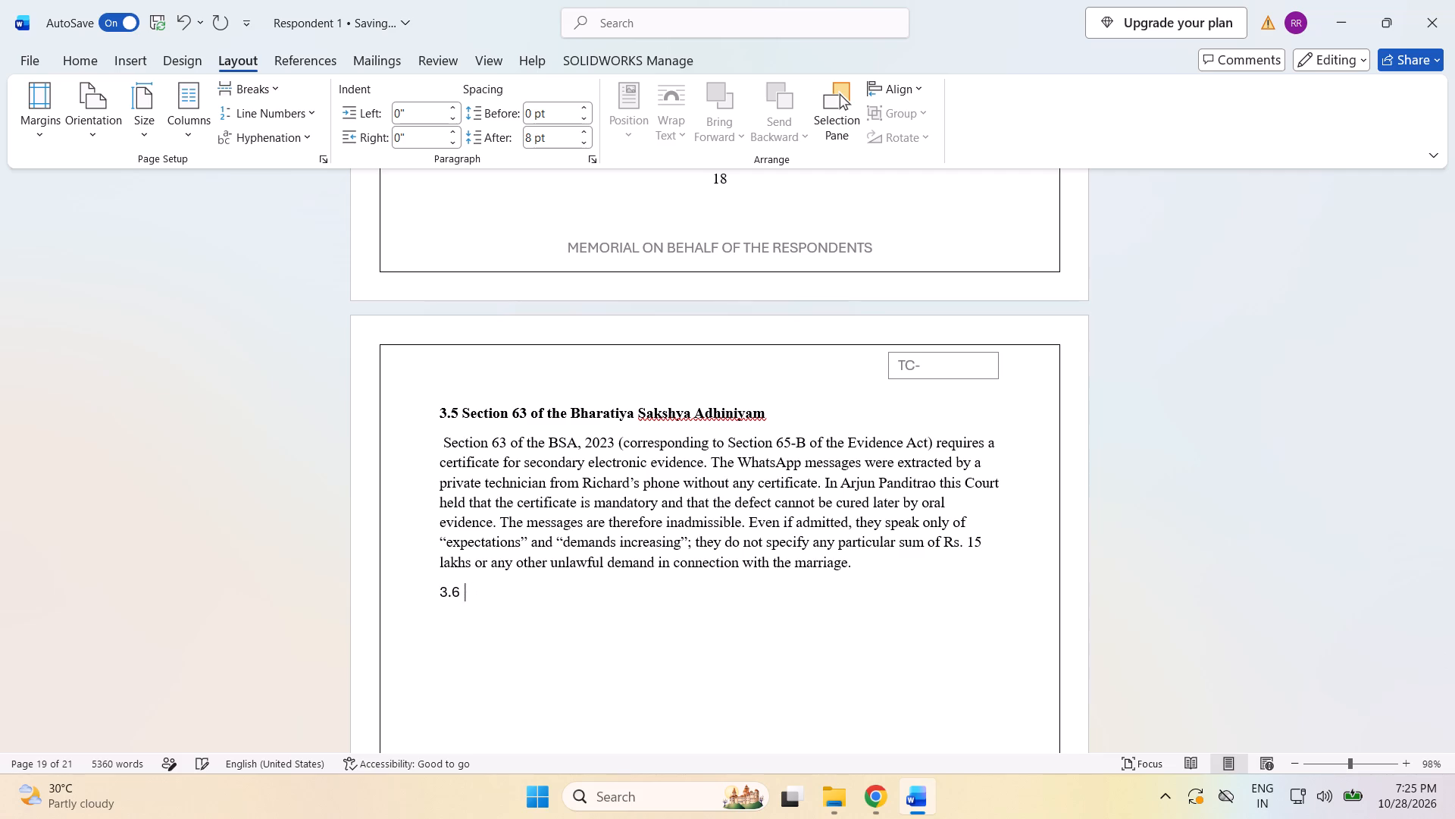
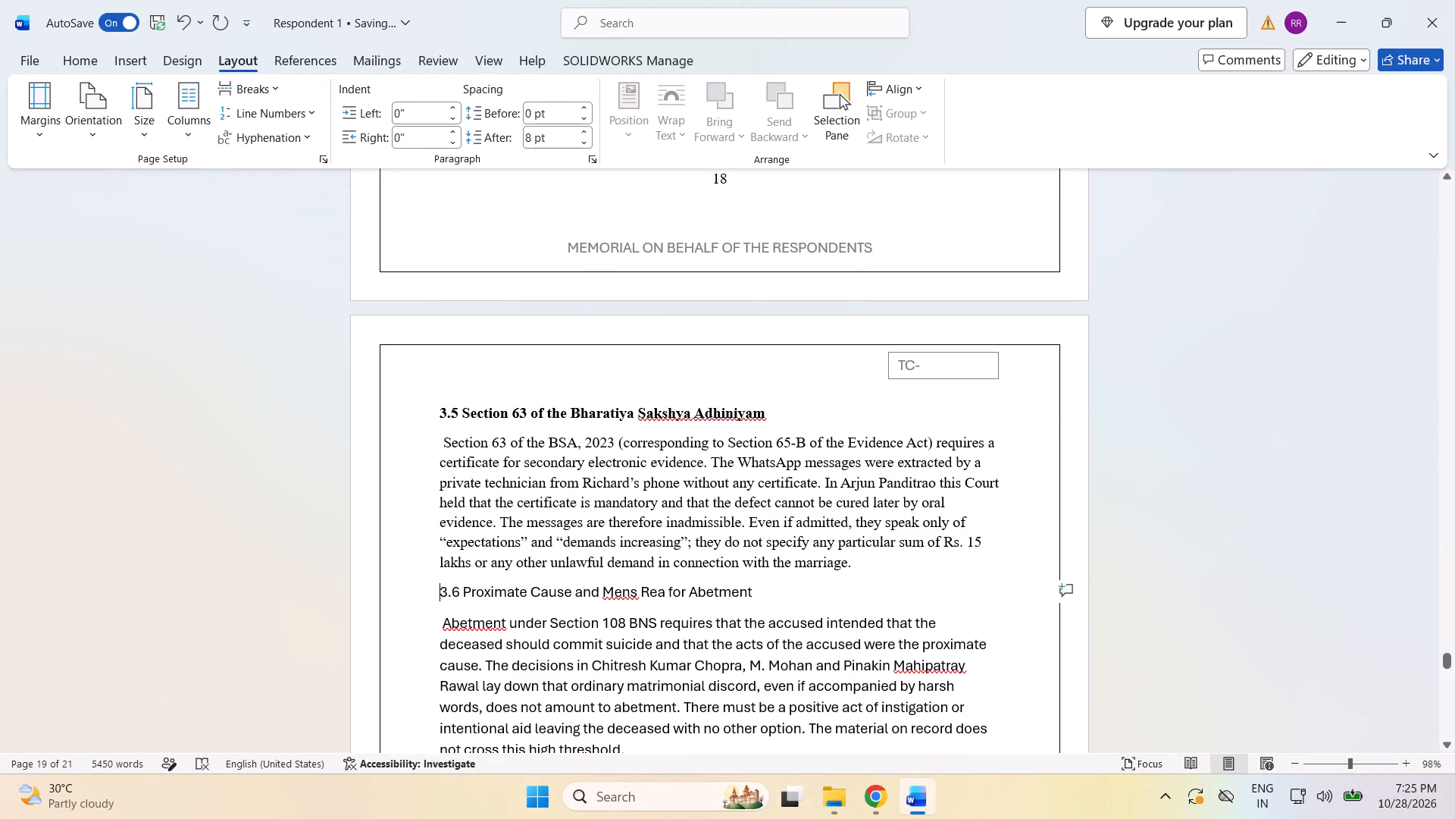
Make the heading "3.6 Proximate Cause and Mens Rea for Abetment" bold and set its font to Times New Roman.
drag(542, 601, 791, 591)
click(803, 561)
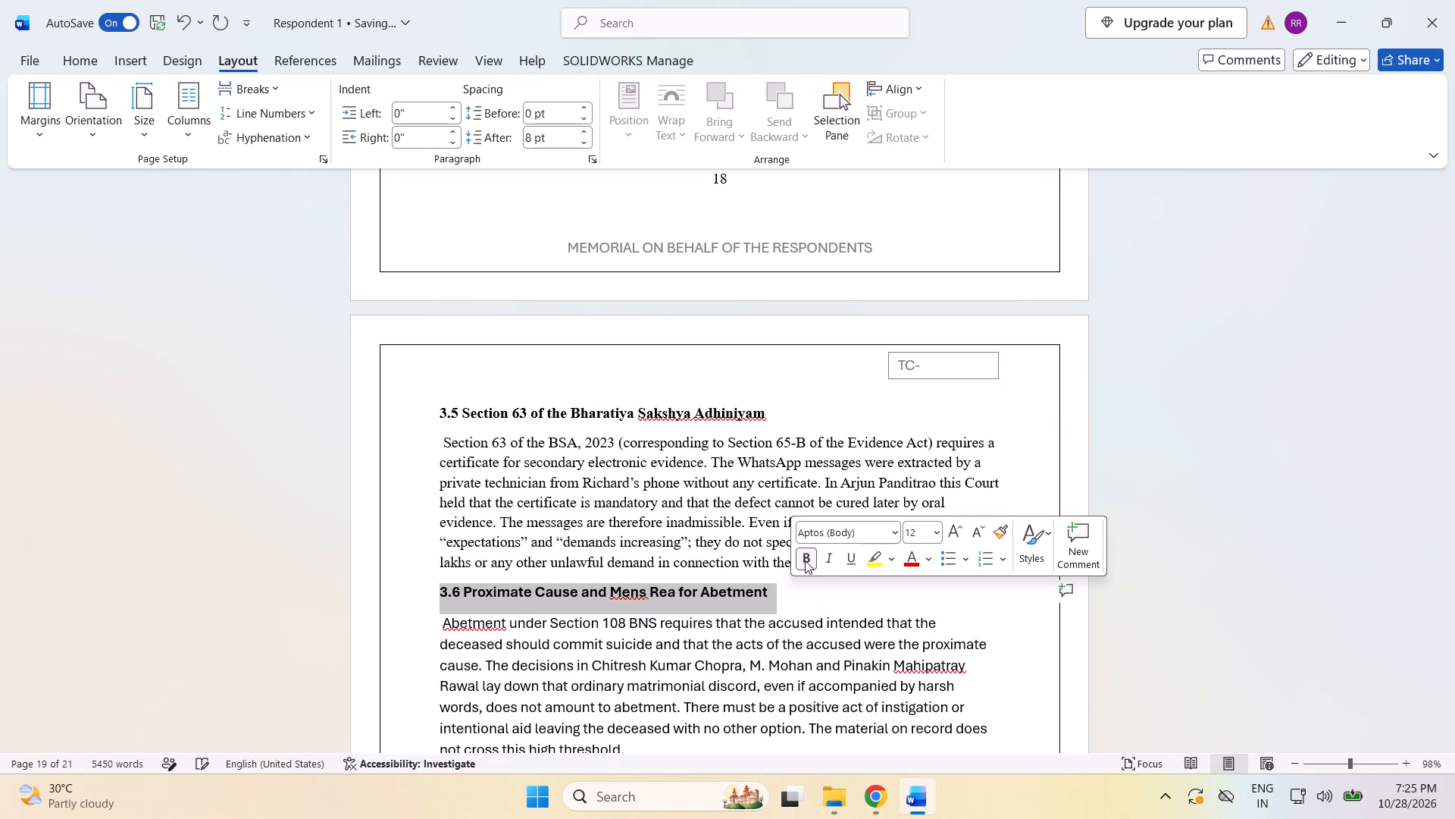
click(896, 530)
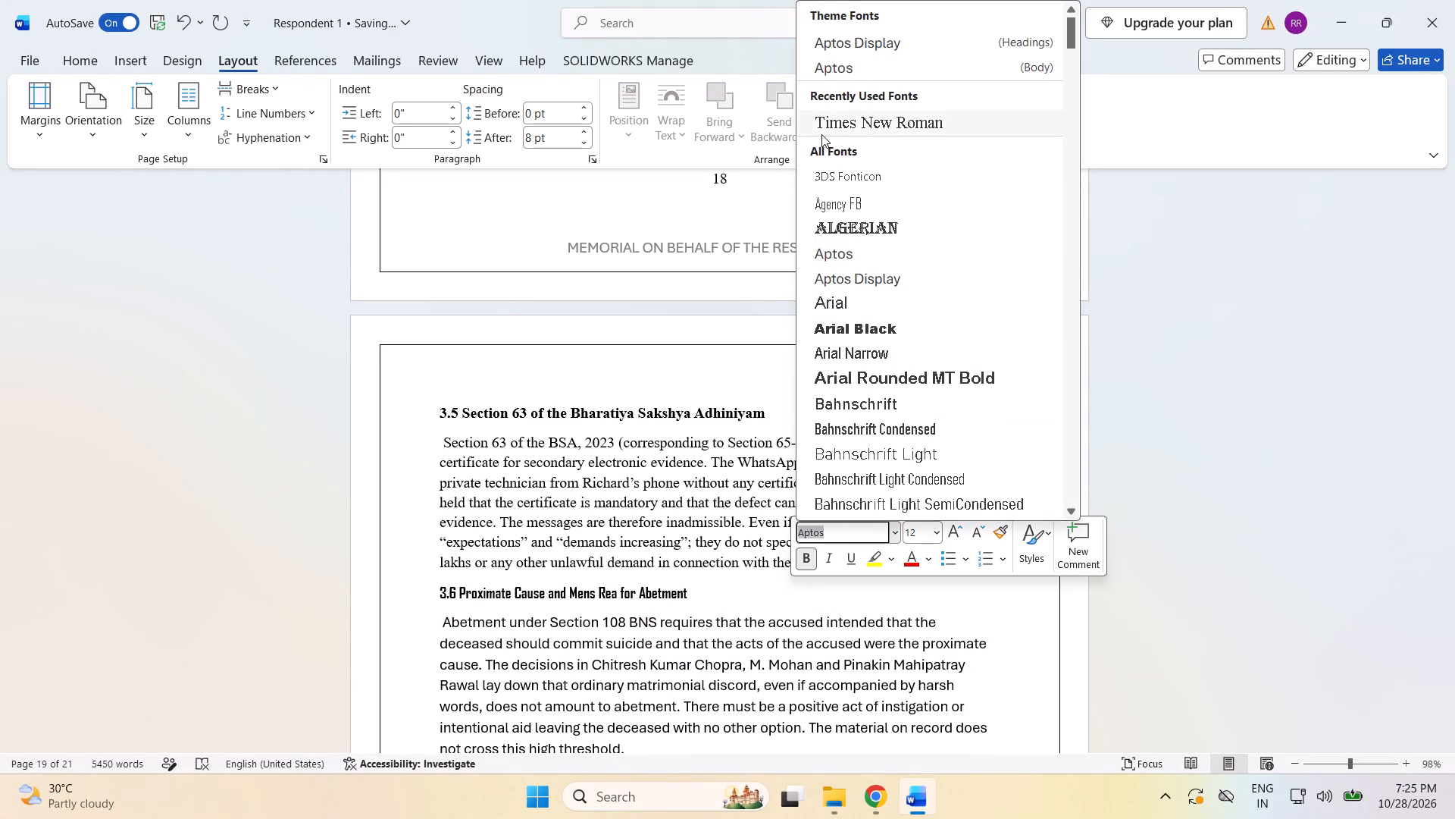
click(821, 134)
Set the font of the section 3.6 paragraph on abetment under Section 108 BNS to Times New Roman.
scroll(494, 660, down, 2)
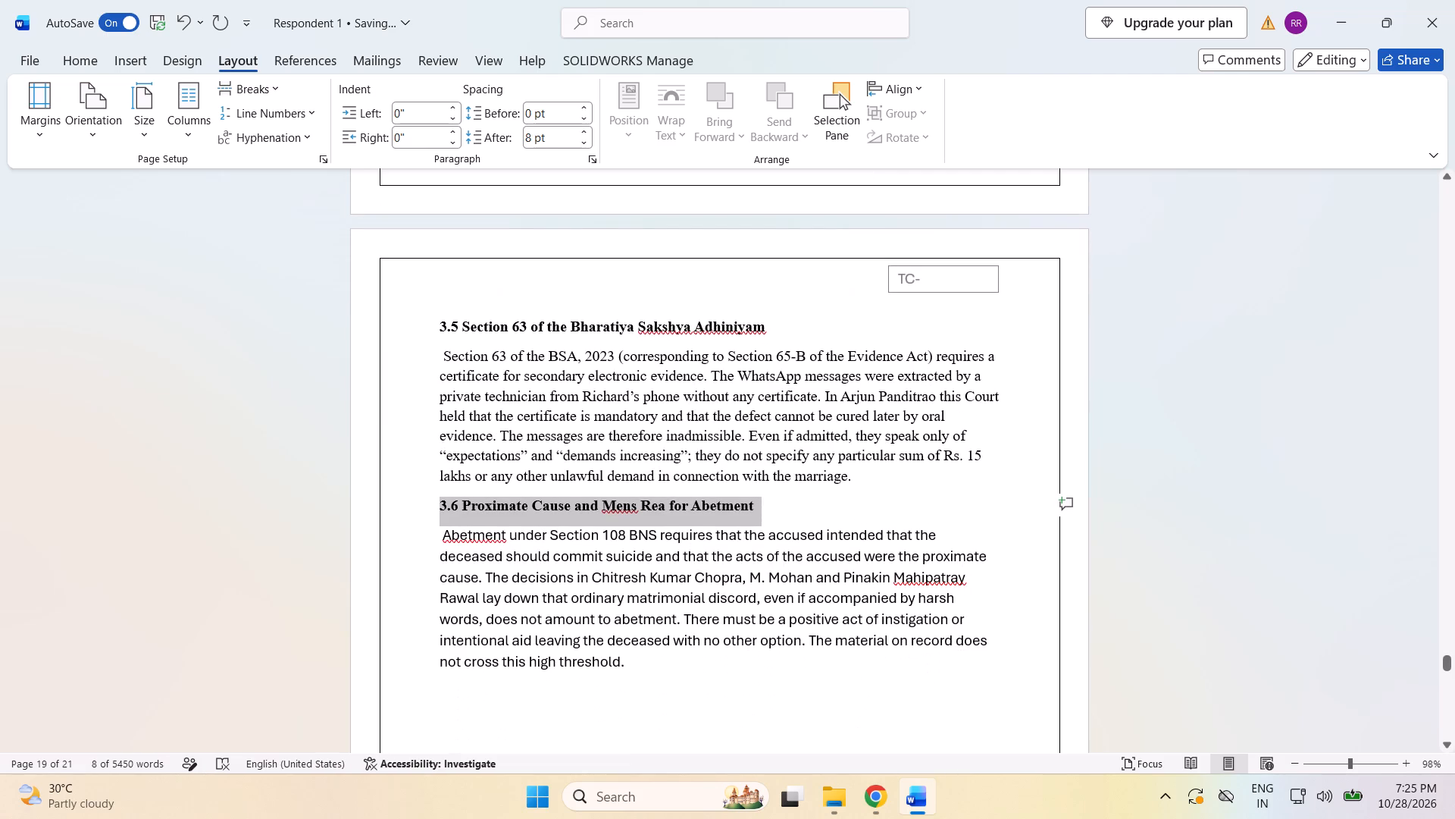
drag(436, 532, 676, 668)
click(778, 604)
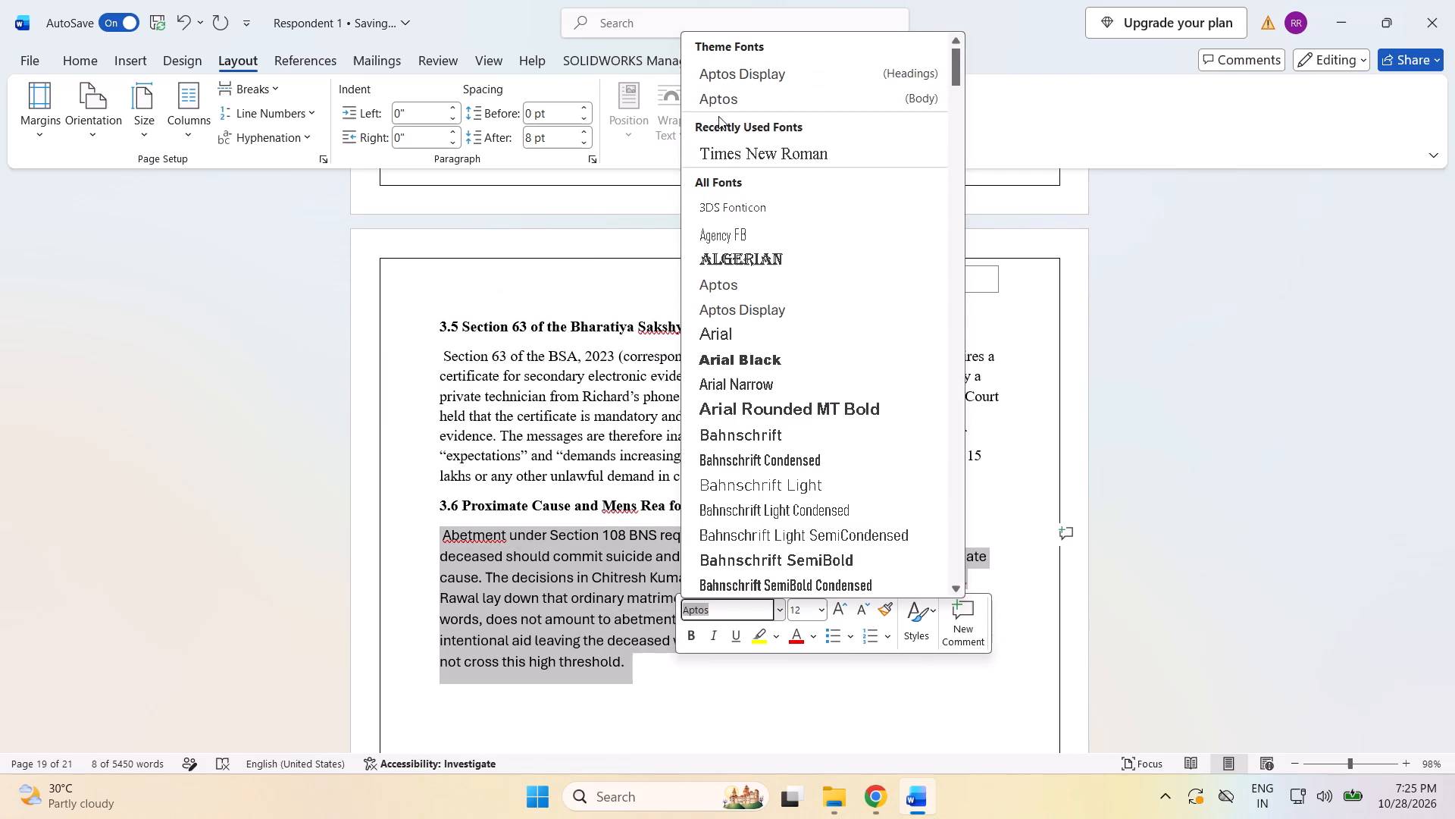
click(734, 161)
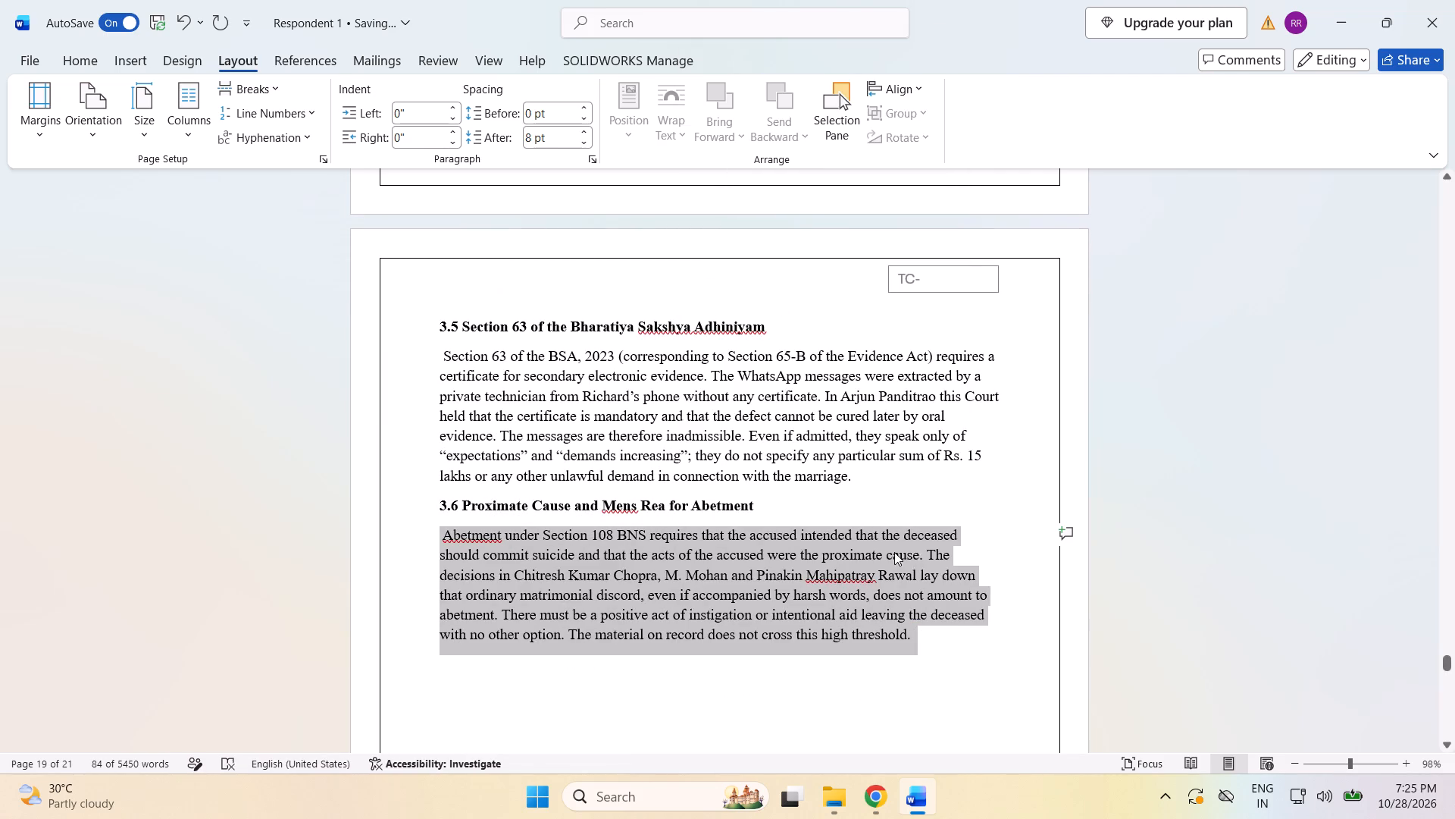
Start a new line below the end of the section 3.6 paragraph.
click(957, 627)
scroll(937, 638, down, 8)
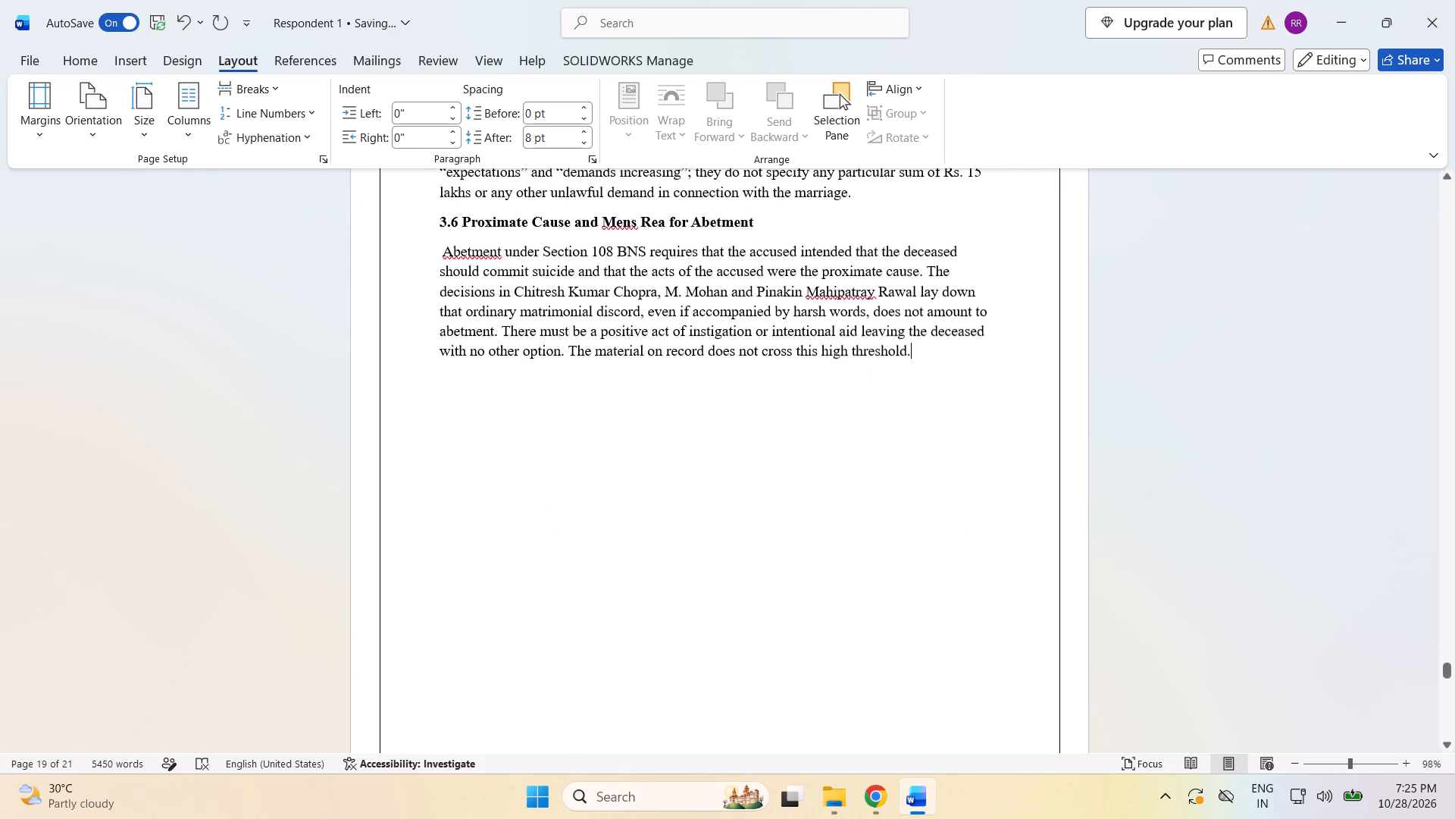
key(Return)
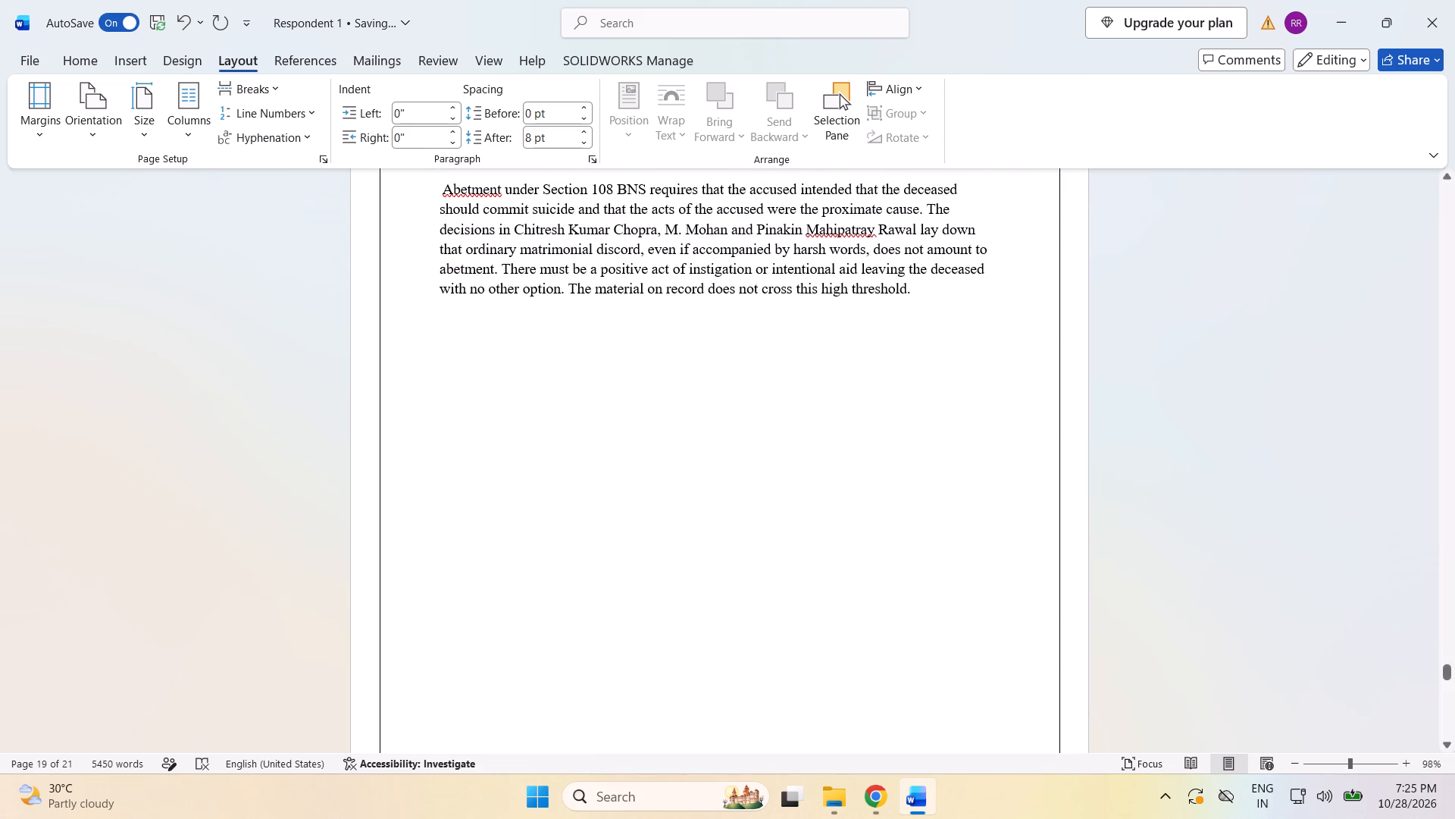
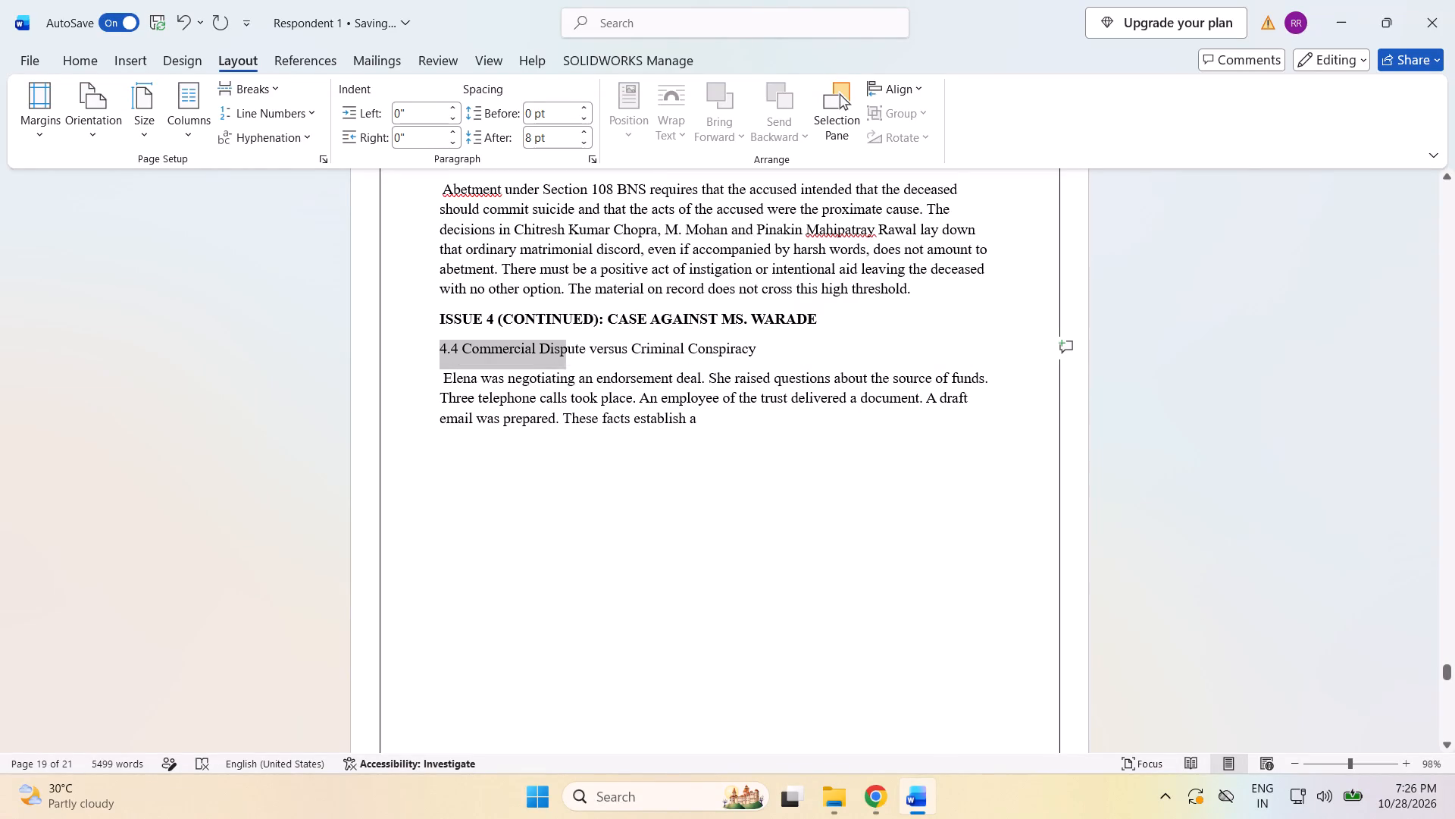
Make the heading "4.4 Commercial Dispute versus Criminal Conspiracy" bold.
drag(557, 347, 768, 342)
click(789, 312)
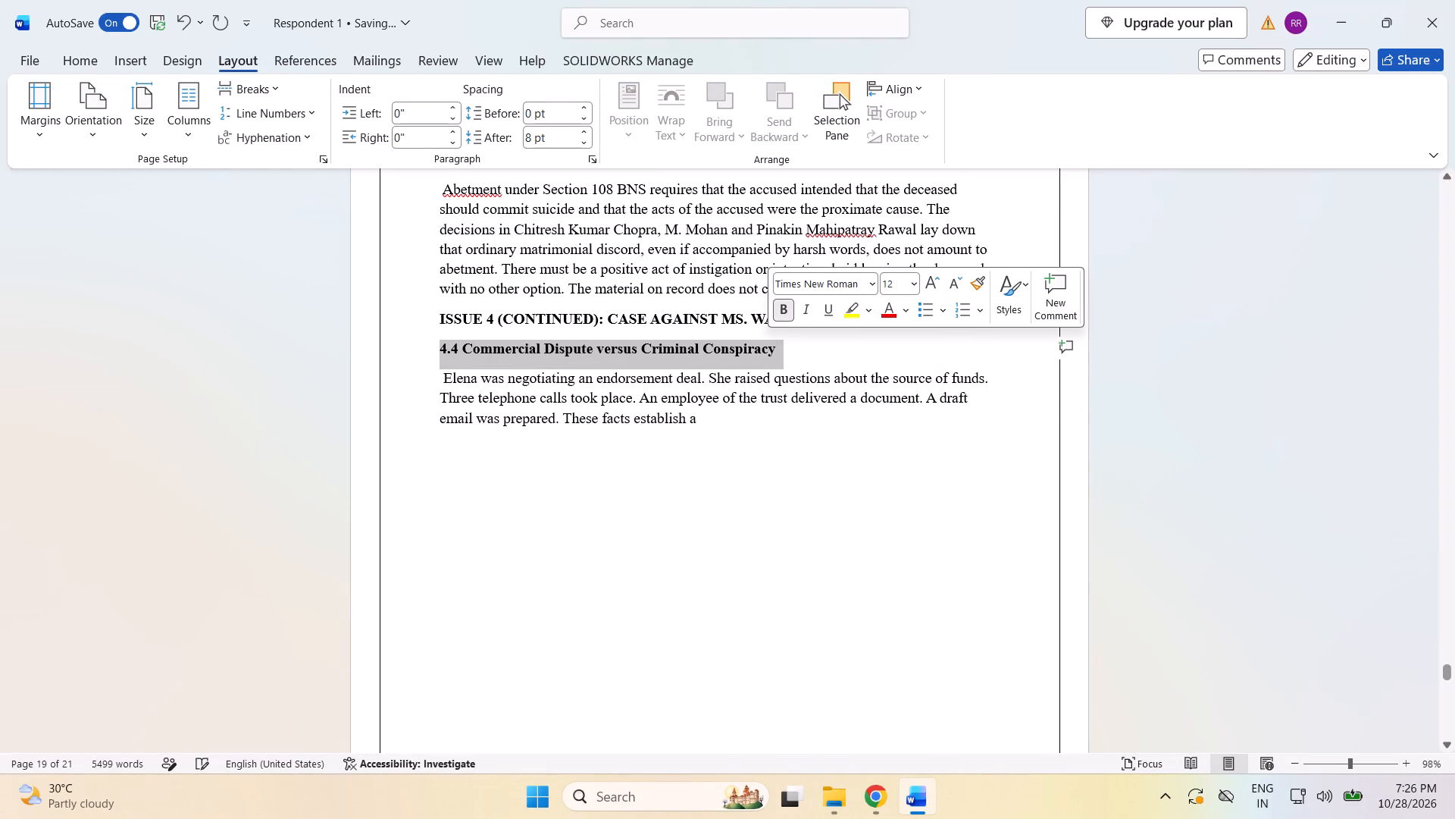
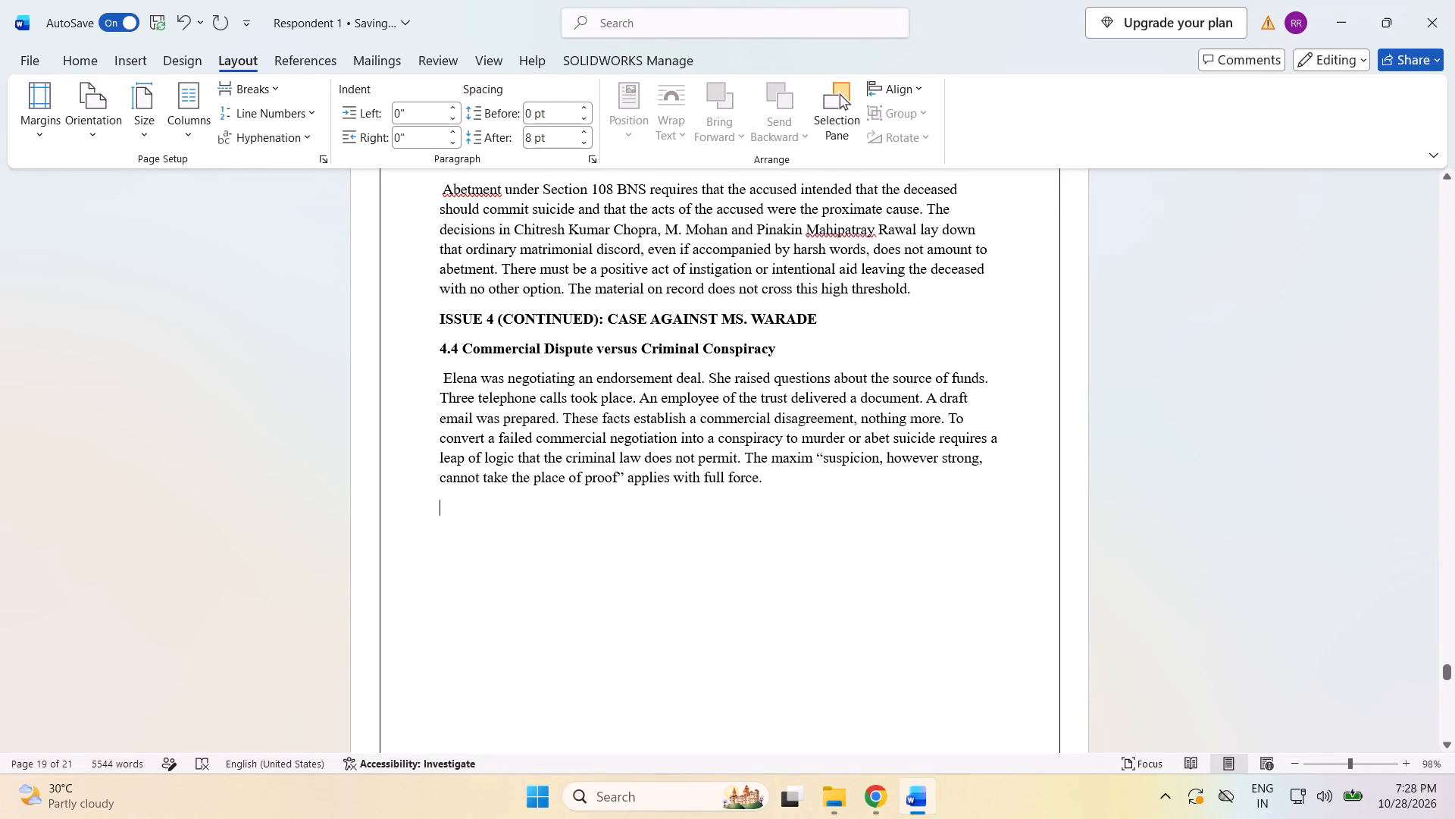
Paste the 4.5 submission below section 4.4 and put its title "4.5 Press Statements of Stephan" on a separate line, without a leading space in the body.
key(ctrl+v)
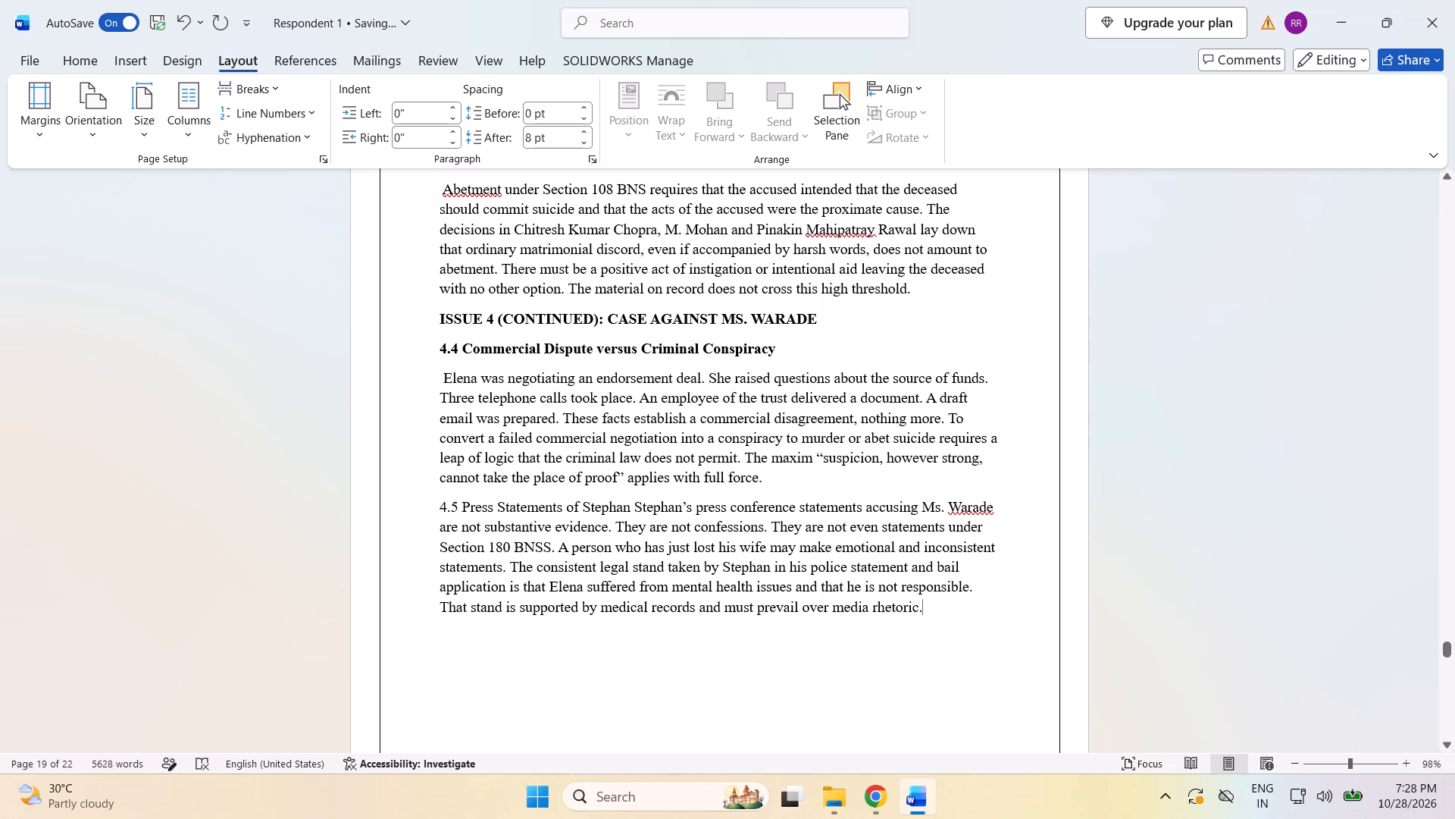
click(630, 508)
key(space)
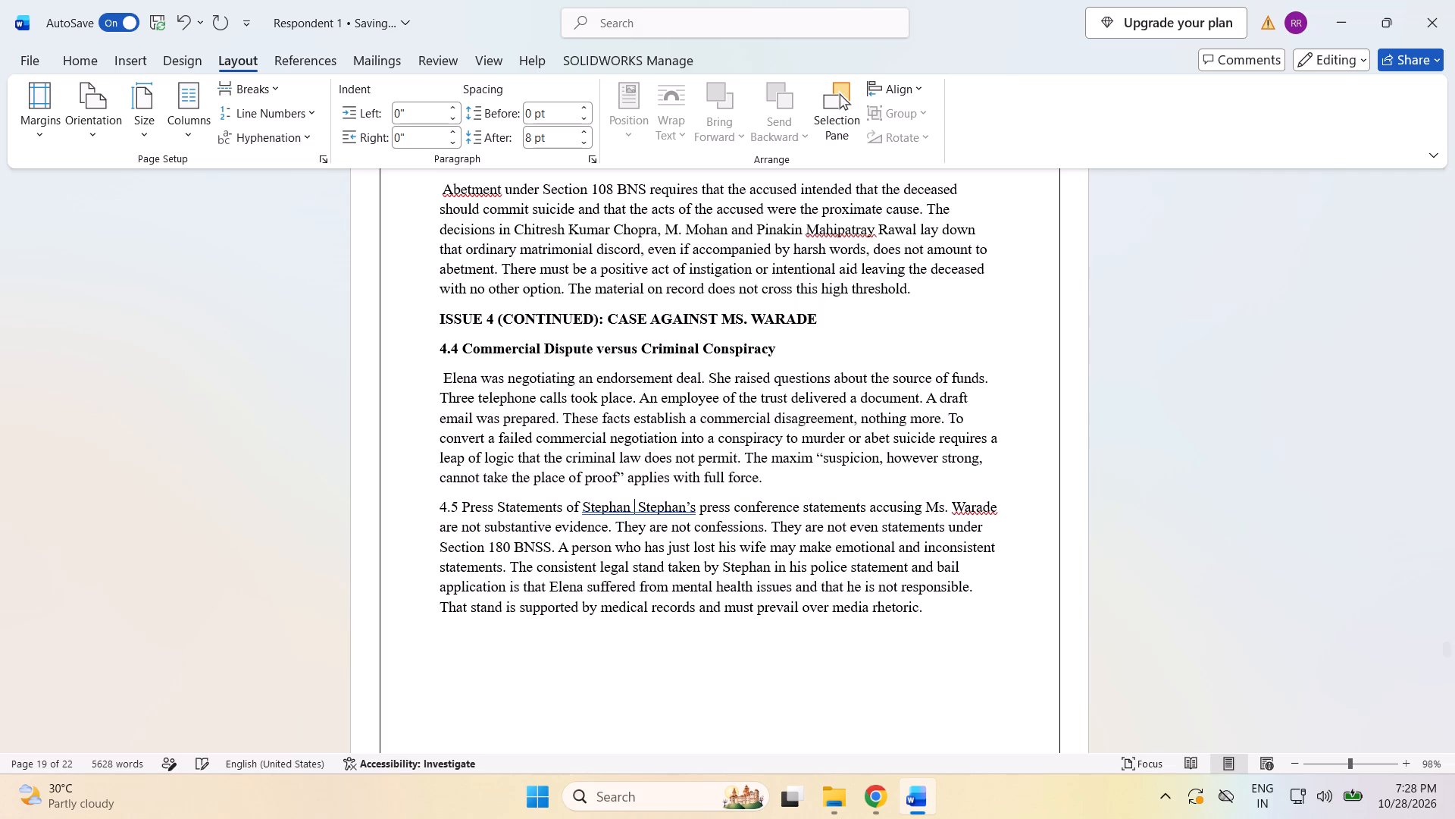
key(Return)
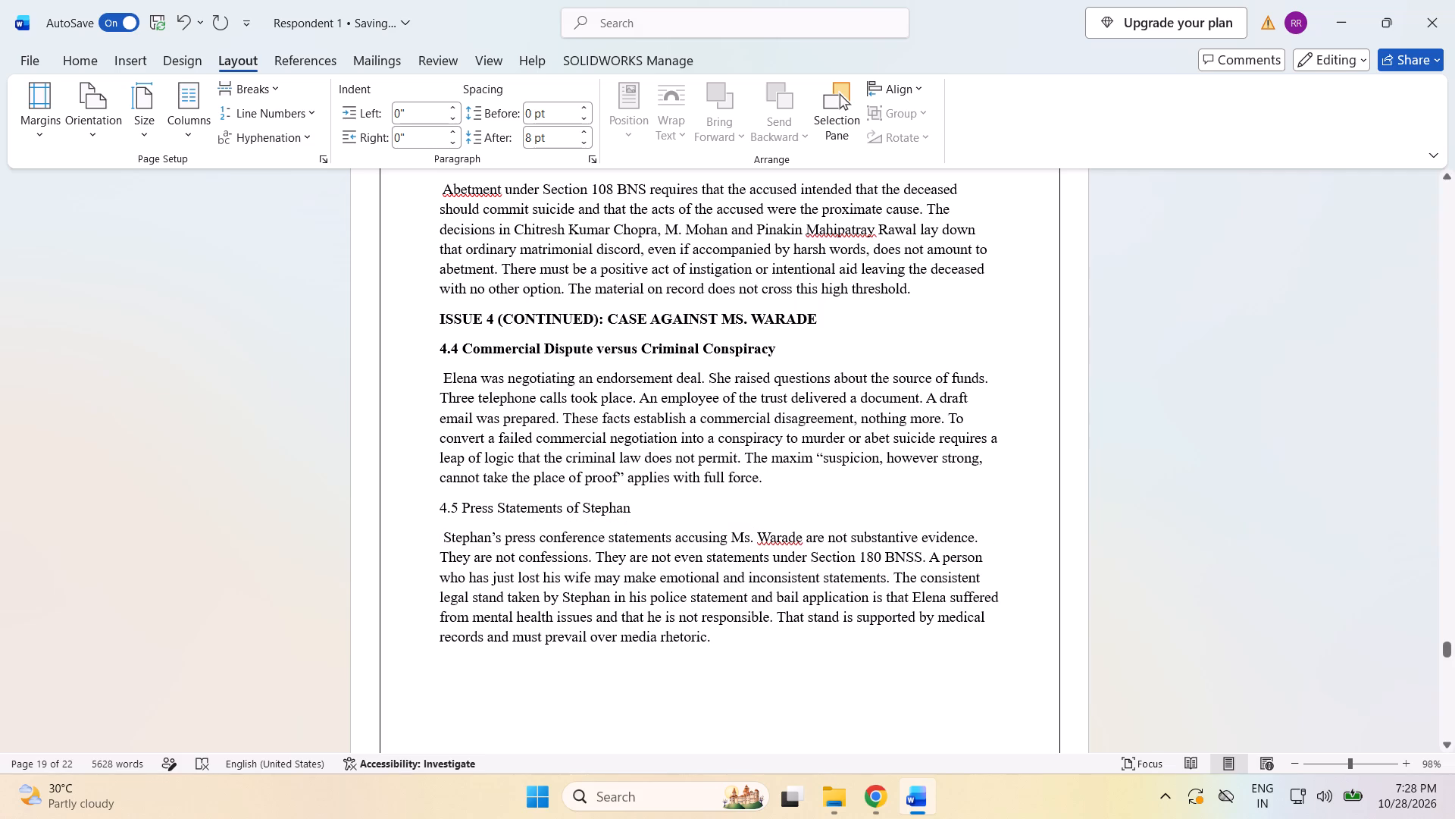
key(BackSpace)
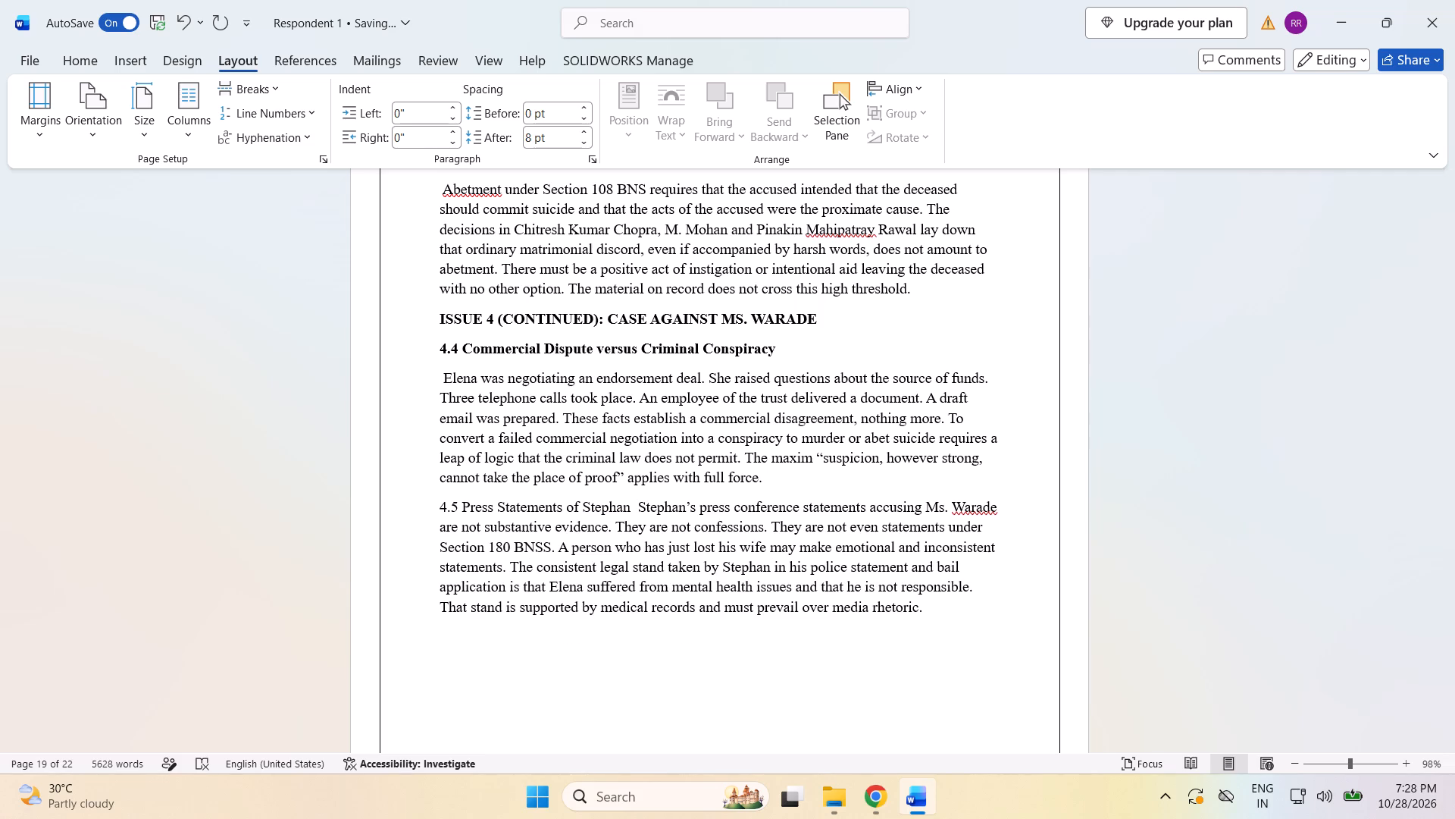
key(BackSpace)
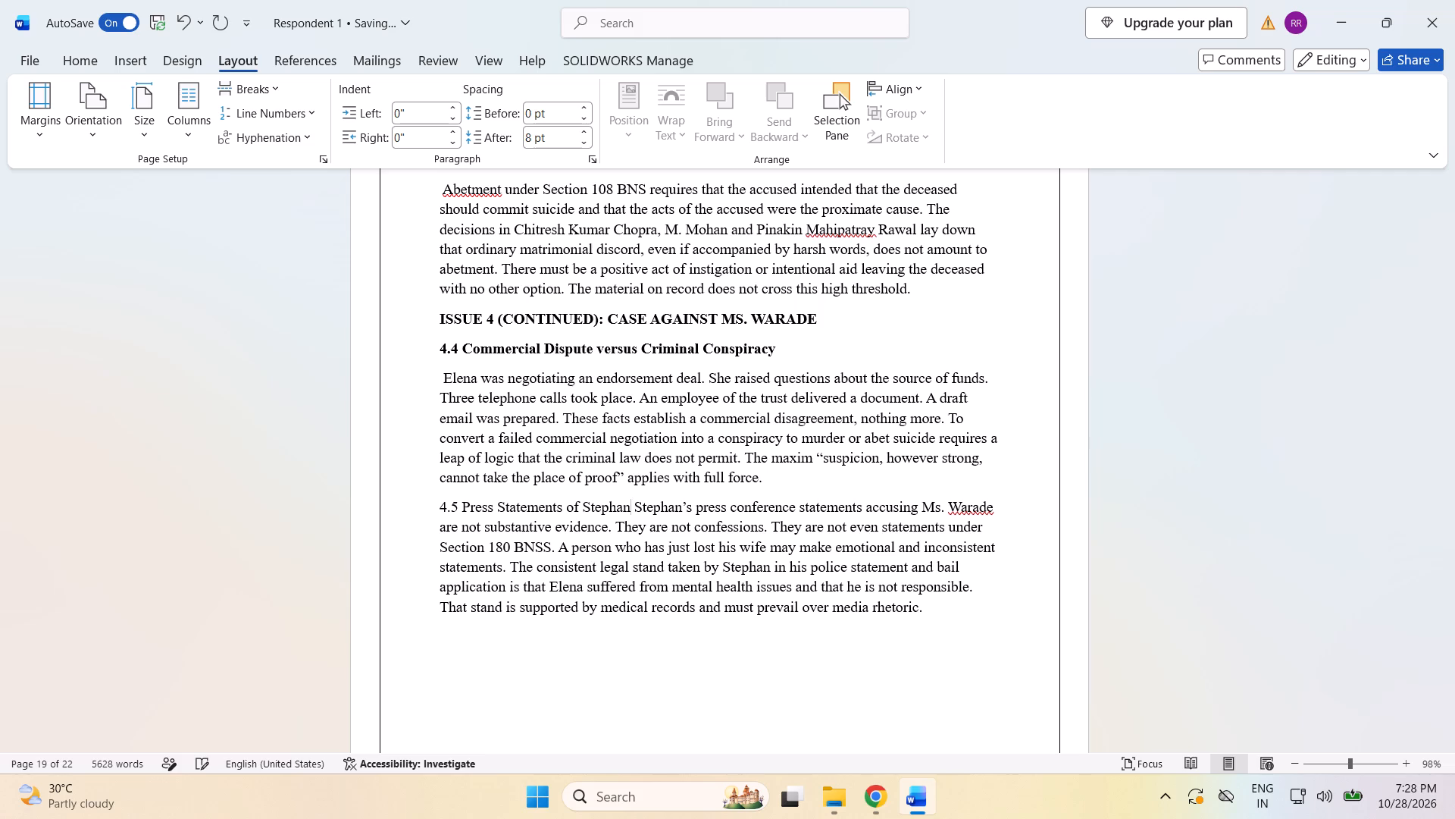
key(Return)
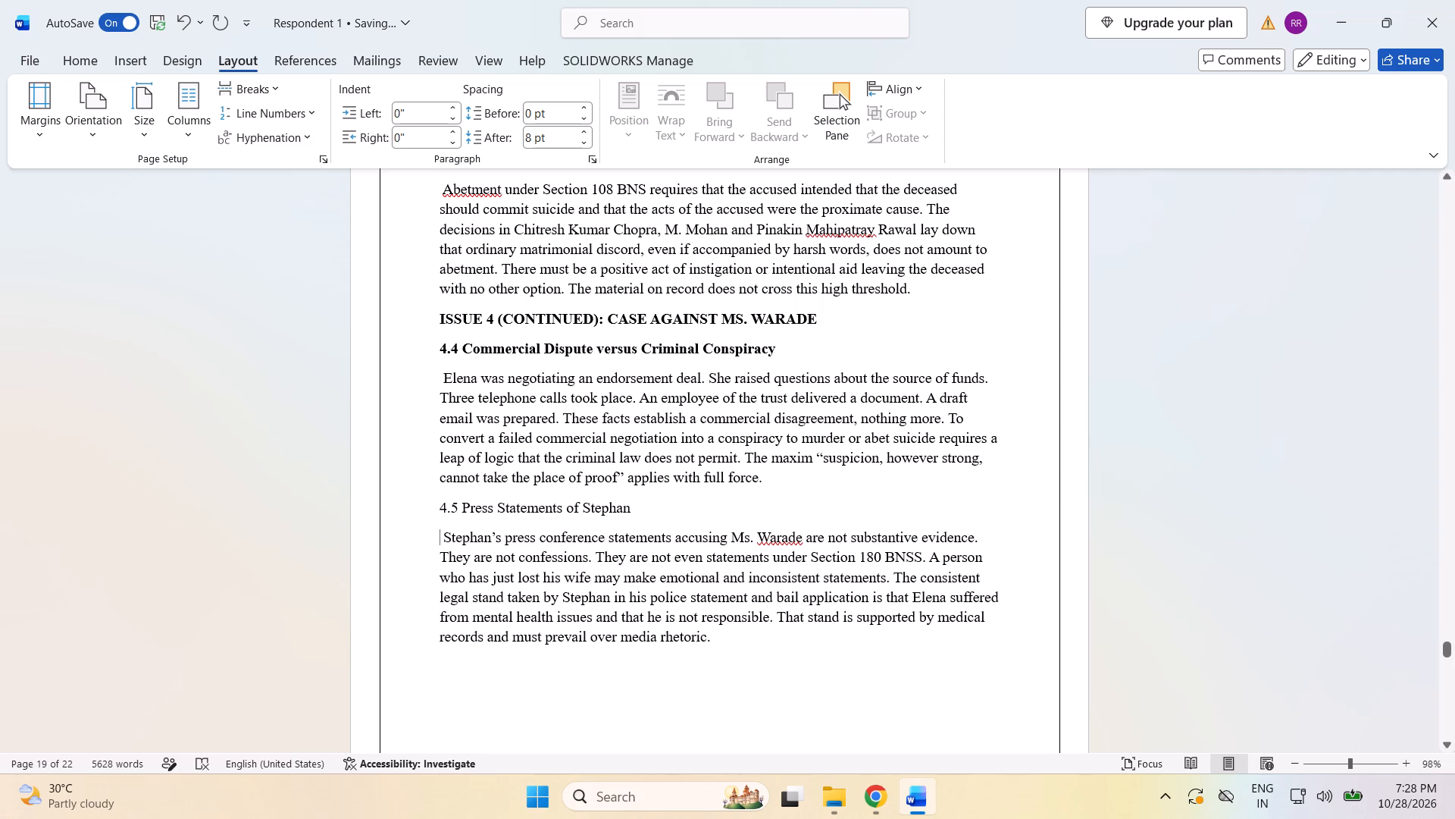
click(447, 542)
key(BackSpace)
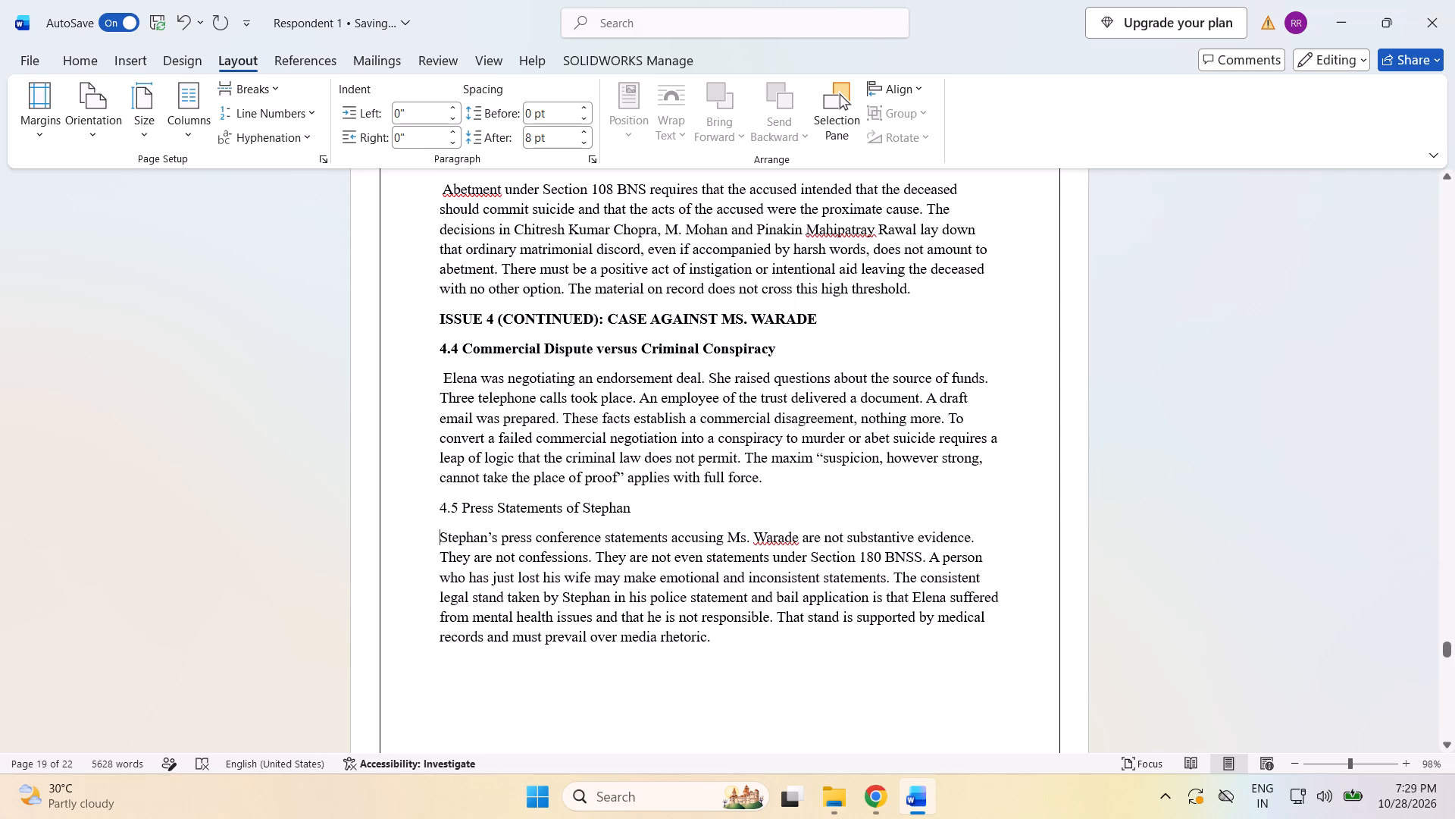
Make the heading "4.5 Press Statements of Stephan" bold.
drag(640, 510, 464, 517)
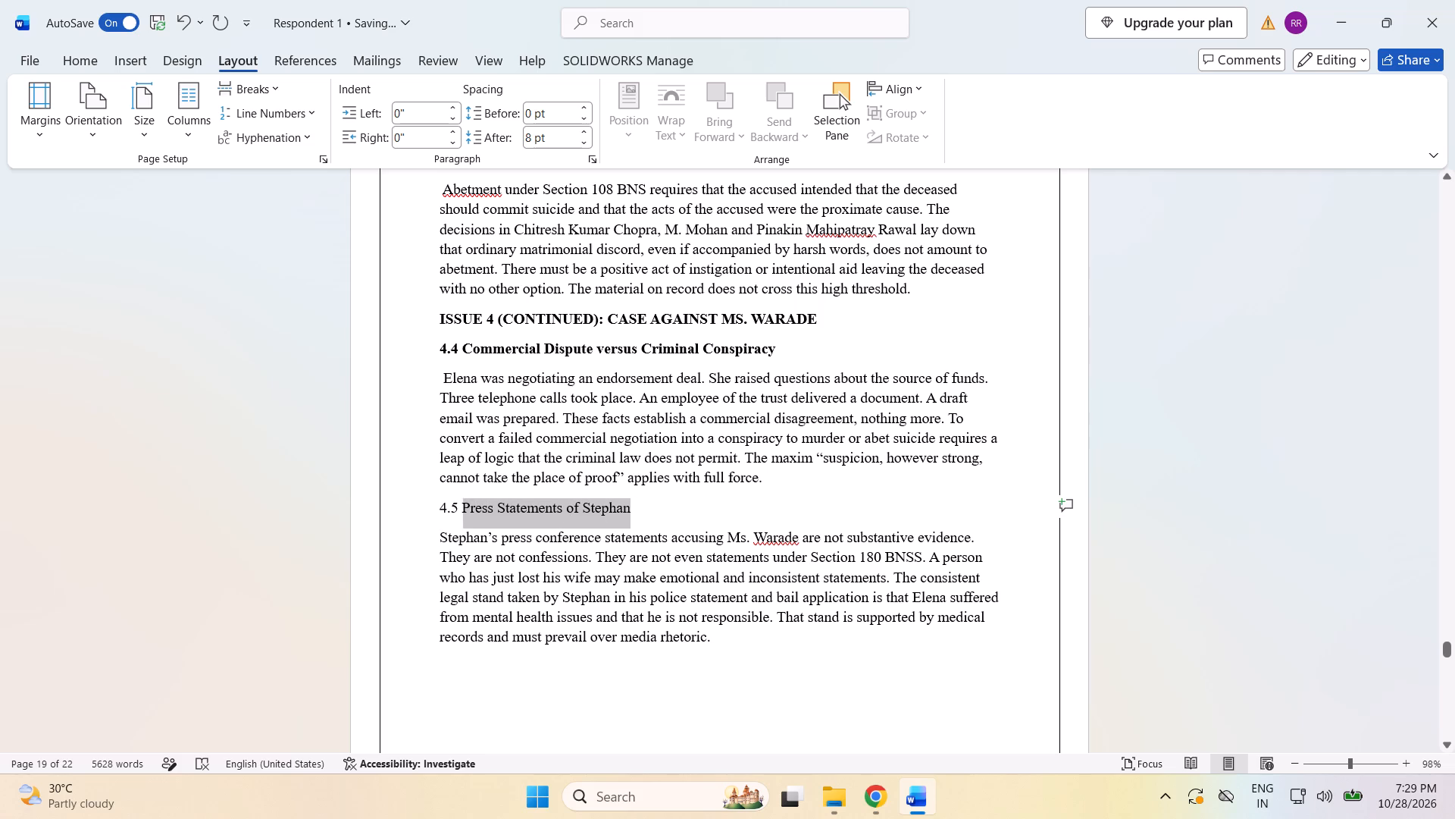
drag(464, 517, 435, 519)
click(446, 491)
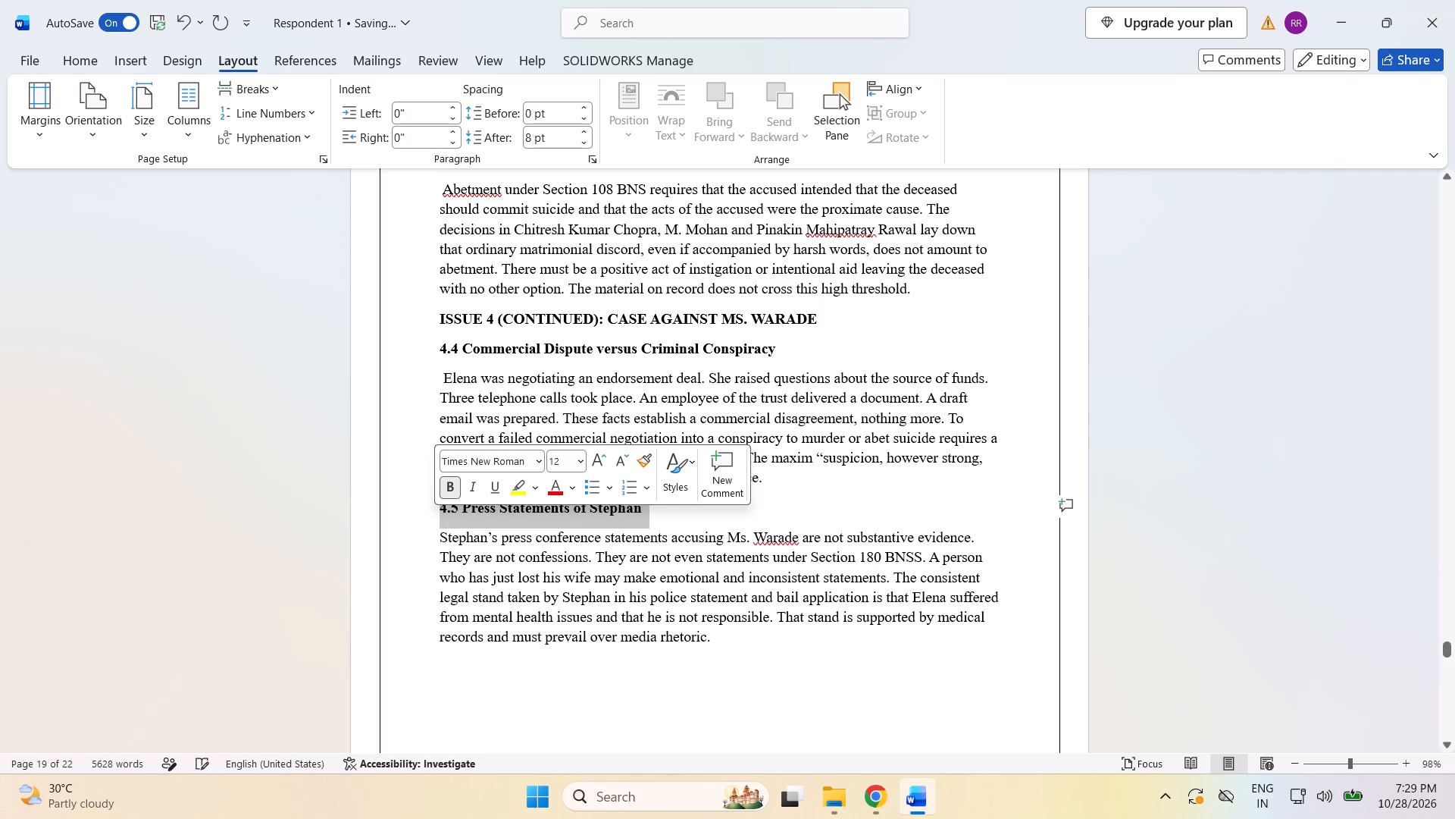
click(718, 641)
Add the page number 19, centred above the footer of the page that ends with section 4.5.
scroll(720, 644, down, 4)
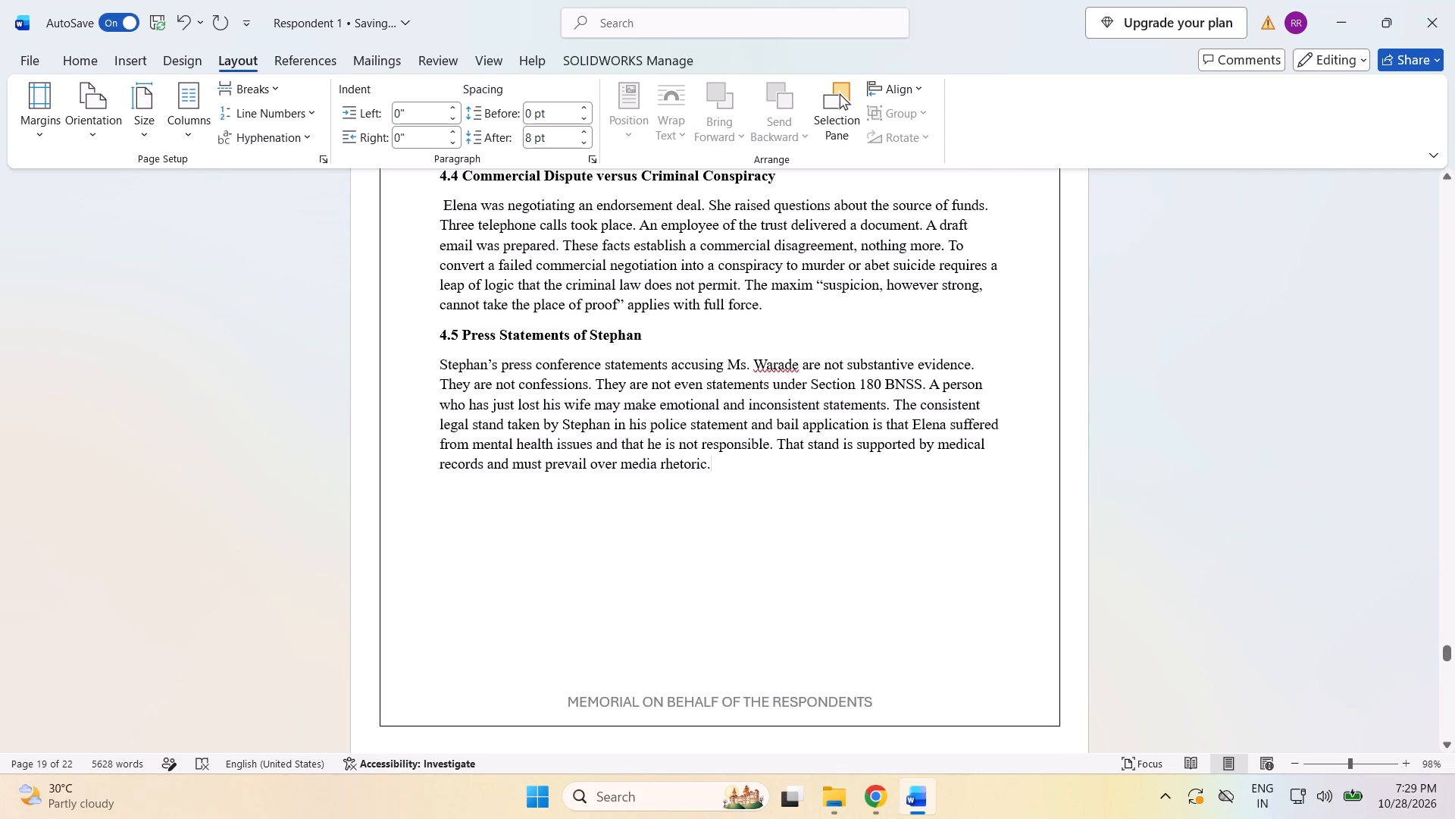
scroll(691, 570, up, 15)
scroll(690, 566, down, 5)
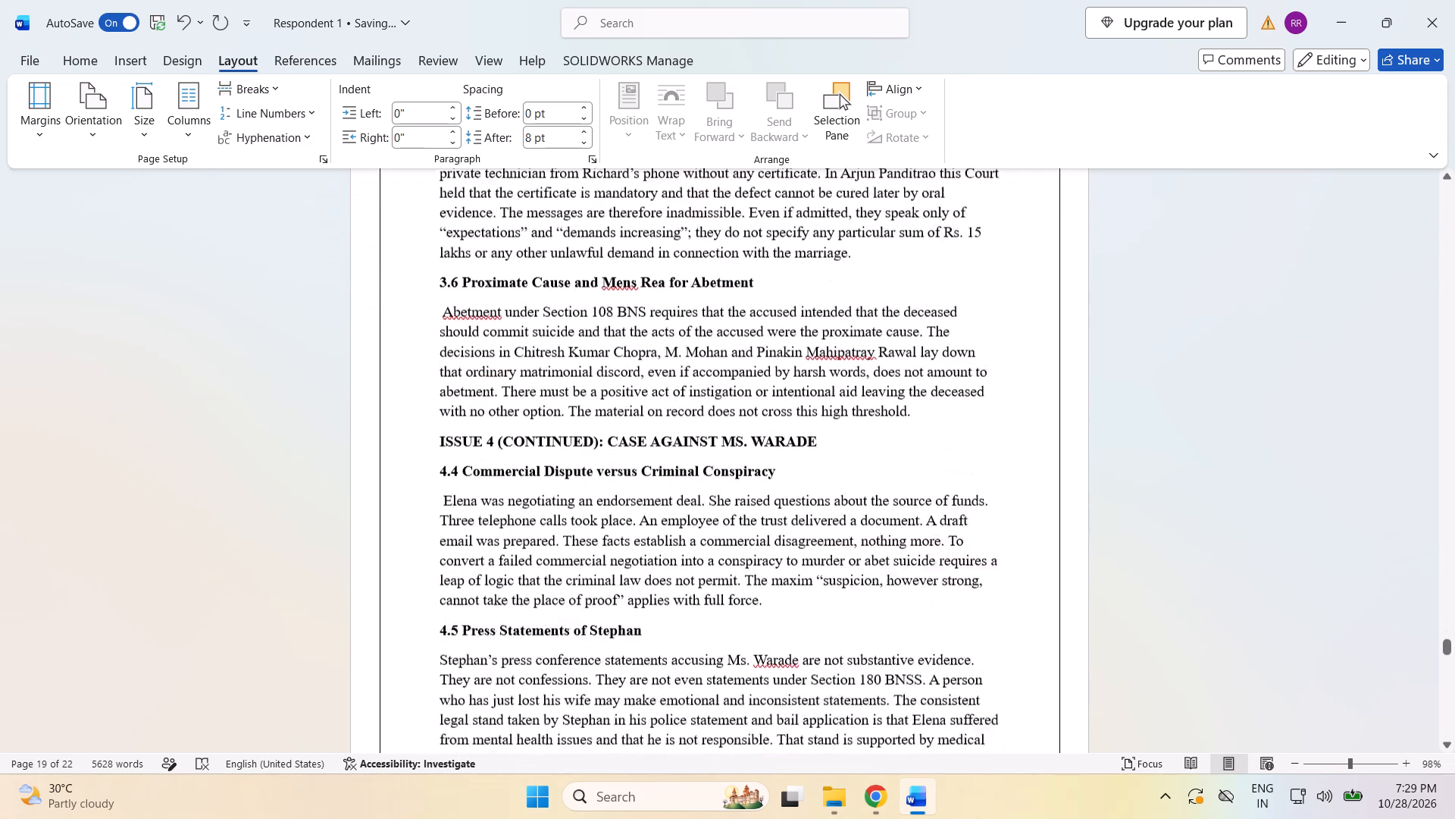
scroll(690, 566, down, 11)
click(734, 595)
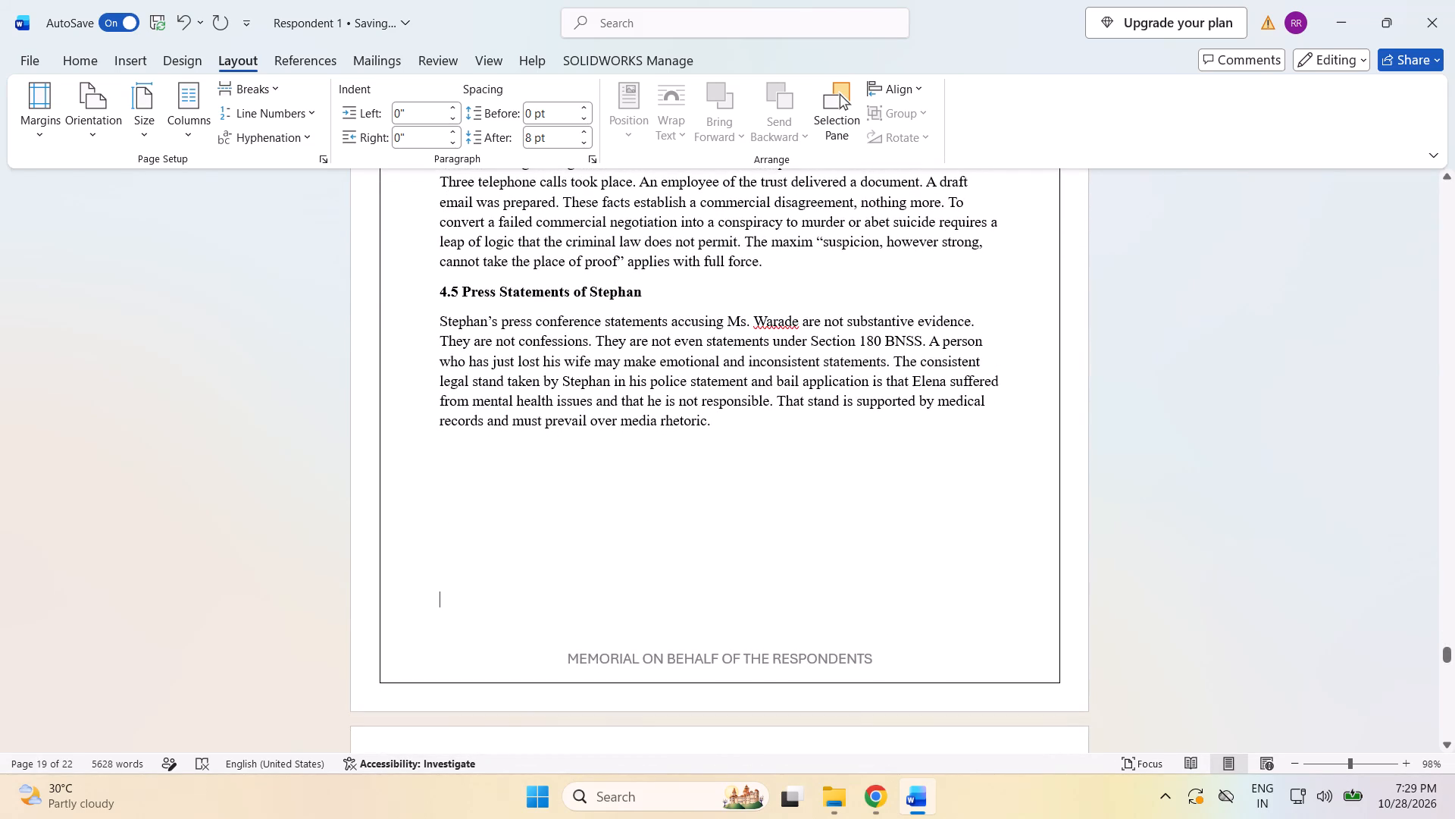
double_click(728, 601)
text(19)
Insert 12 blank lines above the "Further Submission 11" heading to make more room on the page after page 19.
scroll(827, 574, down, 8)
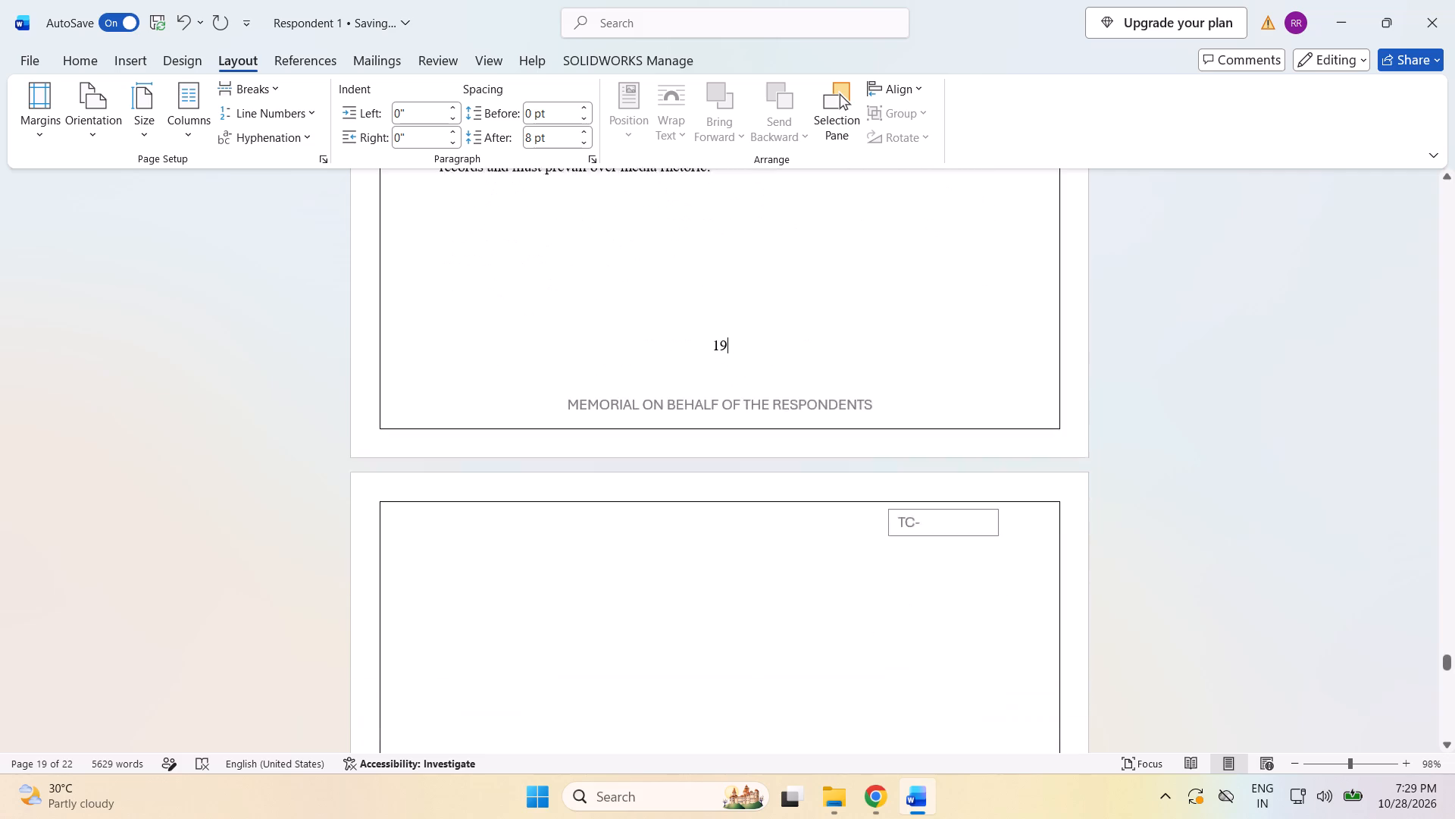
click(458, 492)
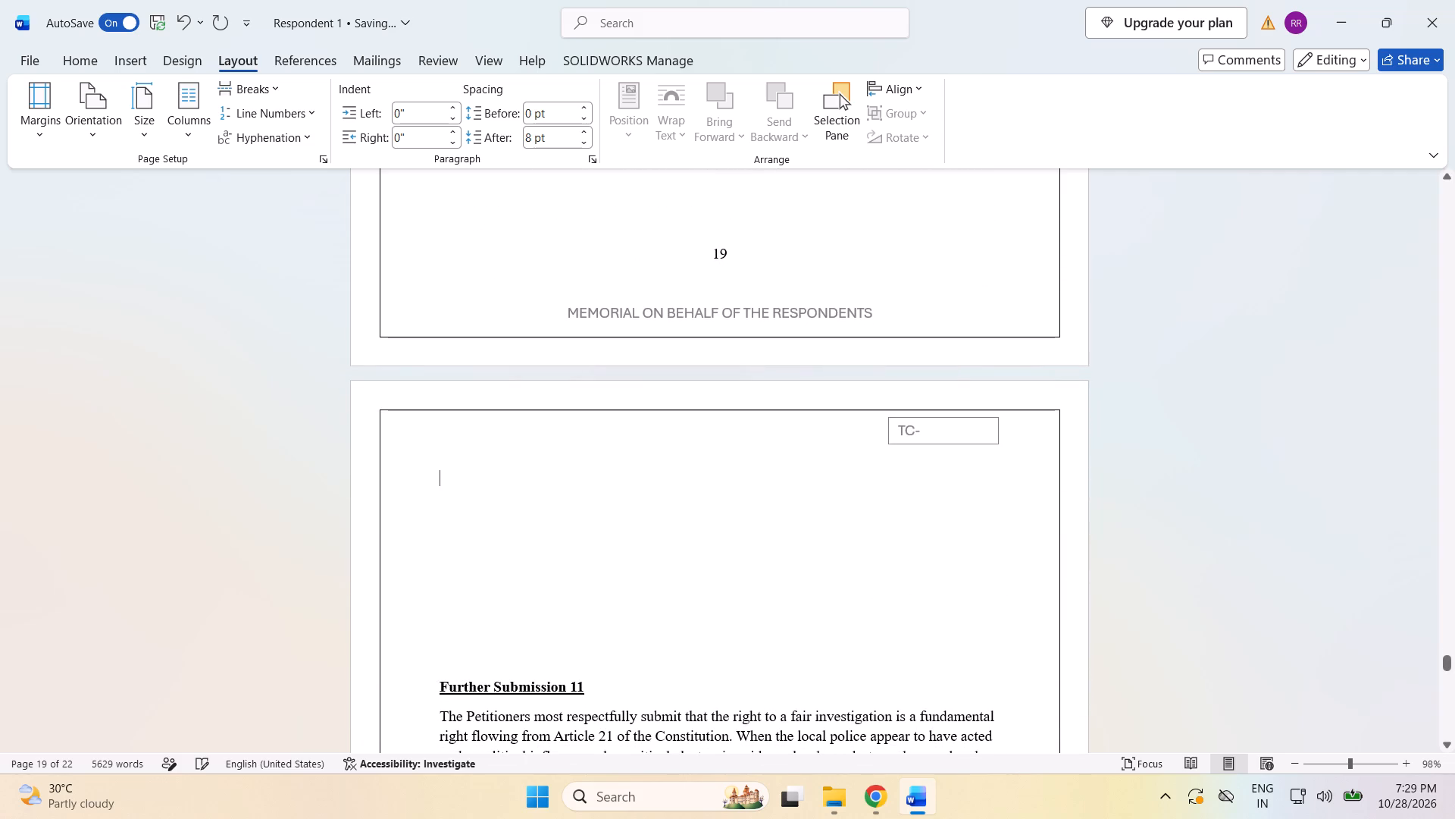
click(433, 676)
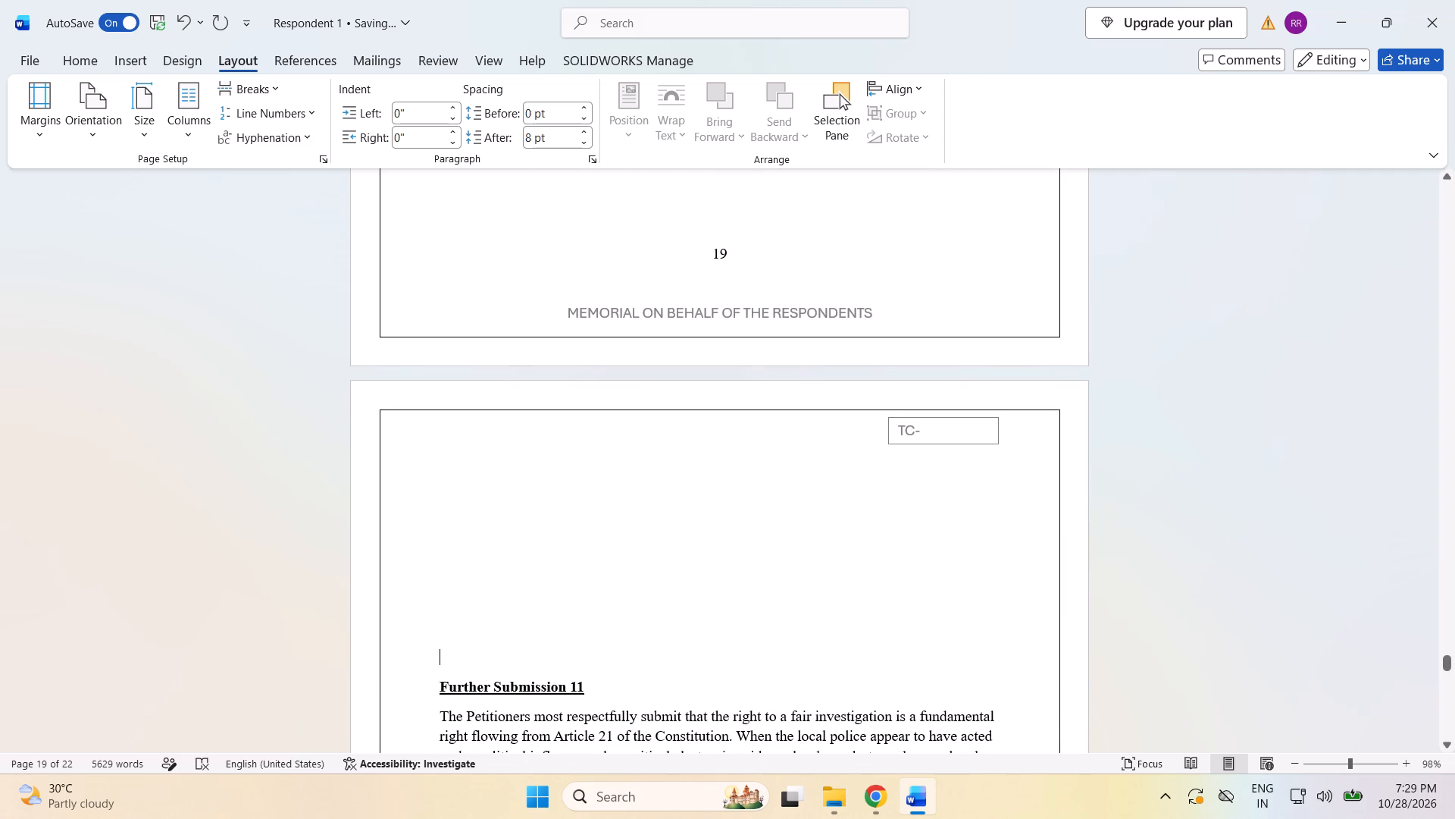
key(Return)
key(Return)
key(Return)
key(Return)
key(Return)
key(Return)
key(Return)
key(Return)
key(Return)
key(Return)
key(Return)
key(Return)
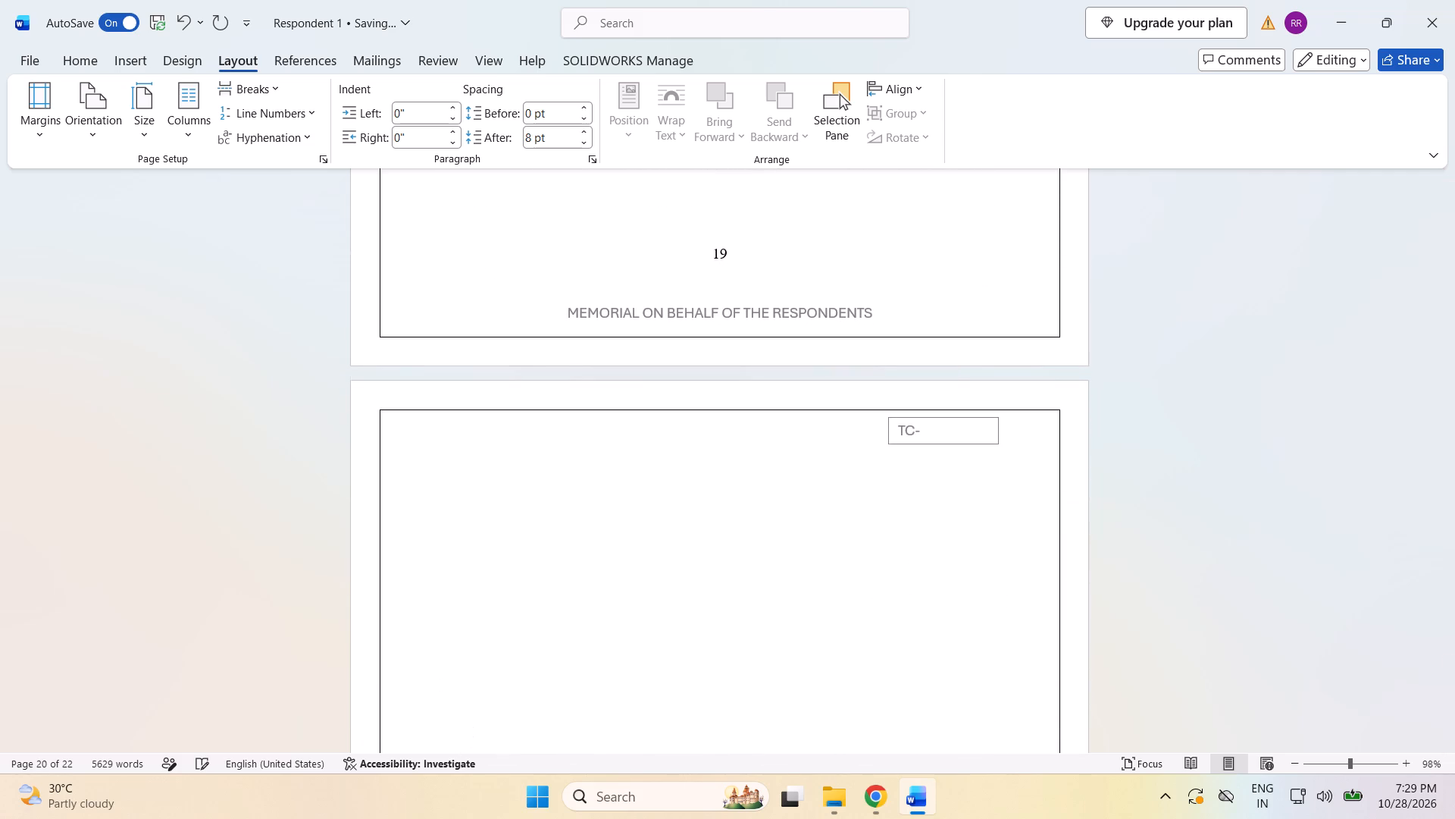
Place the text cursor on the first line of the page after page 19, ready for more content.
scroll(478, 706, up, 7)
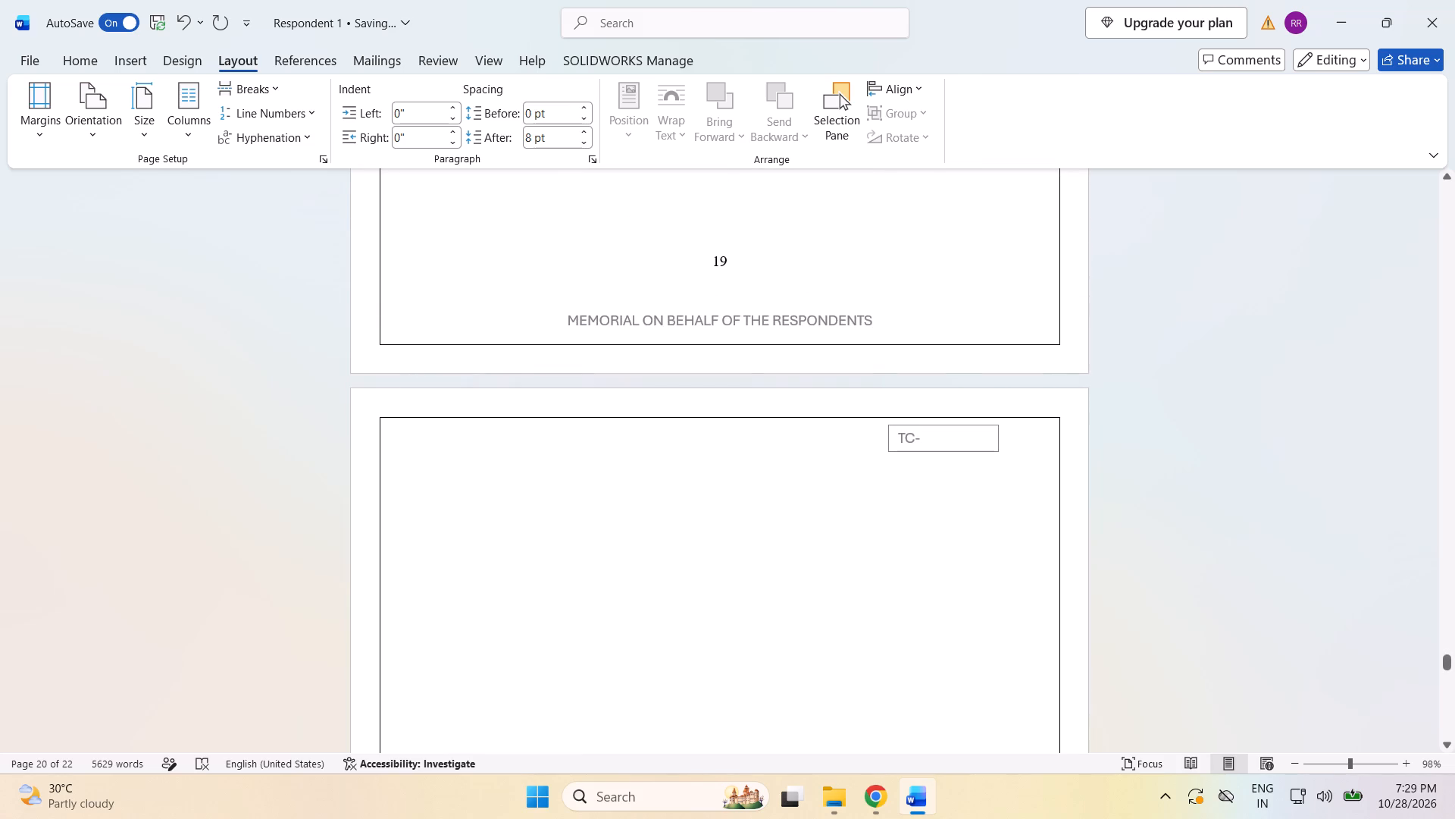
scroll(478, 705, up, 3)
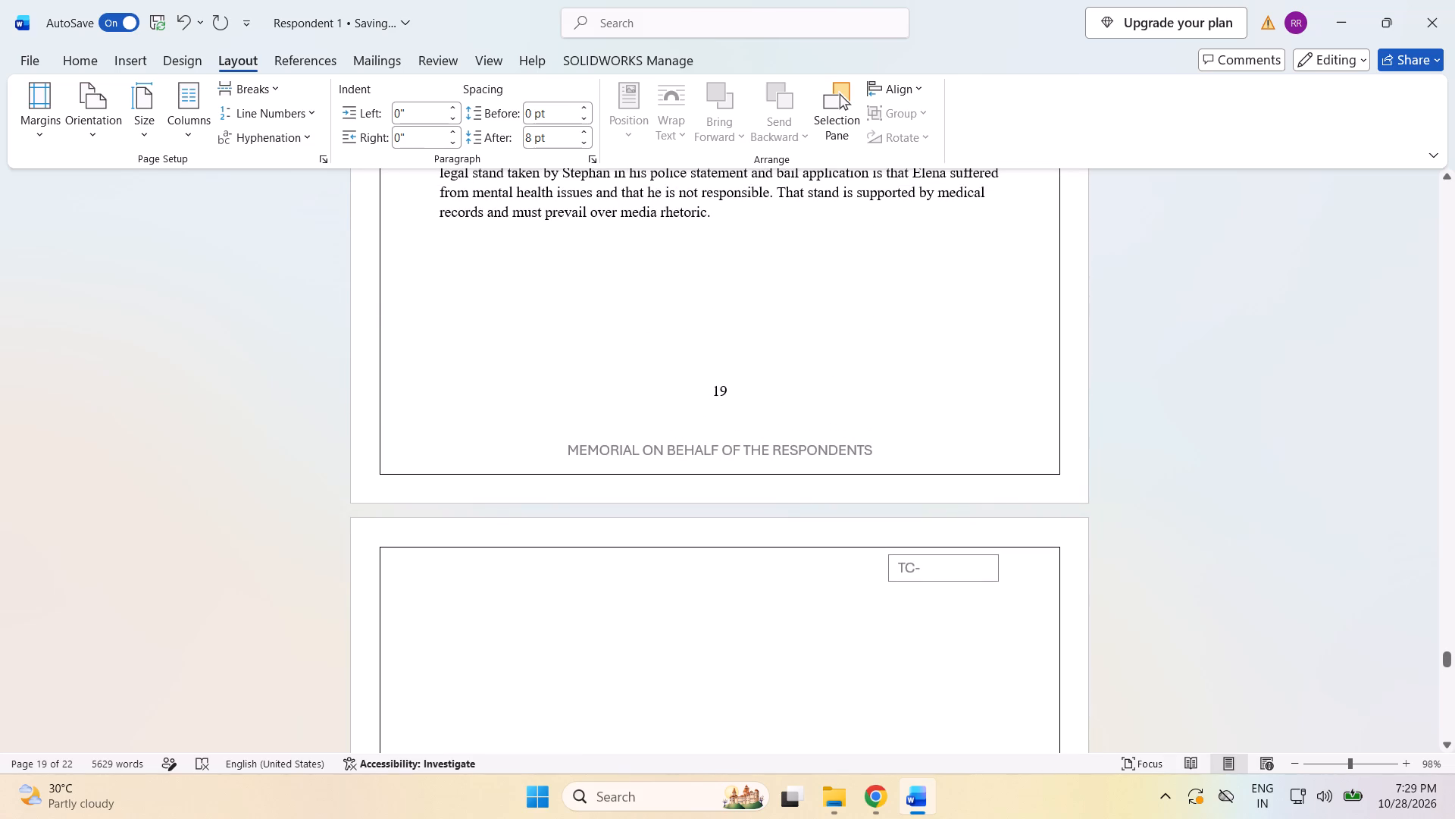
click(436, 611)
click(431, 596)
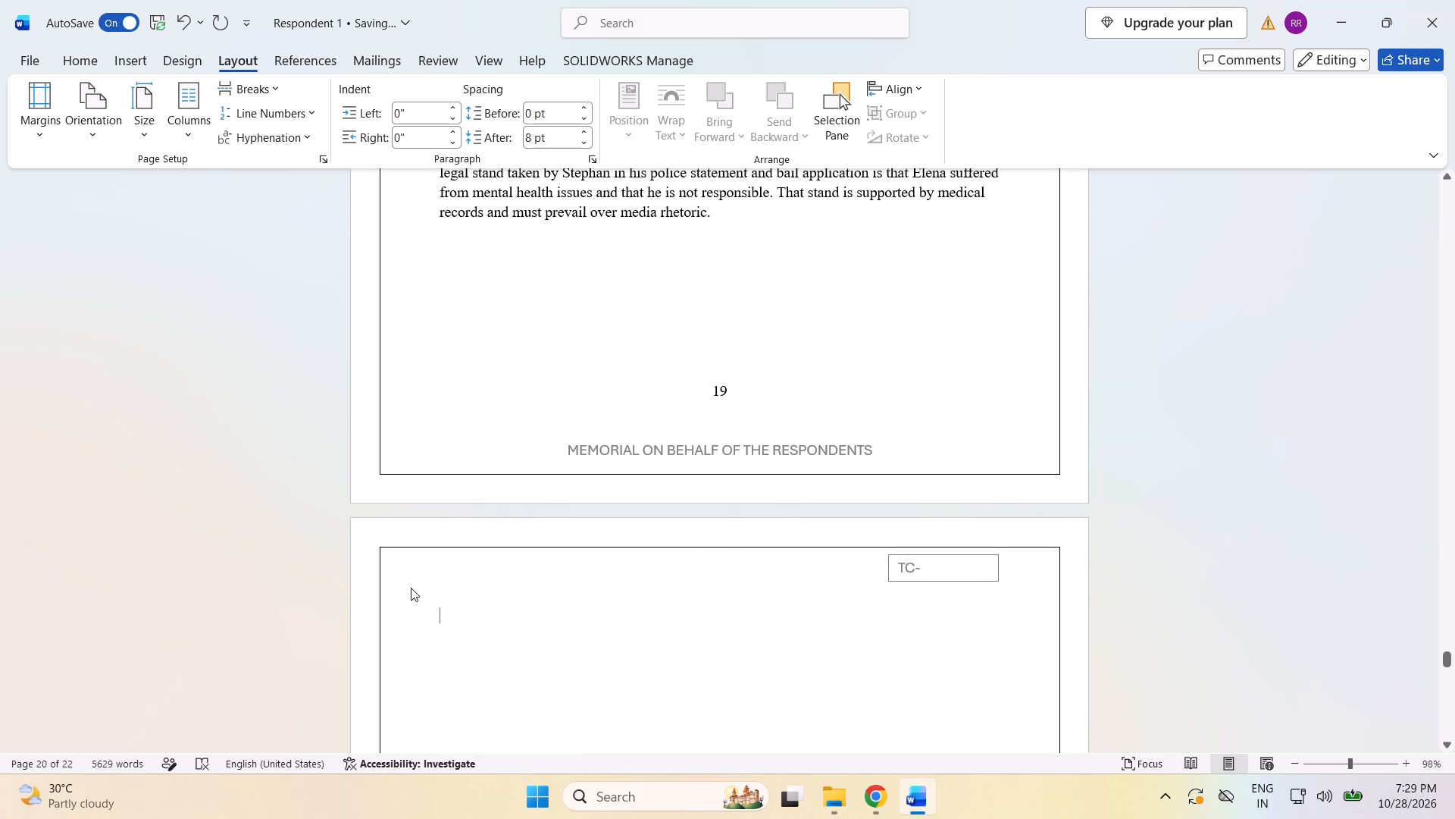
click(411, 587)
click(446, 620)
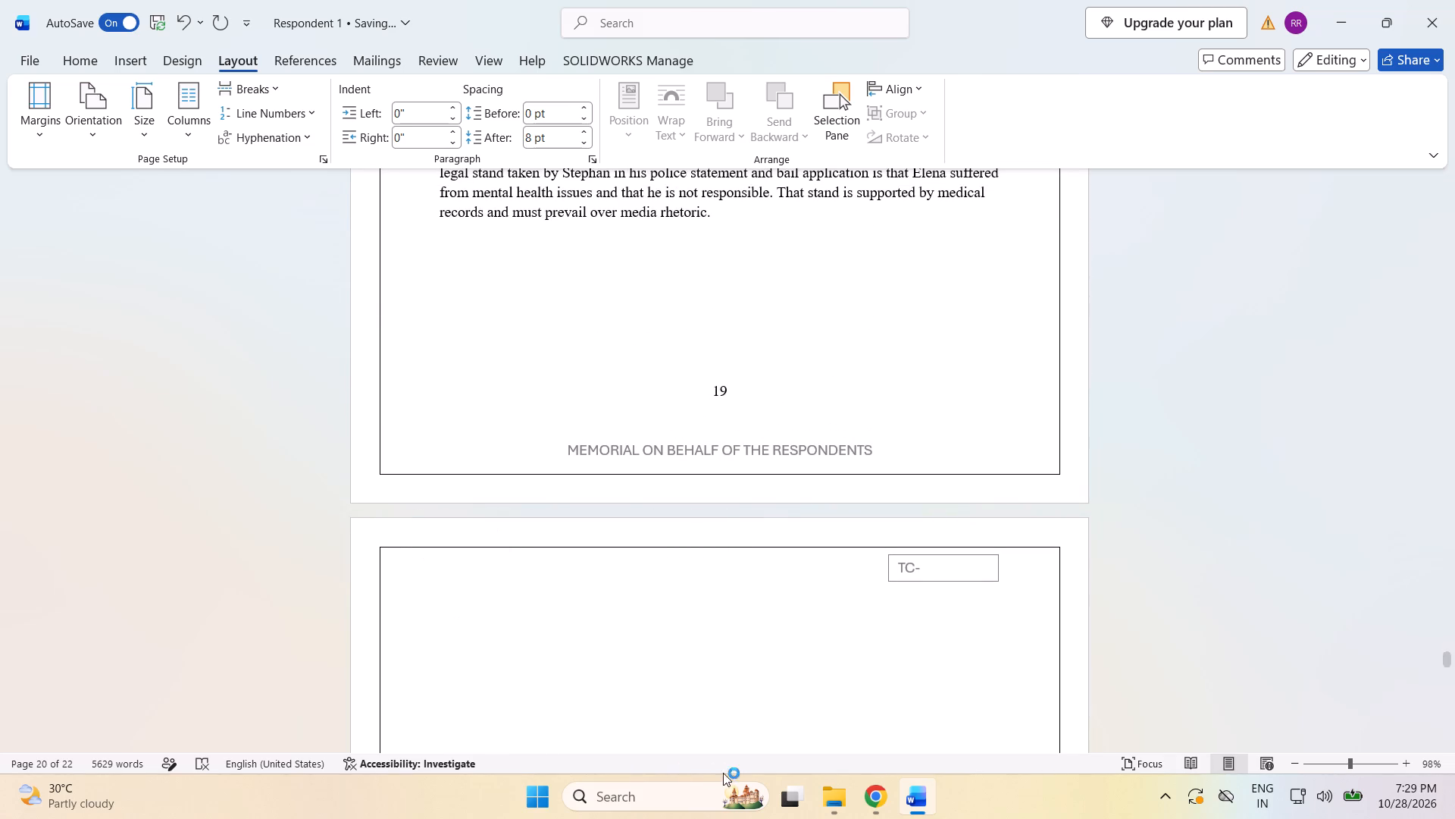
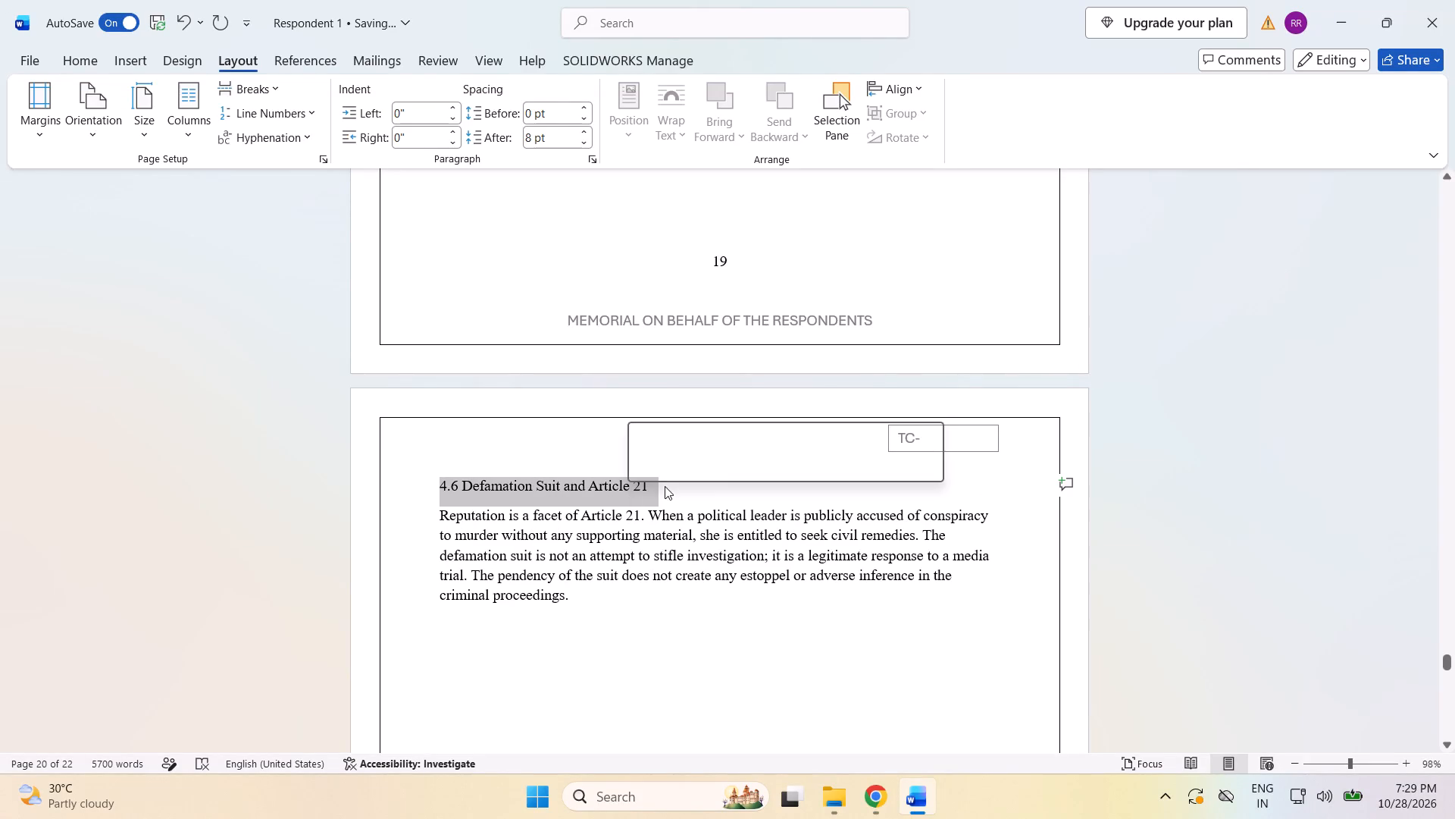
Make the heading "4.6 Defamation Suit and Article 21" bold and place the text cursor at the end of its paragraph.
click(638, 456)
click(643, 593)
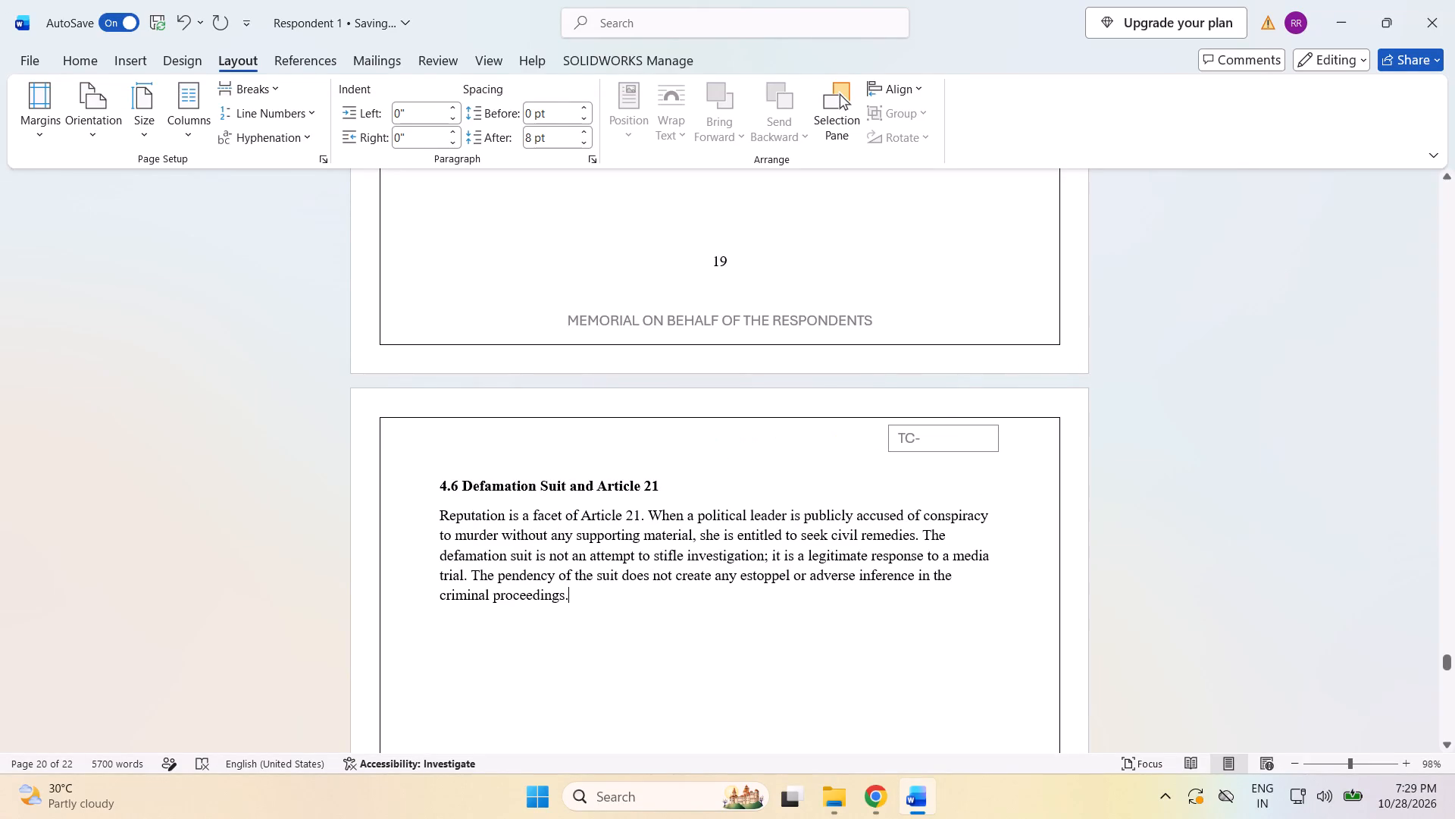
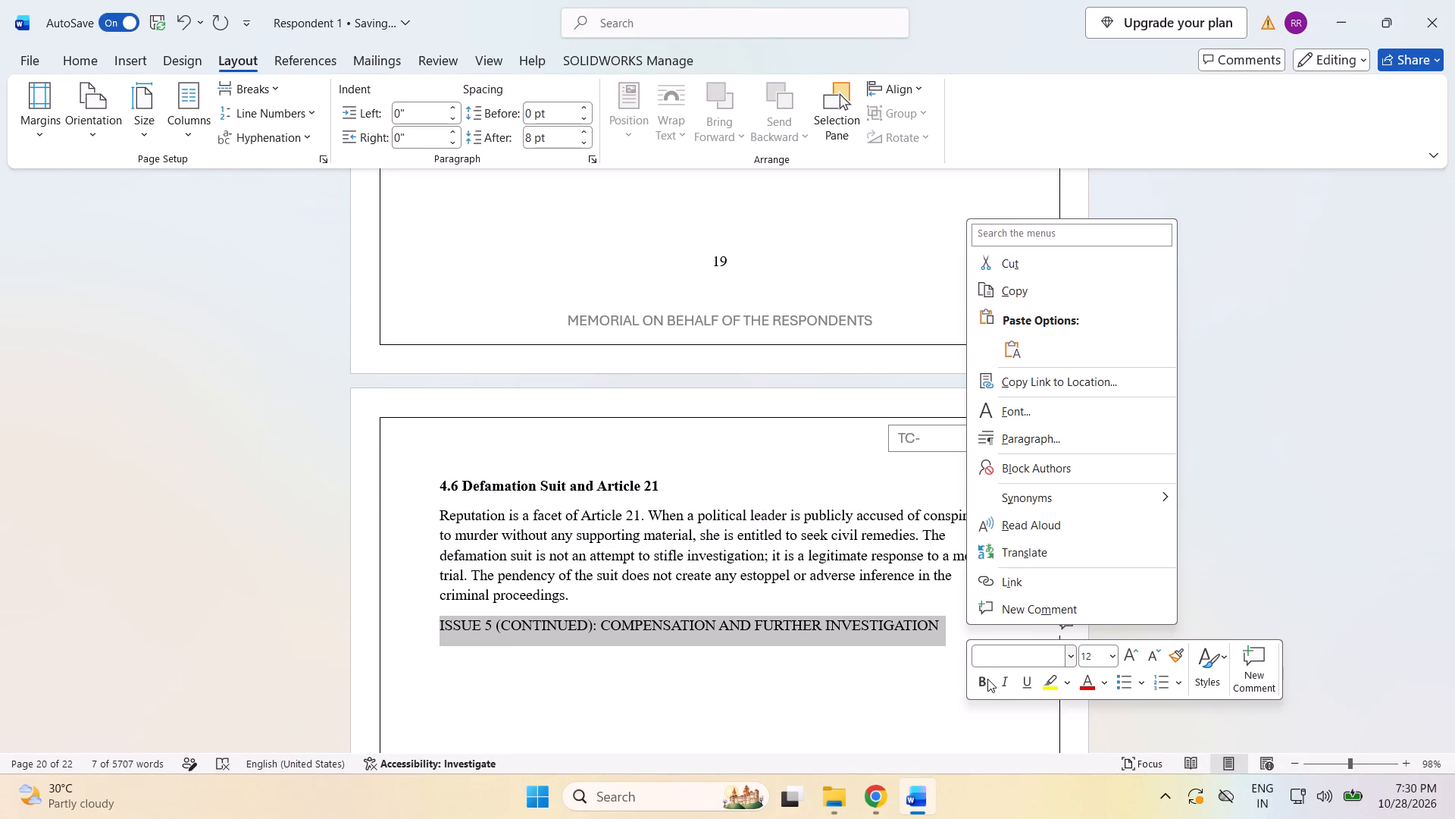
Make the heading "ISSUE 5 (CONTINUED): COMPENSATION AND FURTHER INVESTIGATION" bold and place the text cursor in the empty line below it.
click(987, 679)
click(828, 703)
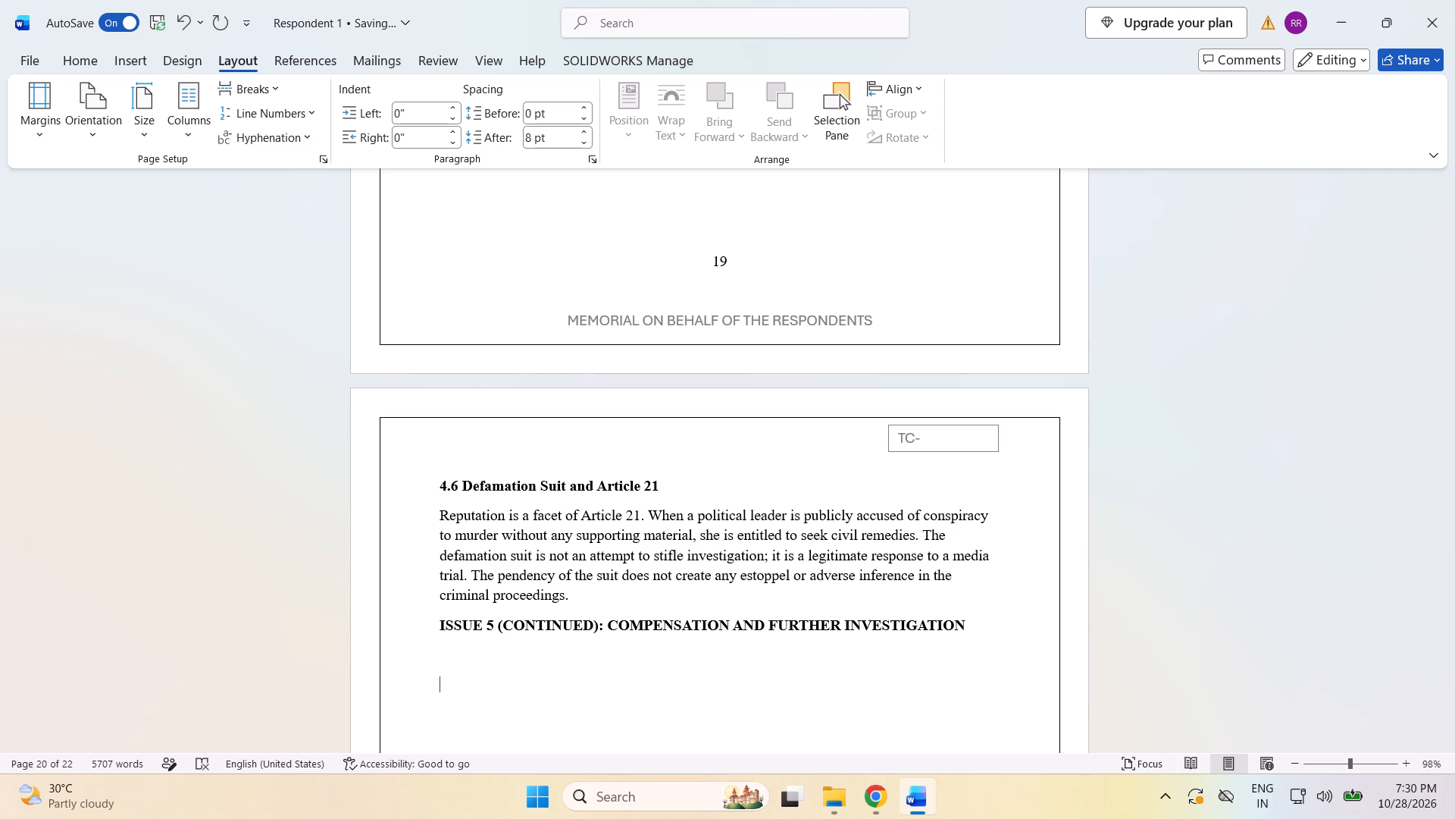
scroll(826, 703, down, 3)
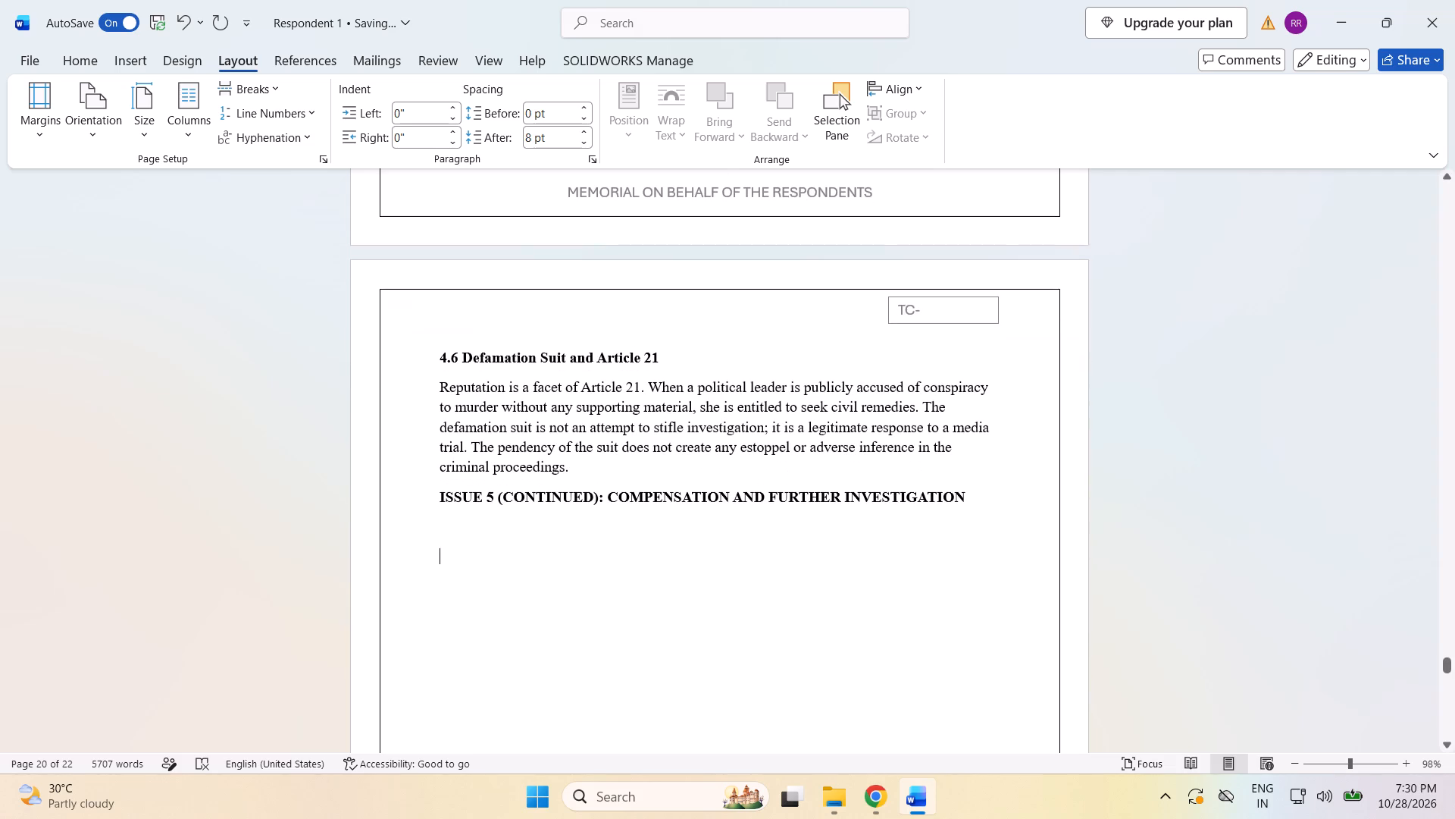
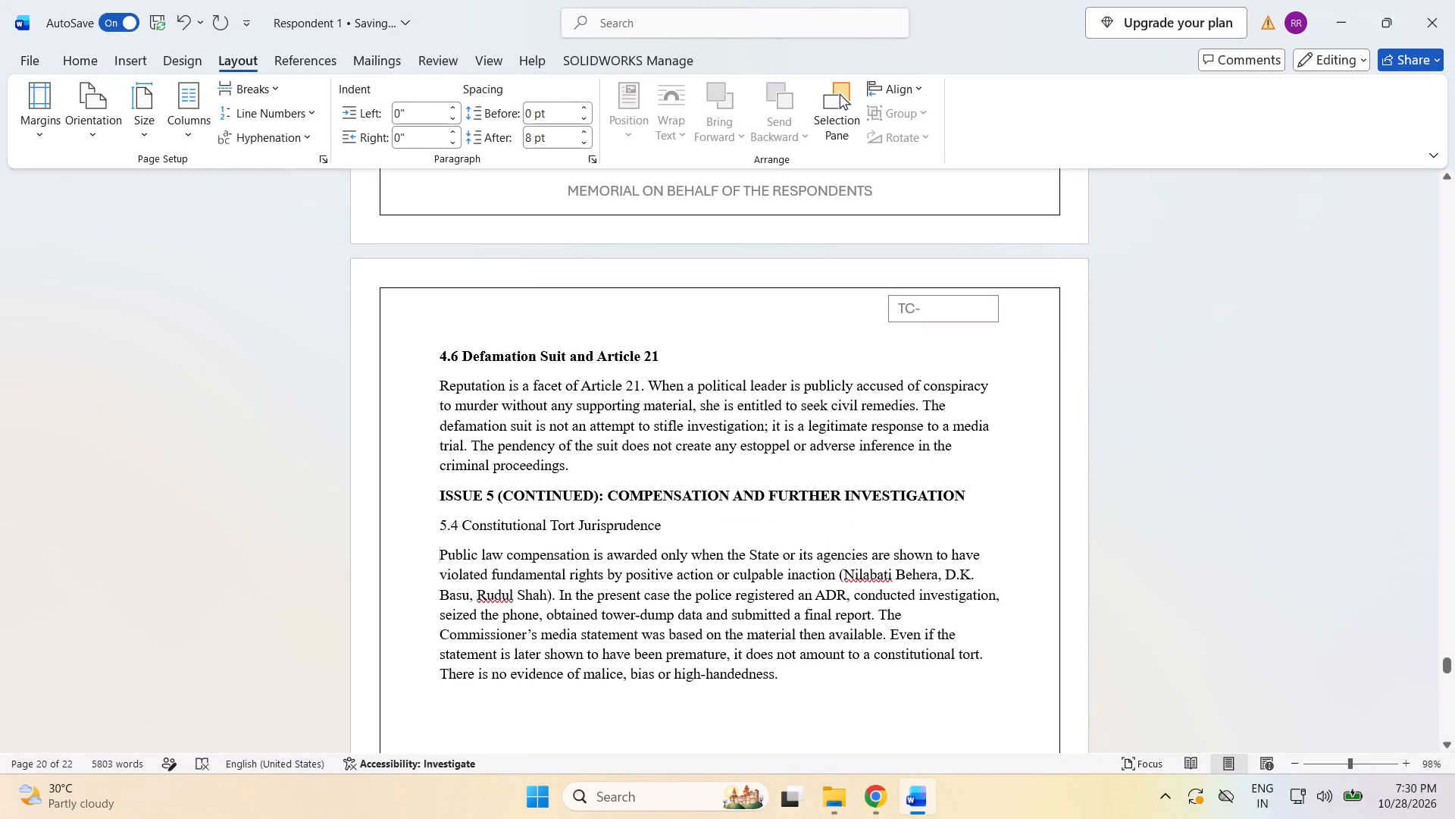
Make the subheading "5.4 Constitutional Tort Jurisprudence" bold.
drag(440, 526, 652, 523)
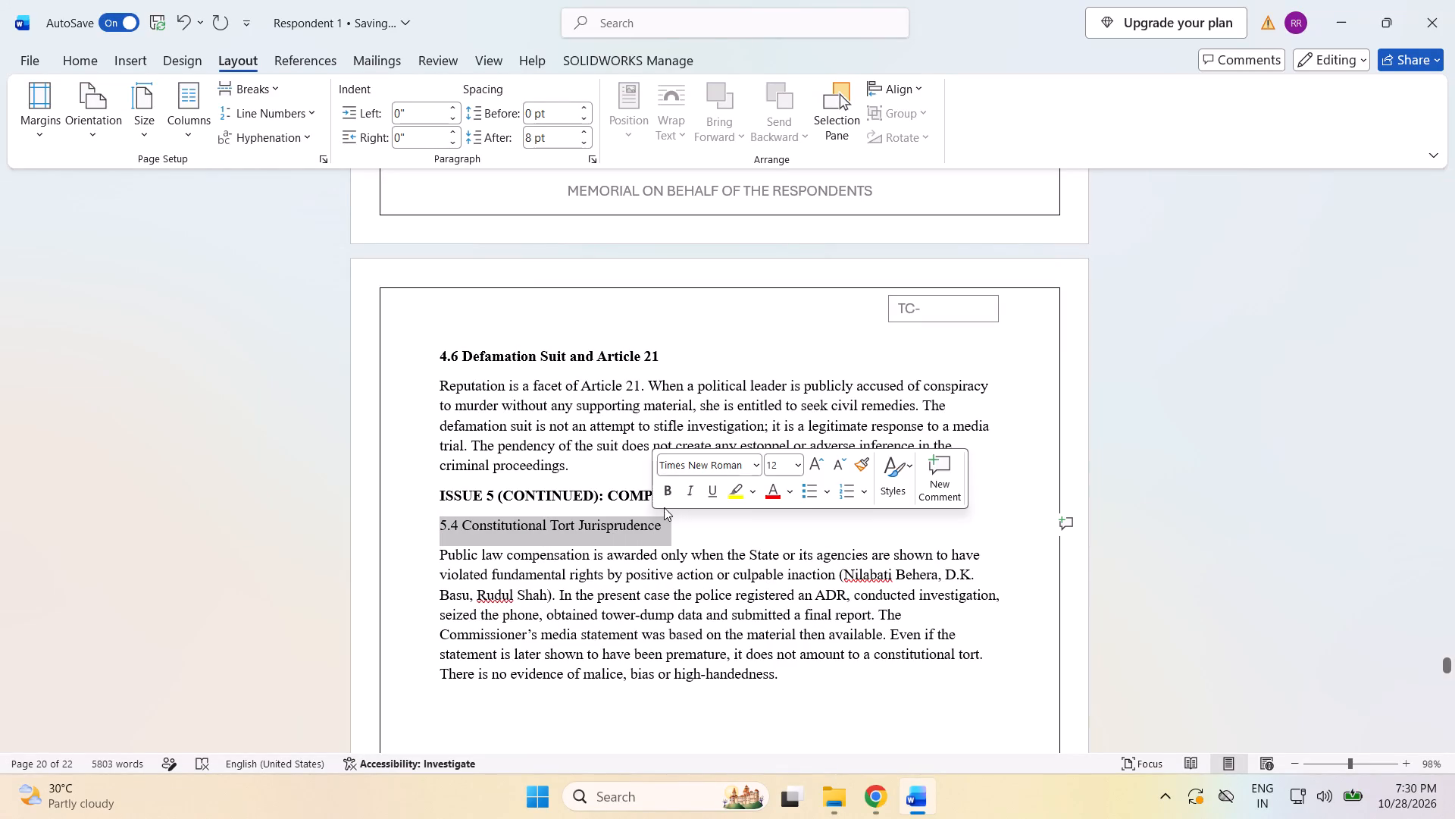
click(664, 506)
click(665, 491)
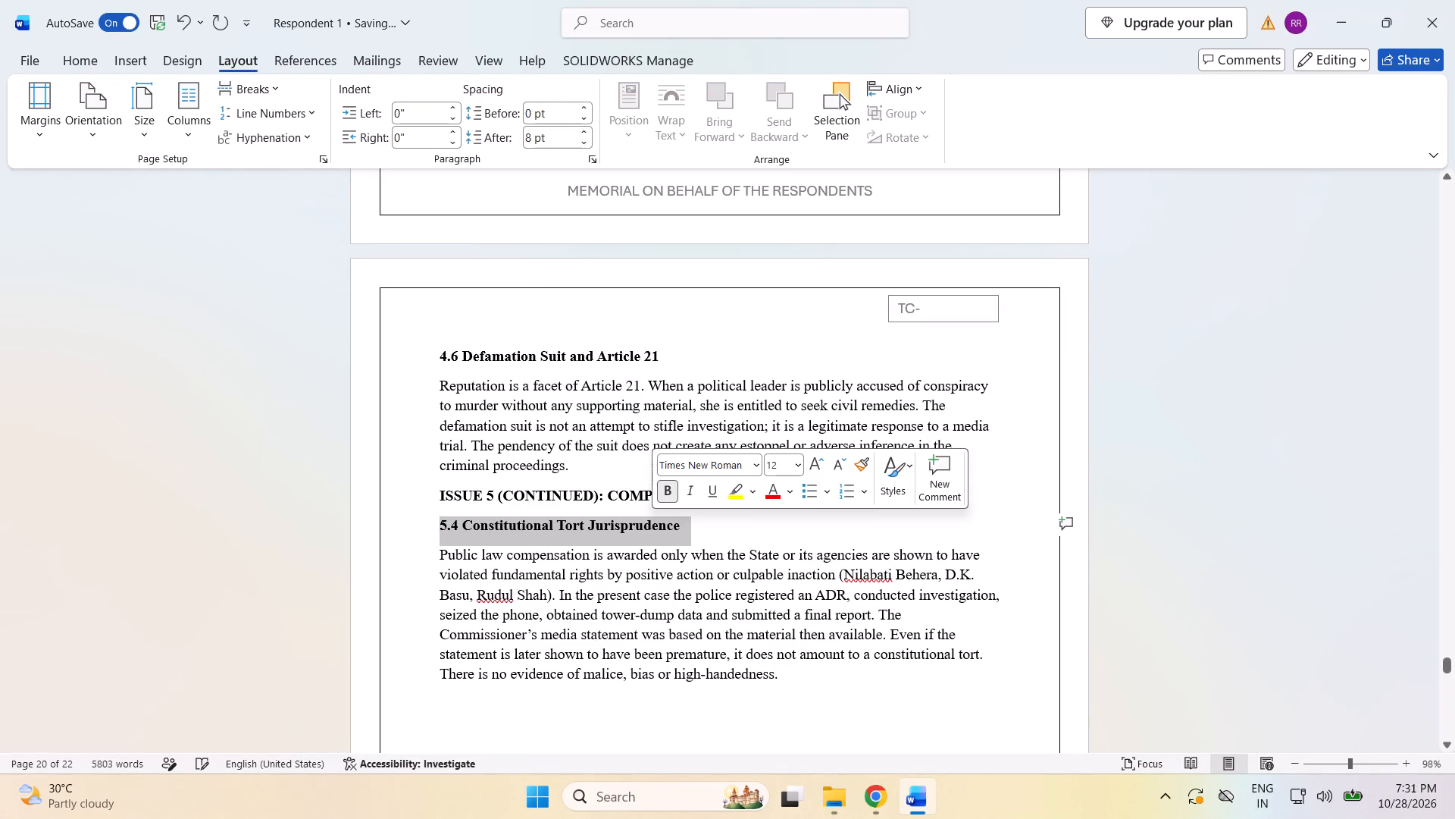
Start a new empty paragraph after the 5.4 text ending "malice, bias or high-handedness.".
click(810, 680)
key(Return)
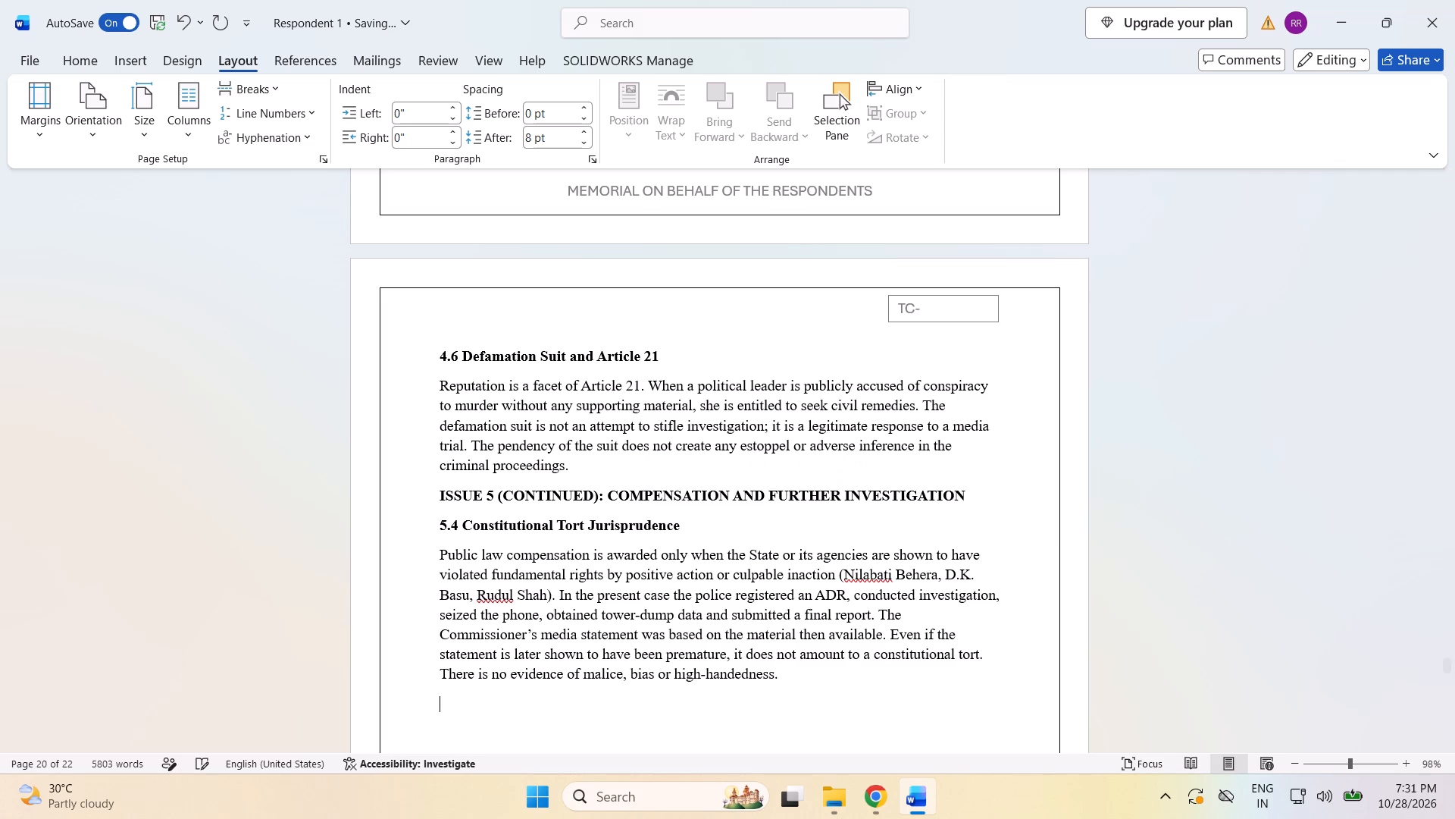
scroll(797, 674, down, 7)
scroll(797, 674, up, 2)
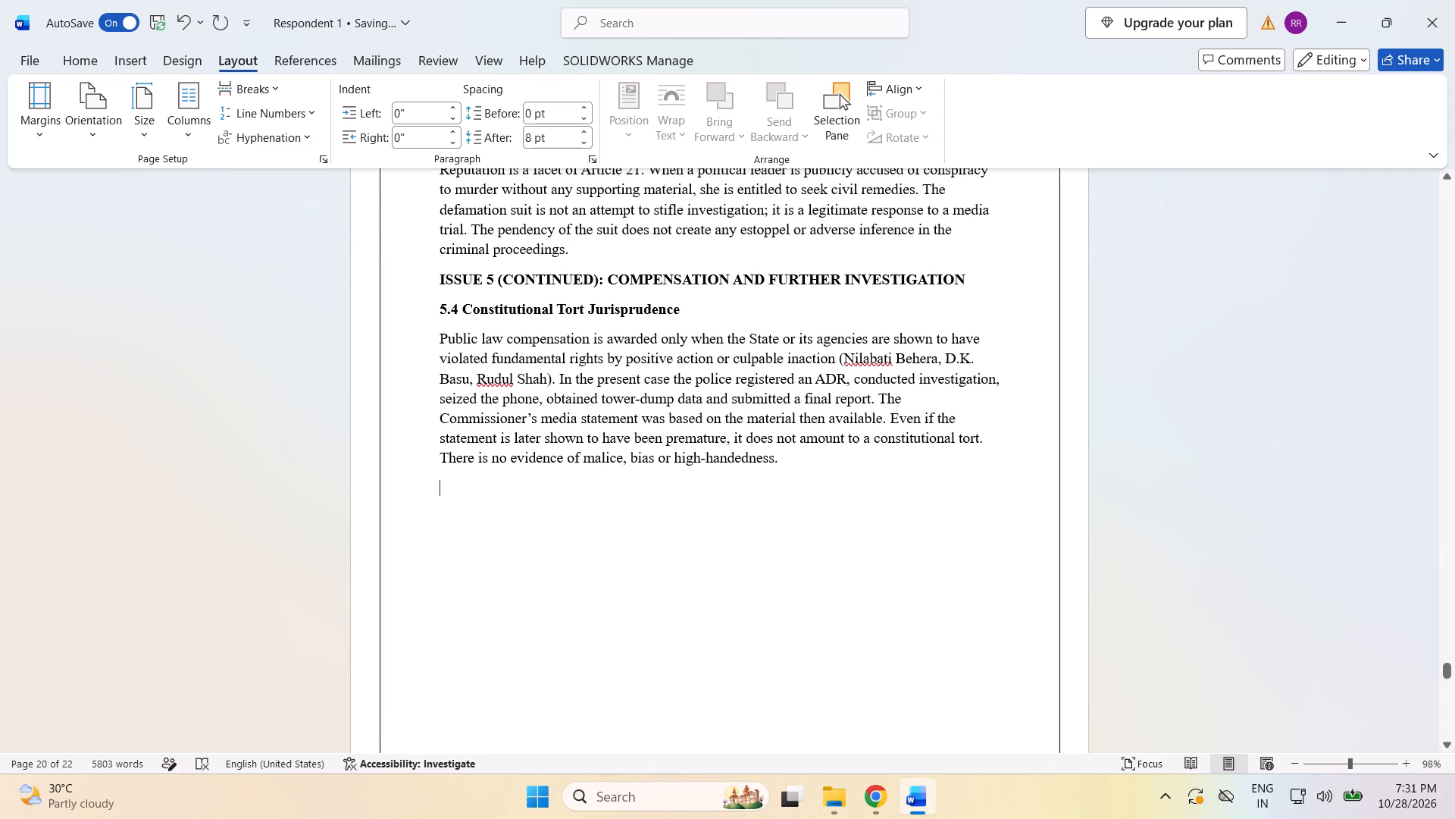
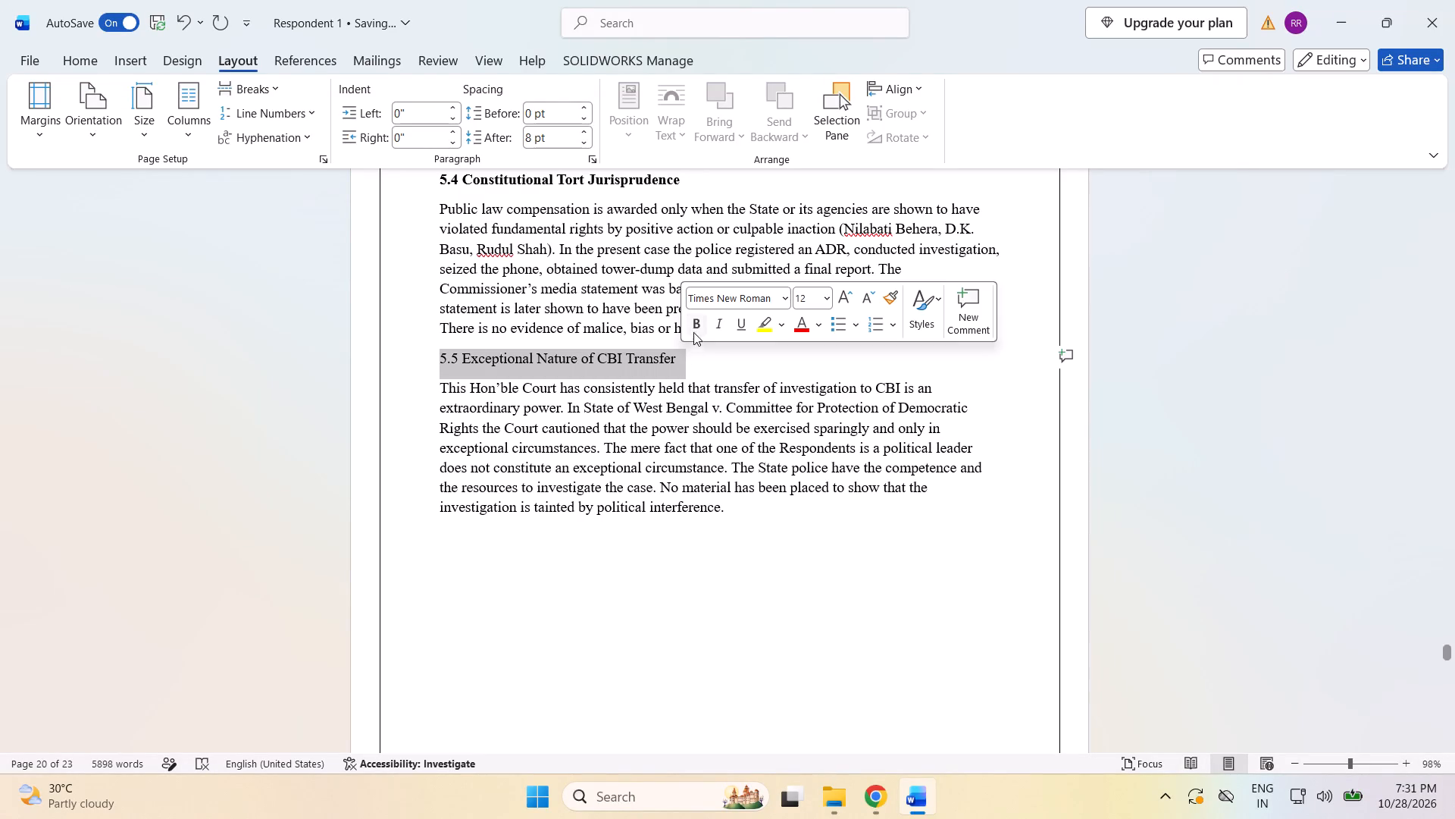
Make the subheading "5.5 Exceptional Nature of CBI Transfer" bold.
click(694, 327)
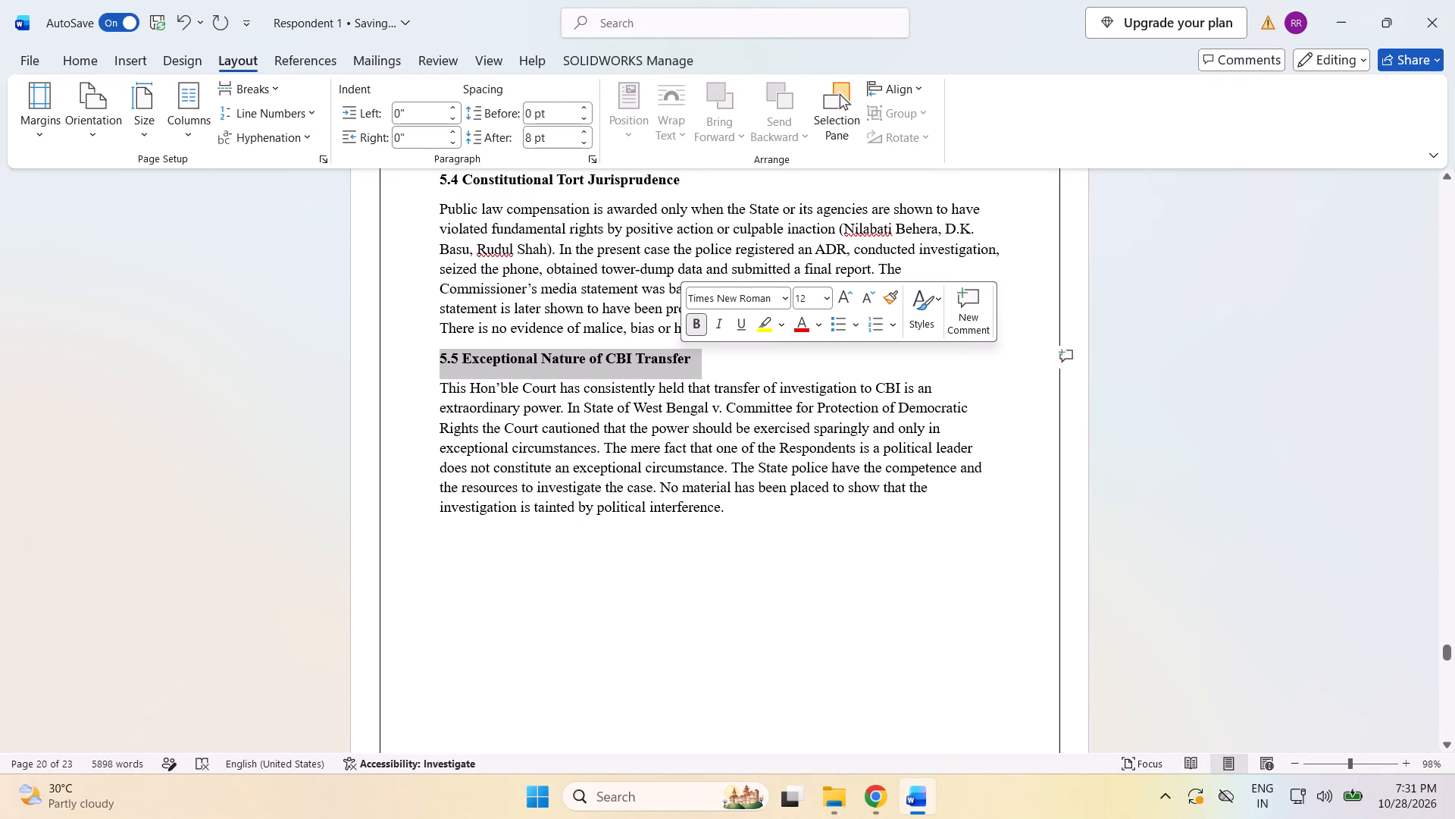
Start a new empty paragraph after the 5.5 text ending "investigation is tainted by political interference.".
click(740, 518)
key(Return)
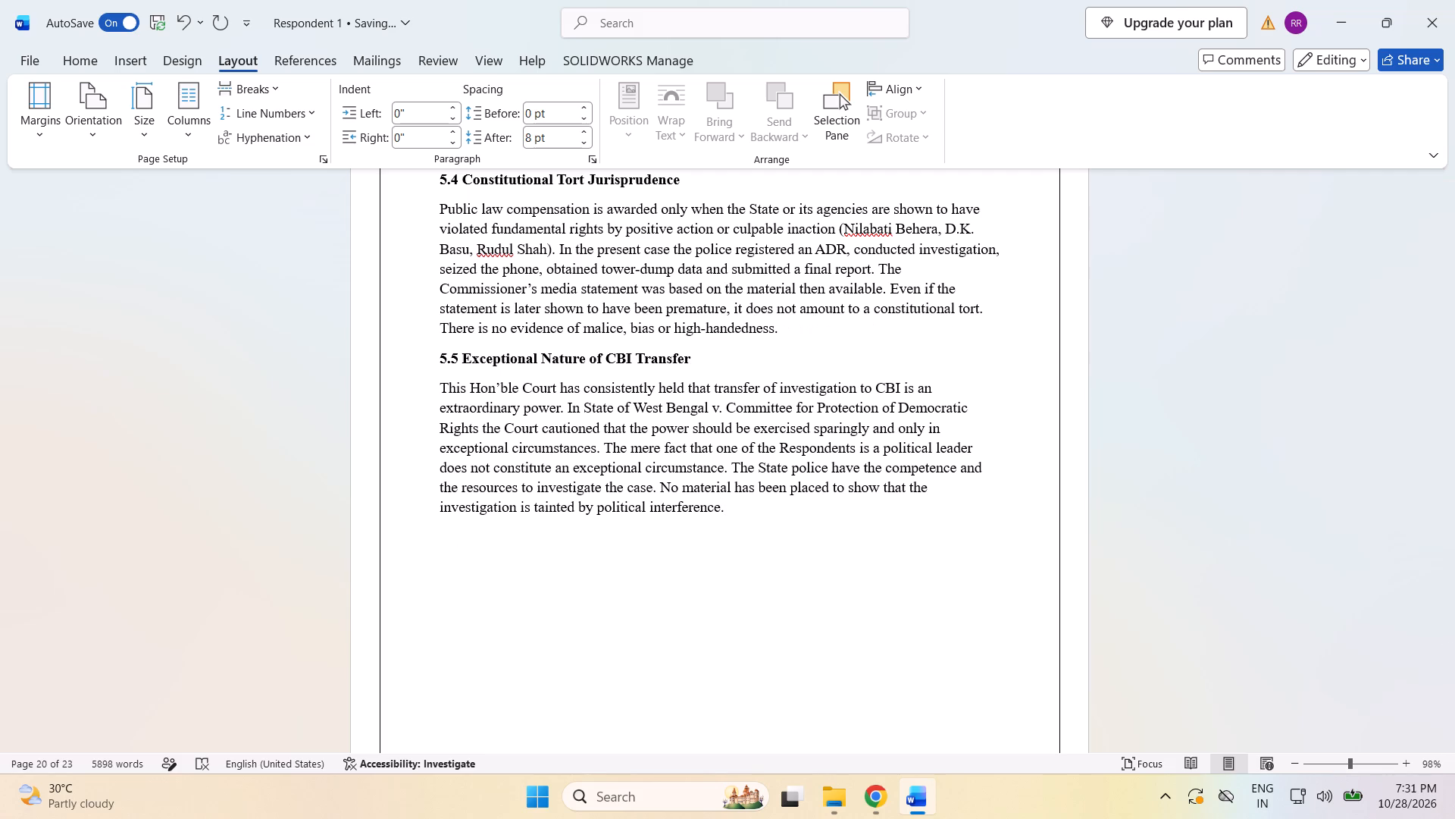
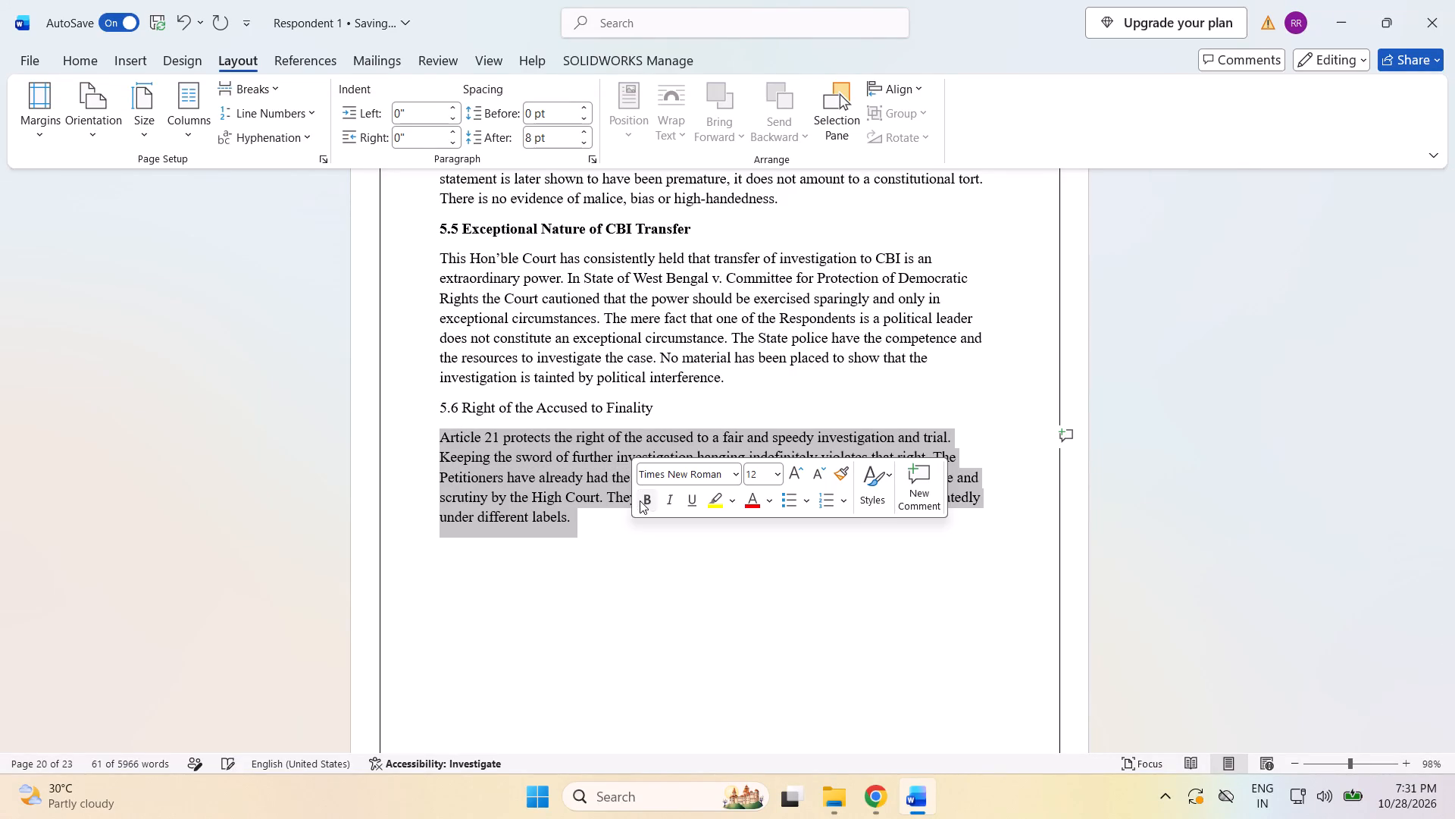
Make the subheading "5.6 Right of the Accused to Finality" bold.
drag(658, 407, 628, 407)
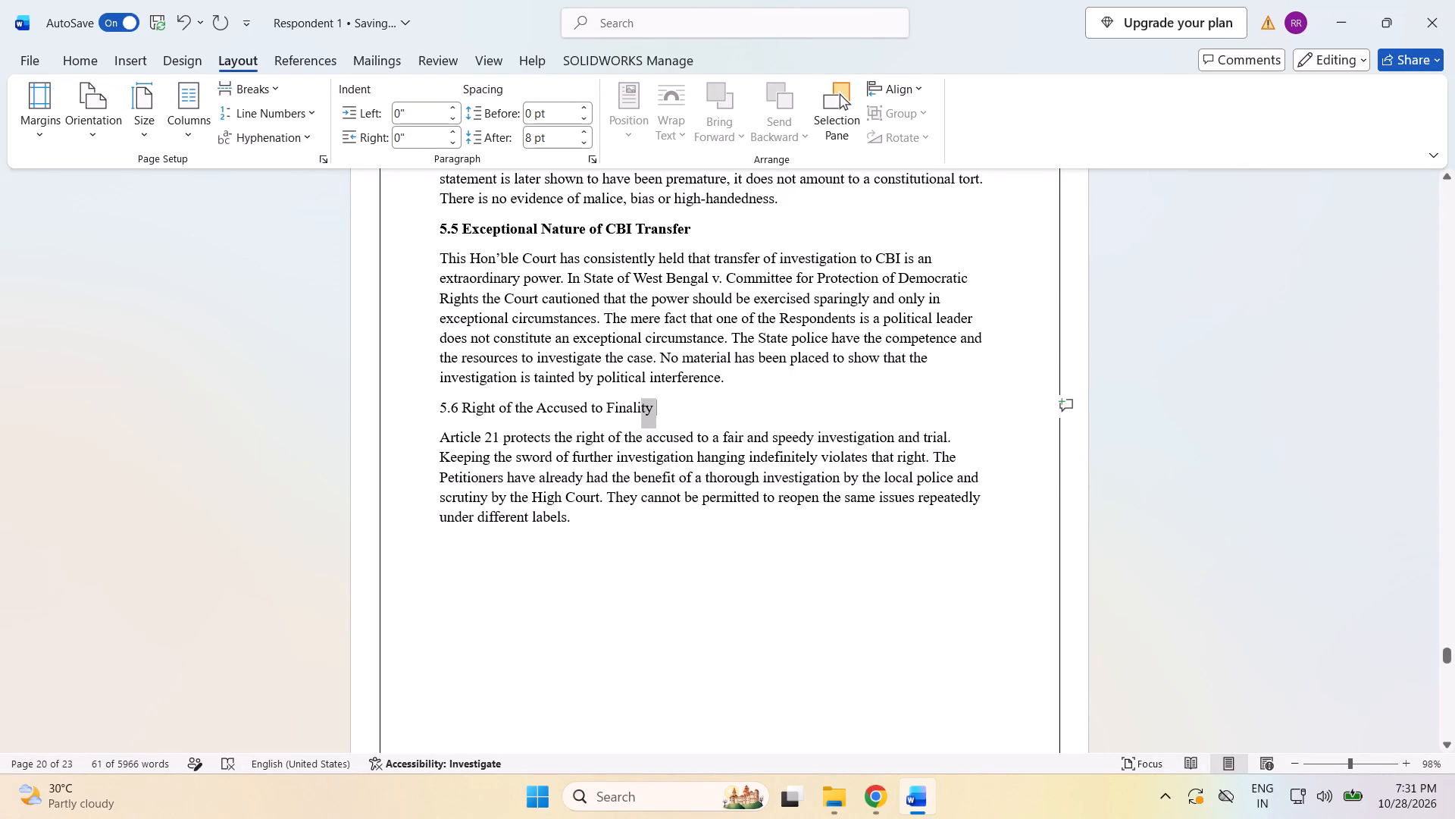
drag(628, 407, 414, 409)
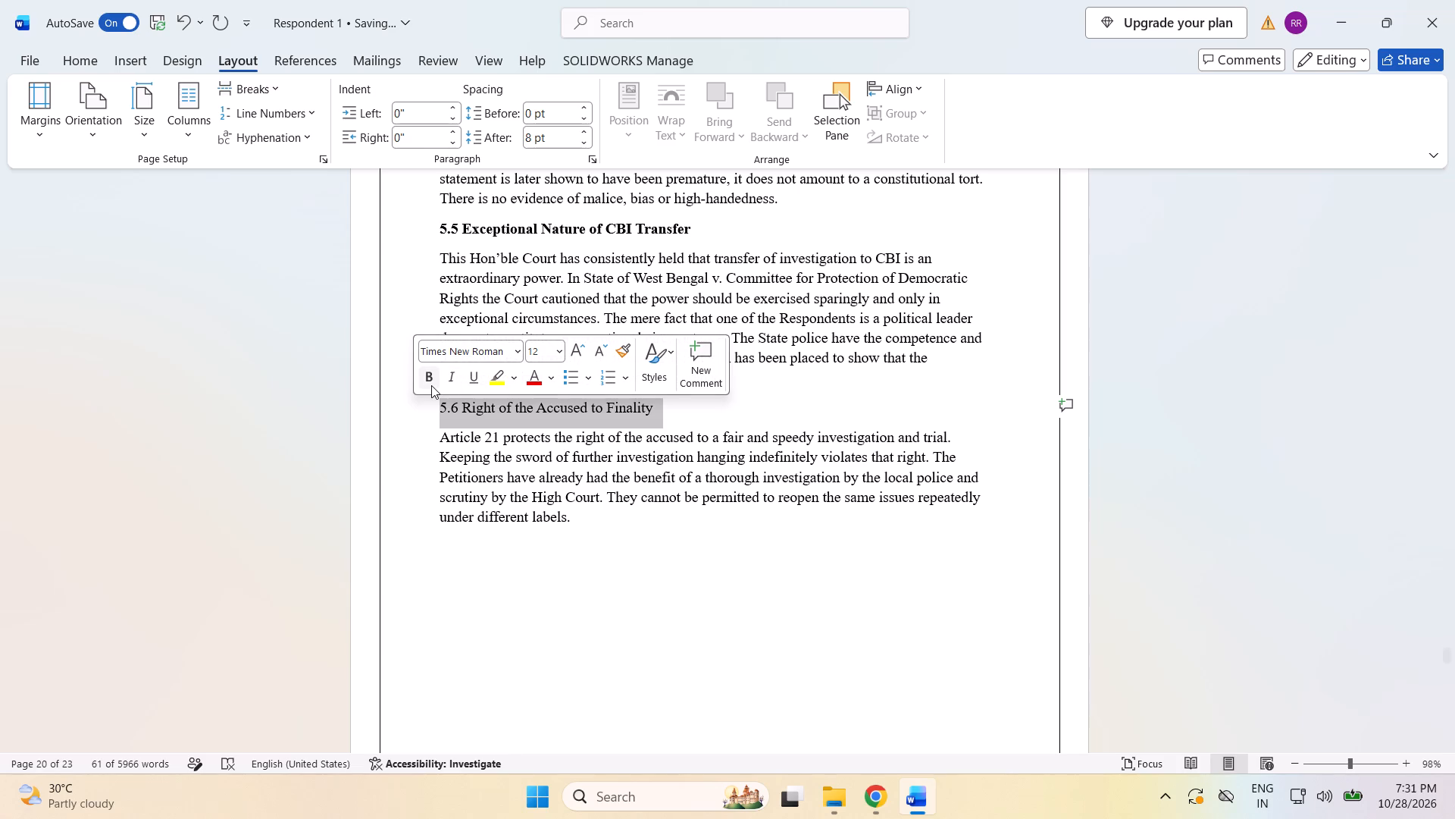
click(431, 385)
click(592, 530)
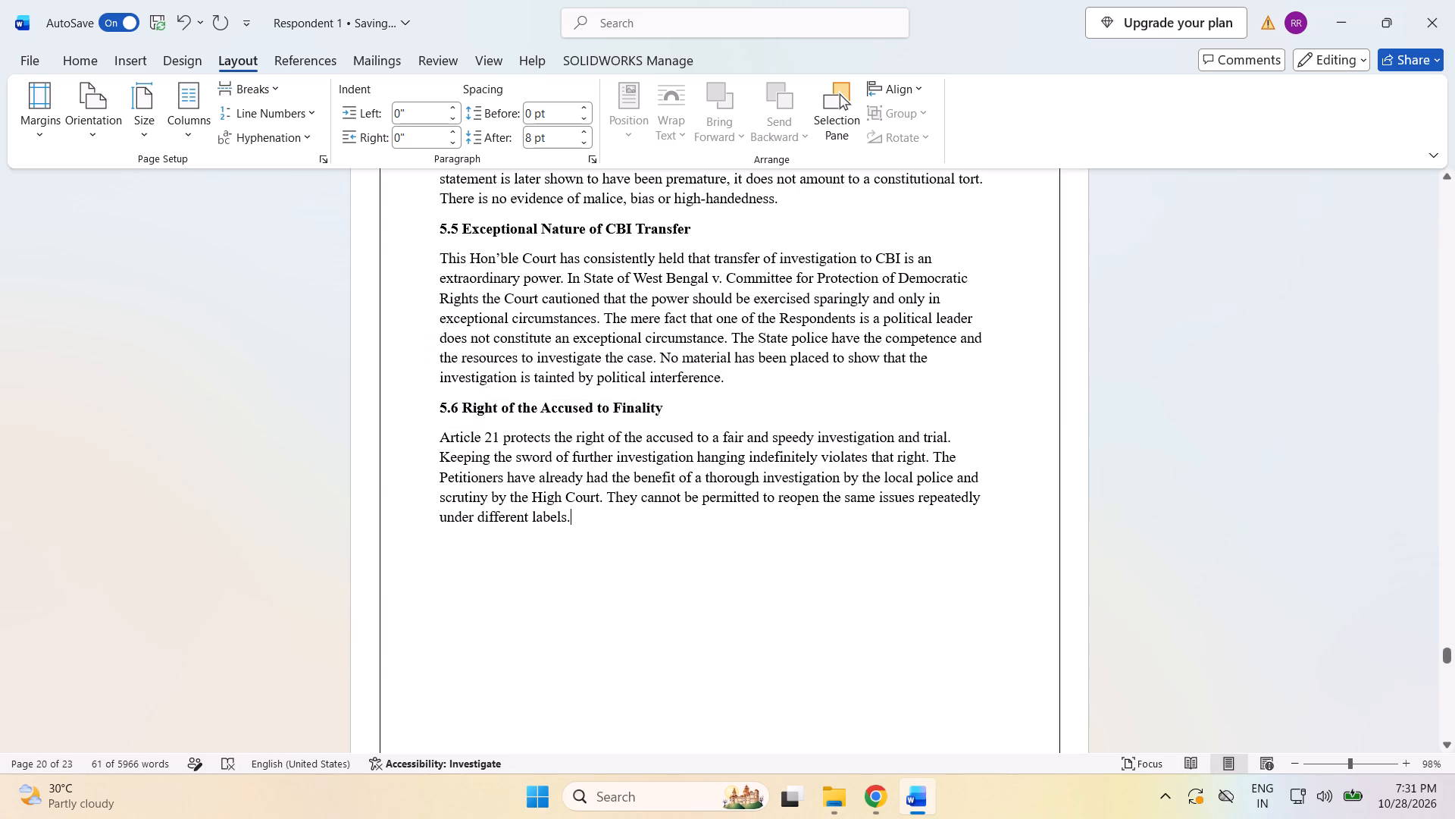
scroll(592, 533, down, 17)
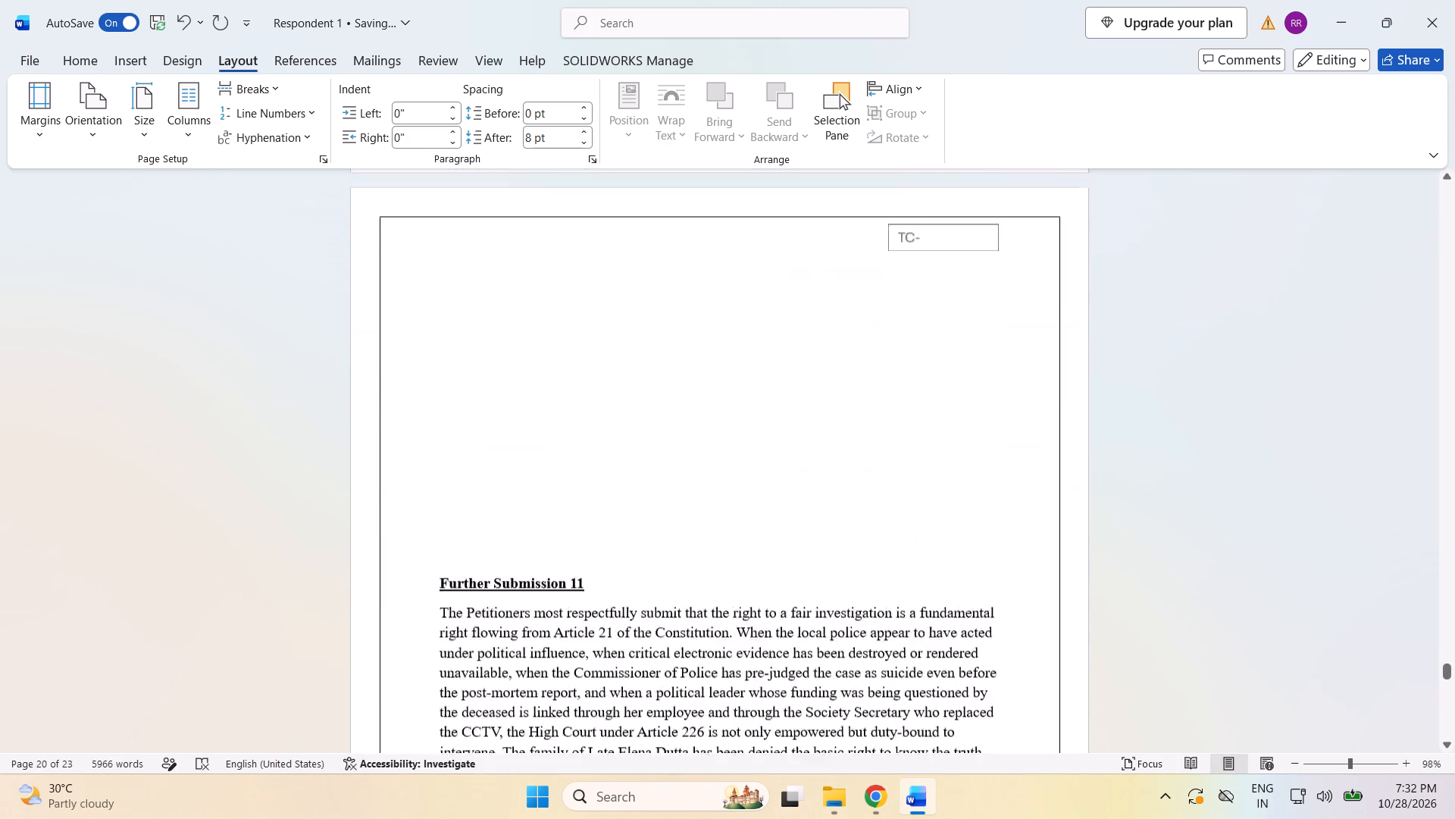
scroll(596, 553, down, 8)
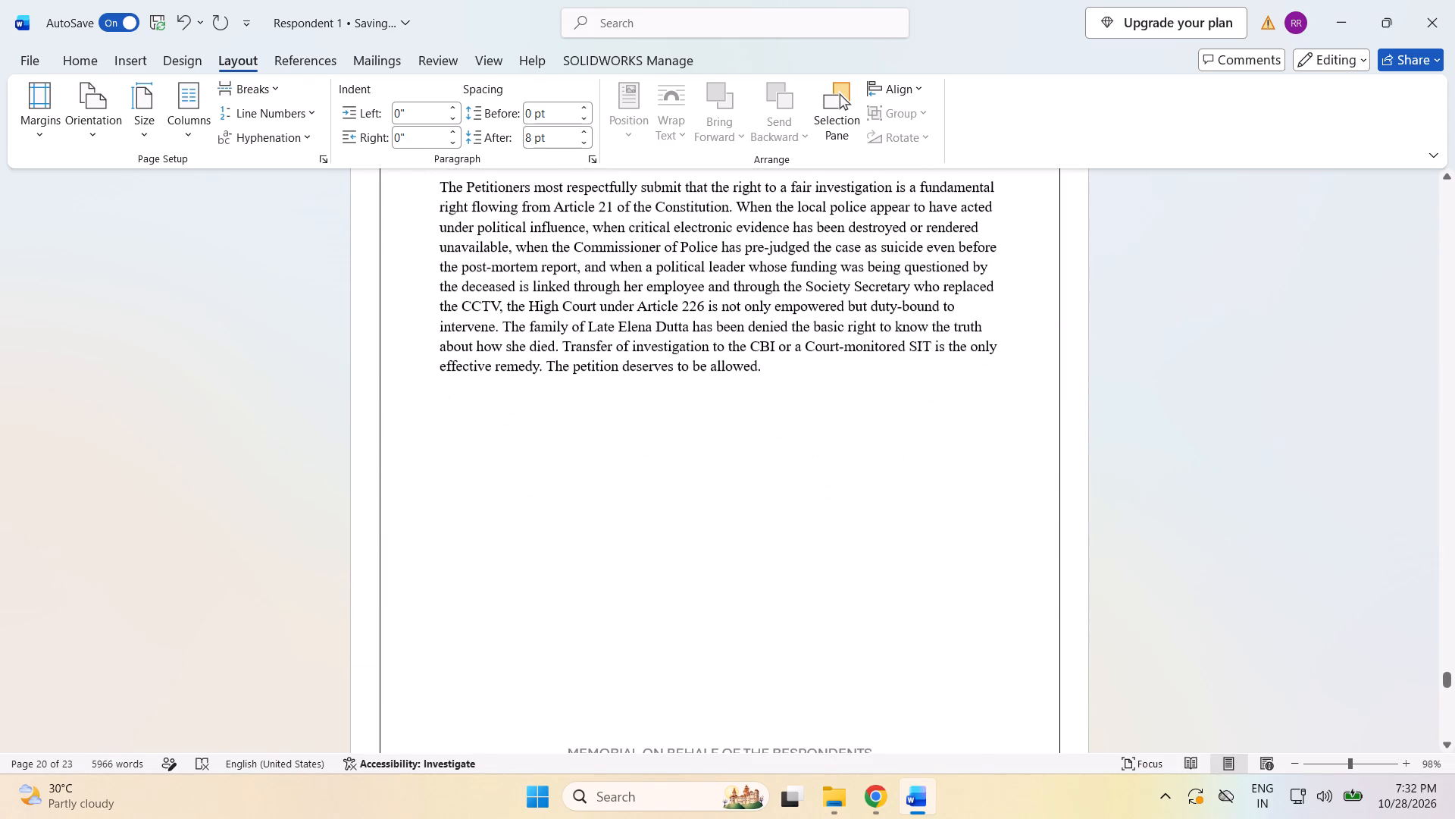
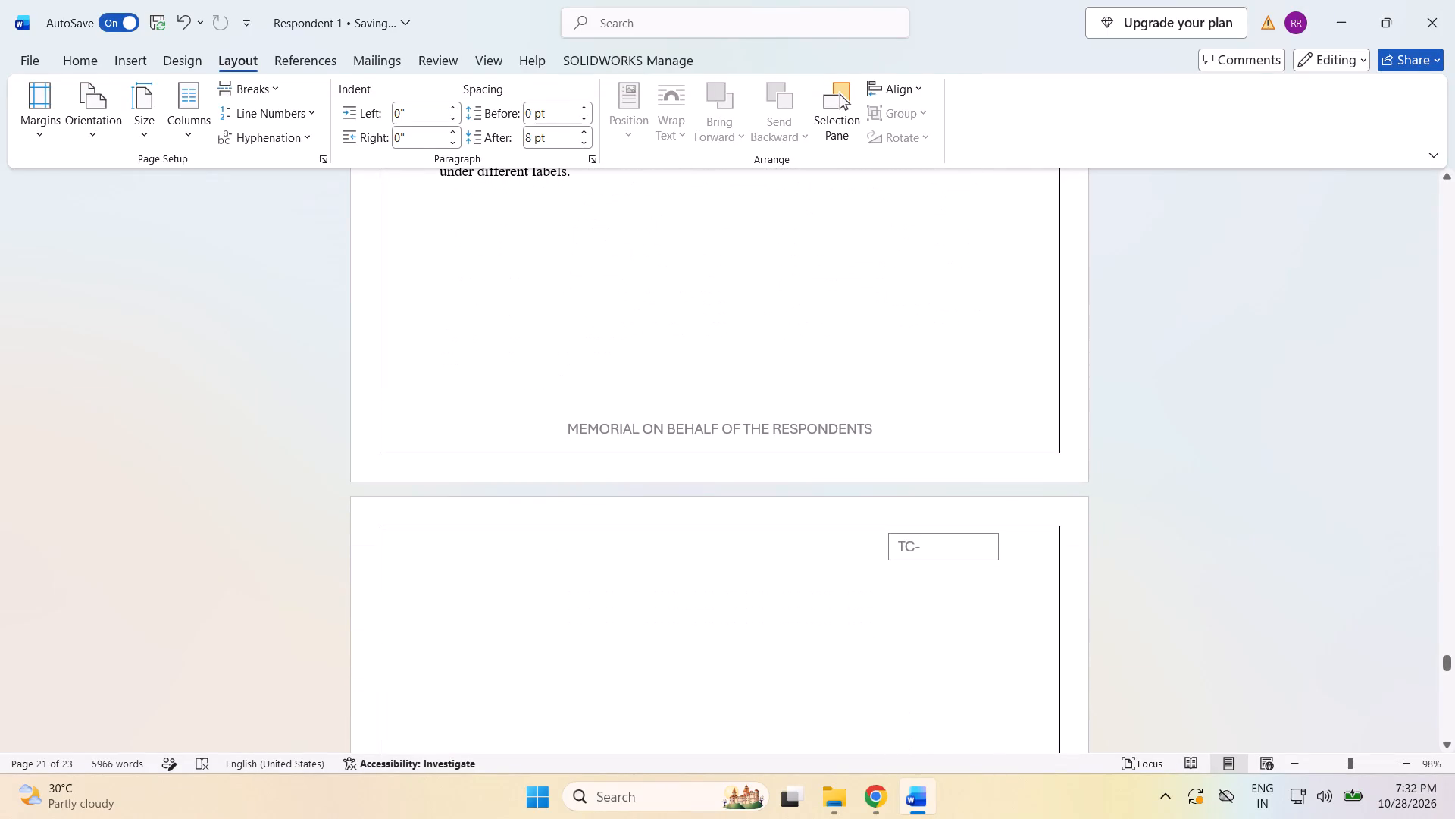
Paste the copied Supplementary Legal Submission 1 text at the top of the blank space above Further Submission 11.
scroll(515, 634, down, 6)
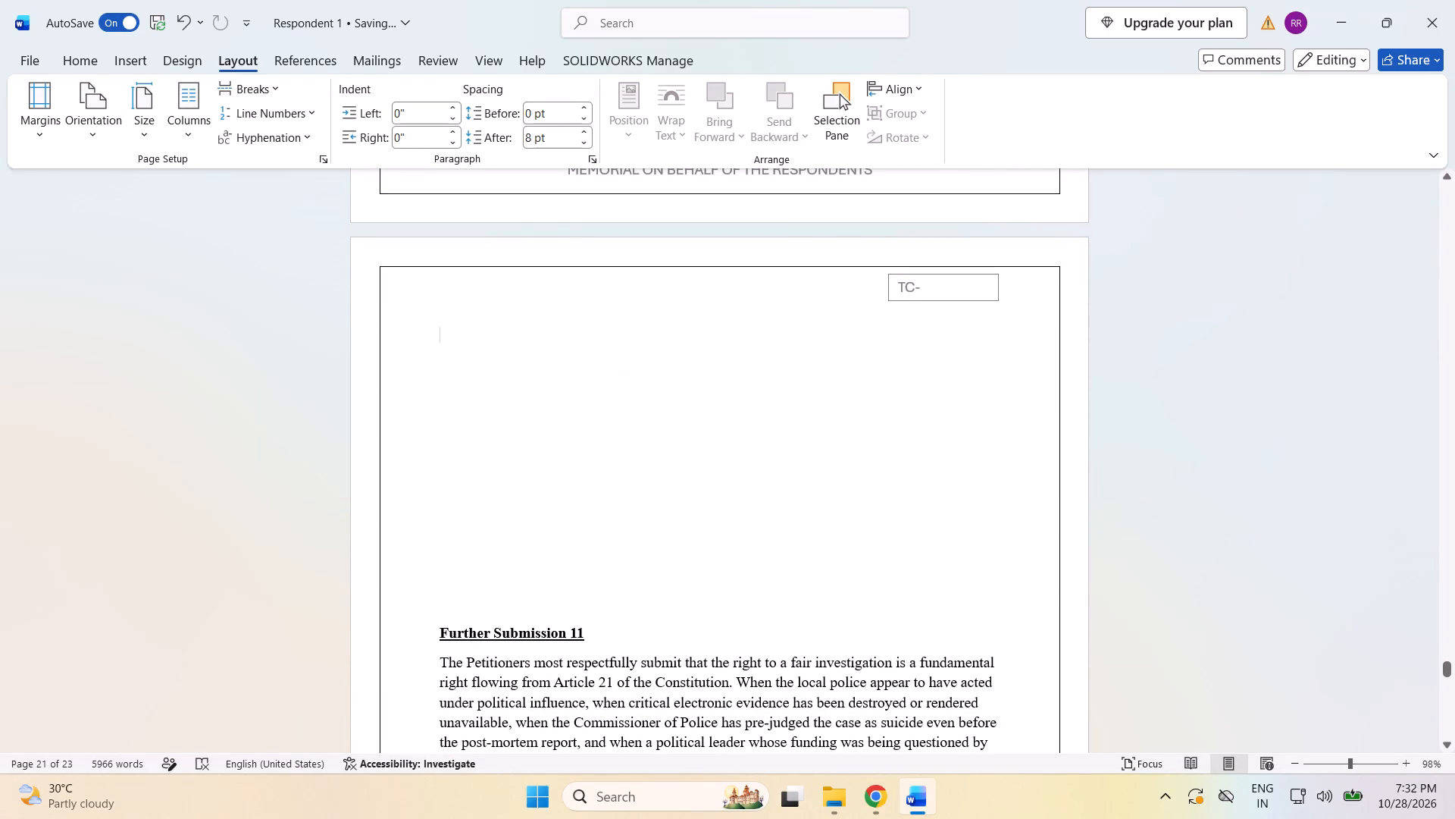
click(431, 602)
key(Return)
key(Return)
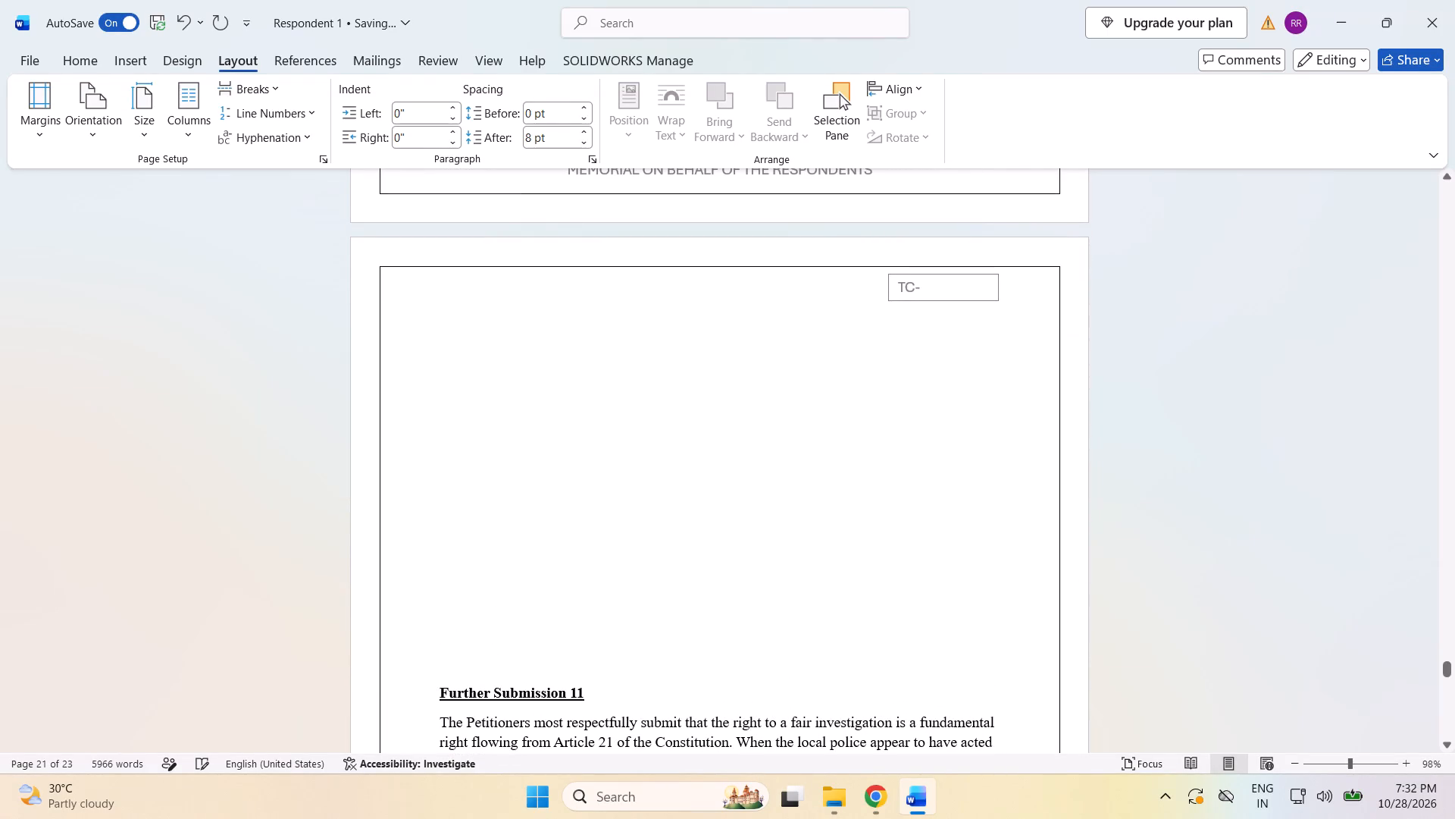
click(451, 334)
key(ctrl+v)
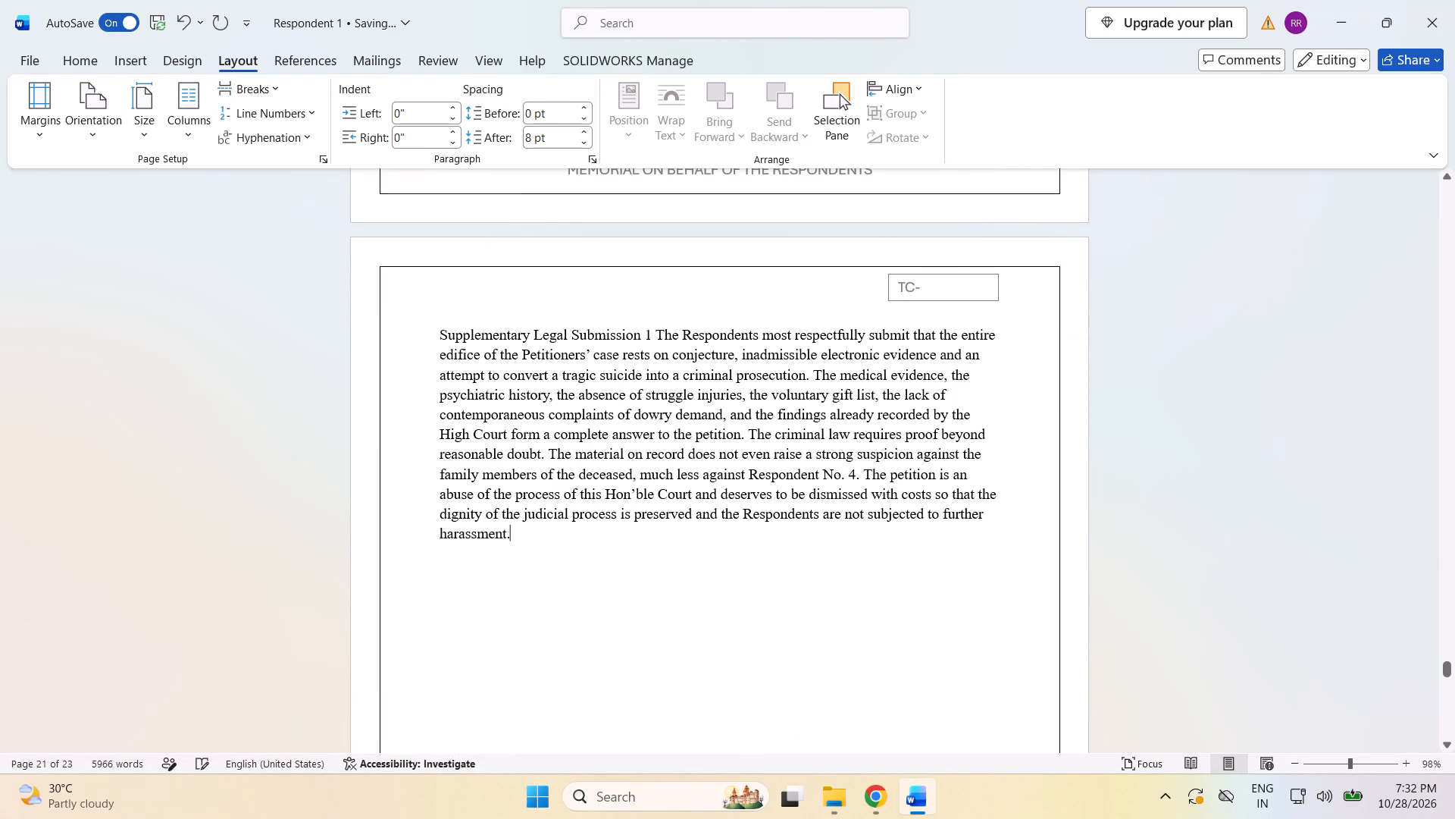
Put the heading "Supplementary Legal Submission 1" on its own line above its paragraph.
scroll(440, 428, down, 7)
scroll(440, 428, up, 5)
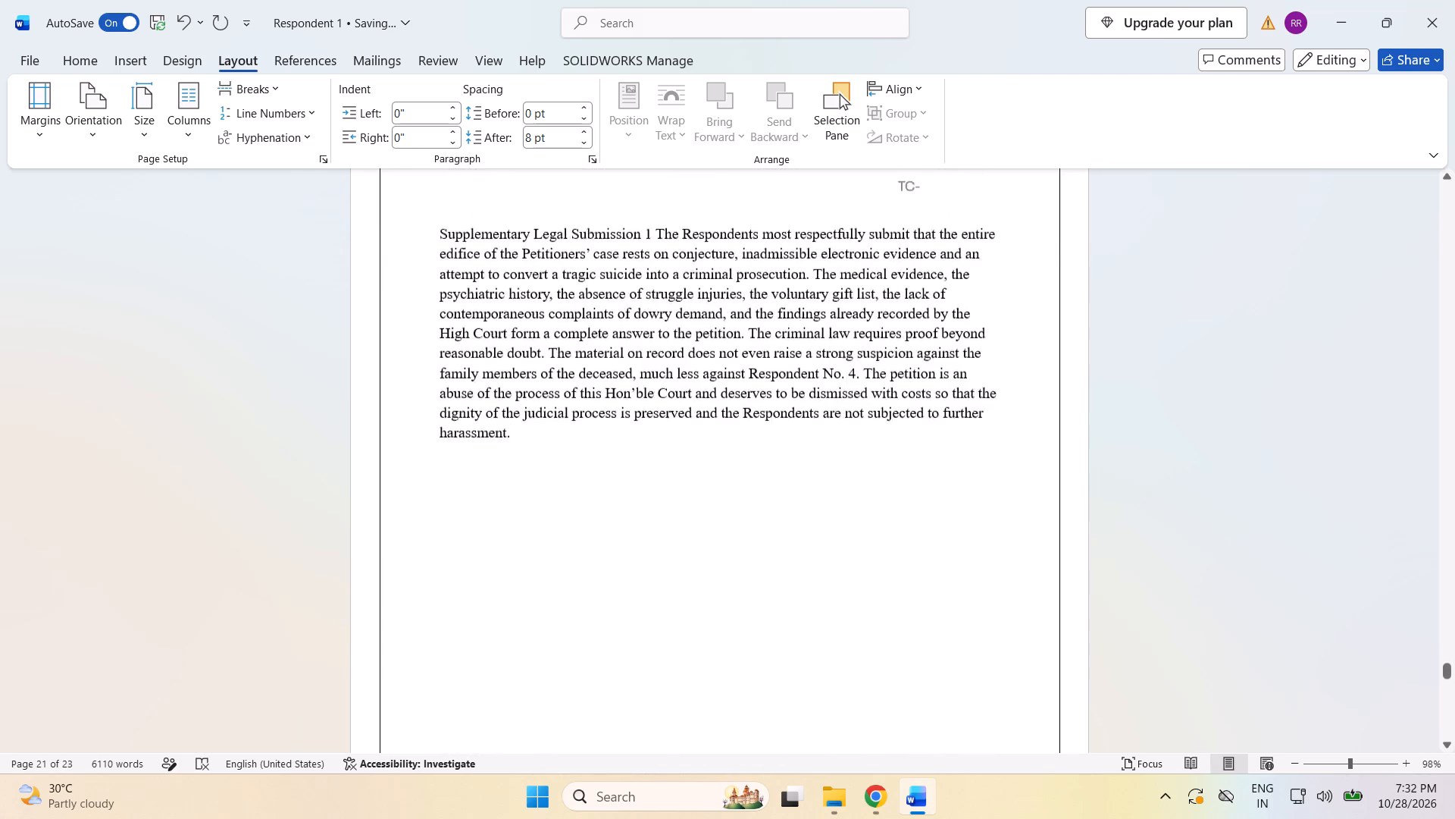
scroll(440, 428, up, 11)
scroll(440, 428, down, 6)
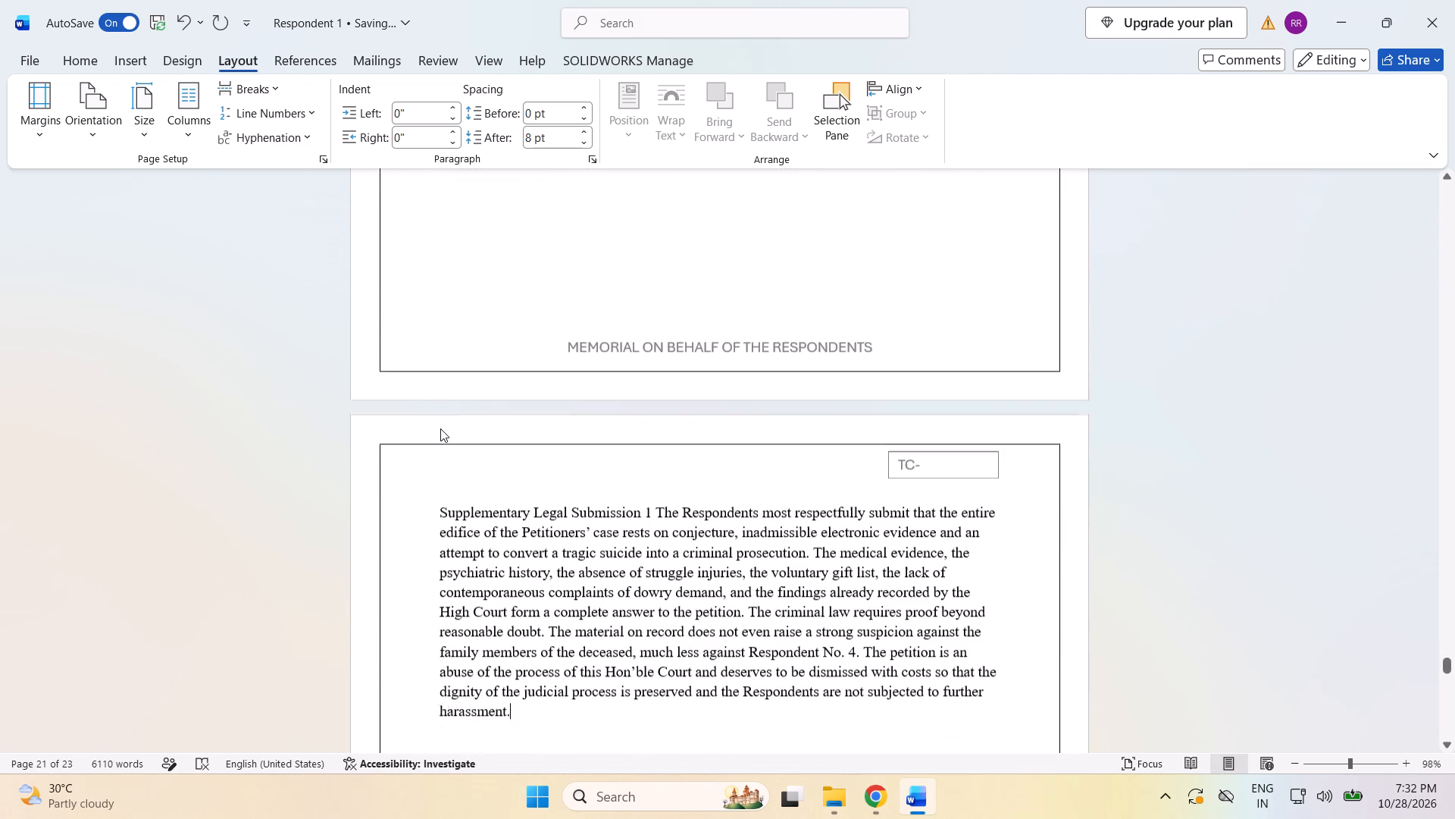
click(651, 468)
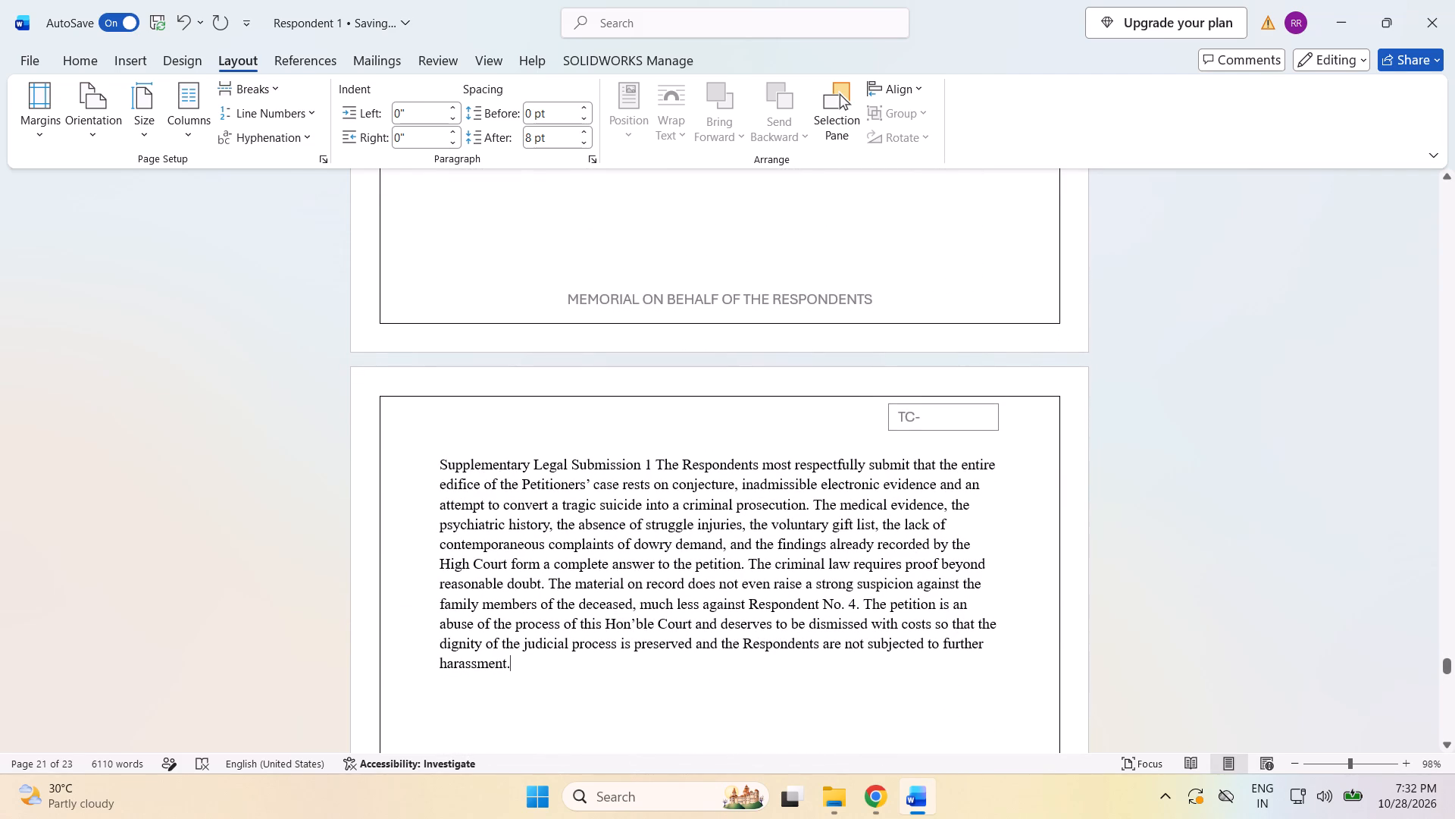
key(Return)
Drop the number 11 from the "Further Submission 11" heading and remove its underline.
scroll(595, 521, down, 4)
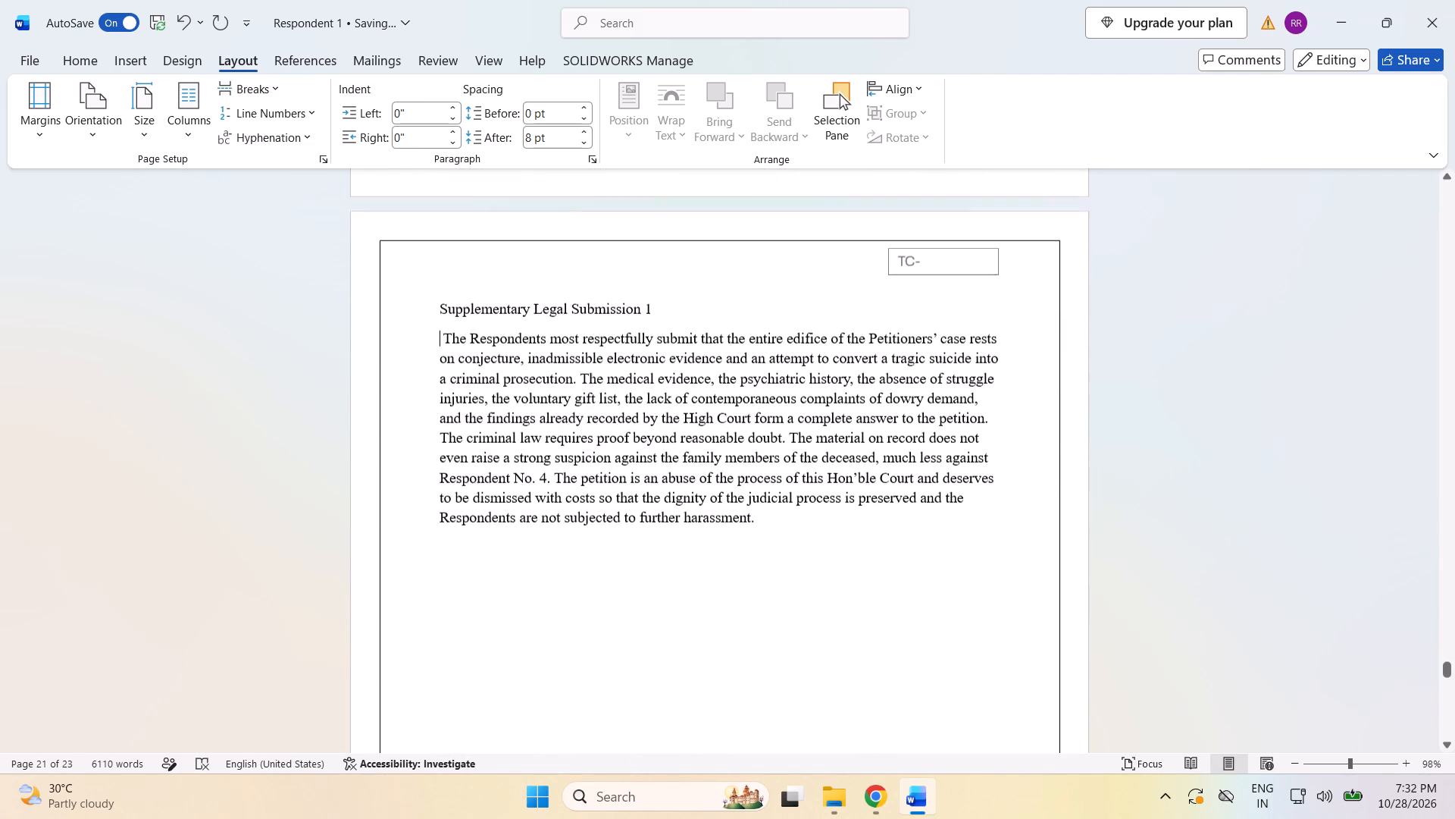
scroll(595, 521, down, 4)
scroll(595, 521, up, 1)
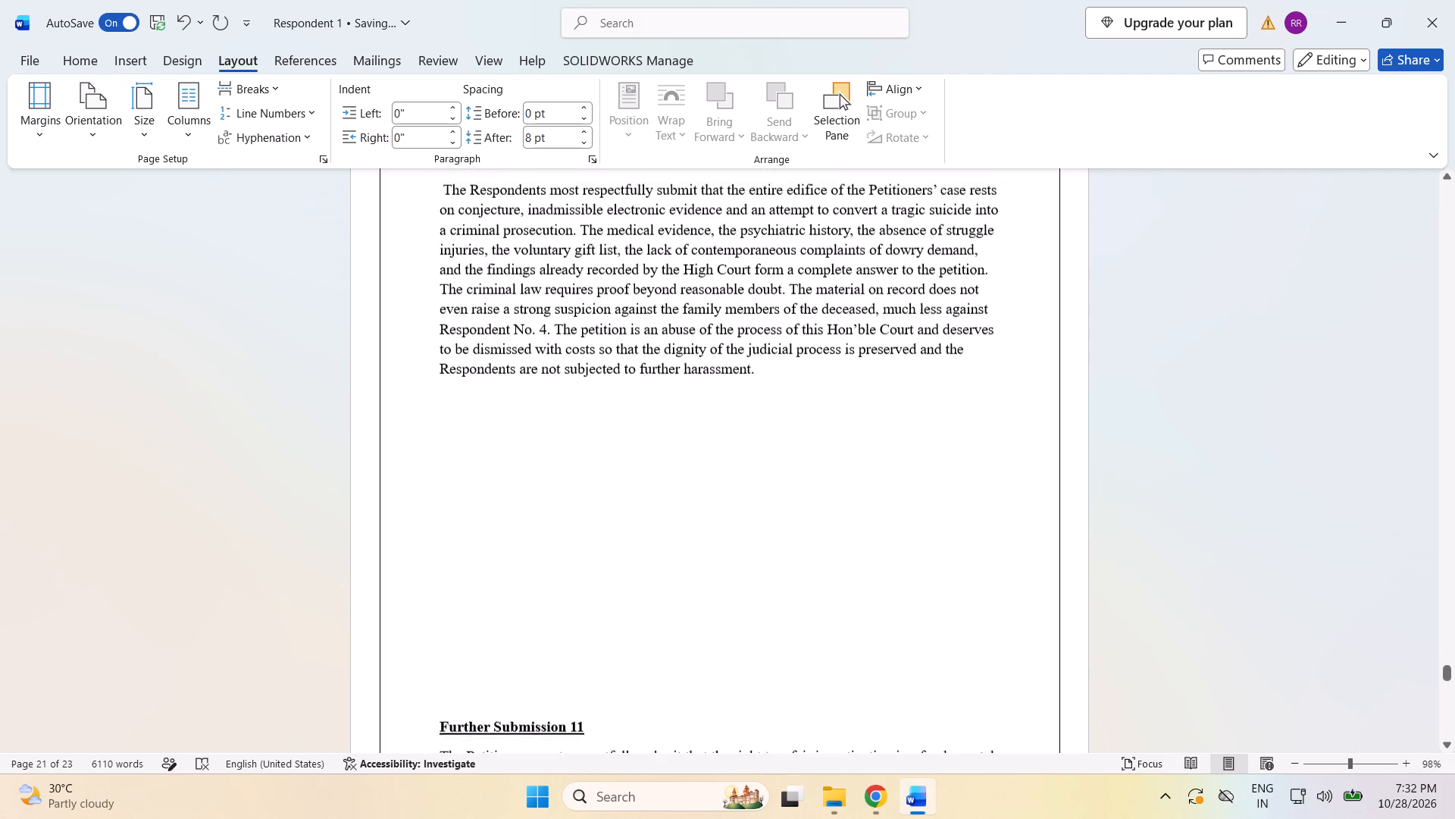
scroll(595, 521, up, 1)
click(1339, 758)
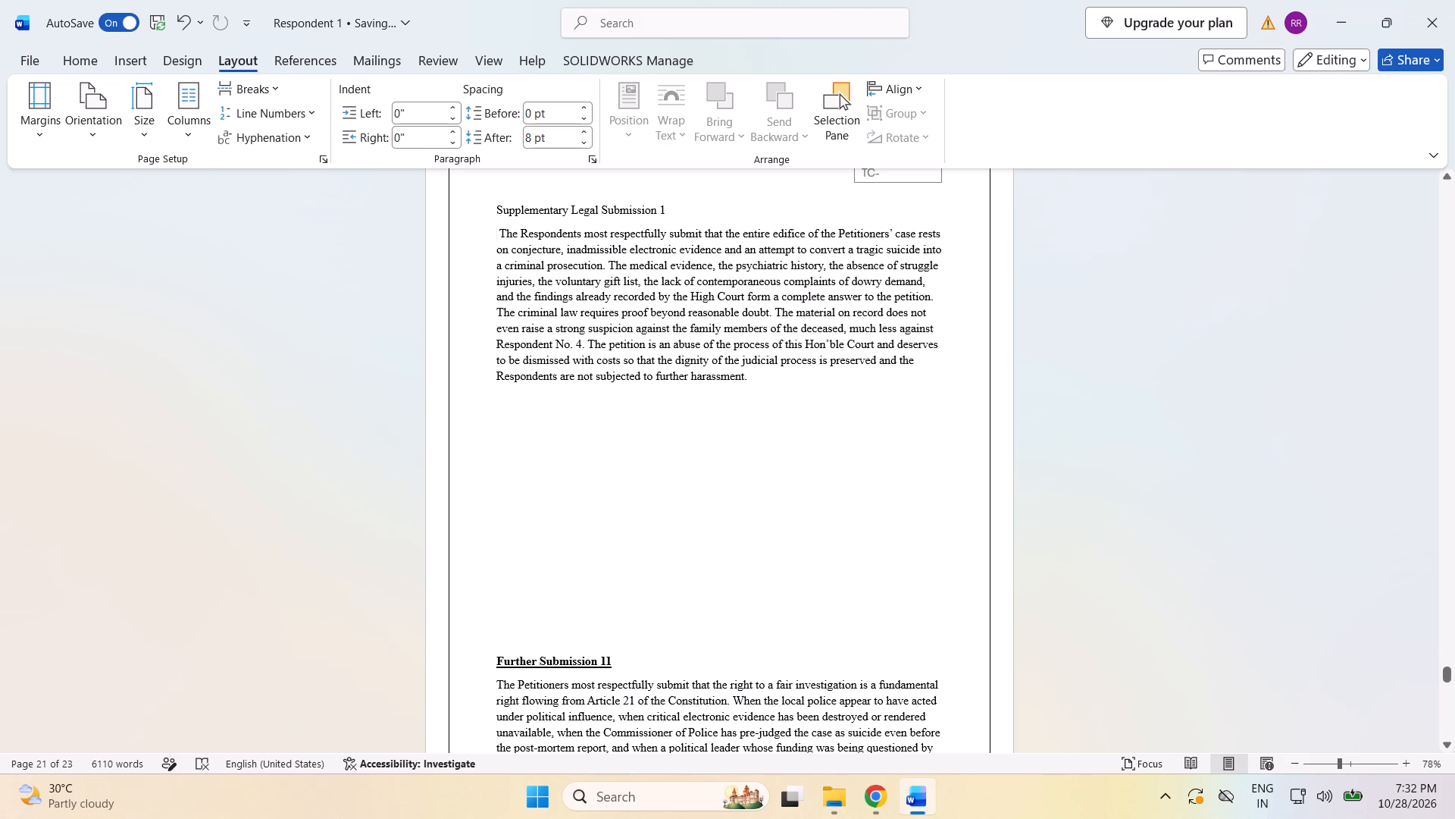
click(615, 663)
key(BackSpace)
key(BackSpace)
key(BackSpace)
drag(615, 662, 555, 664)
drag(555, 664, 471, 664)
click(520, 629)
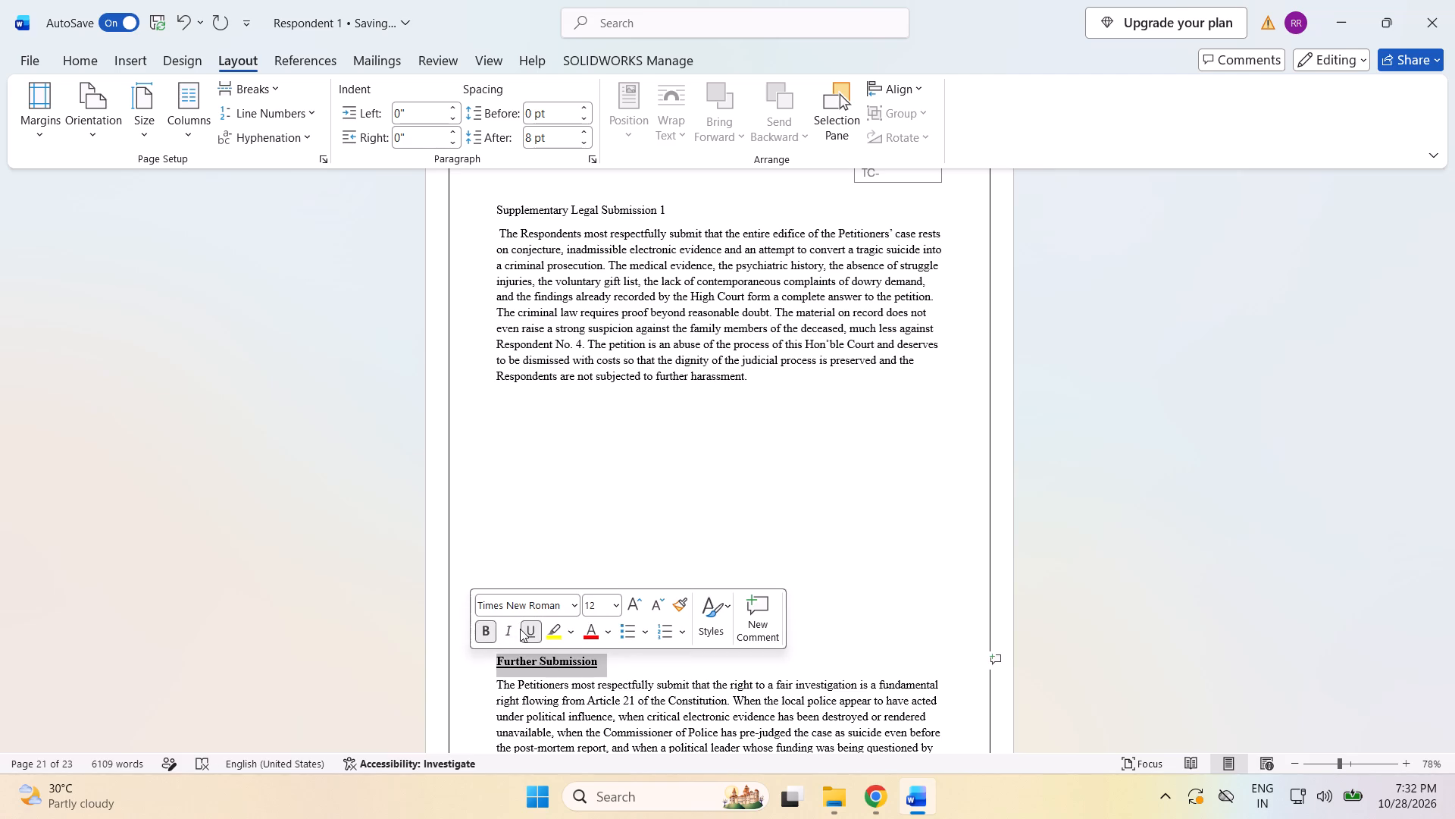
click(530, 632)
click(907, 607)
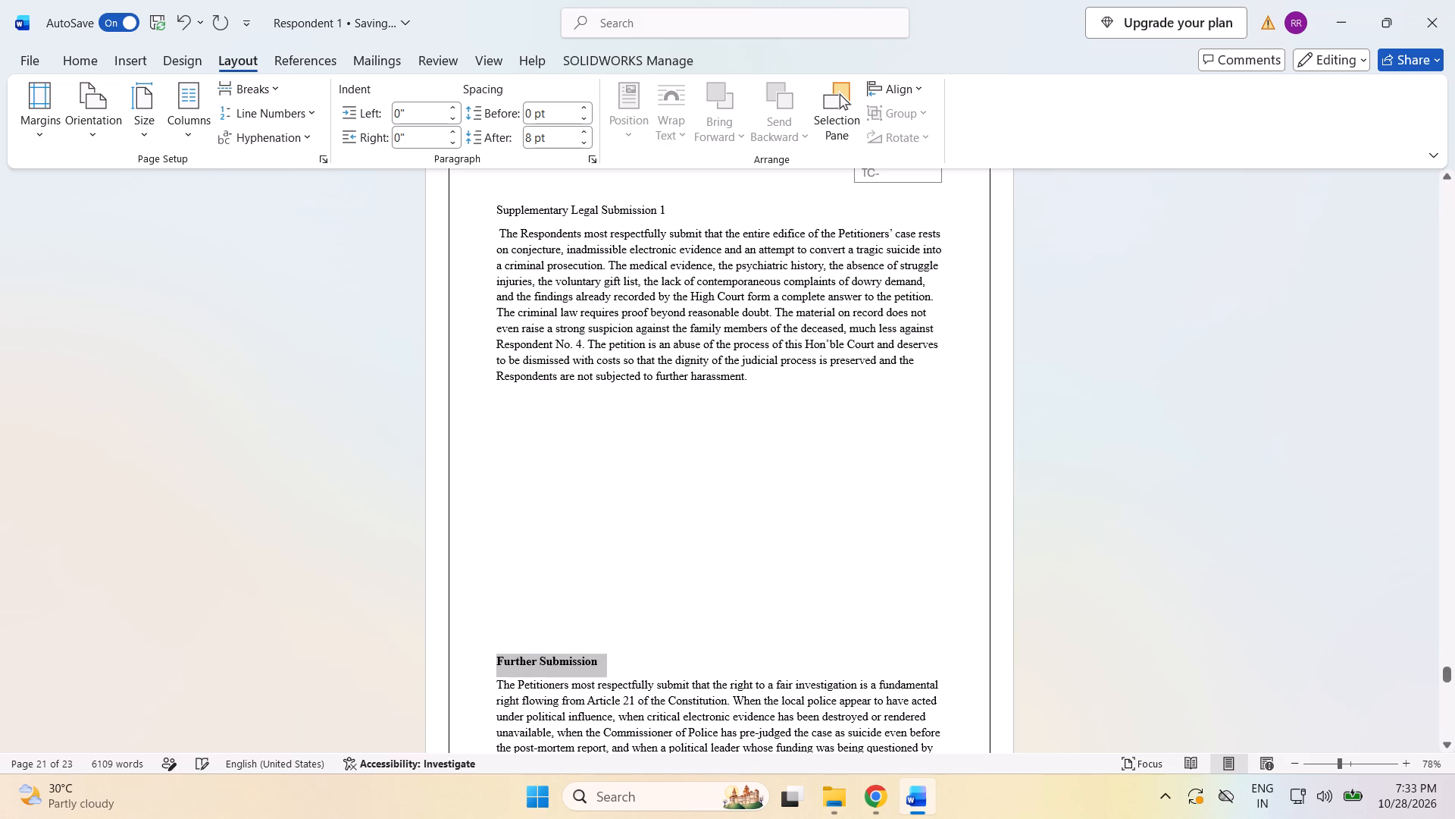
Delete the blank lines above the "Further Submission" heading so it directly follows the supplementary submission paragraph.
click(493, 660)
key(Return)
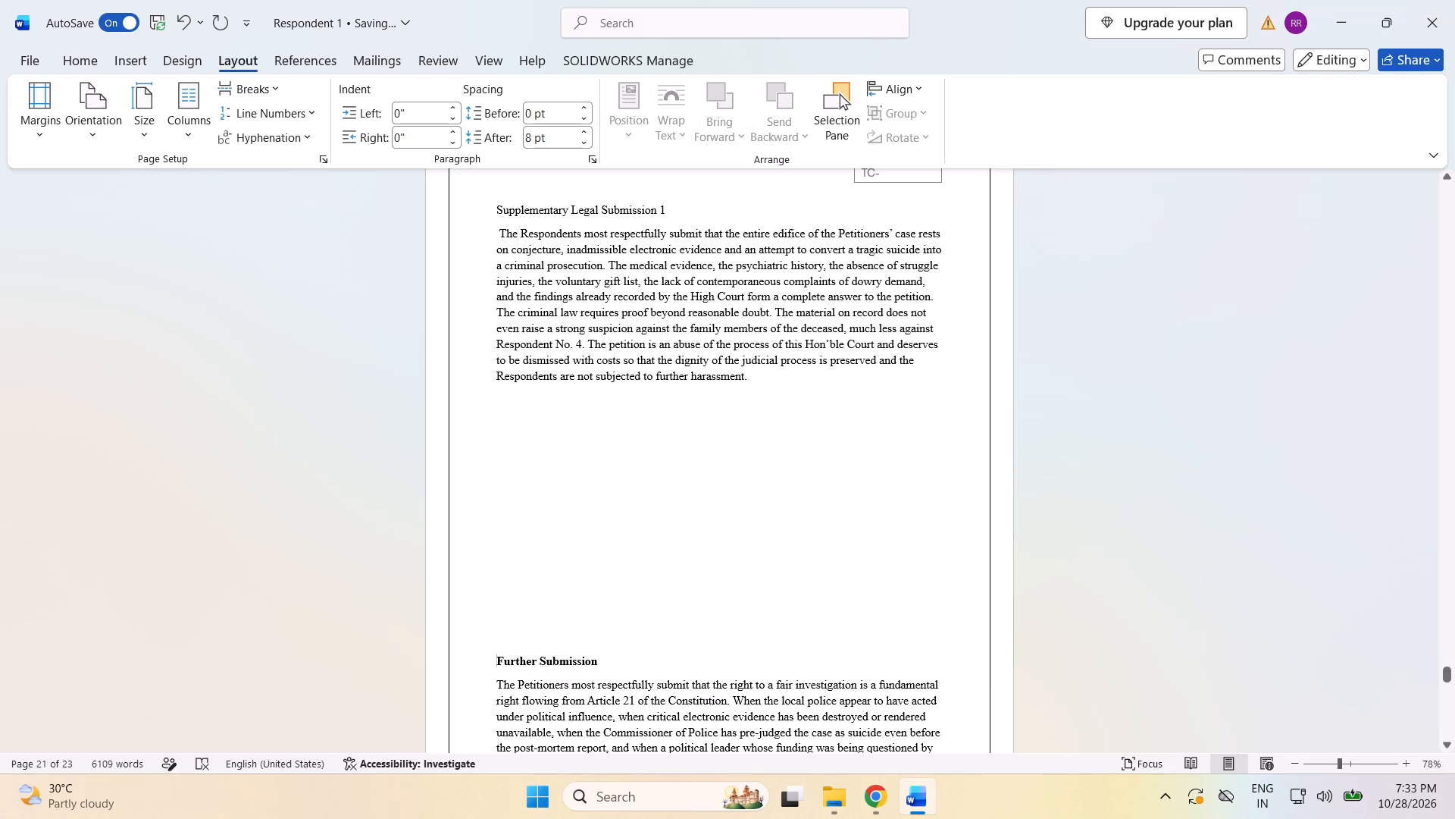
key(BackSpace)
key(BackSpace)
key(BackSpace)
key(BackSpace)
key(BackSpace)
key(BackSpace)
key(BackSpace)
key(BackSpace)
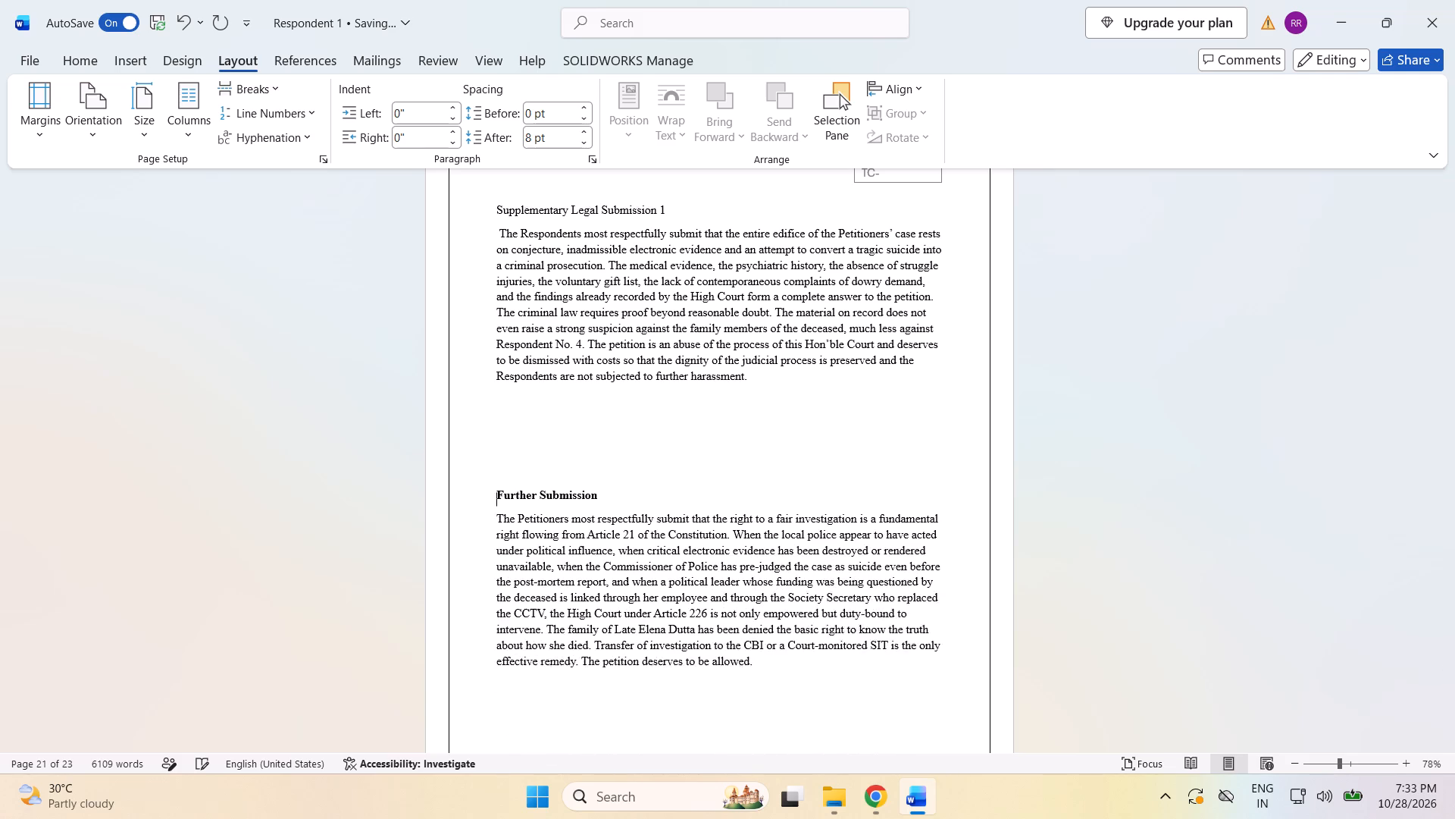
key(BackSpace)
key(BackSpace)
key(BackSpace)
key(BackSpace)
Make the heading "Supplementary Legal Submission 1" bold.
scroll(559, 720, up, 4)
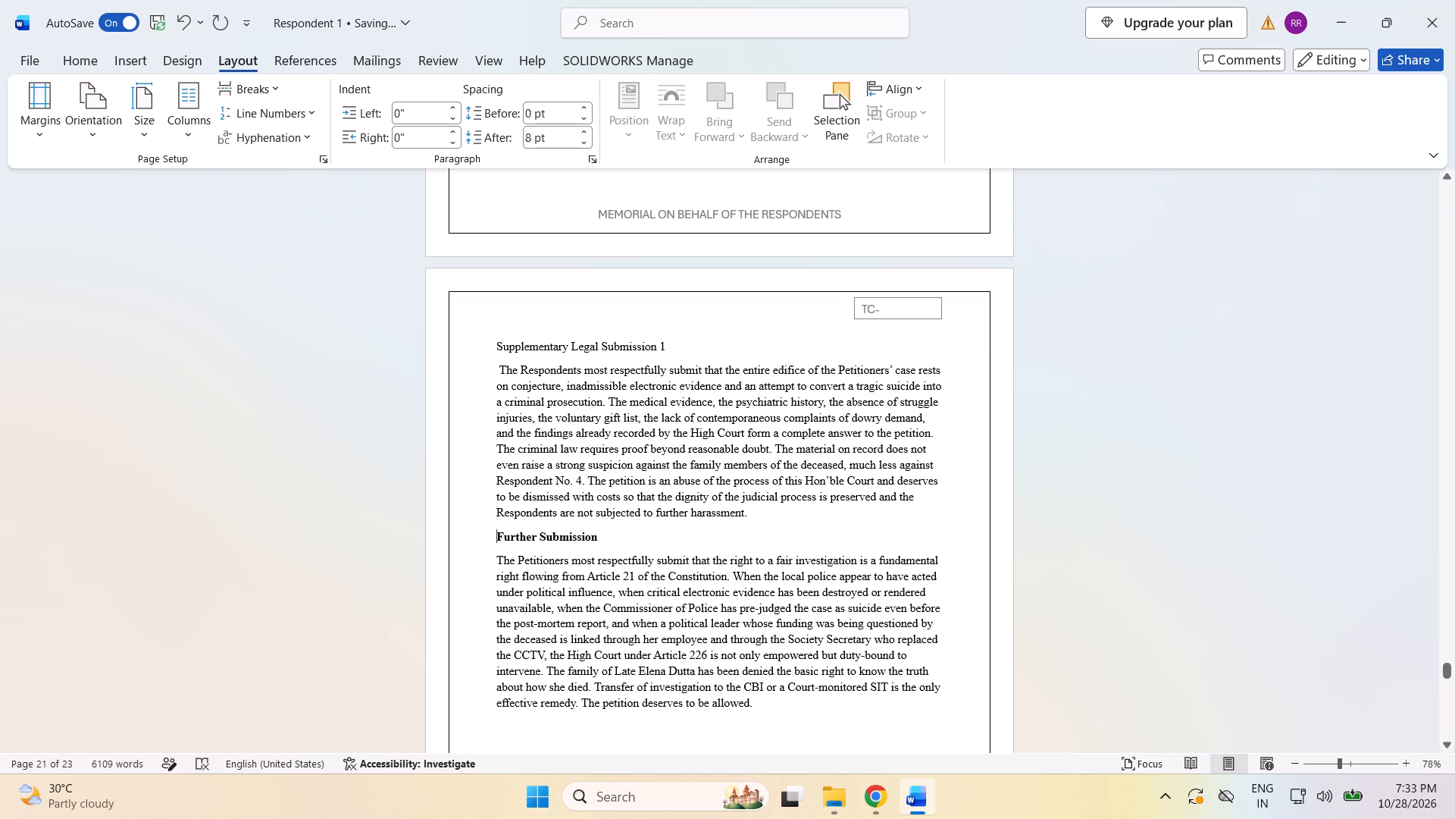
drag(492, 350, 716, 356)
click(730, 324)
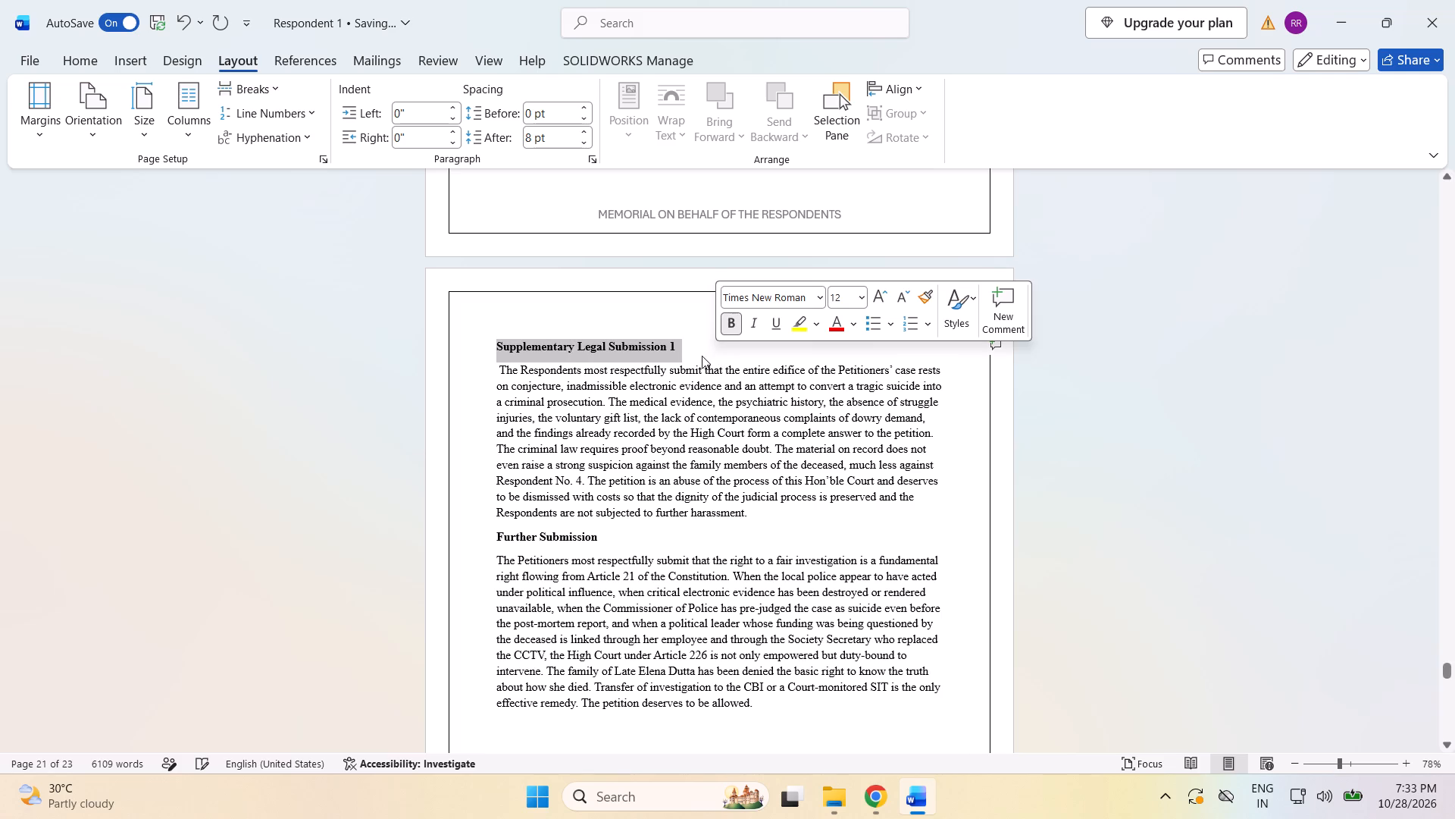
click(696, 348)
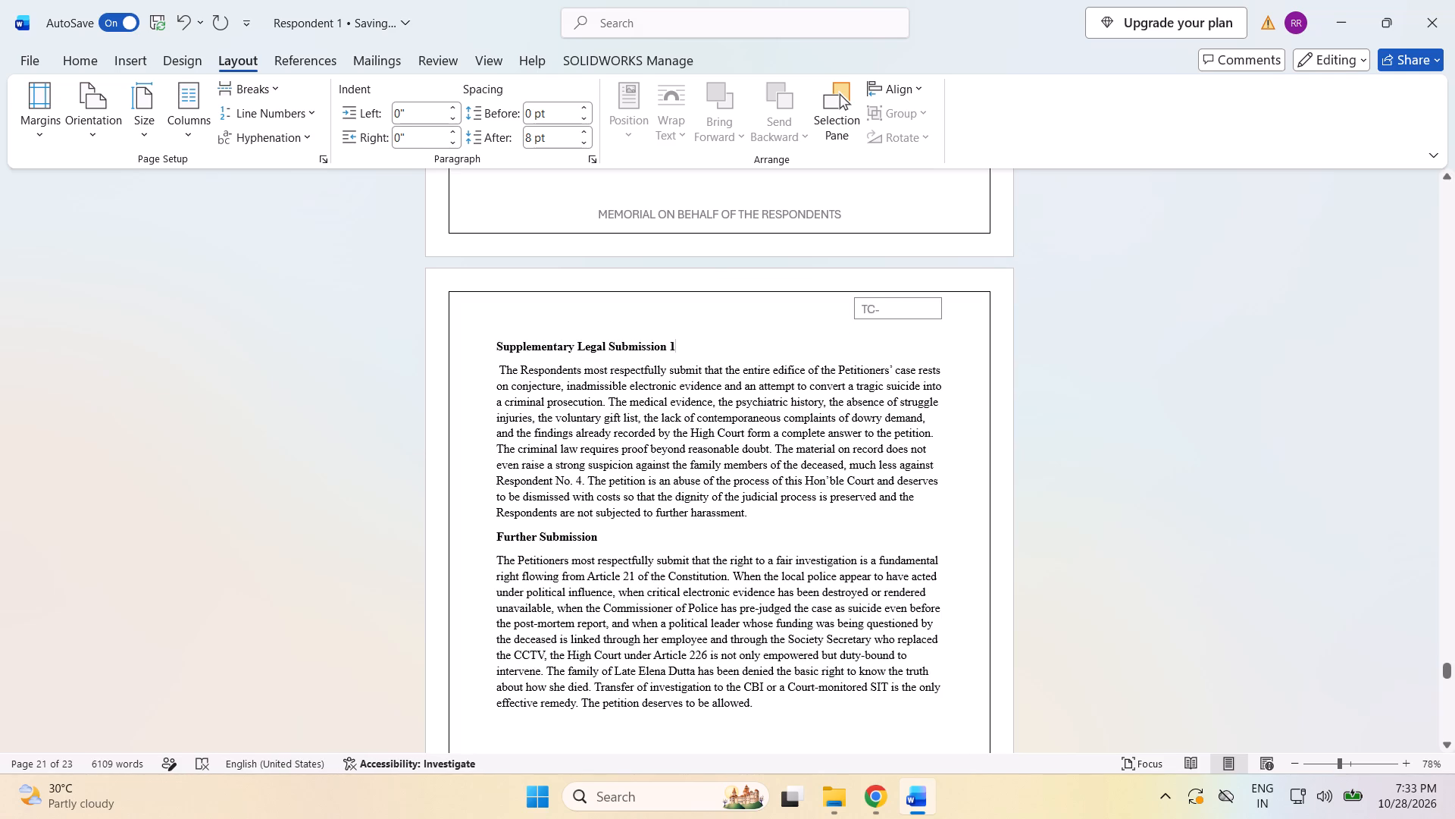
Add the centred page number 20 at the foot of the page before Supplementary Legal Submission 1.
scroll(687, 522, down, 16)
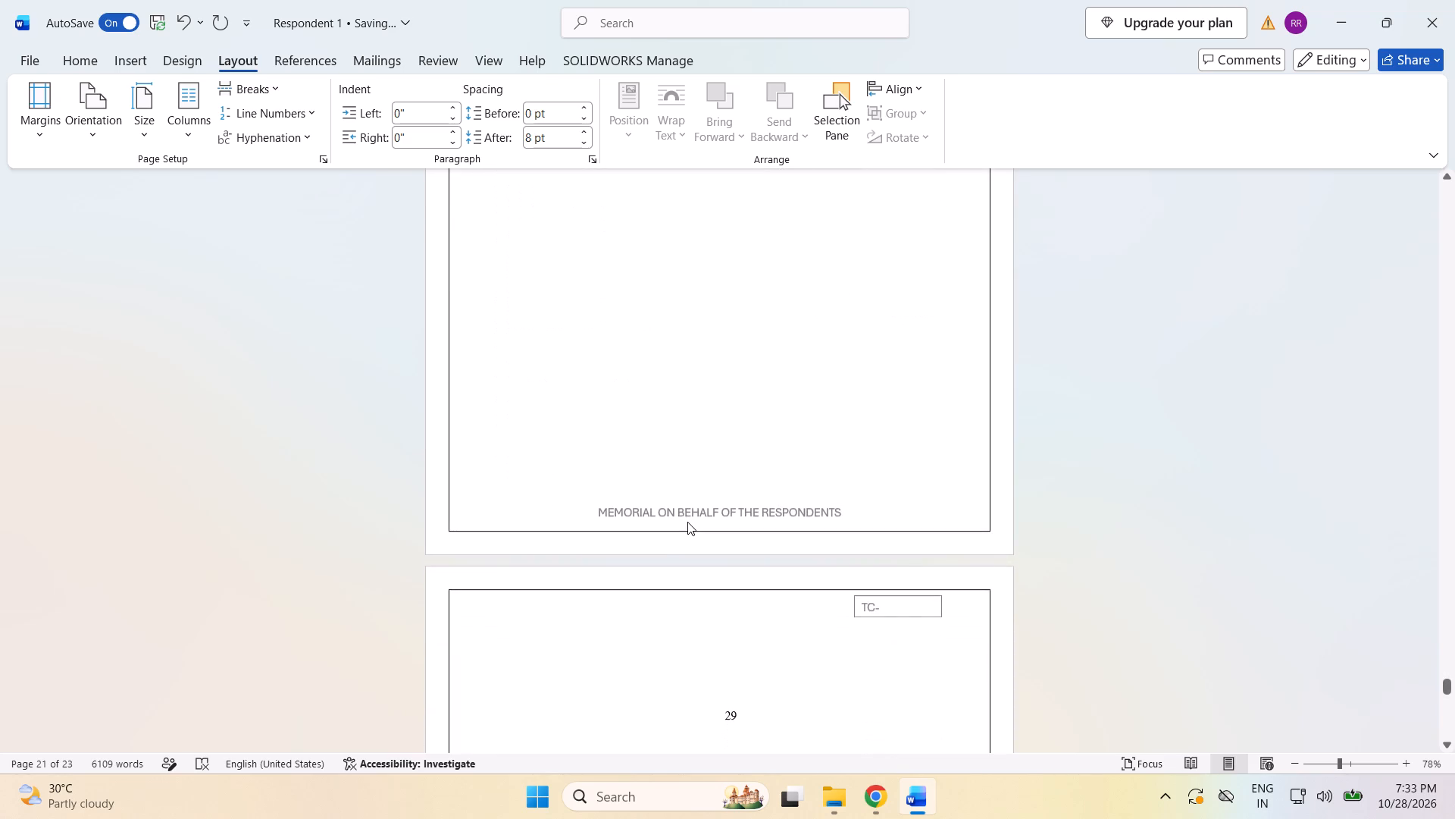
scroll(687, 522, down, 3)
scroll(687, 522, up, 11)
scroll(686, 520, down, 3)
scroll(686, 520, up, 2)
scroll(686, 520, down, 1)
scroll(686, 520, up, 3)
scroll(686, 520, down, 1)
scroll(686, 520, up, 3)
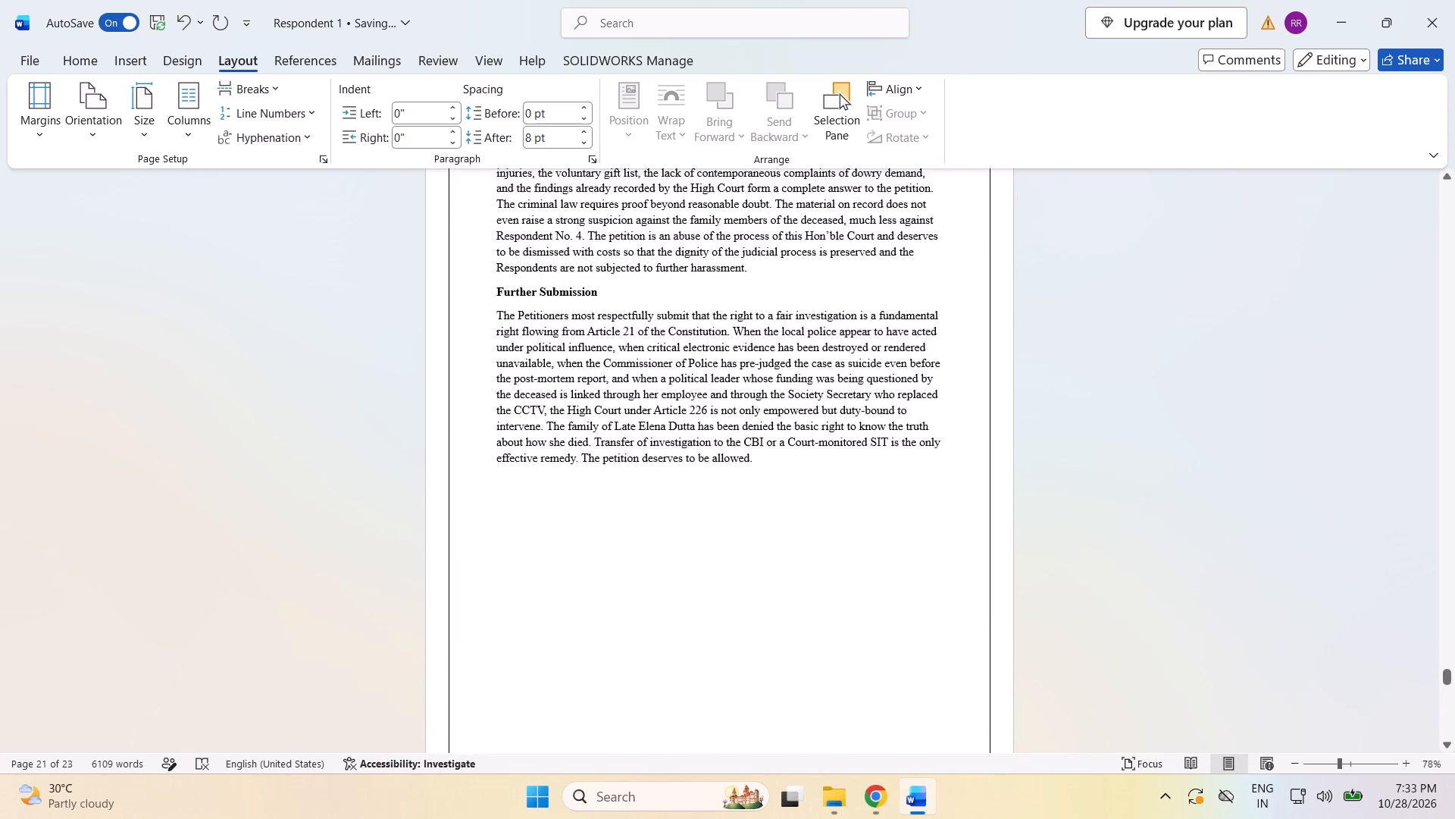
scroll(685, 520, up, 20)
scroll(685, 520, up, 14)
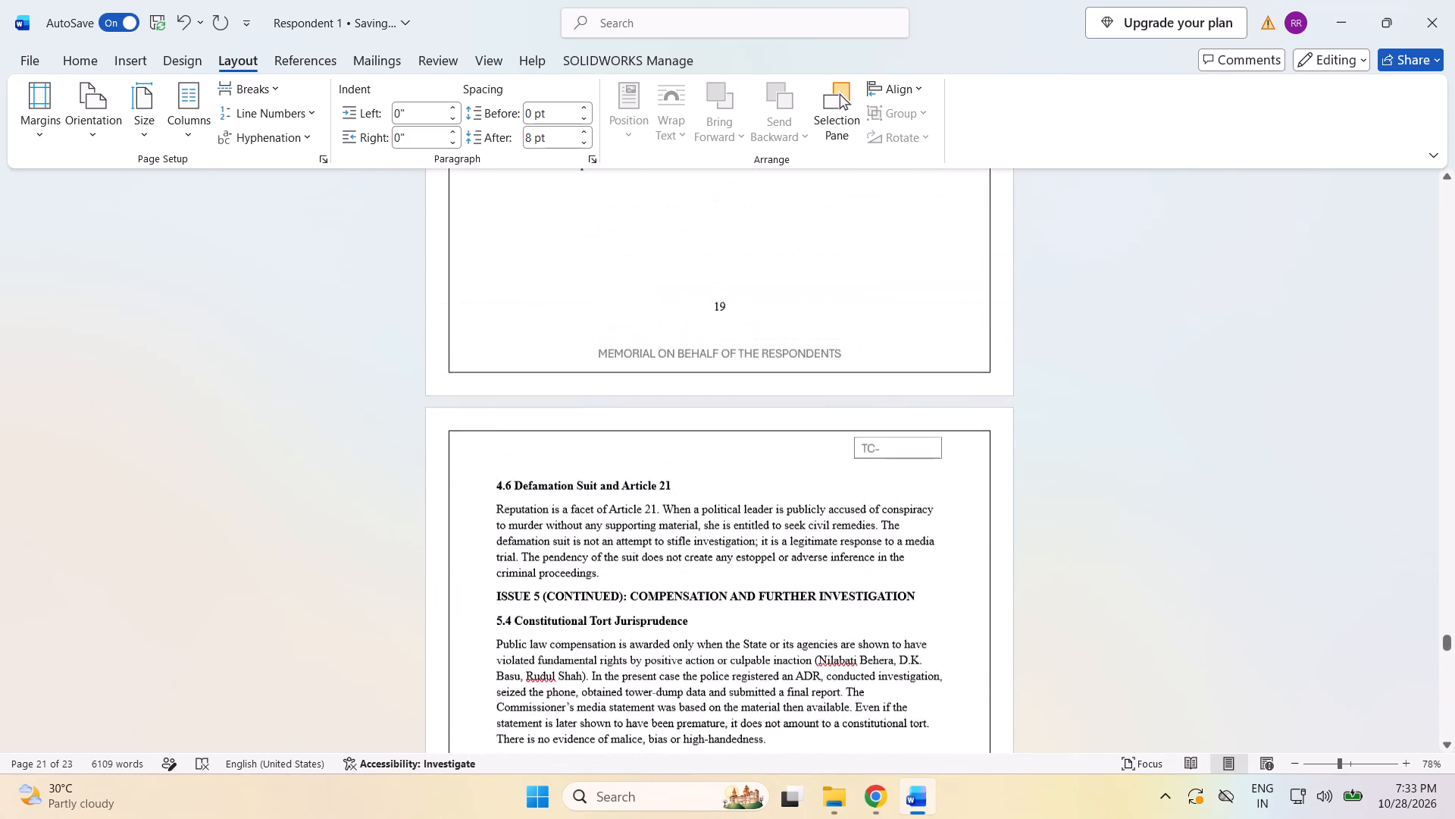
scroll(684, 519, down, 20)
scroll(684, 519, down, 3)
click(706, 384)
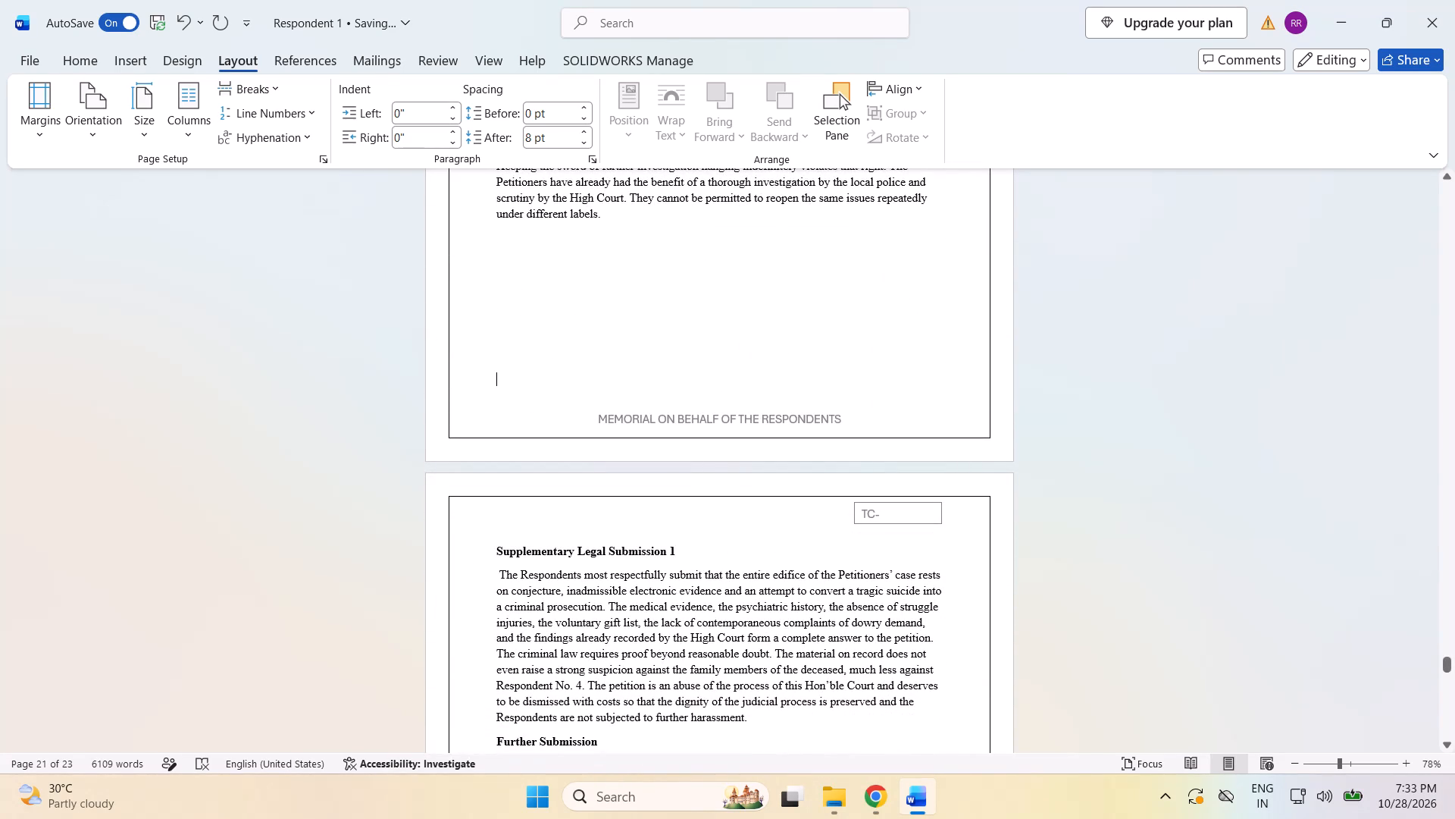
double_click(716, 370)
text(20)
Add the centred page number 21 at the foot of the page containing the supplementary and further submissions.
scroll(805, 530, down, 5)
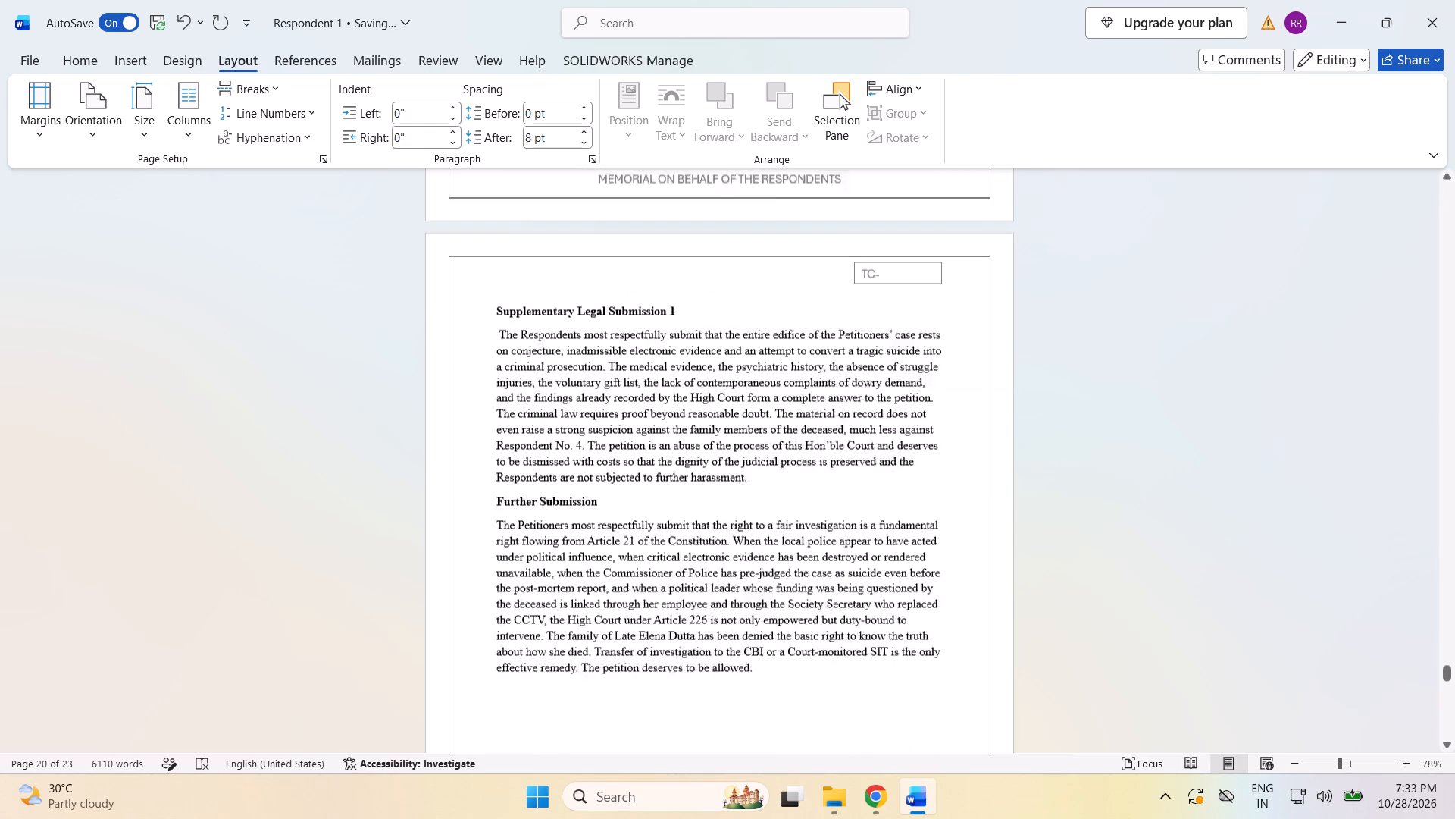
scroll(803, 531, down, 14)
double_click(724, 565)
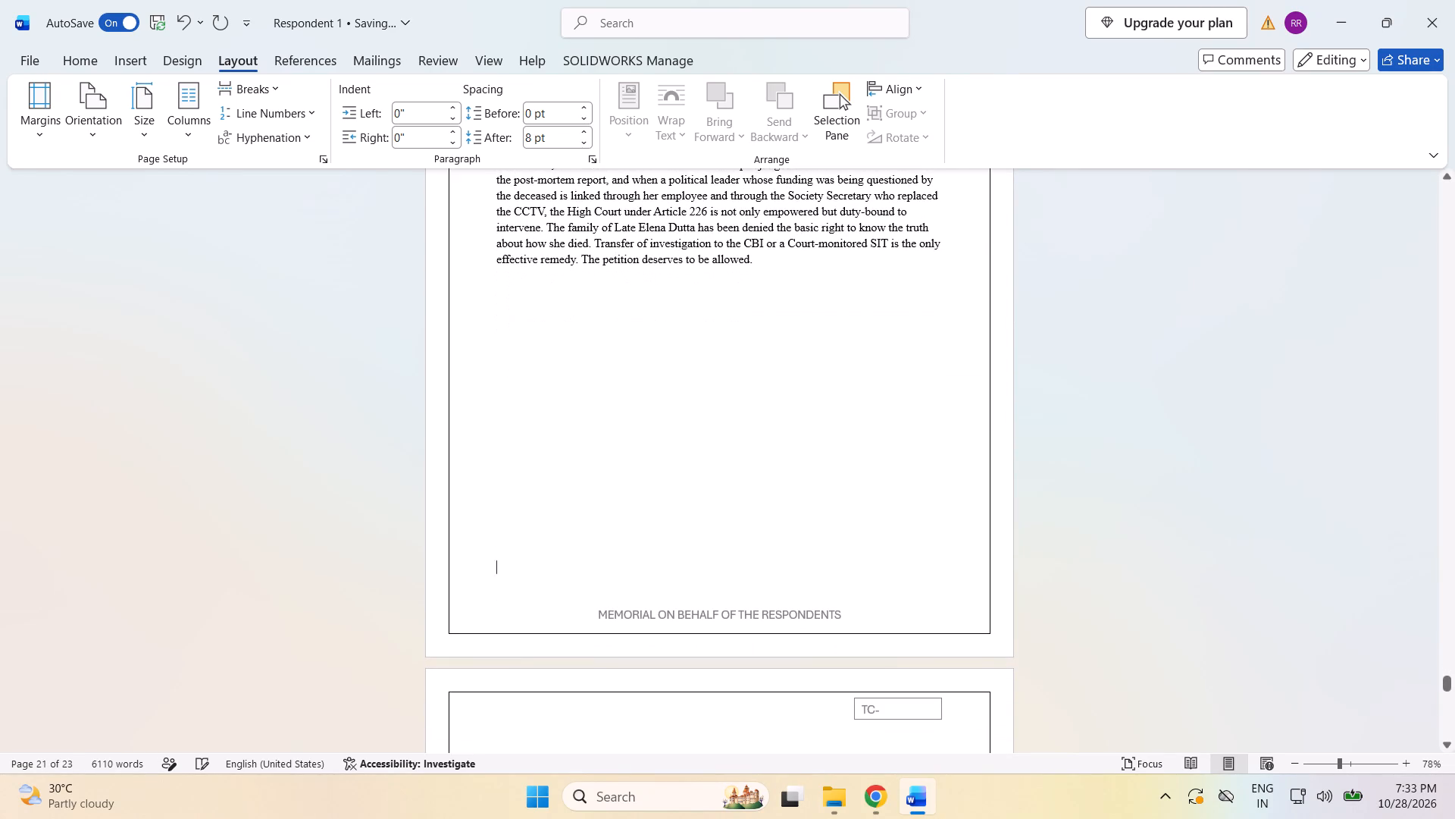
text(21)
Delete the stray page number 29 and the blank space above the PRAYER heading.
scroll(751, 586, down, 10)
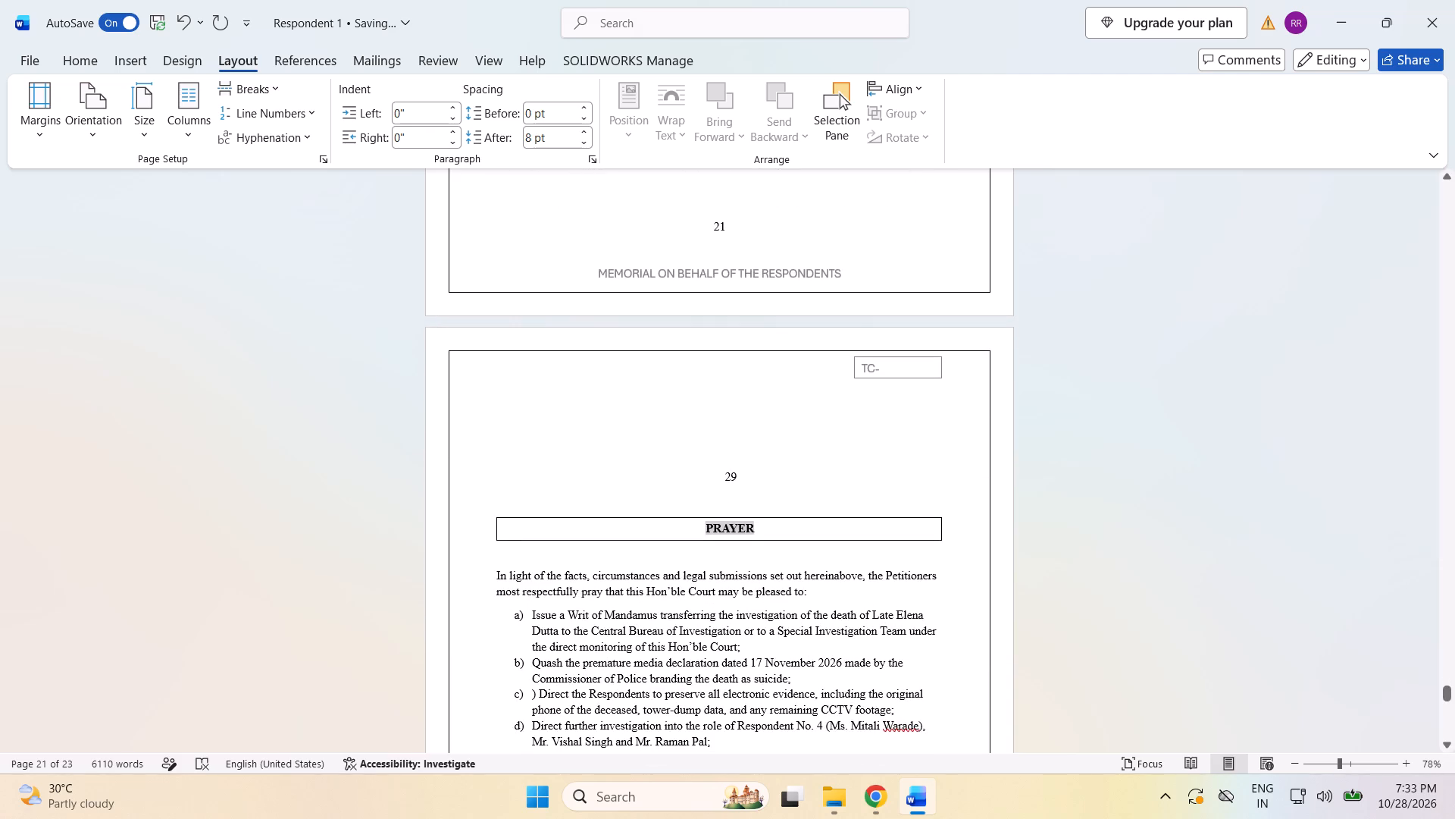
scroll(751, 588, up, 3)
drag(746, 573, 704, 592)
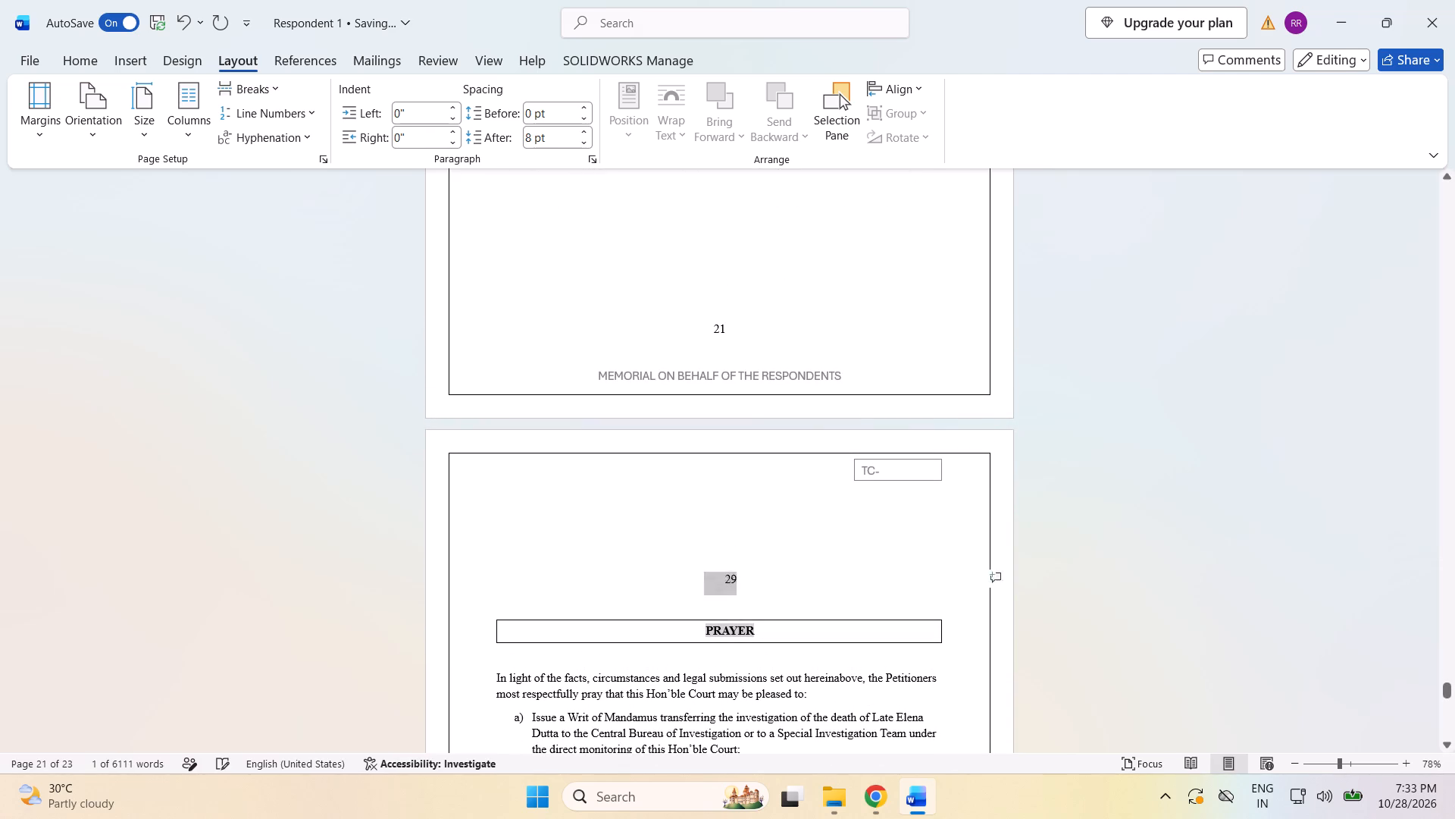
key(BackSpace)
key(BackSpace)
key(BackSpace)
key(BackSpace)
key(BackSpace)
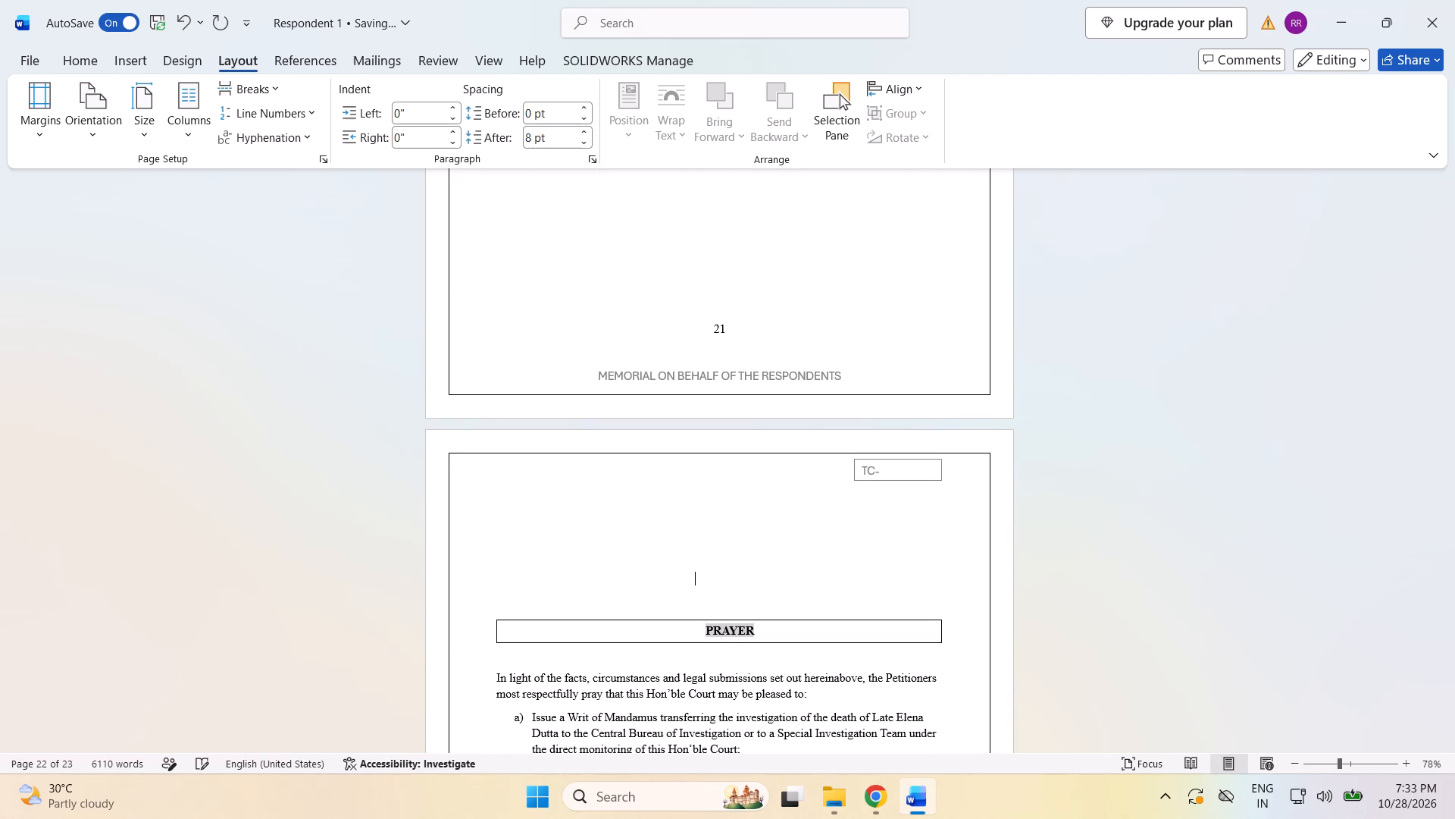
key(BackSpace)
key(BackSpace)
key(BackSpace)
key(BackSpace)
key(BackSpace)
key(BackSpace)
key(BackSpace)
key(BackSpace)
key(BackSpace)
key(BackSpace)
key(BackSpace)
key(BackSpace)
key(BackSpace)
key(BackSpace)
key(BackSpace)
key(BackSpace)
key(BackSpace)
key(BackSpace)
key(BackSpace)
key(BackSpace)
key(BackSpace)
key(BackSpace)
key(BackSpace)
key(BackSpace)
key(BackSpace)
key(BackSpace)
key(BackSpace)
key(BackSpace)
key(BackSpace)
key(BackSpace)
key(BackSpace)
key(BackSpace)
key(BackSpace)
key(BackSpace)
key(BackSpace)
key(BackSpace)
key(BackSpace)
key(BackSpace)
key(BackSpace)
key(BackSpace)
key(BackSpace)
key(BackSpace)
key(BackSpace)
key(BackSpace)
key(BackSpace)
key(BackSpace)
key(BackSpace)
key(BackSpace)
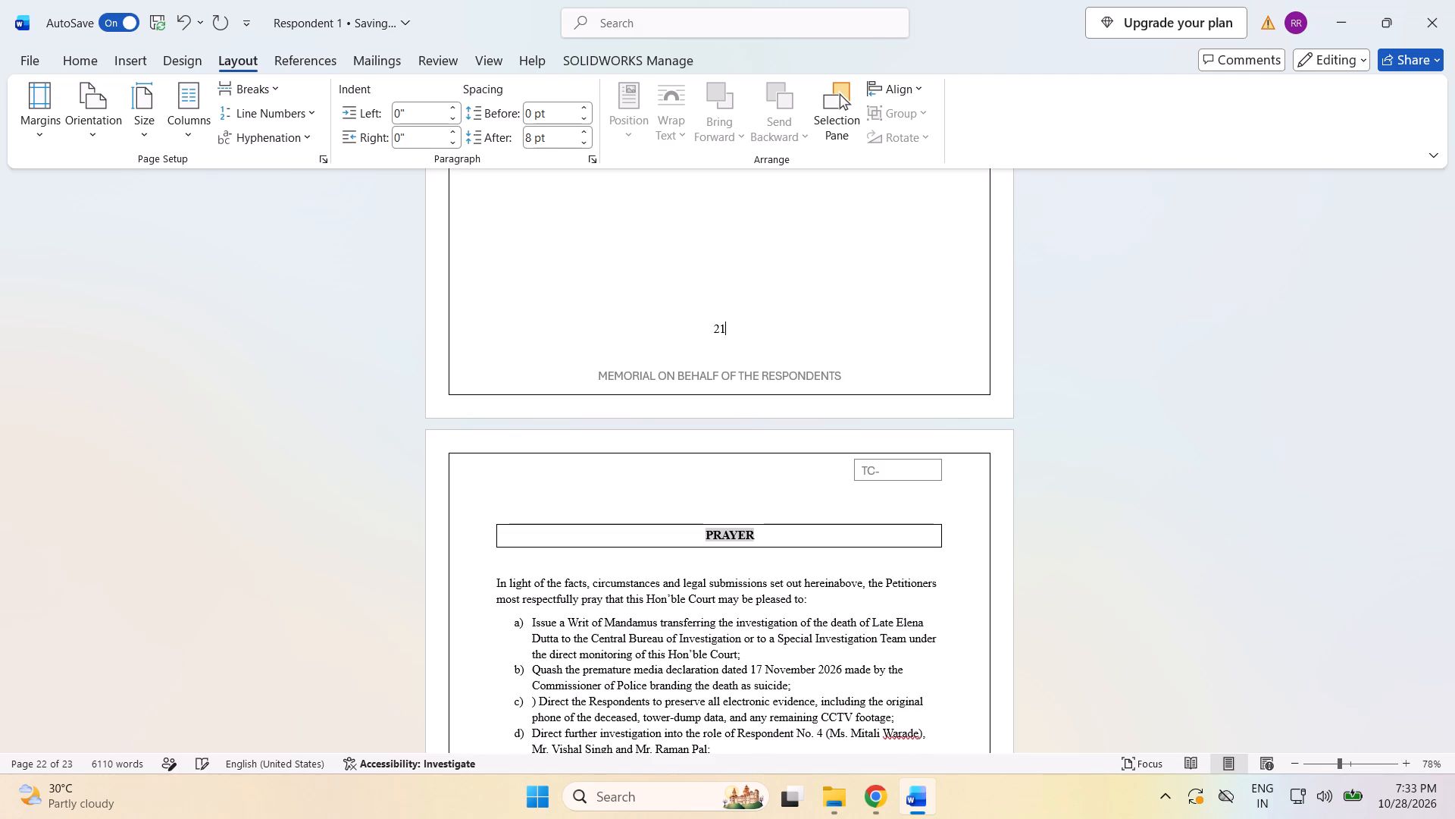
Delete the Date line below "Place: Mumbai" in the prayer's signature block.
scroll(702, 592, down, 11)
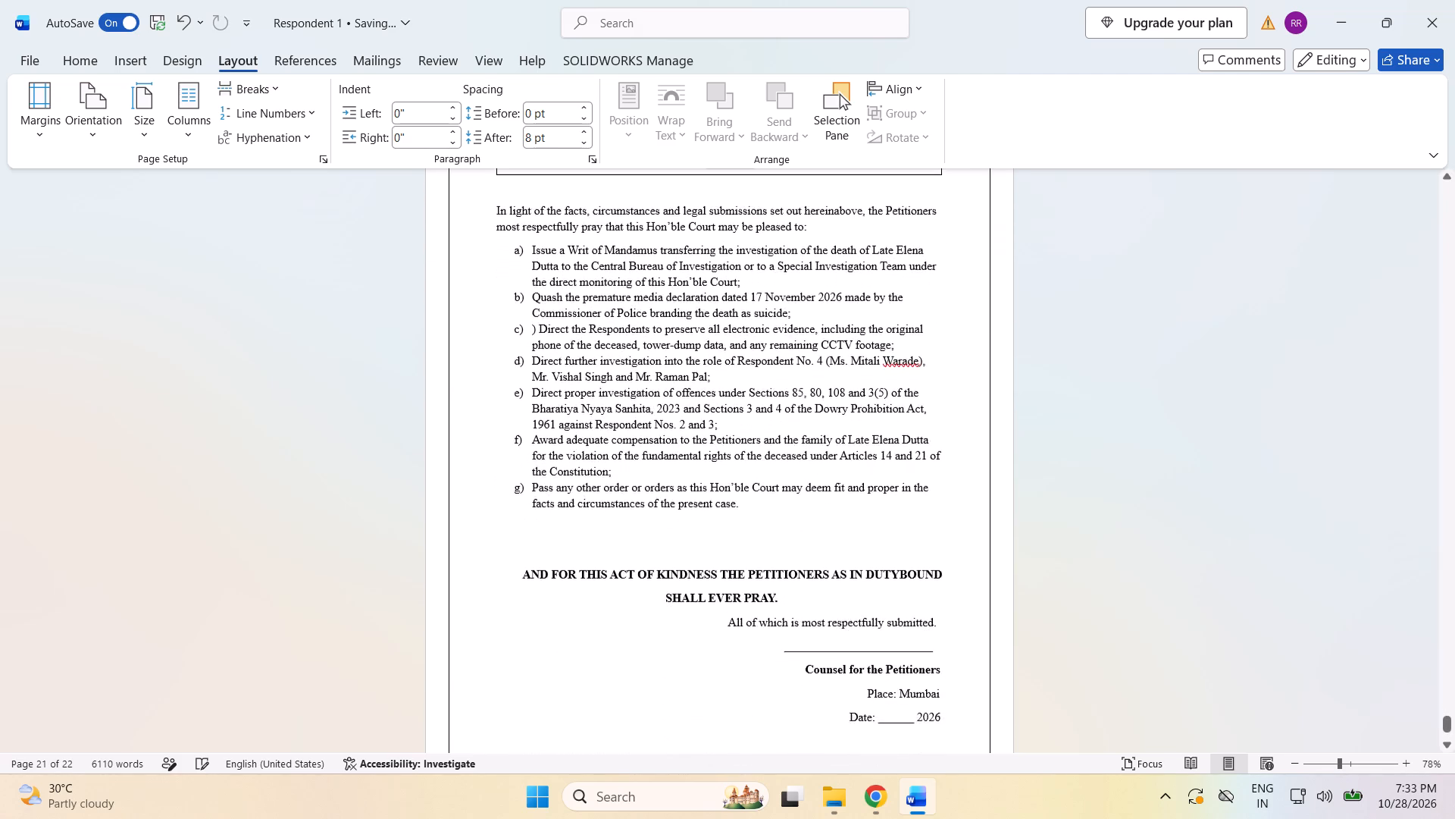
scroll(702, 594, down, 6)
drag(840, 582, 857, 576)
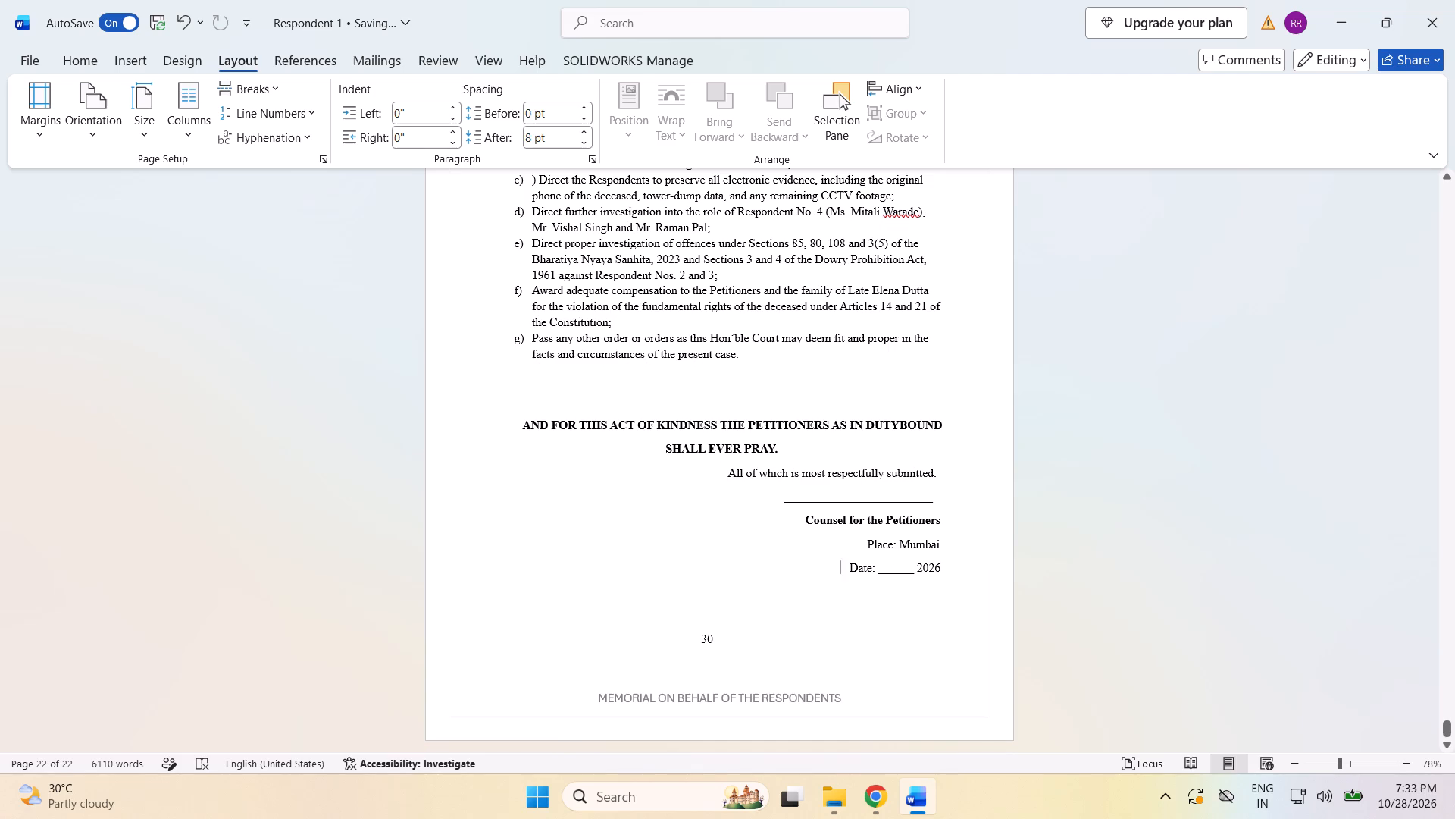
drag(857, 576, 951, 580)
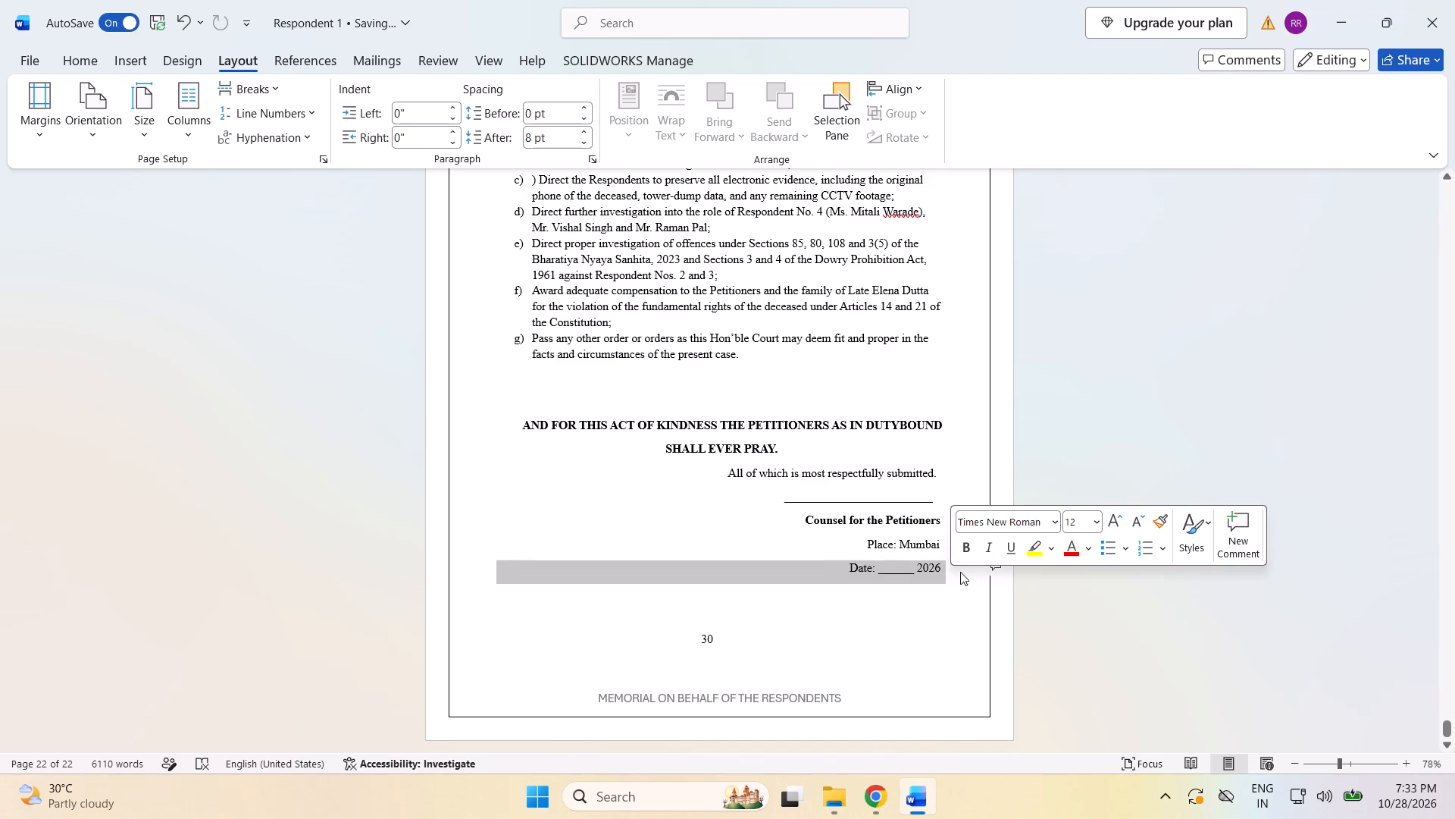
key(BackSpace)
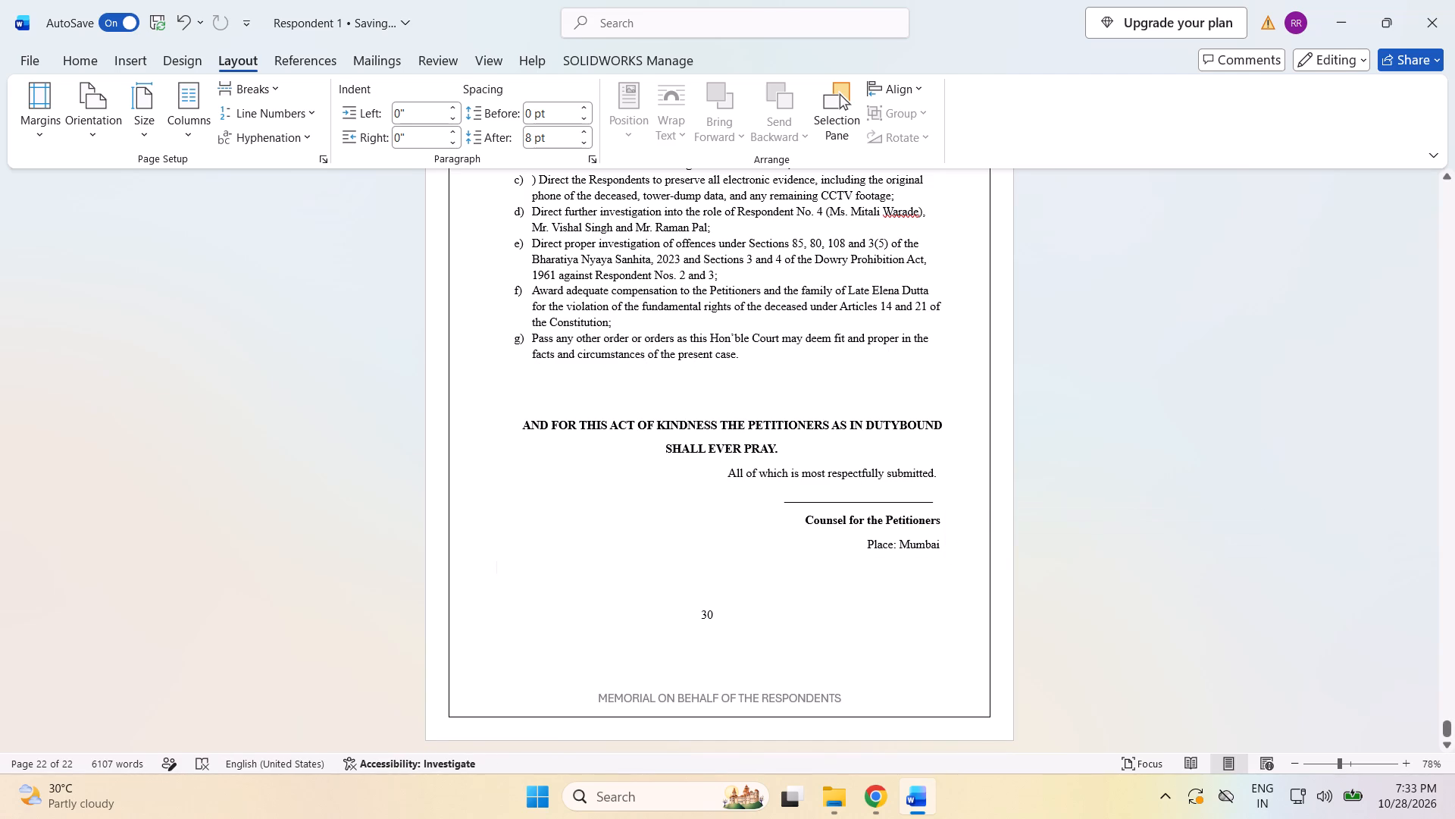
Move the page number 30 one line lower on the prayer page, re-entering it centred and removing the original.
click(696, 615)
key(Return)
click(745, 659)
double_click(734, 658)
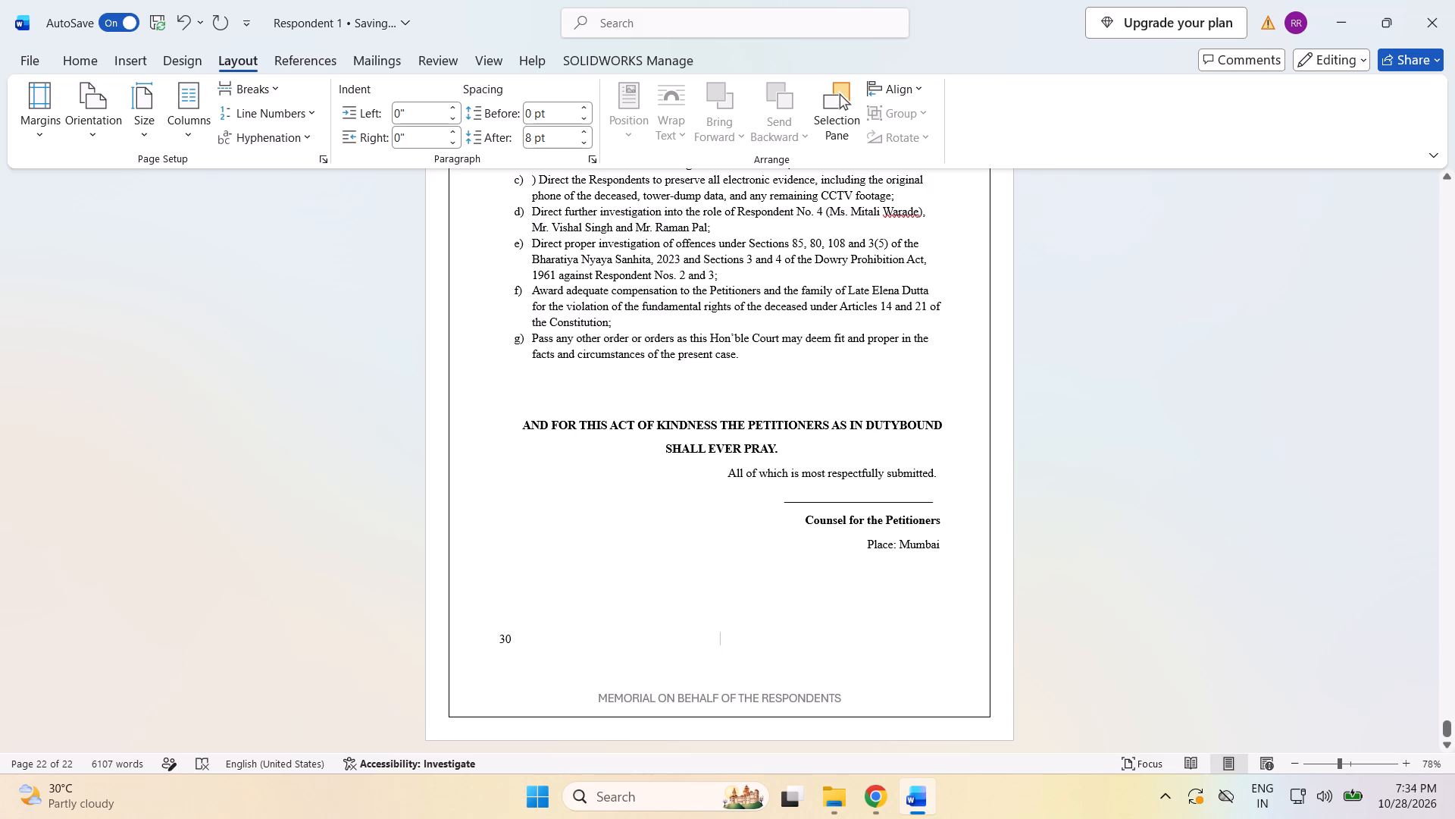
text(30)
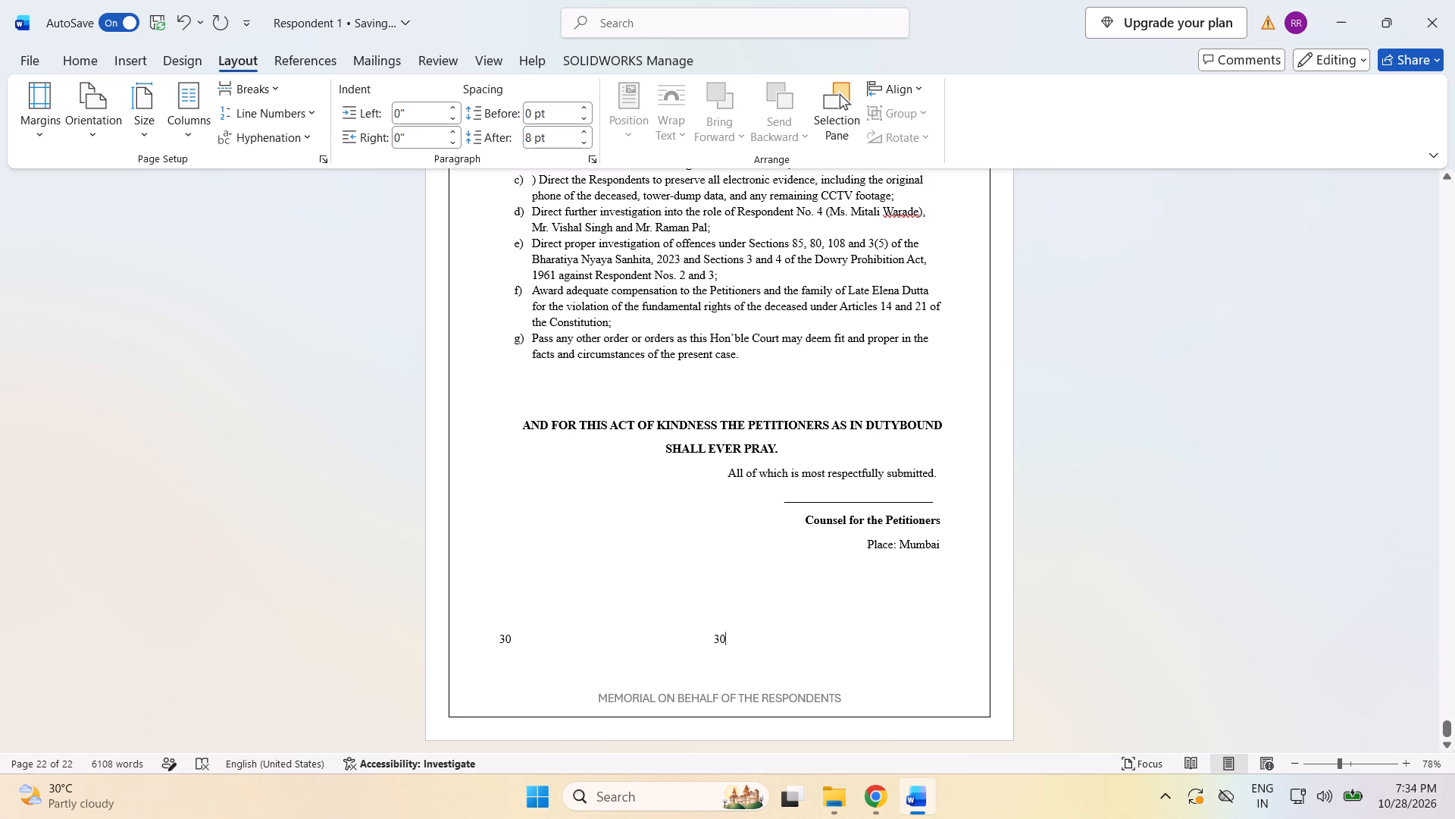
click(510, 637)
key(BackSpace)
key(BackSpace)
Change the page number at the foot of the prayer page to 22.
scroll(754, 664, down, 4)
scroll(754, 664, up, 8)
scroll(746, 643, down, 13)
drag(727, 639, 708, 639)
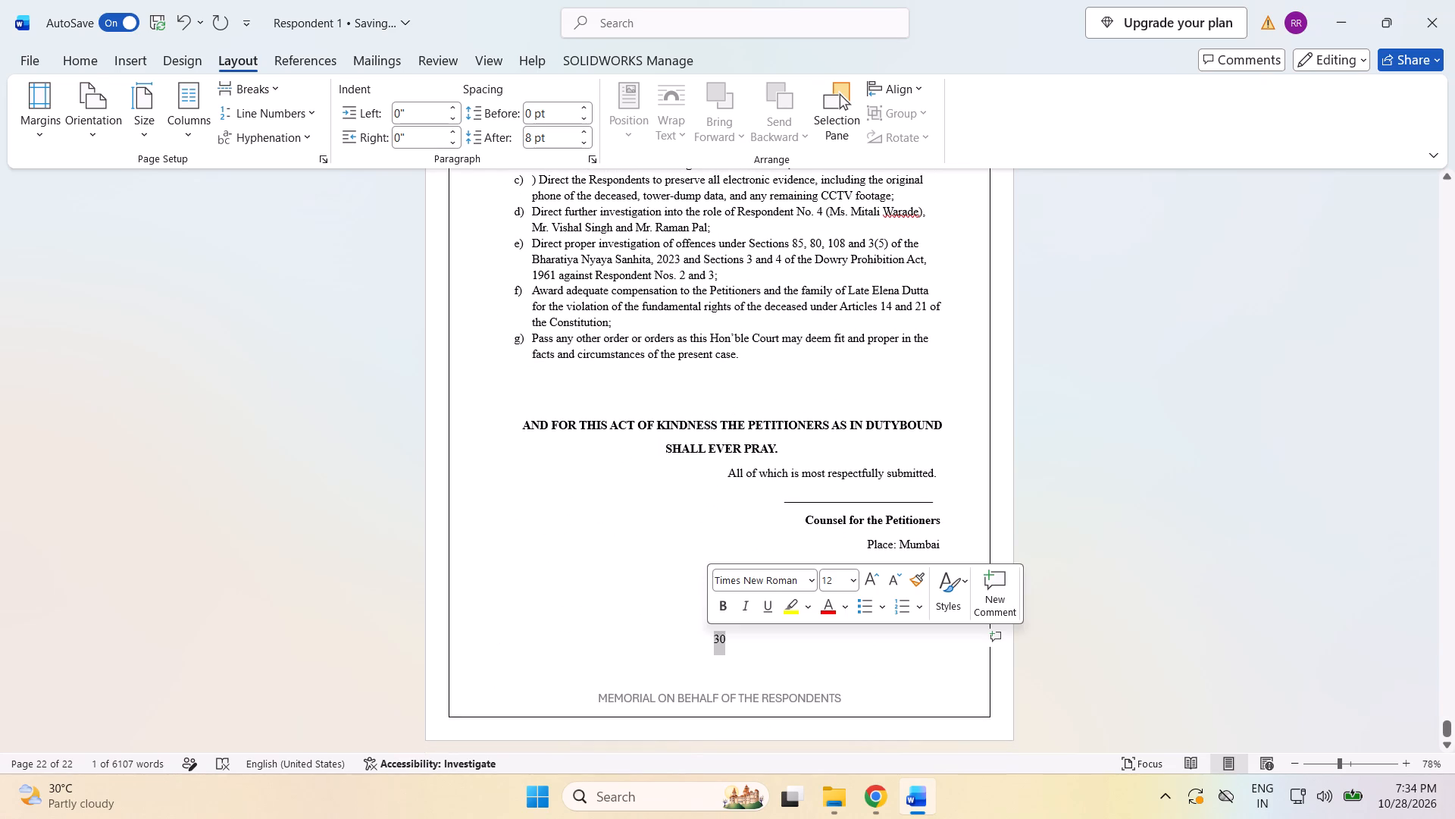
text(22)
Replace the text in the cover page's TC- box with the team code R-TC-79.
scroll(708, 639, up, 5)
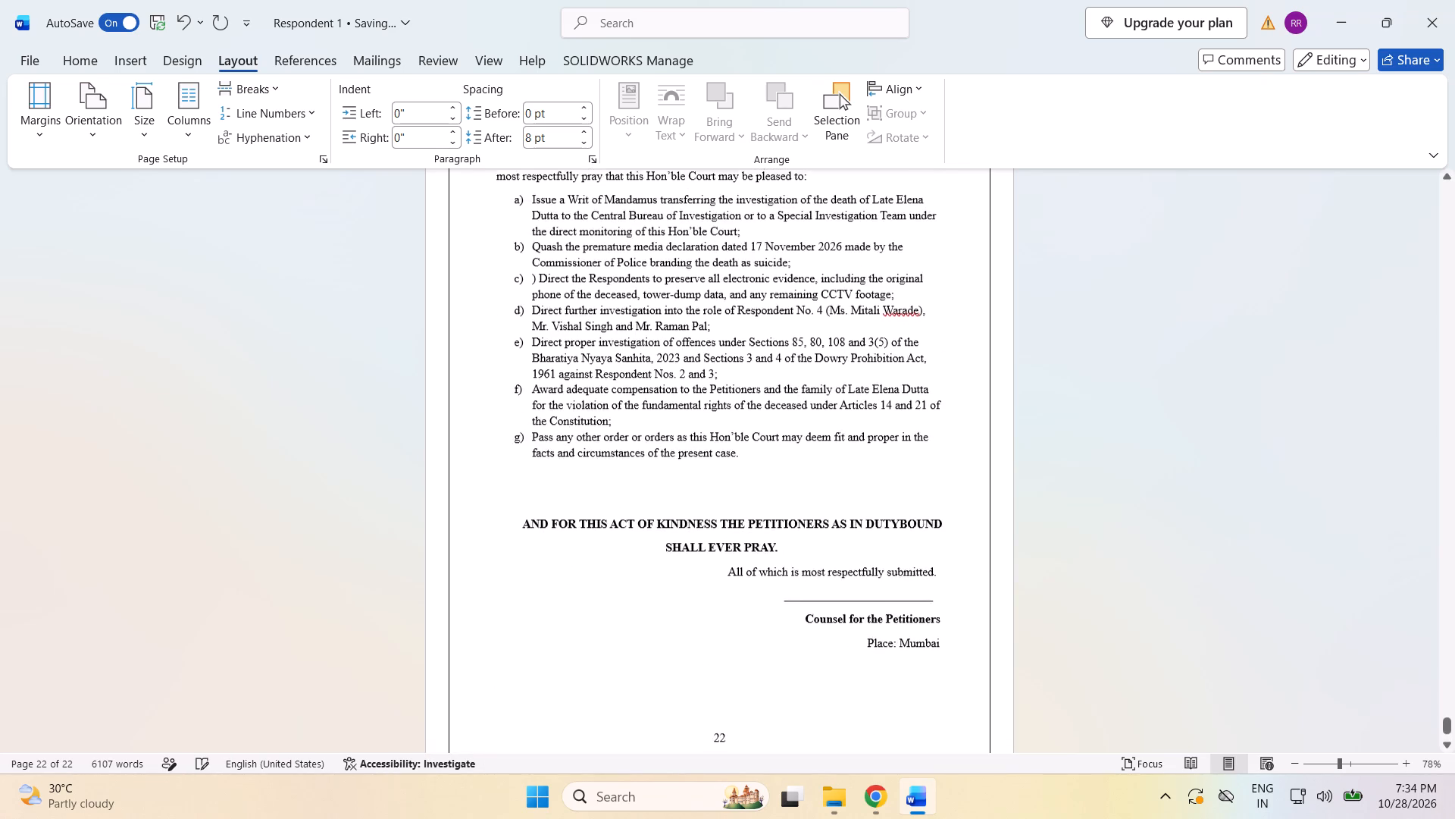
scroll(708, 639, up, 13)
scroll(706, 626, down, 4)
scroll(706, 626, up, 9)
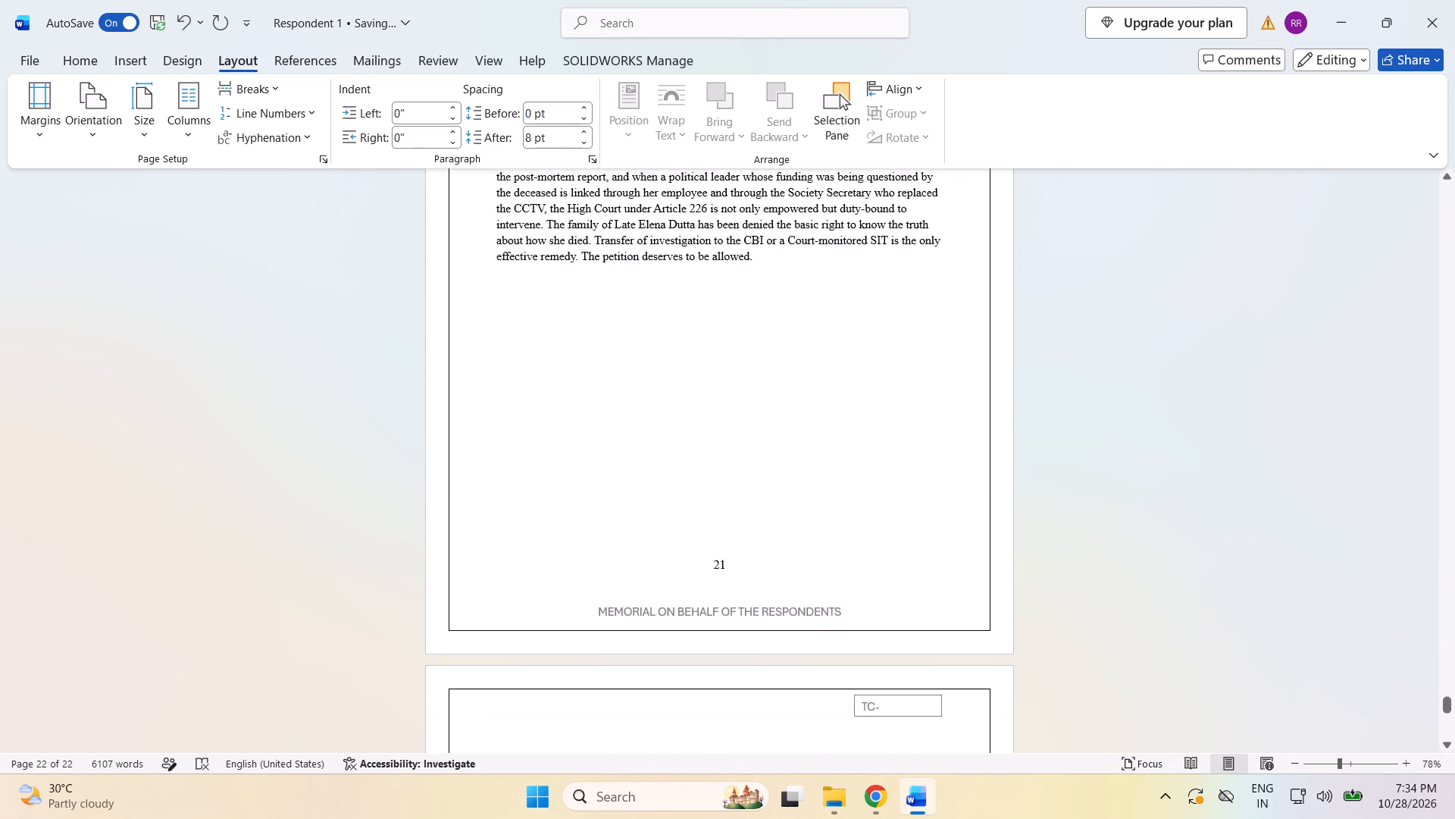
scroll(706, 626, up, 13)
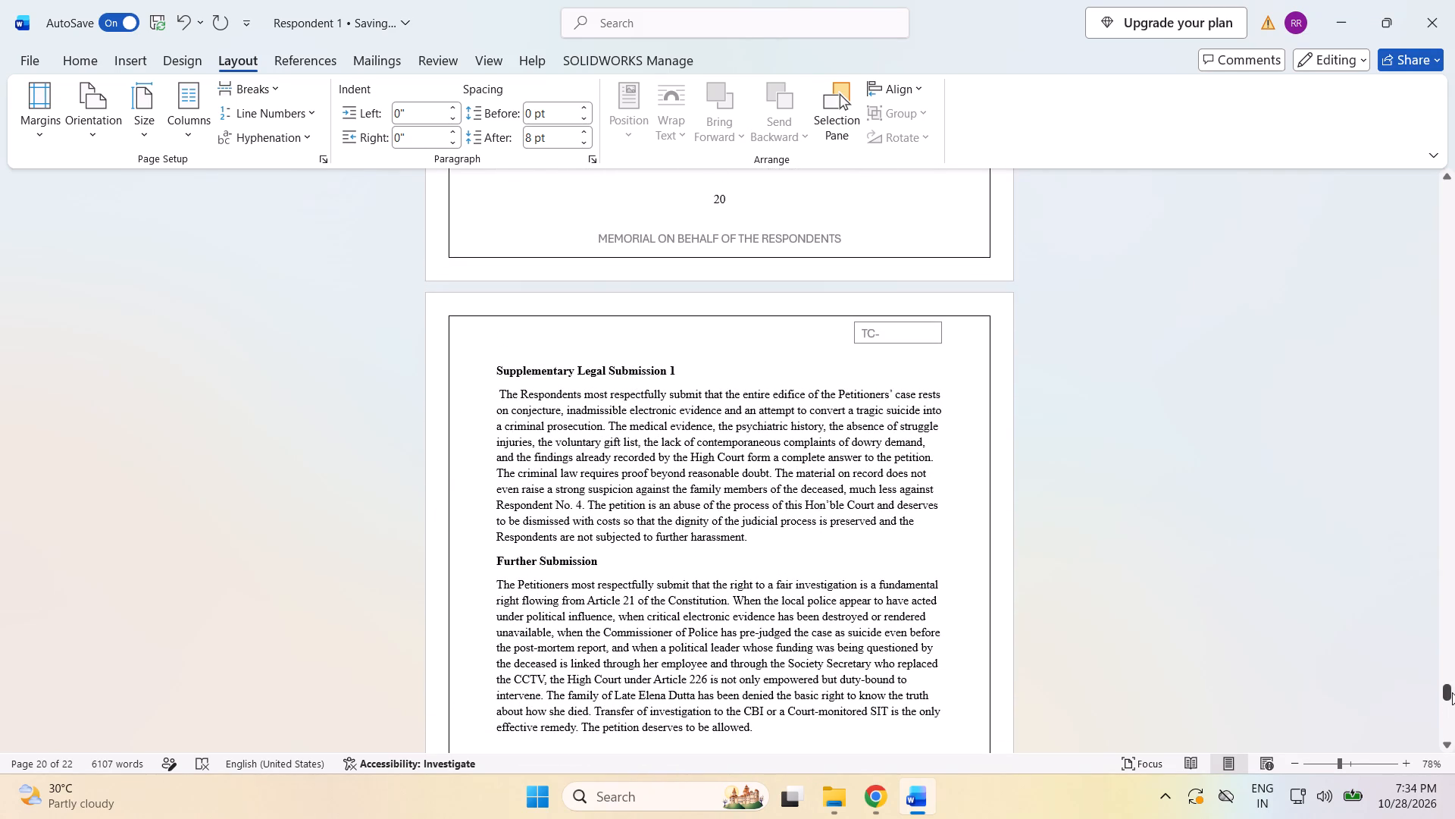
drag(1444, 694, 1314, 149)
scroll(1102, 376, up, 3)
scroll(1102, 375, down, 3)
scroll(1102, 375, up, 6)
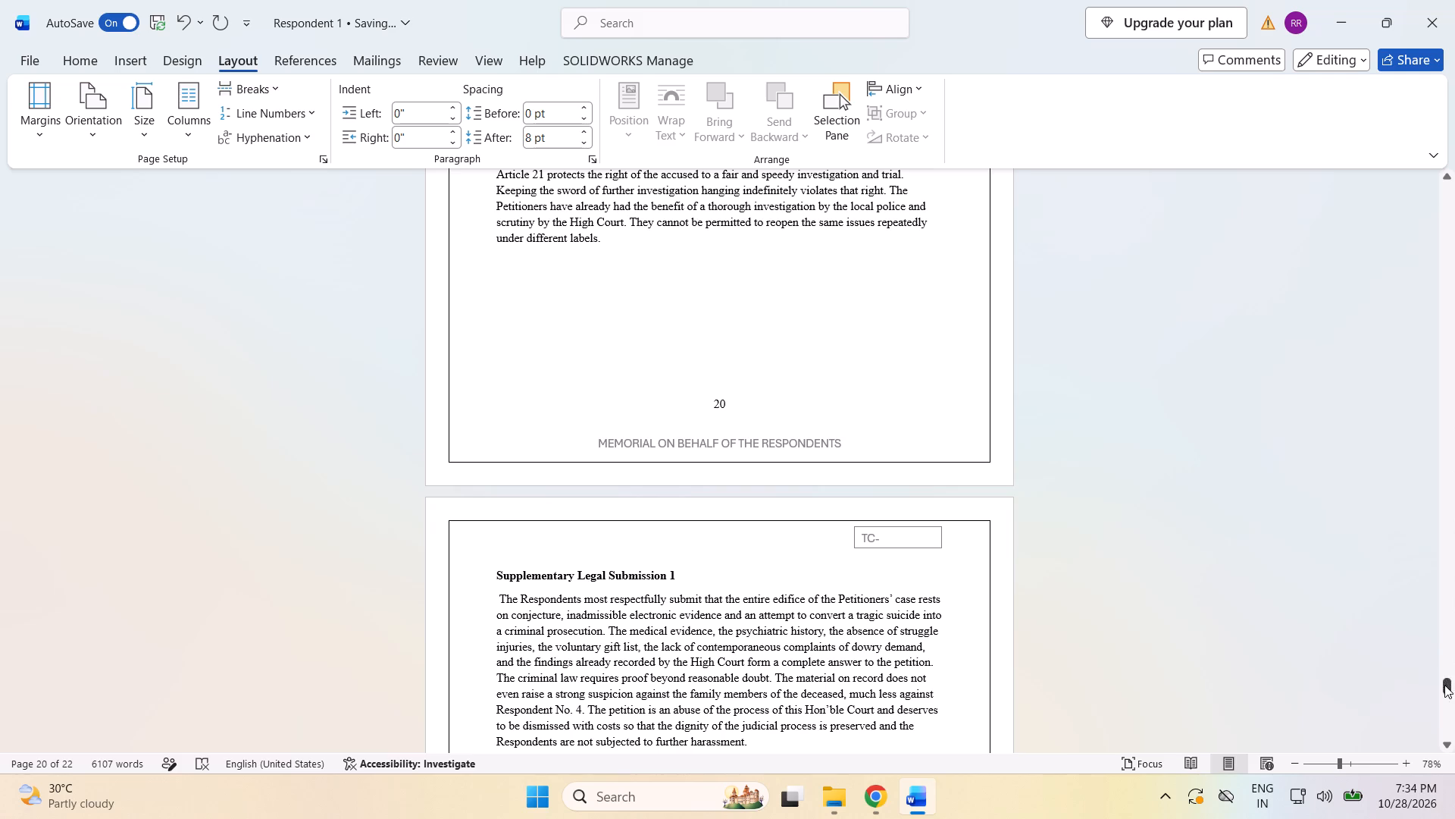
drag(1444, 685, 1338, 209)
scroll(1121, 451, up, 15)
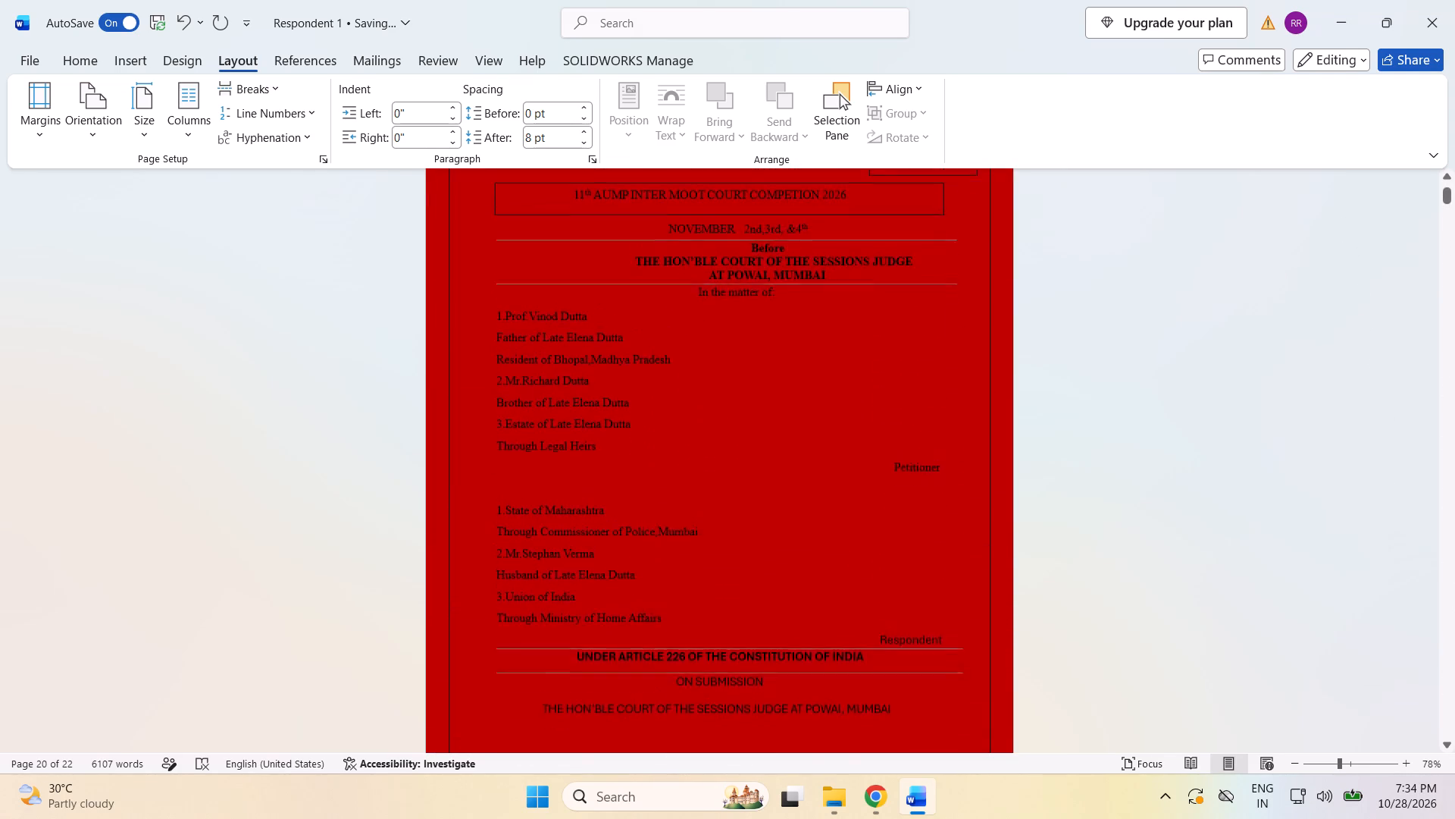
scroll(1120, 450, up, 6)
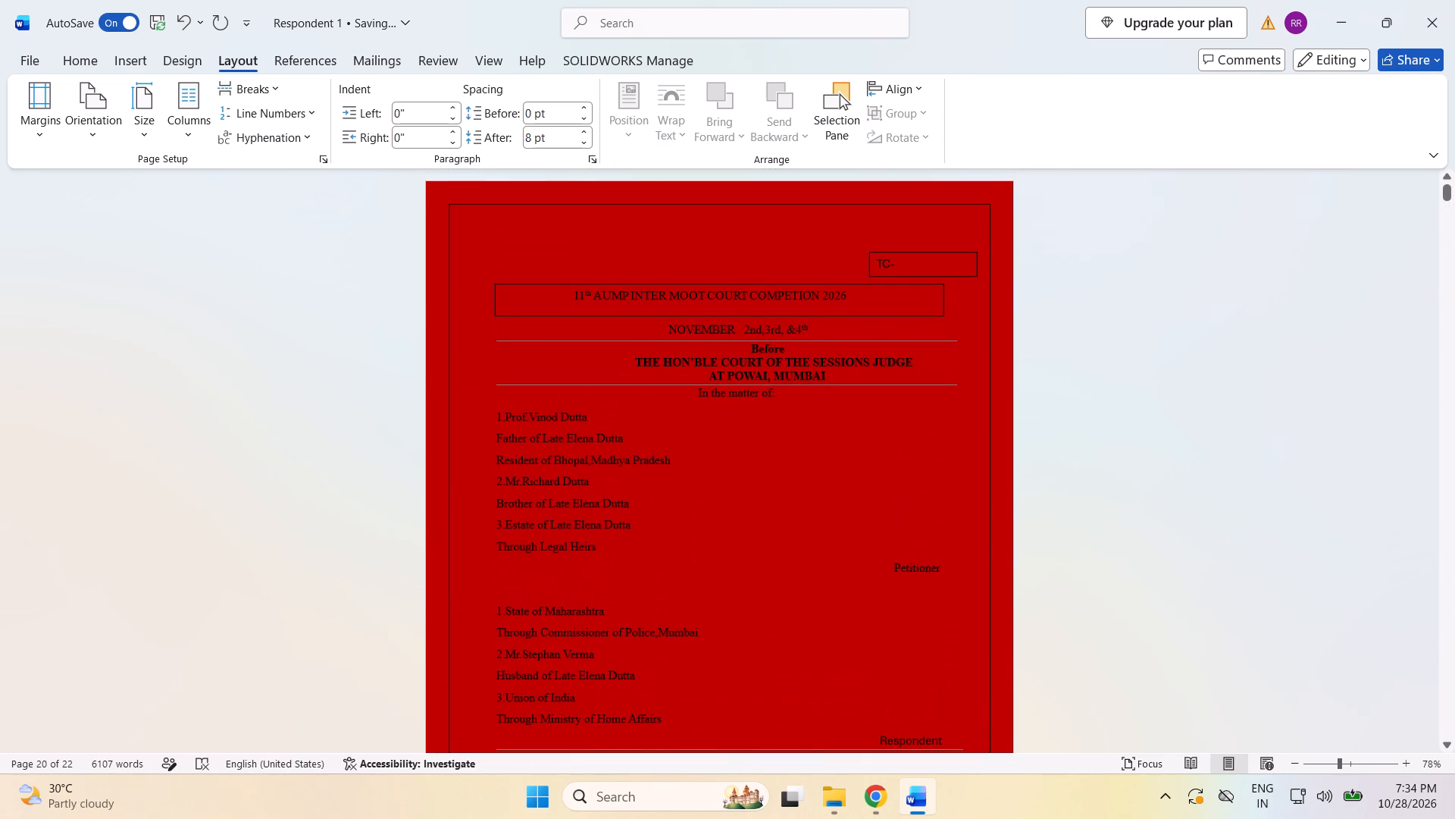
scroll(1120, 450, down, 4)
scroll(1120, 450, up, 2)
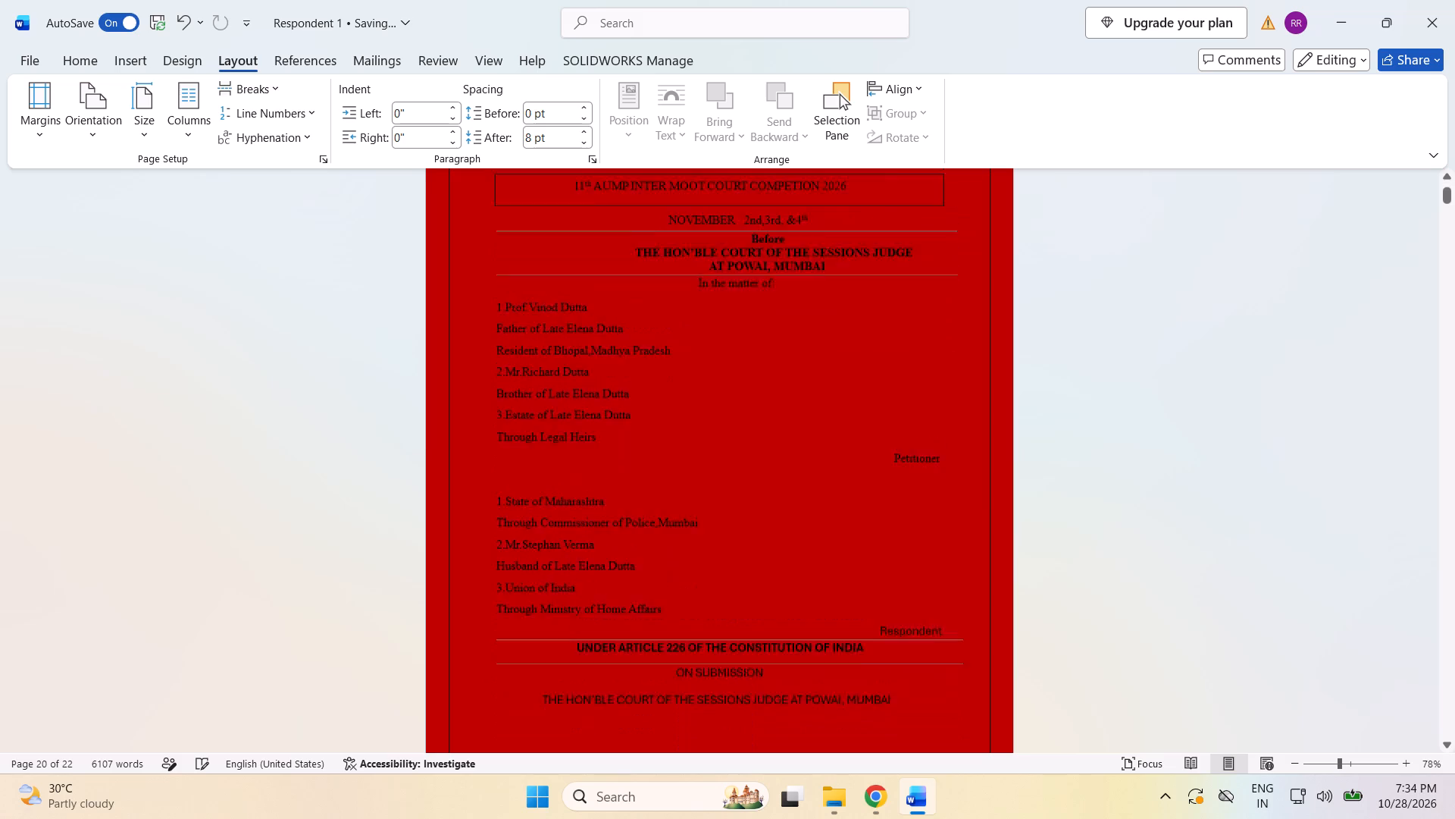
scroll(1120, 450, up, 2)
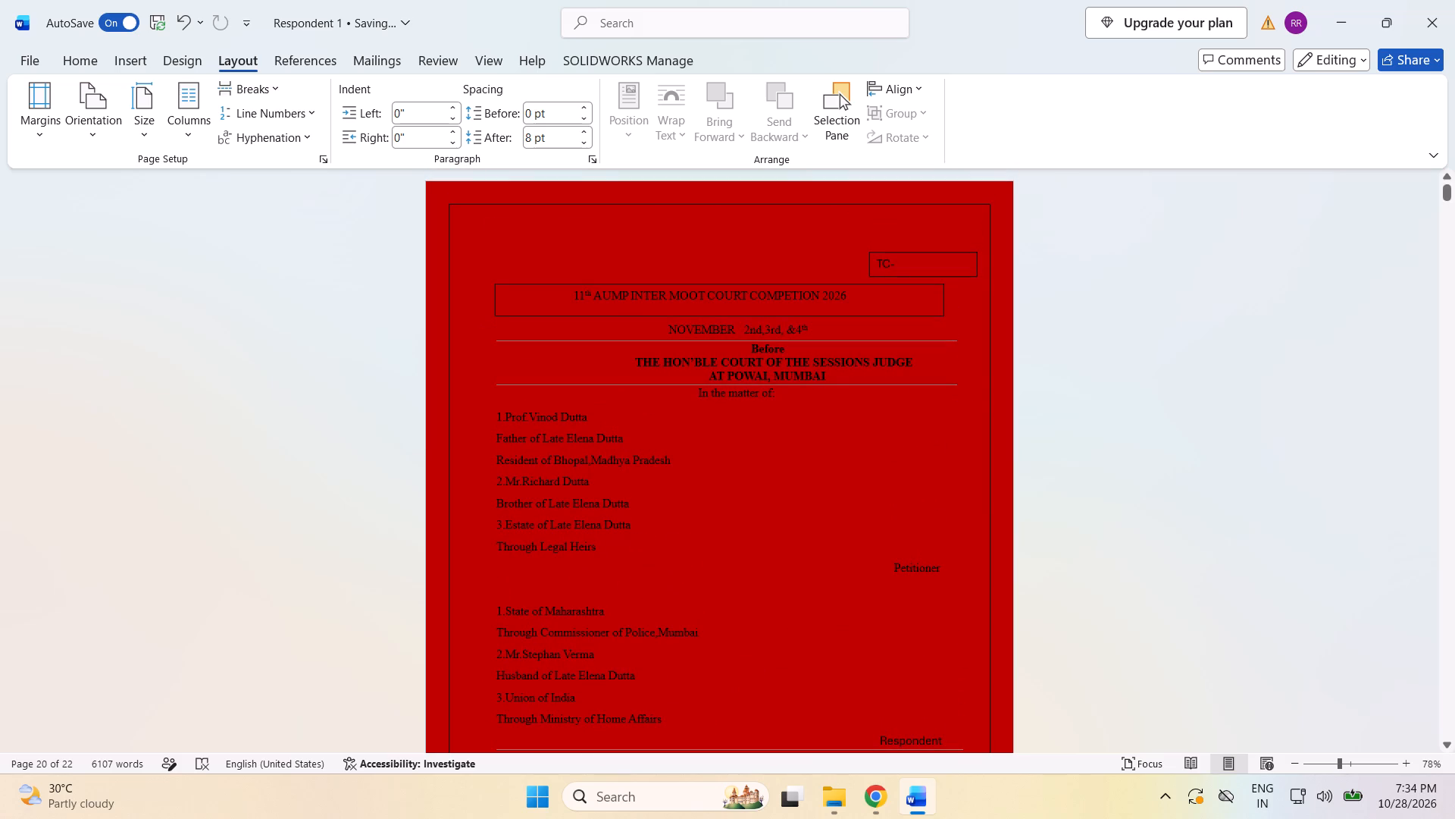
click(873, 267)
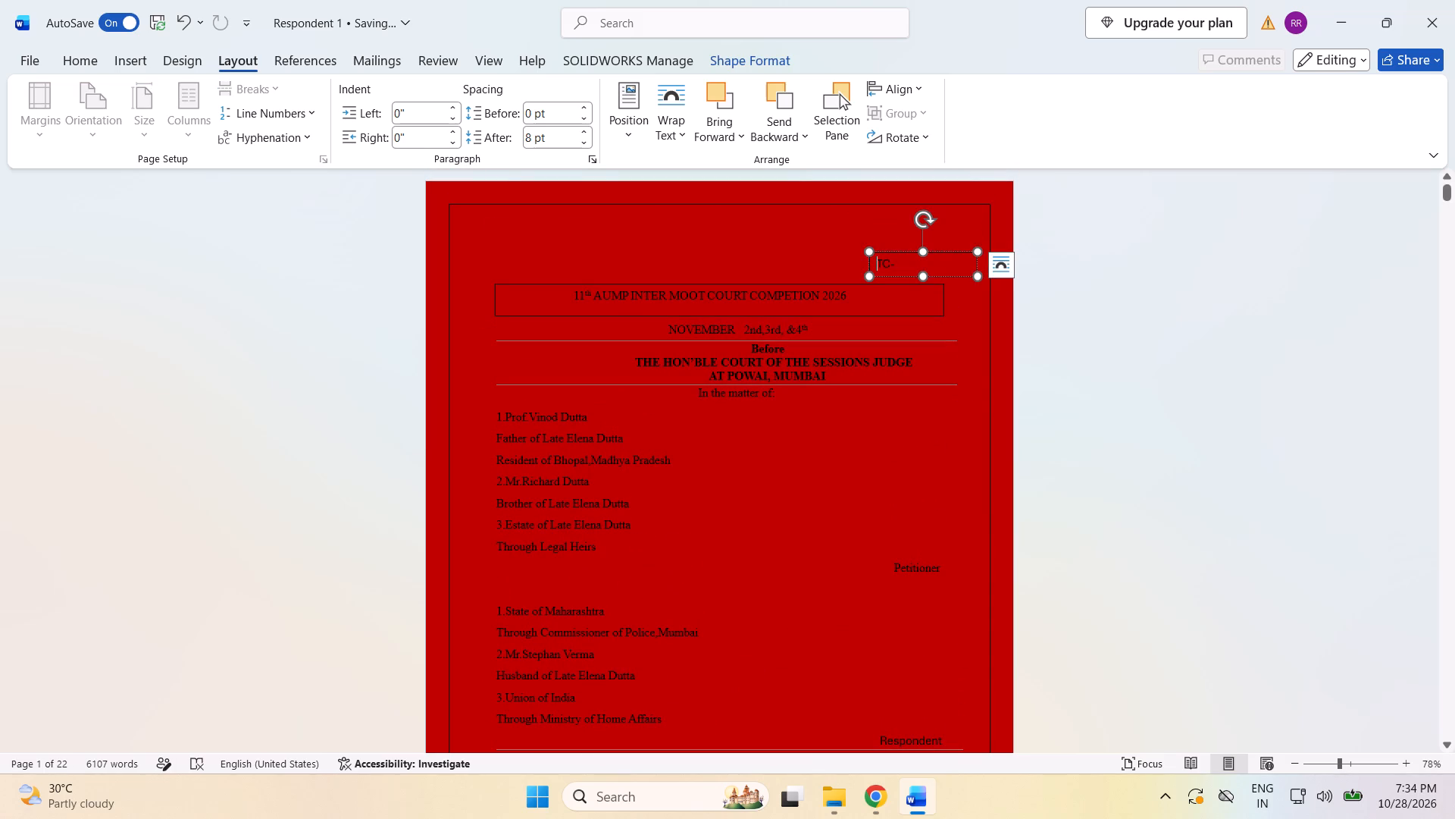
drag(903, 262, 874, 262)
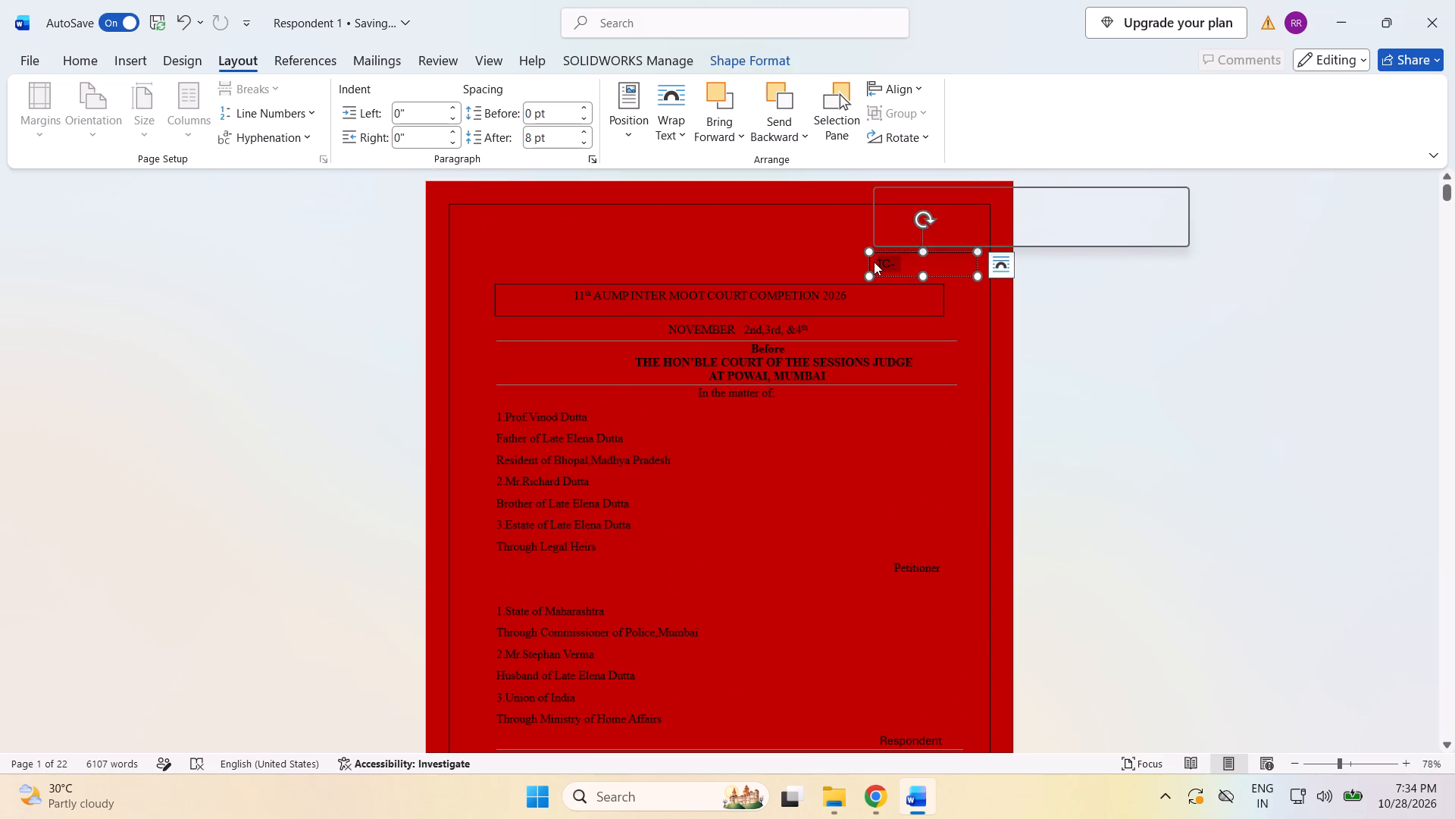
key(BackSpace)
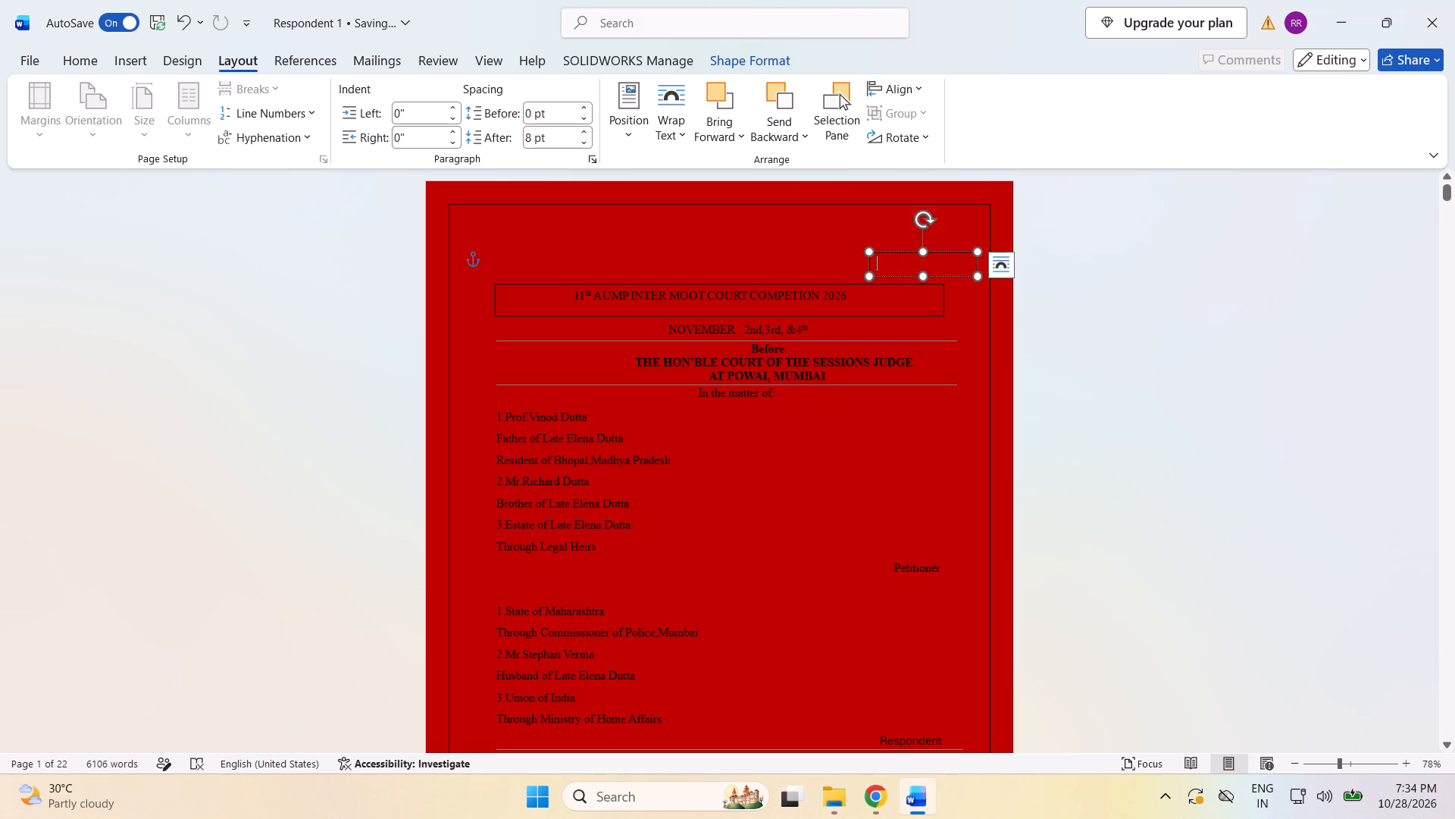
key(r)
key(minus)
key(t)
key(c)
key(minus)
key(7)
key(9)
Shift the team code towards the middle of its cover page box by adding leading spaces.
key(Left)
key(Left)
key(Left)
key(Left)
key(Left)
key(Left)
key(Left)
key(Left)
key(space)
key(space)
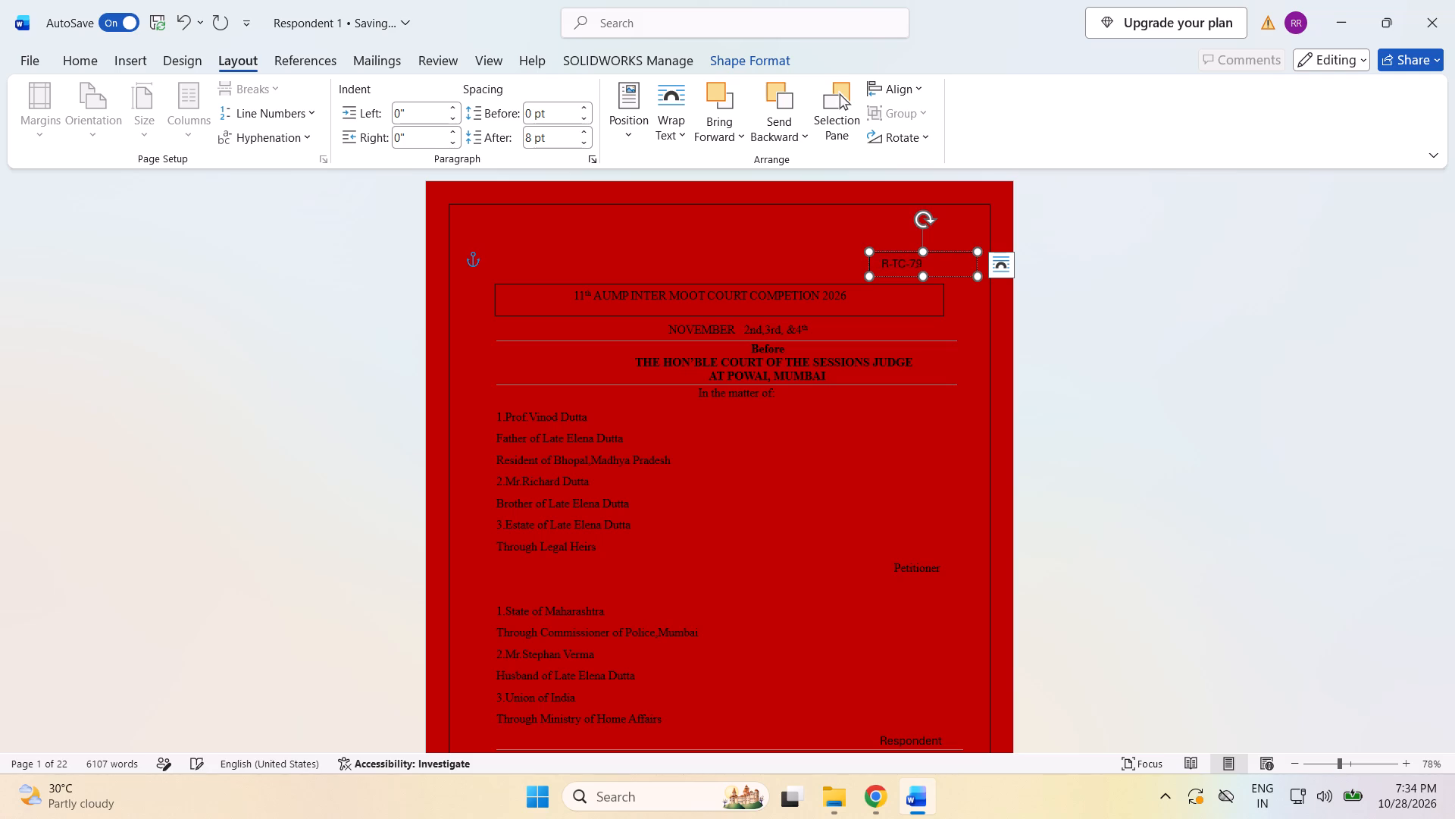
key(space)
key(space)
key(space)
key(space)
key(space)
key(space)
key(space)
Copy the team code R-TC-79 from the cover page box and replace the TC- text in the page header box with it.
scroll(674, 199, down, 18)
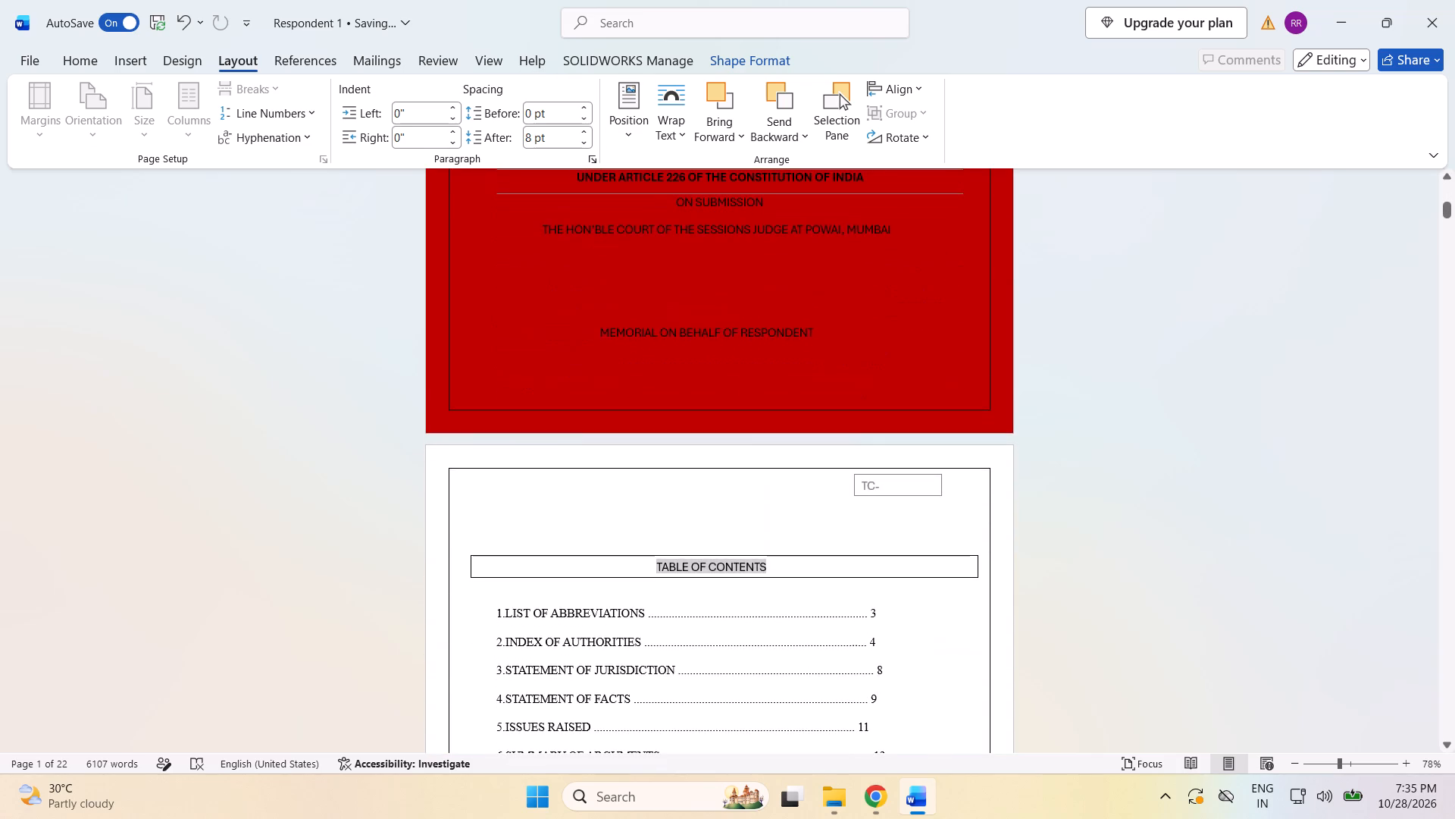
scroll(675, 202, down, 3)
scroll(861, 306, up, 10)
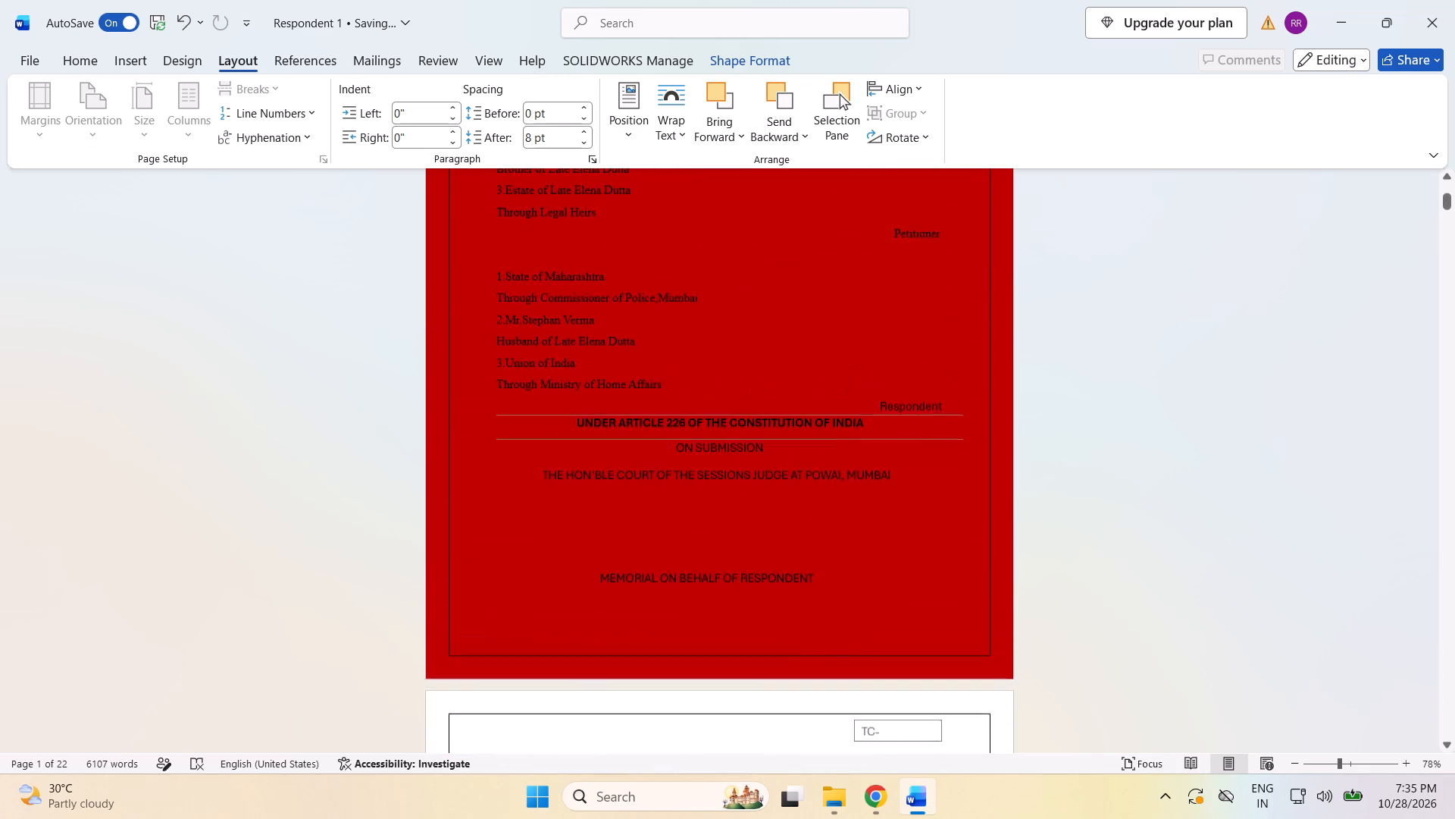
scroll(856, 290, up, 11)
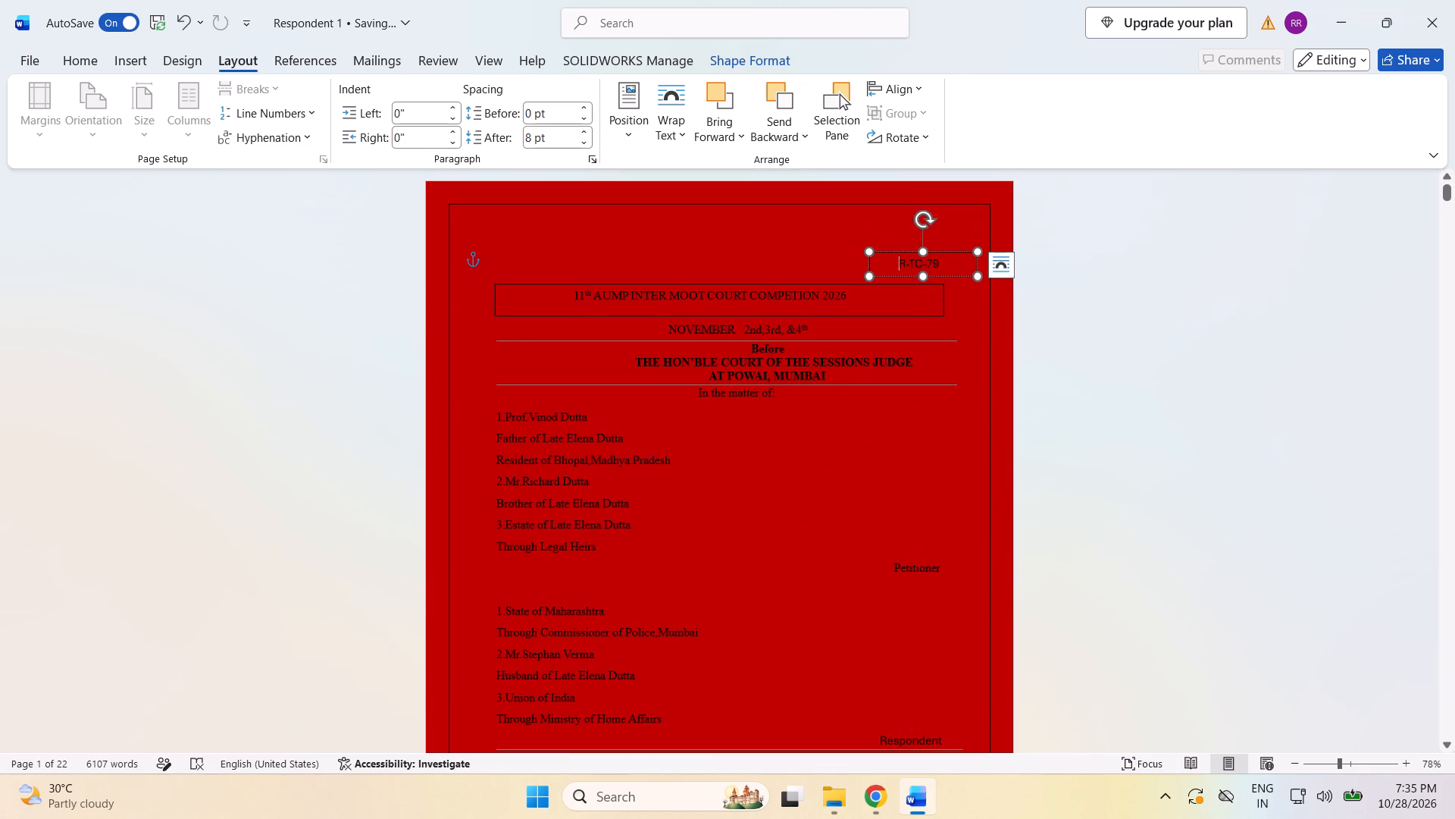
drag(896, 263, 969, 264)
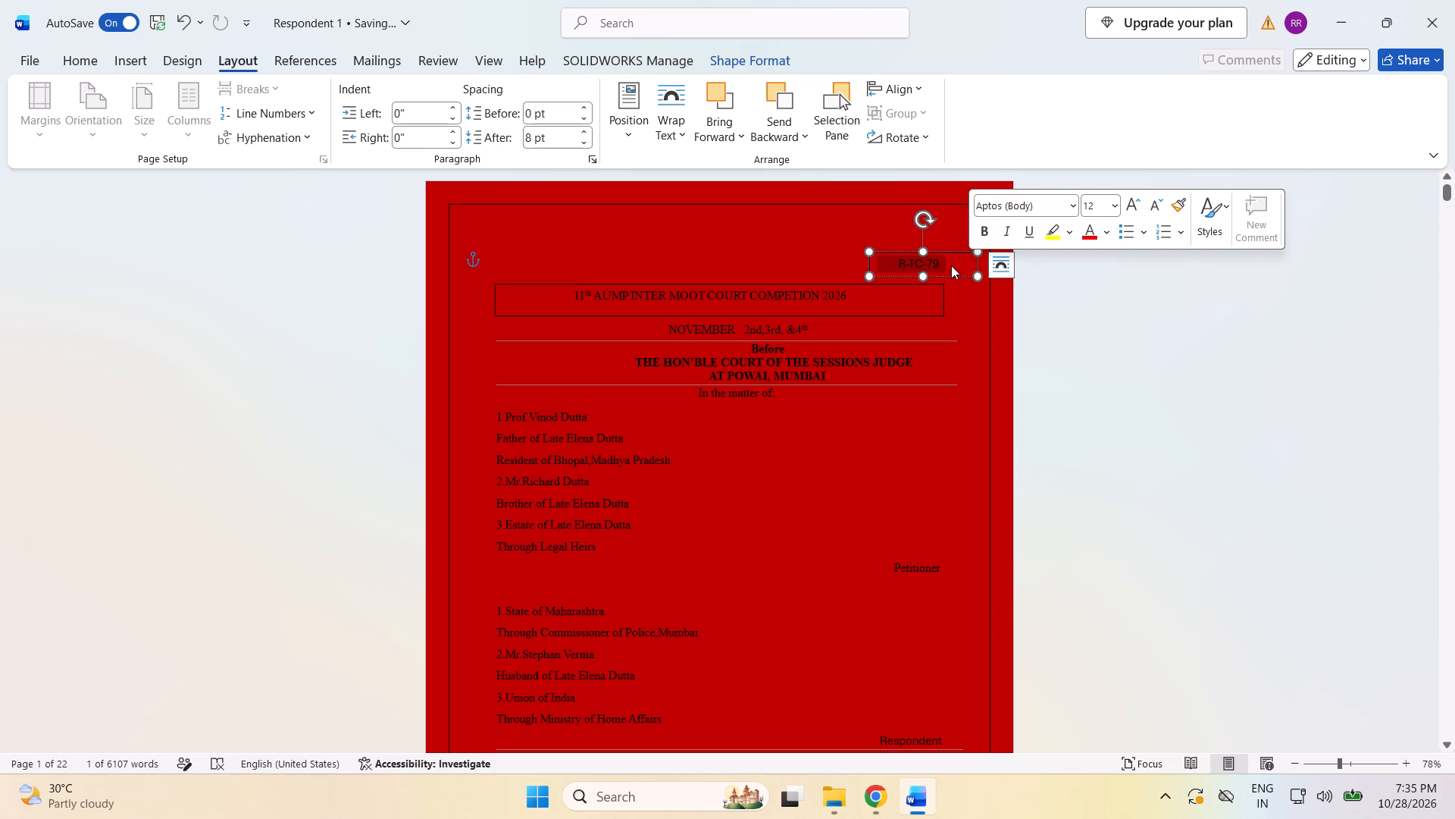
key(ctrl+c)
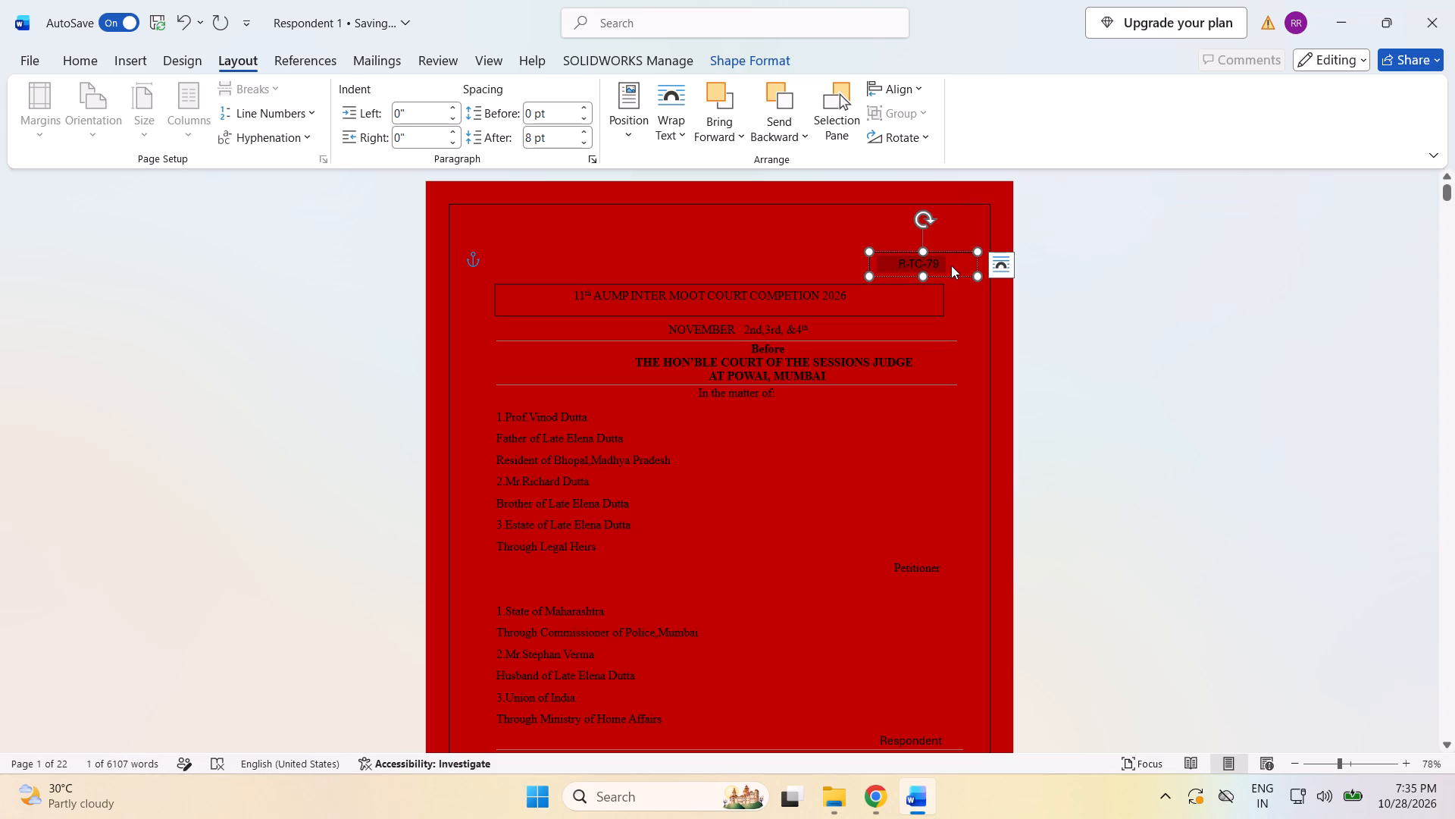
scroll(951, 265, down, 19)
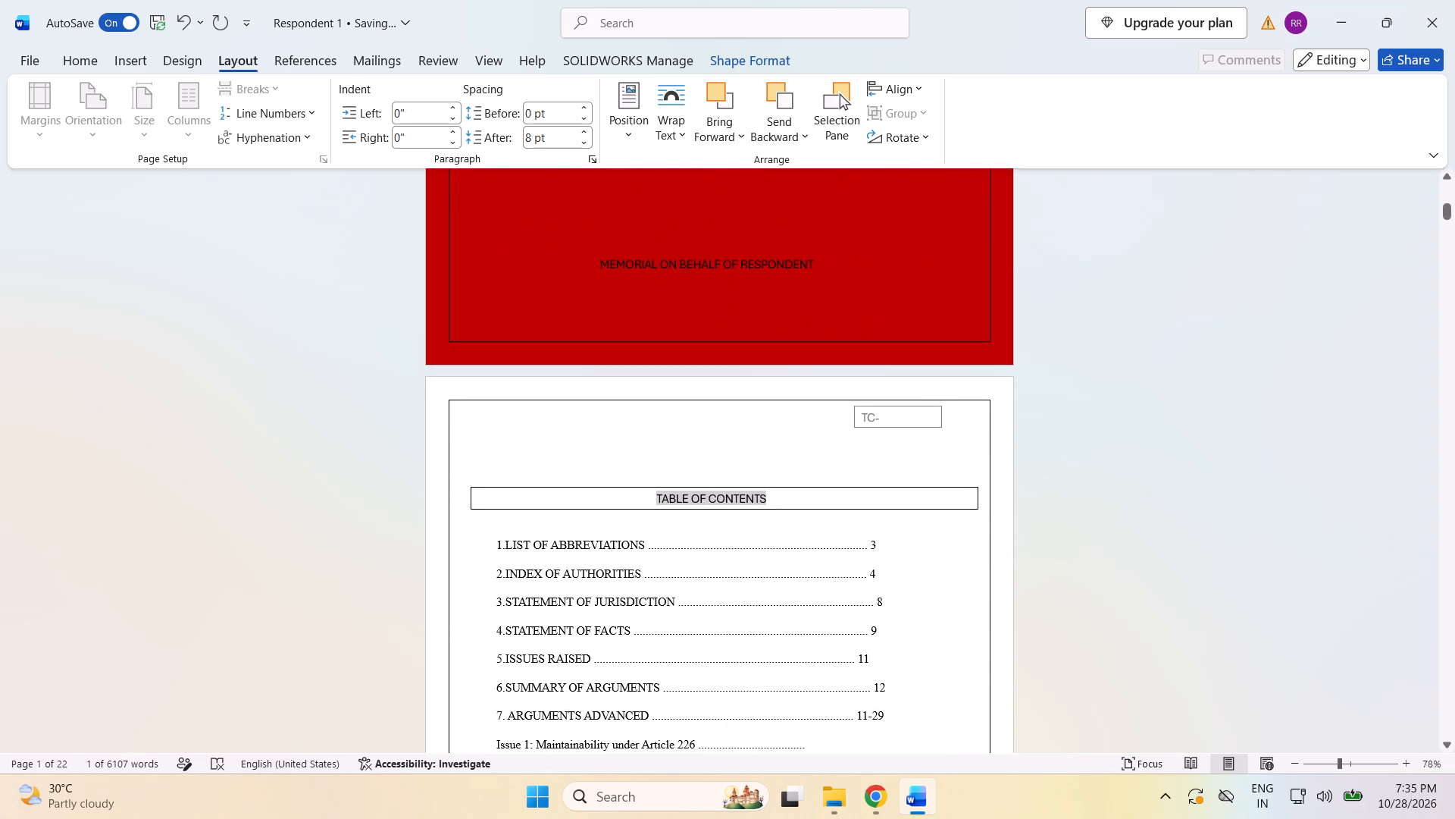
click(907, 406)
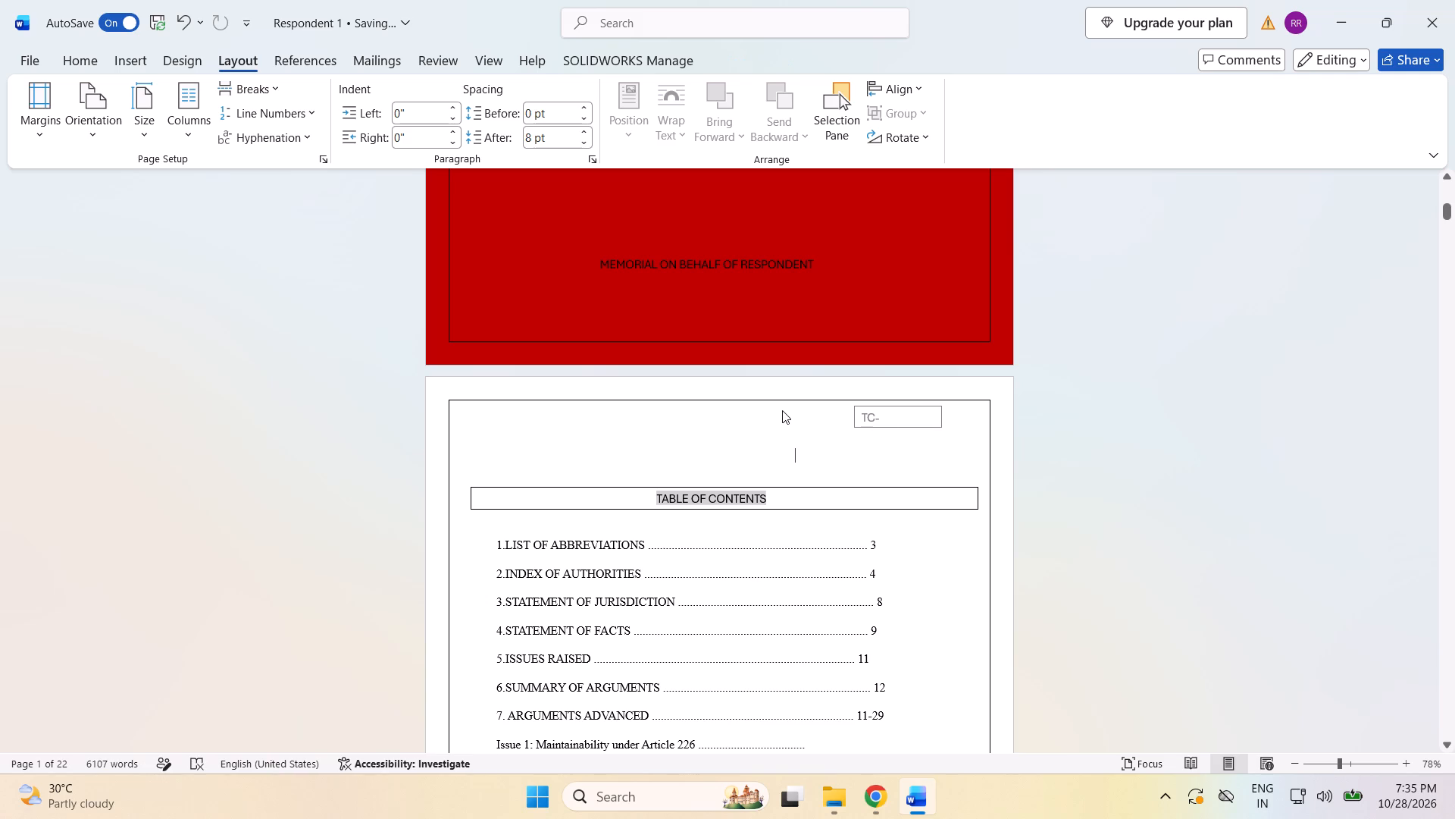
double_click(782, 410)
click(882, 418)
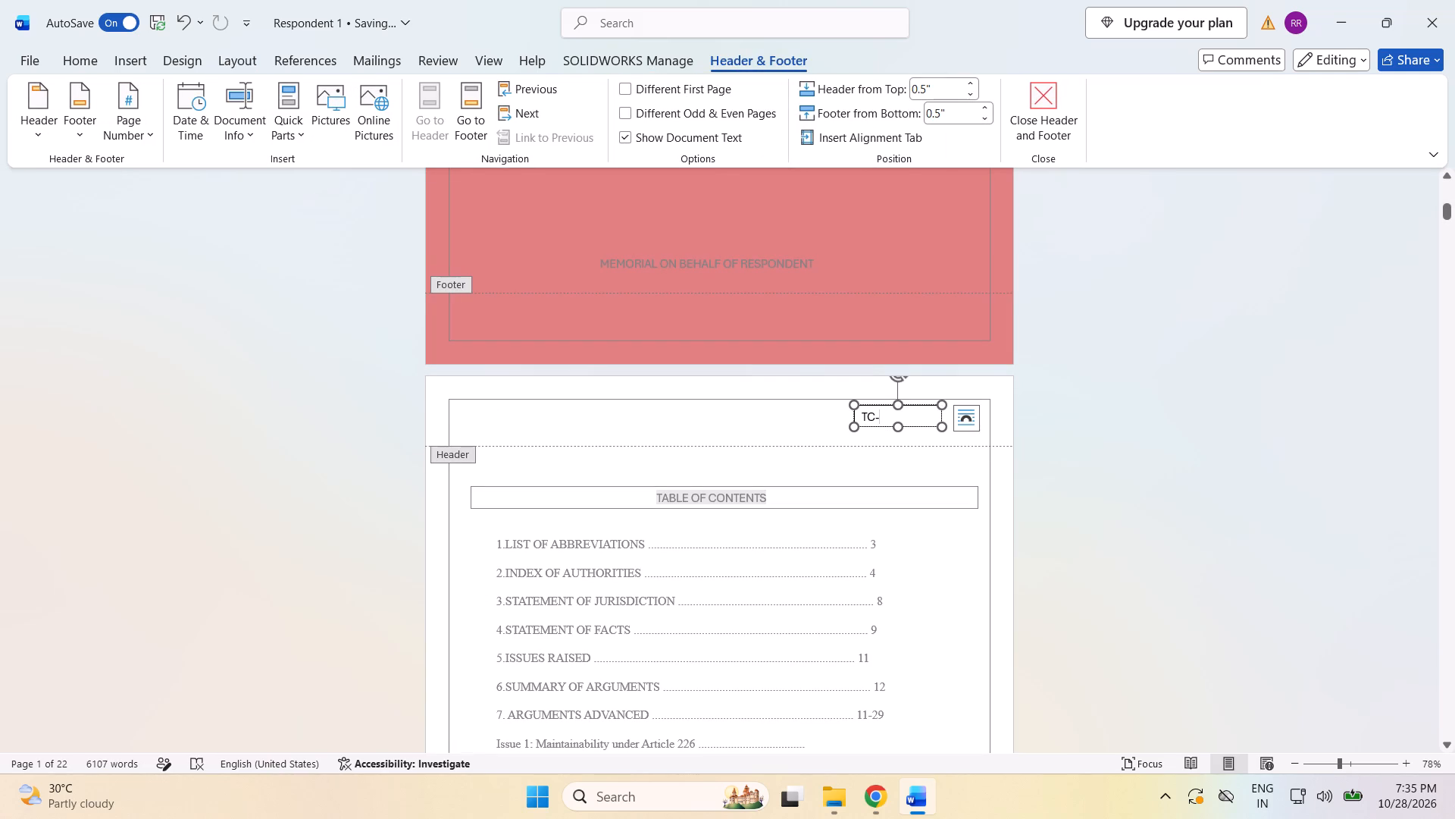
drag(861, 417, 884, 417)
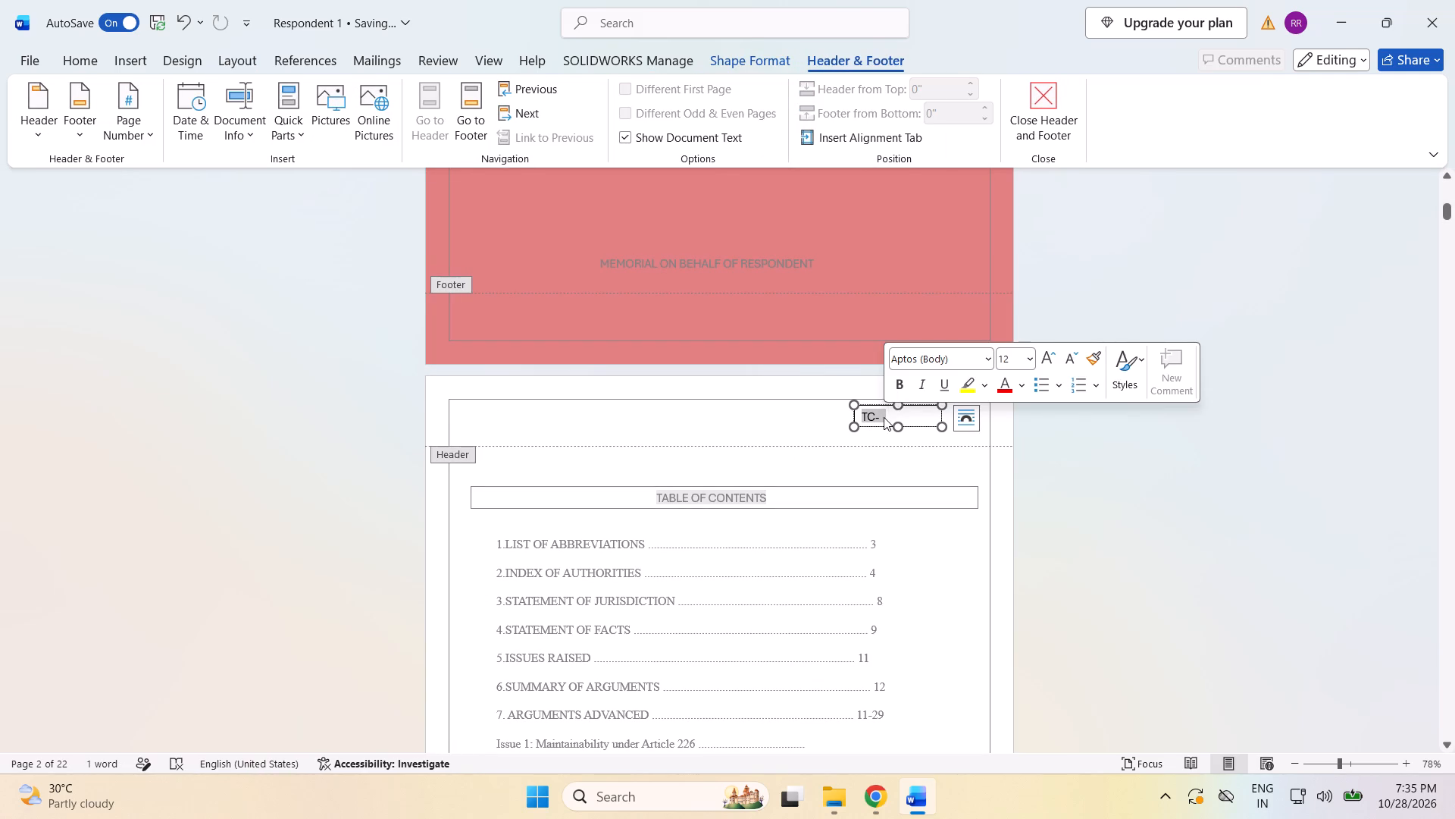
key(ctrl+v)
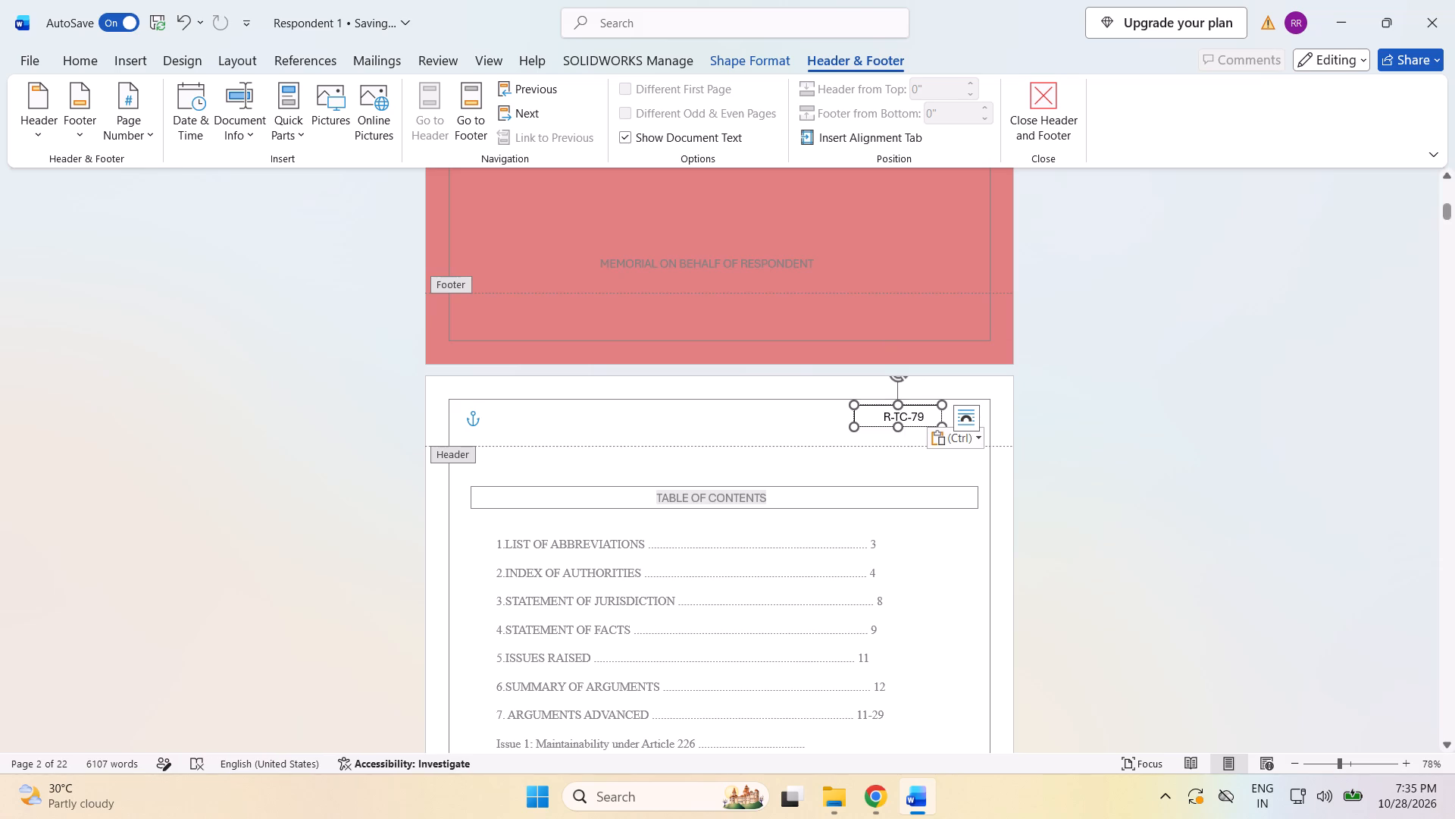
Remove two leading spaces before the team code in the header box and return to the body text.
click(881, 415)
key(BackSpace)
key(BackSpace)
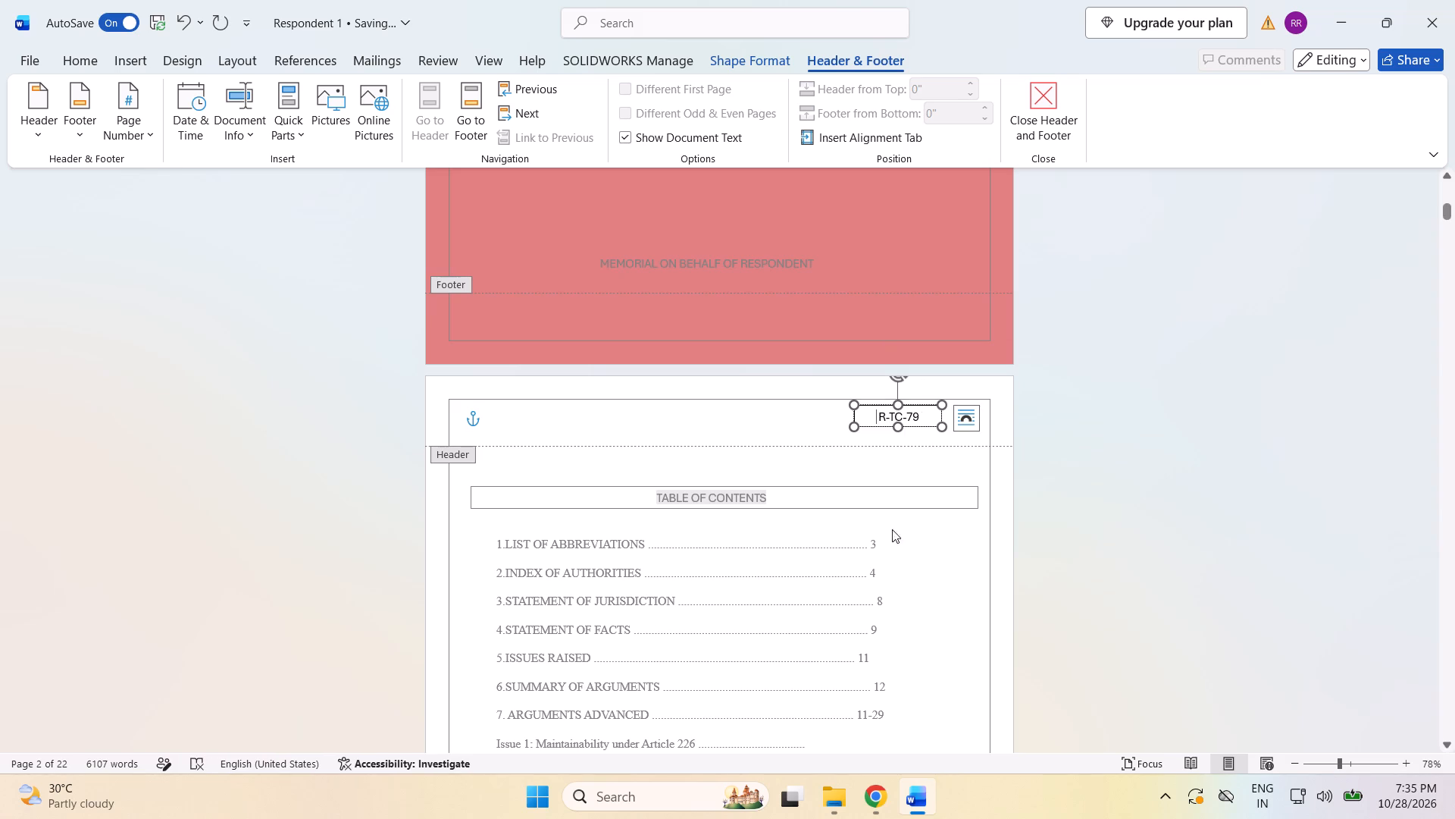
double_click(925, 567)
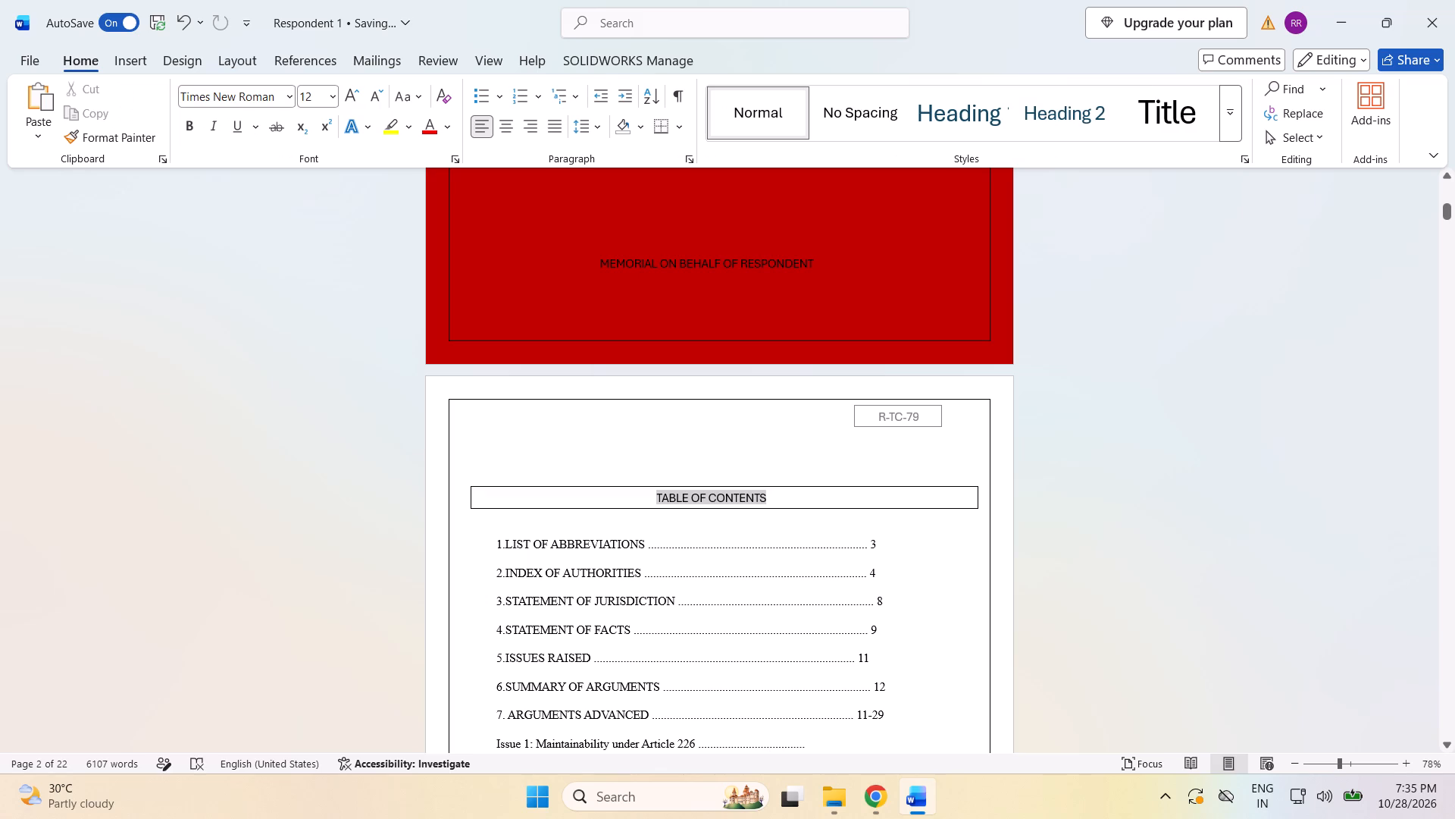
Check the team code boxes and layout of the cover page and the table of contents page.
scroll(921, 574, down, 3)
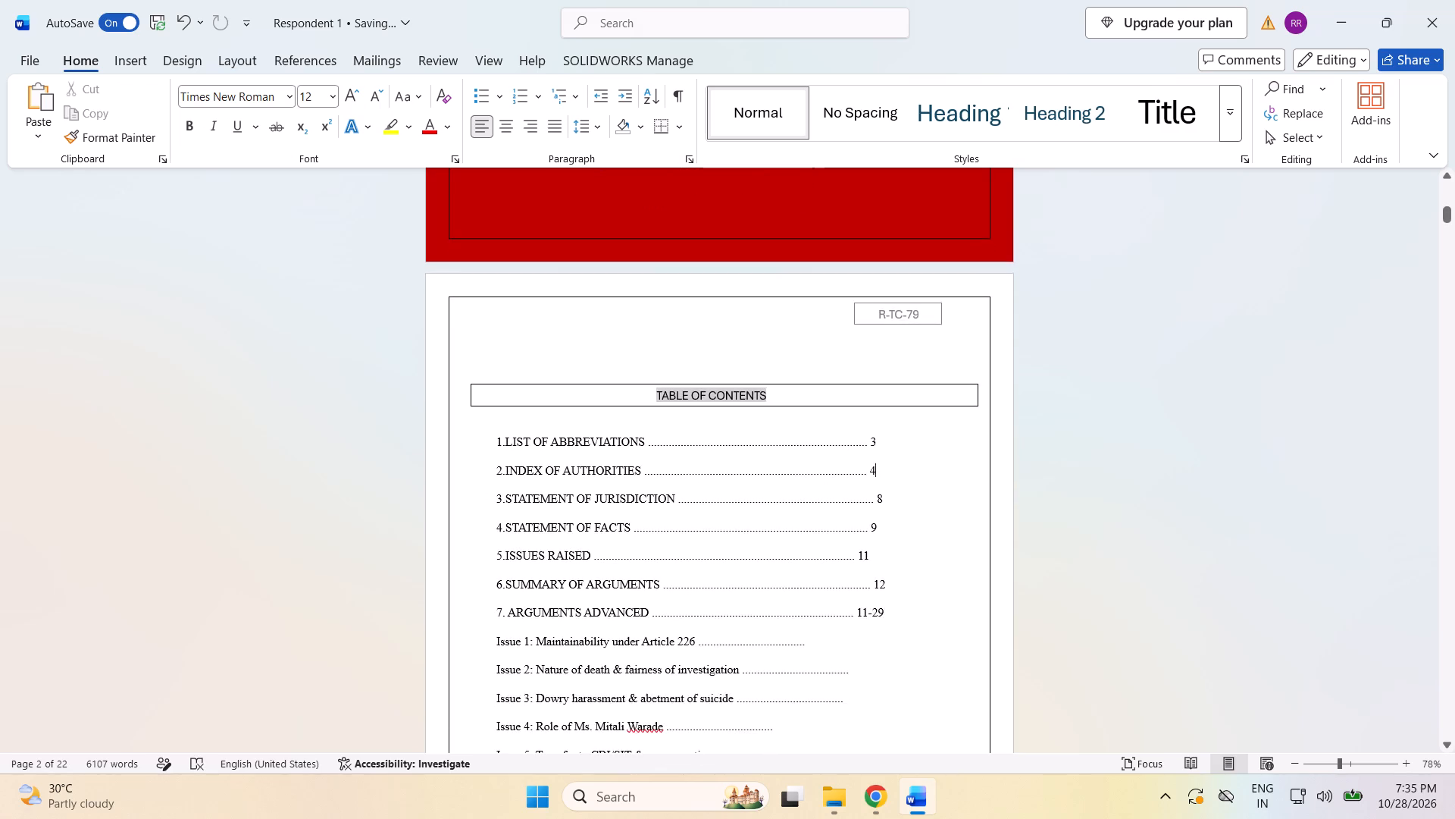
scroll(921, 574, up, 15)
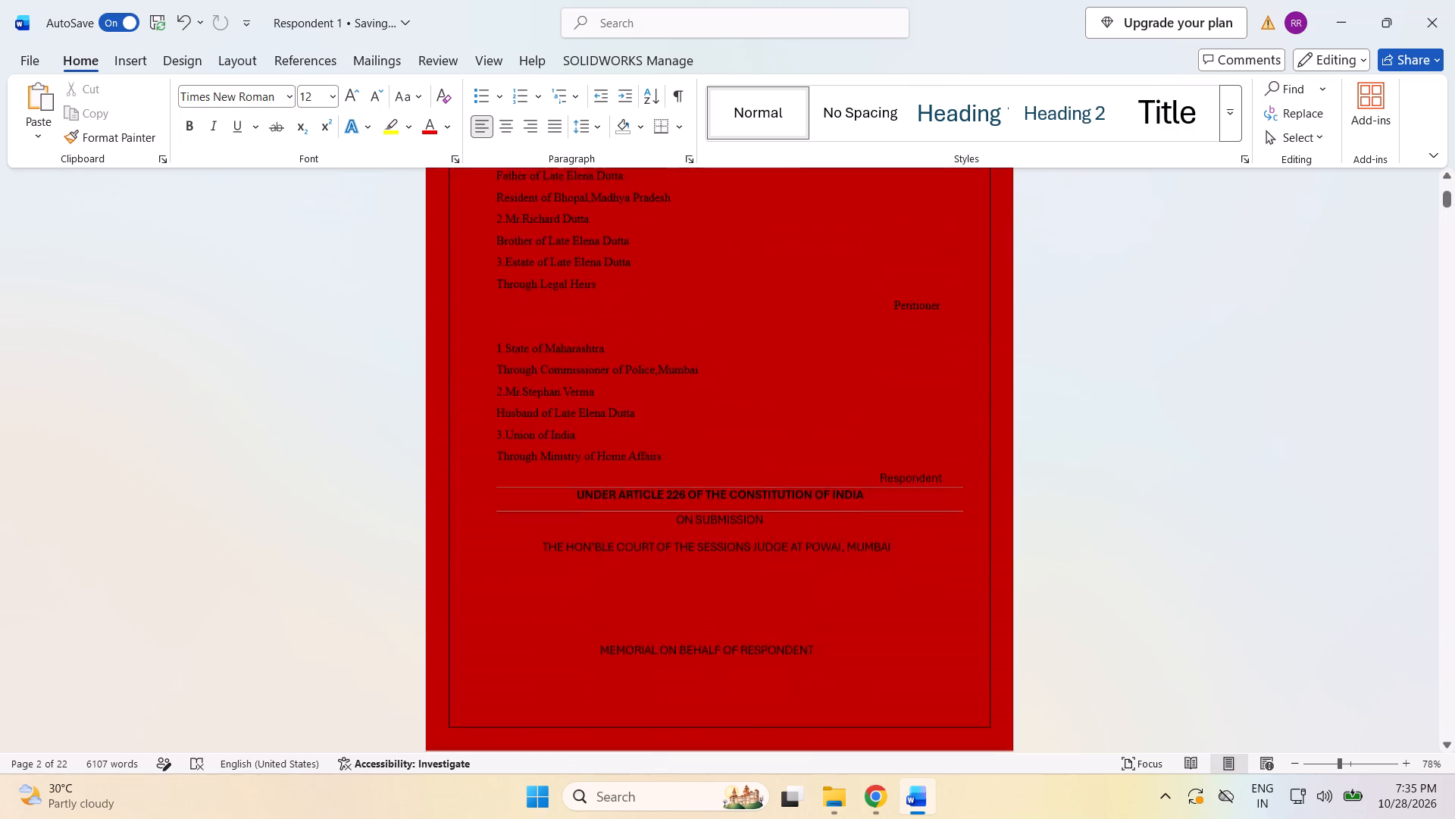
scroll(899, 534, up, 12)
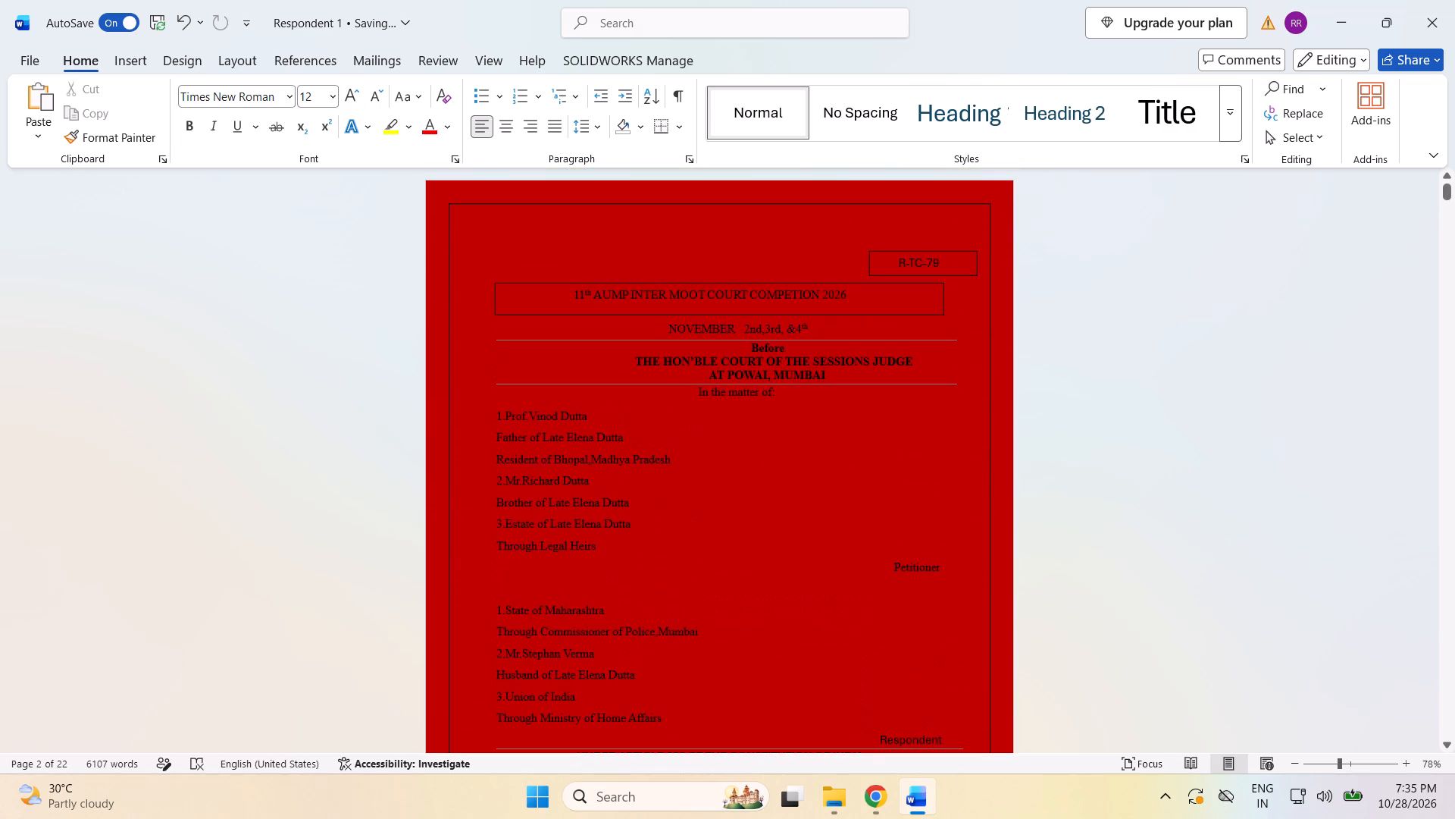
scroll(899, 534, down, 2)
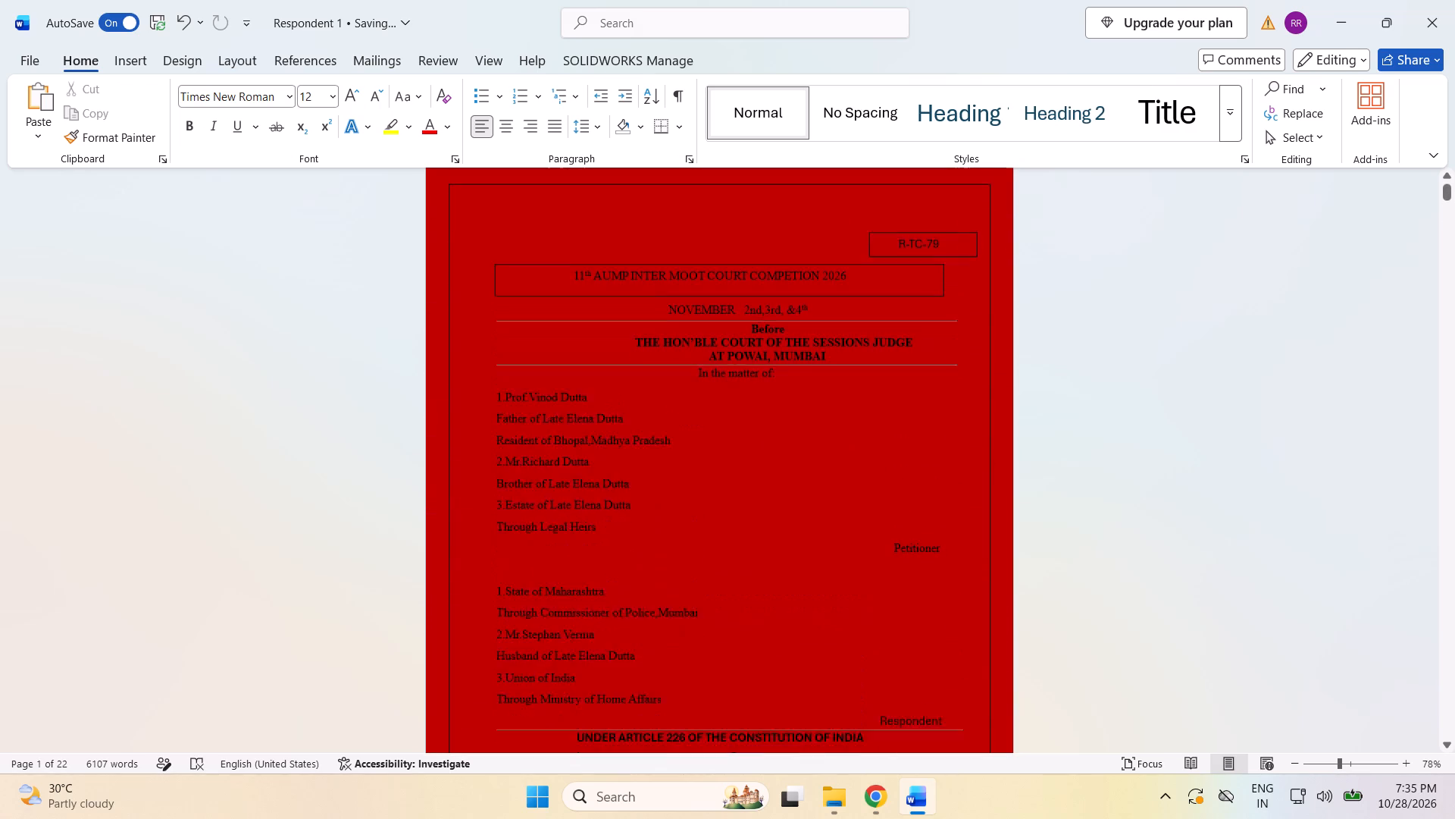
scroll(899, 534, down, 19)
scroll(899, 534, down, 4)
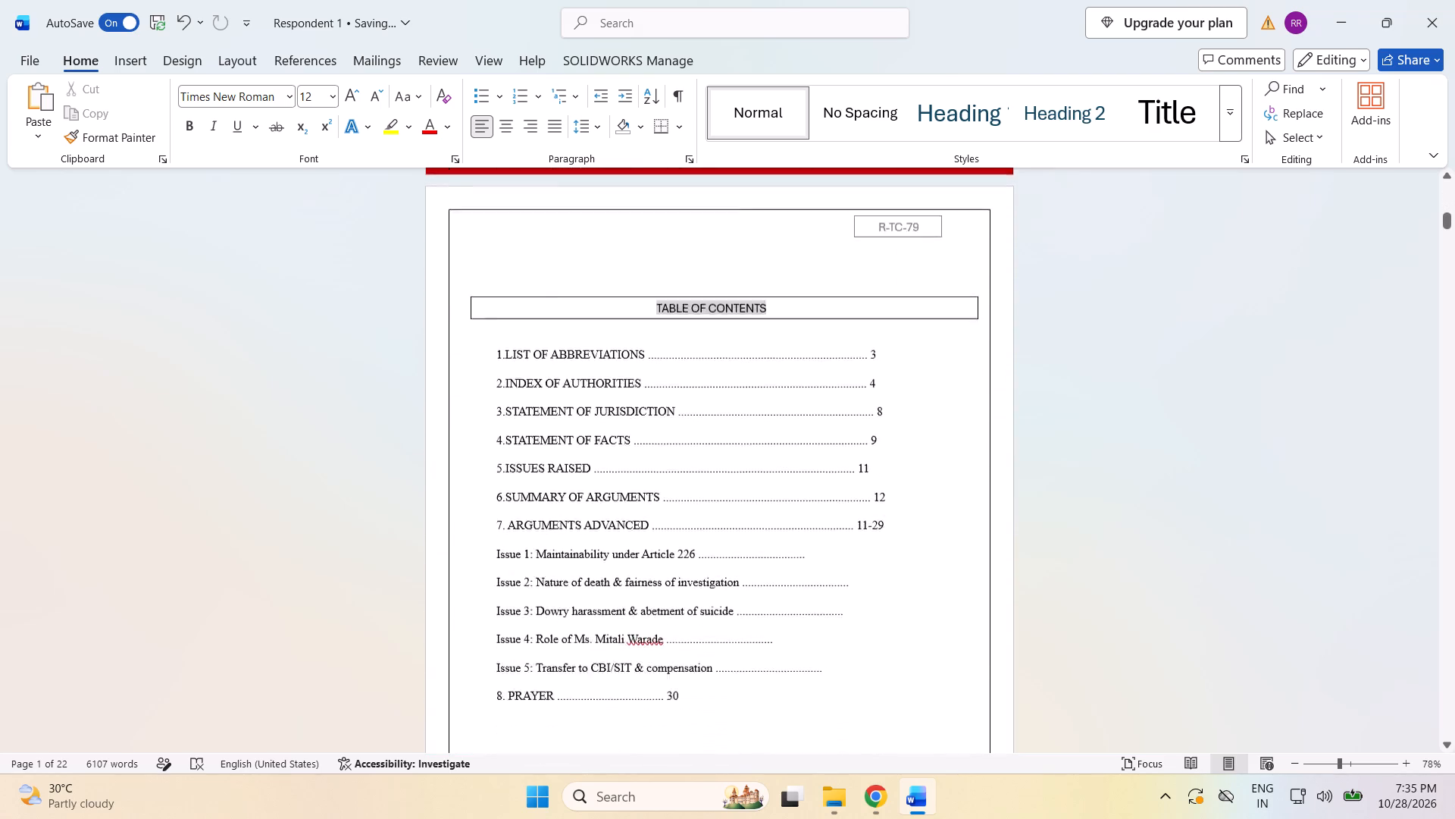
scroll(899, 534, down, 11)
scroll(899, 534, up, 6)
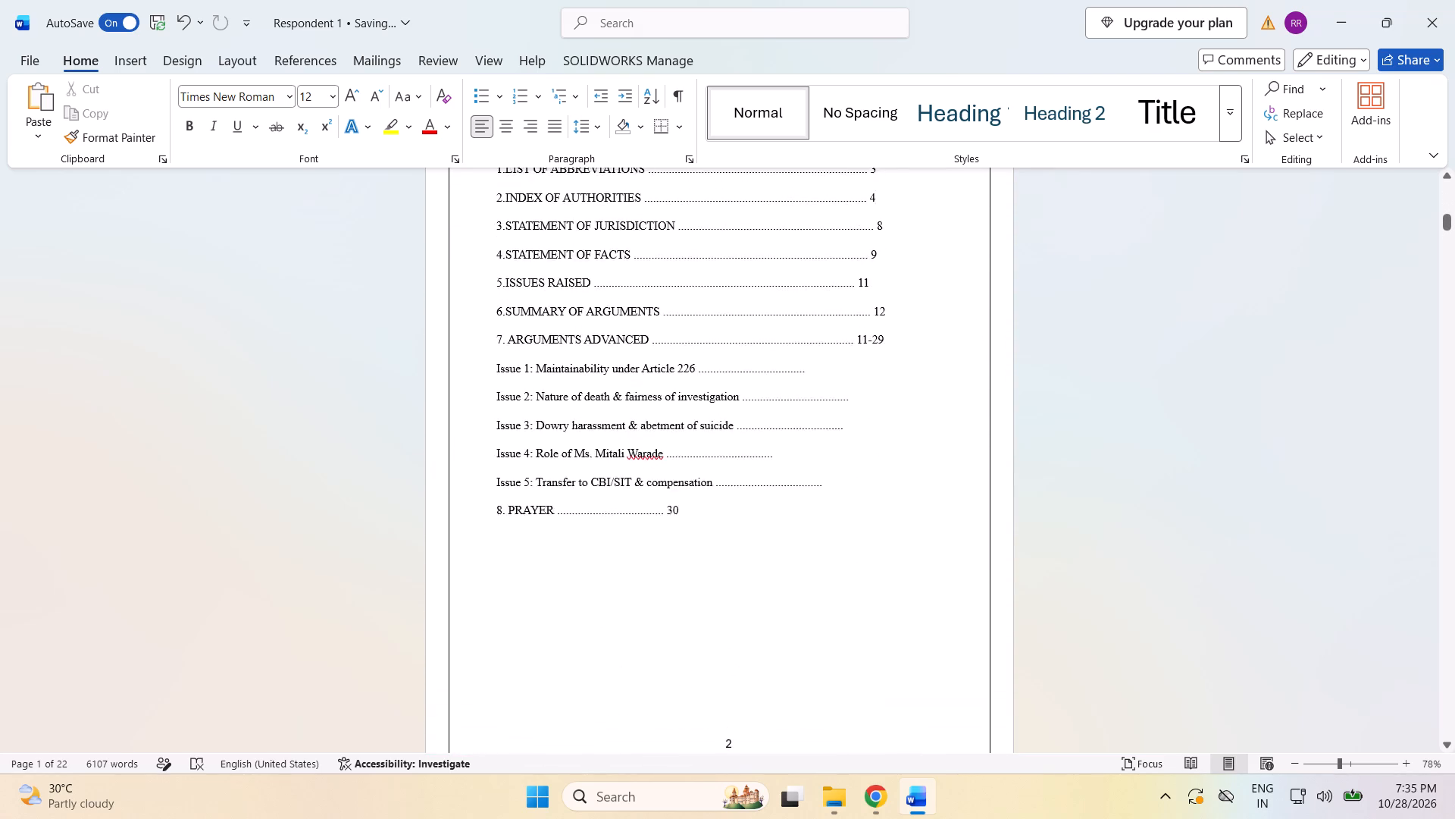
scroll(899, 534, up, 6)
scroll(948, 625, up, 4)
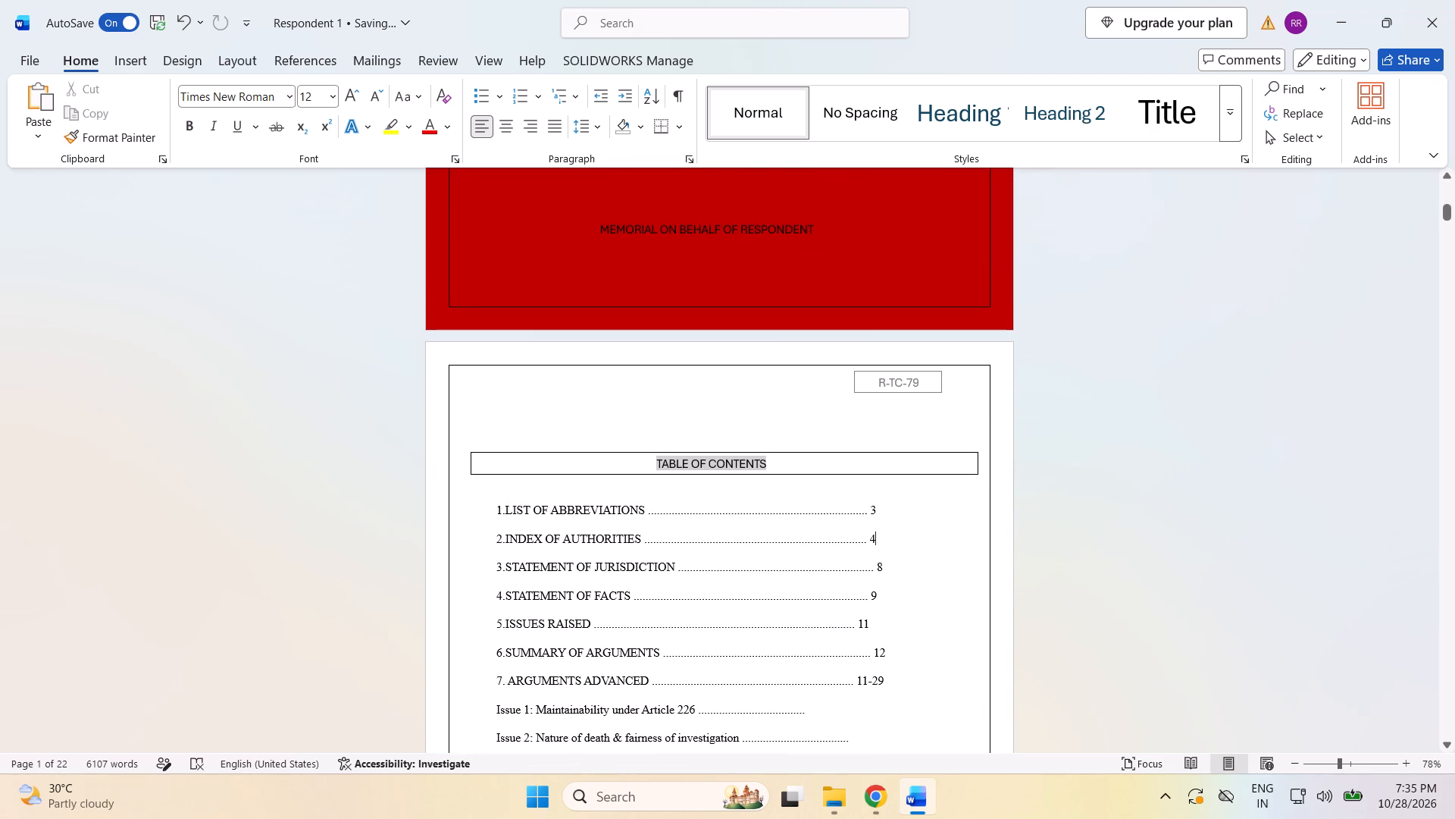
Delete the blank line above the TABLE OF CONTENTS heading.
click(508, 438)
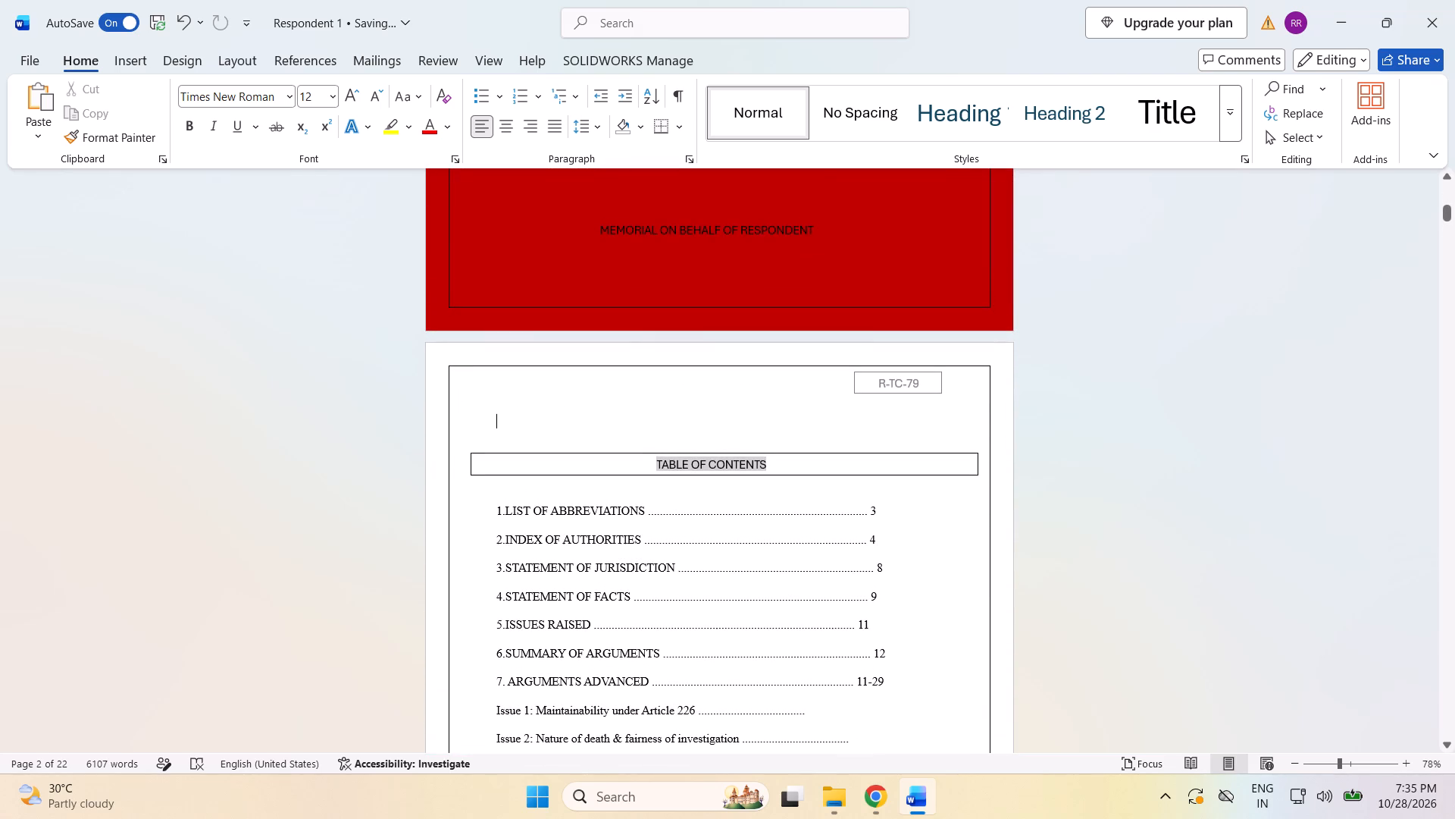
click(496, 445)
key(BackSpace)
Move the page number 2 one line lower on the contents page, re-entering it centred and removing the original.
scroll(496, 445, up, 3)
scroll(496, 445, down, 13)
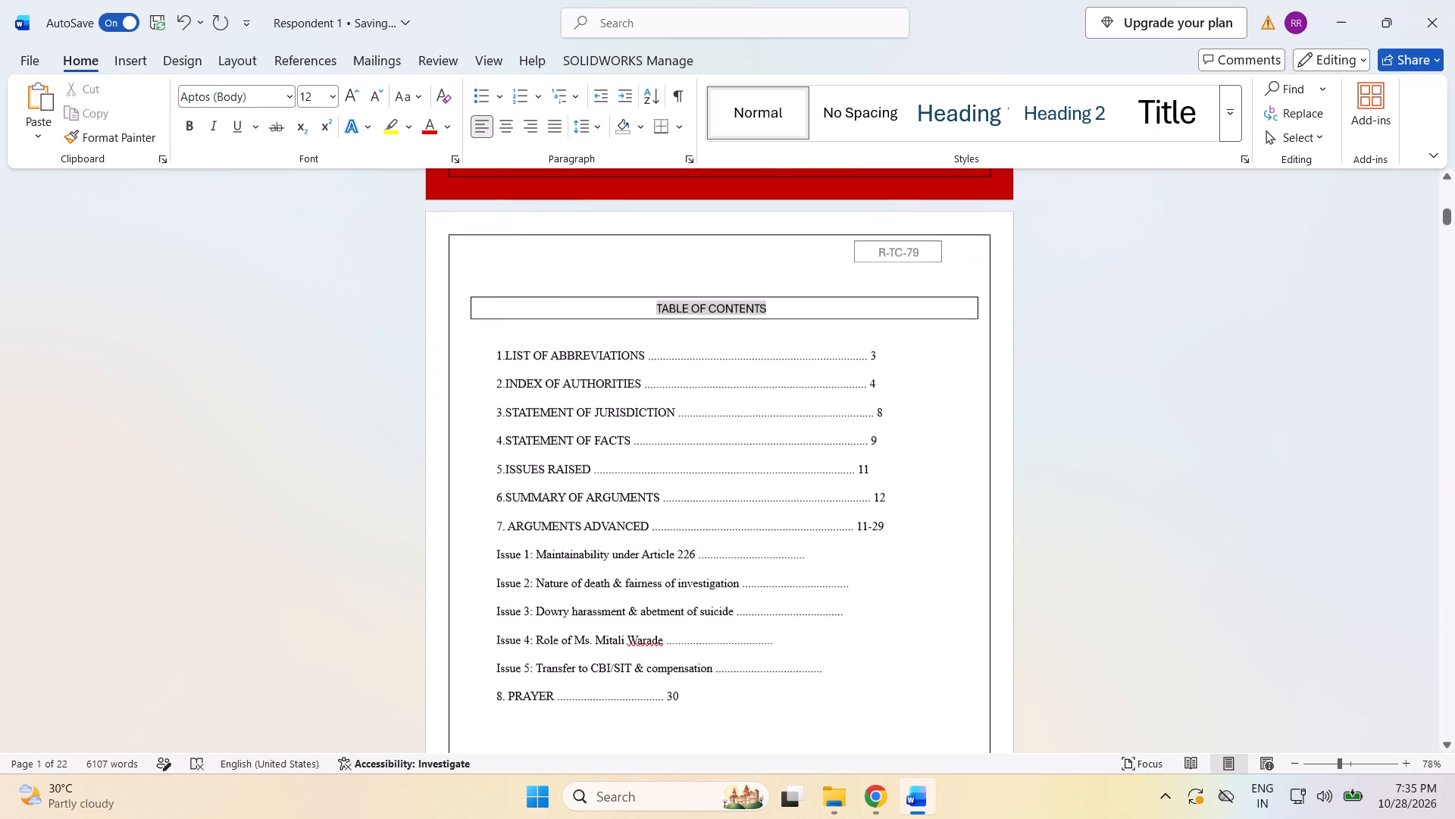
scroll(496, 445, down, 7)
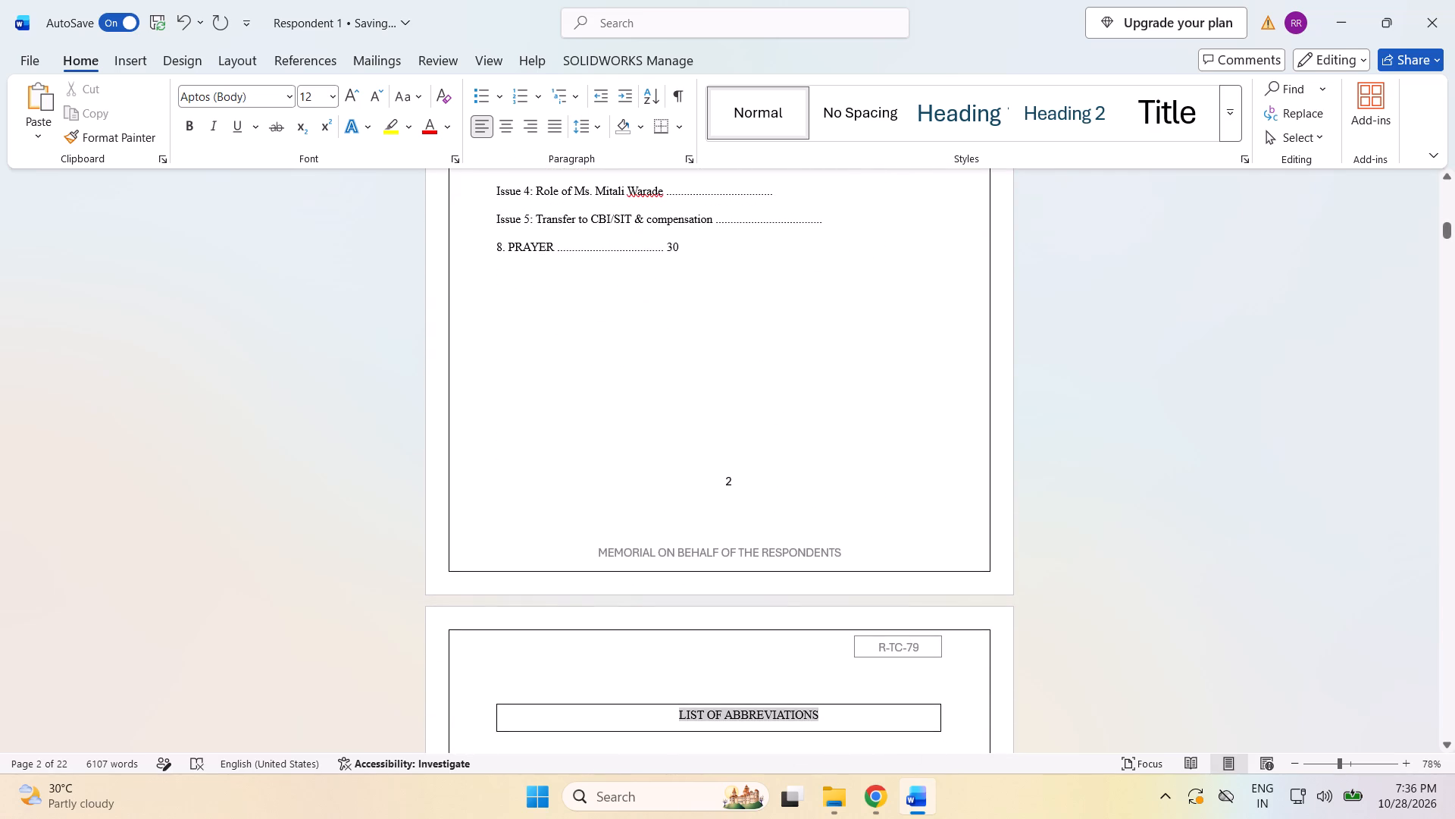
double_click(734, 507)
key(2)
click(741, 483)
key(BackSpace)
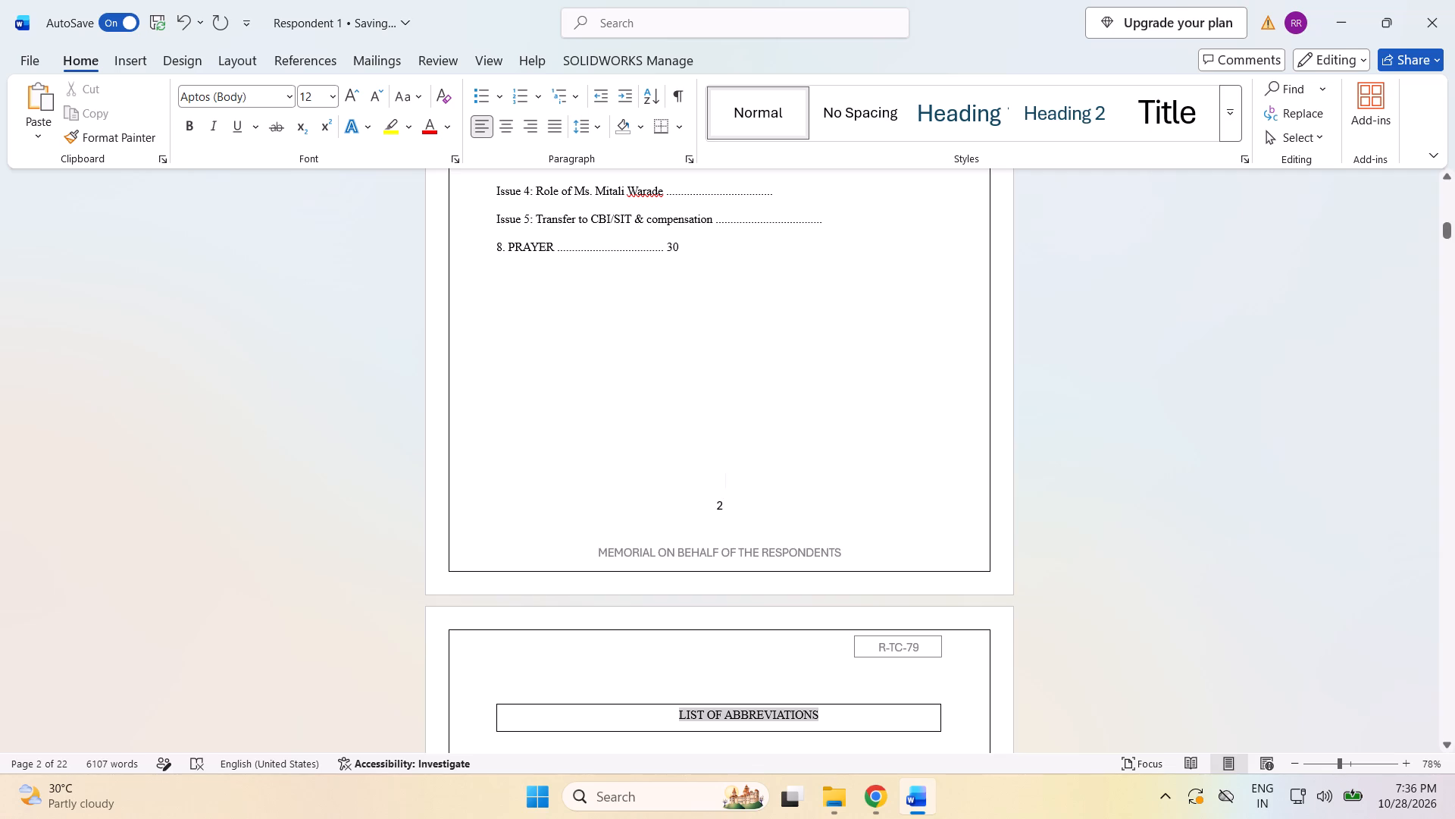
Move the page number 3 one line lower on the List of Abbreviations page, re-entering it centred and removing the original.
scroll(741, 494, up, 17)
scroll(741, 494, down, 20)
scroll(741, 494, down, 18)
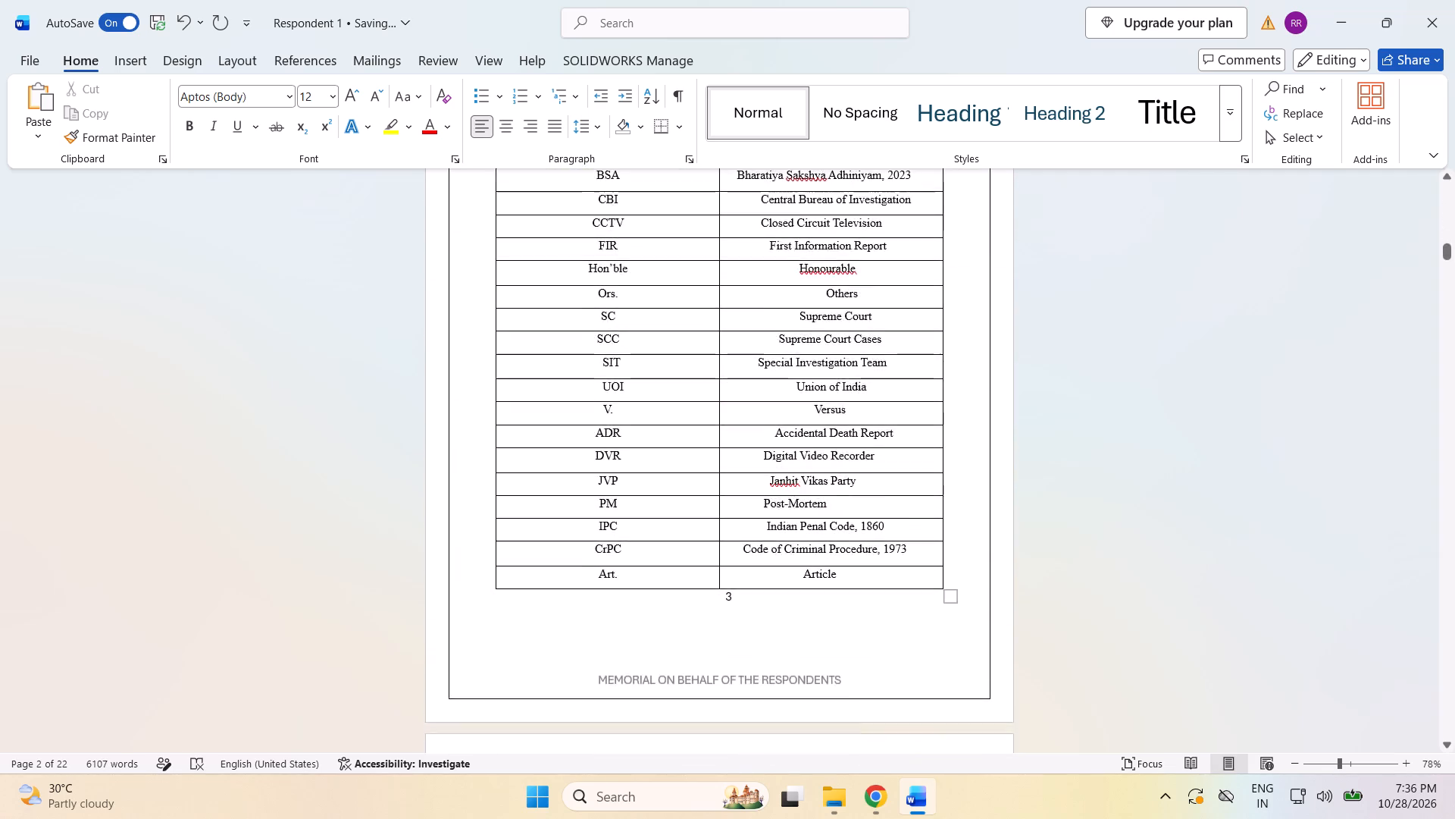
scroll(741, 494, down, 7)
double_click(718, 400)
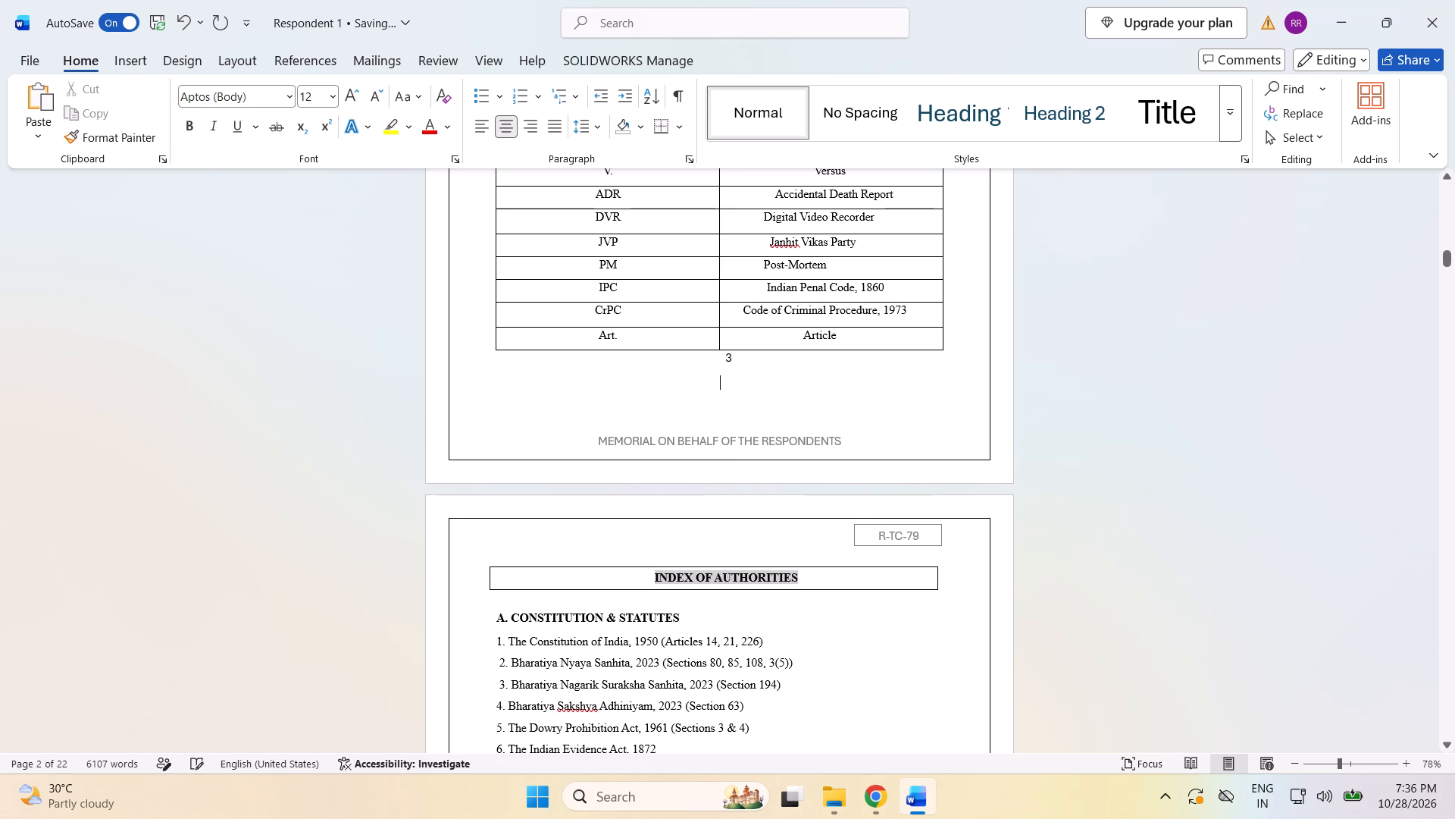
key(3)
click(740, 358)
key(BackSpace)
Move the page number 4 one line lower below the online resources list, re-entering it centred and removing the original.
scroll(734, 401, down, 20)
scroll(734, 401, down, 3)
double_click(721, 466)
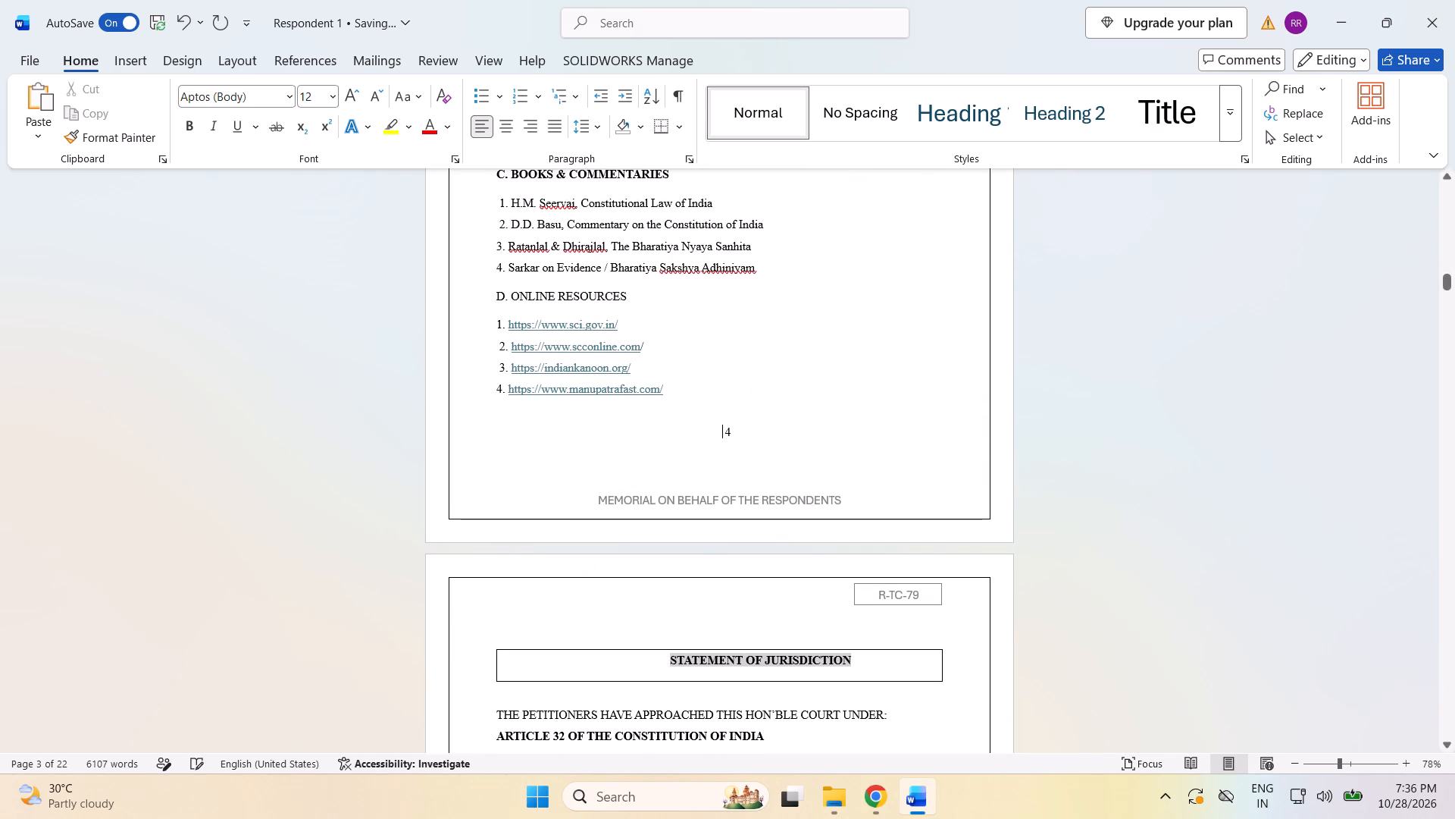
key(4)
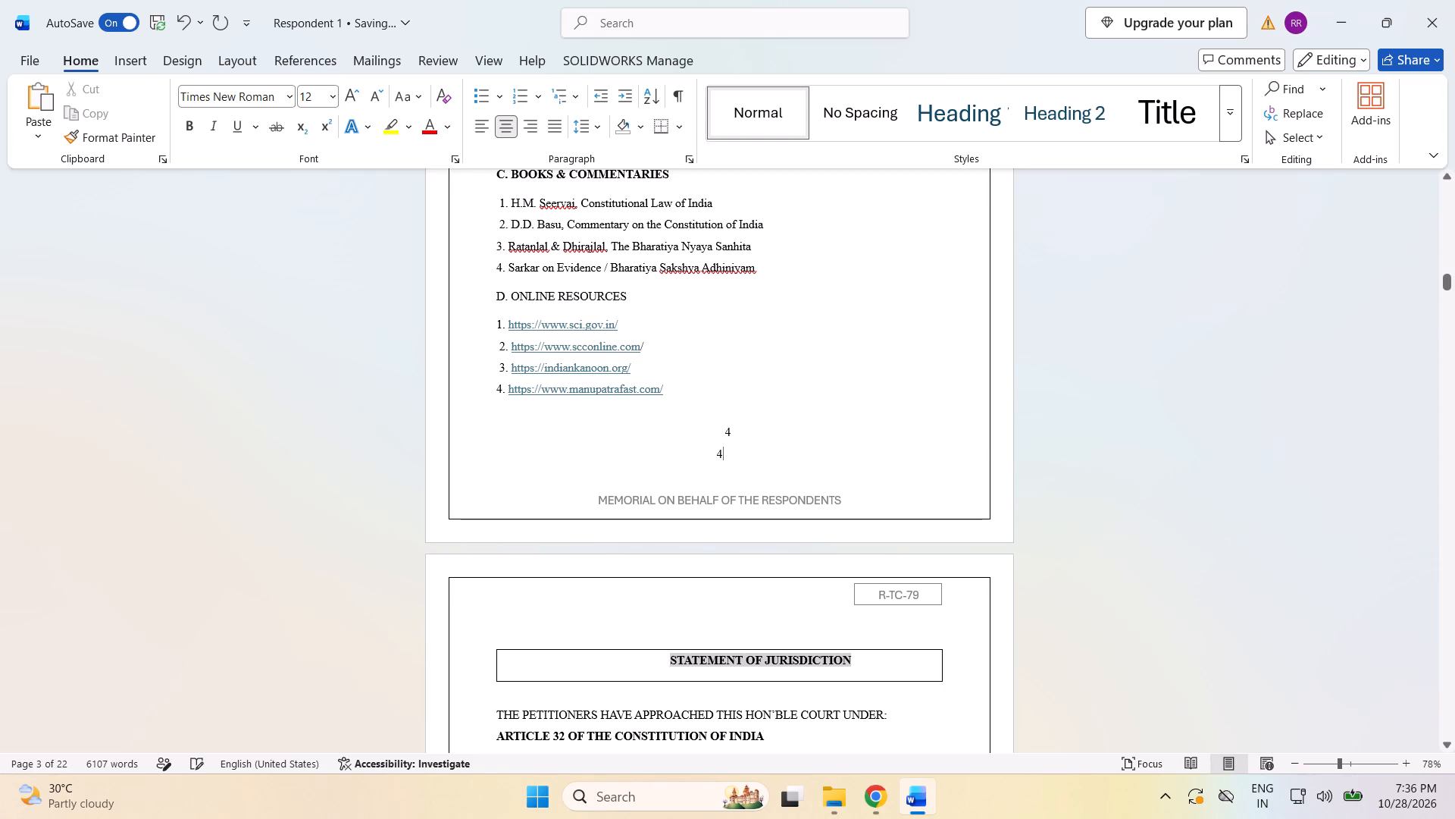
click(734, 434)
key(BackSpace)
Remove the page number 5 above the footer on the Statement of Jurisdiction page and re-enter it near the line's centre.
scroll(736, 442, down, 20)
scroll(736, 442, down, 5)
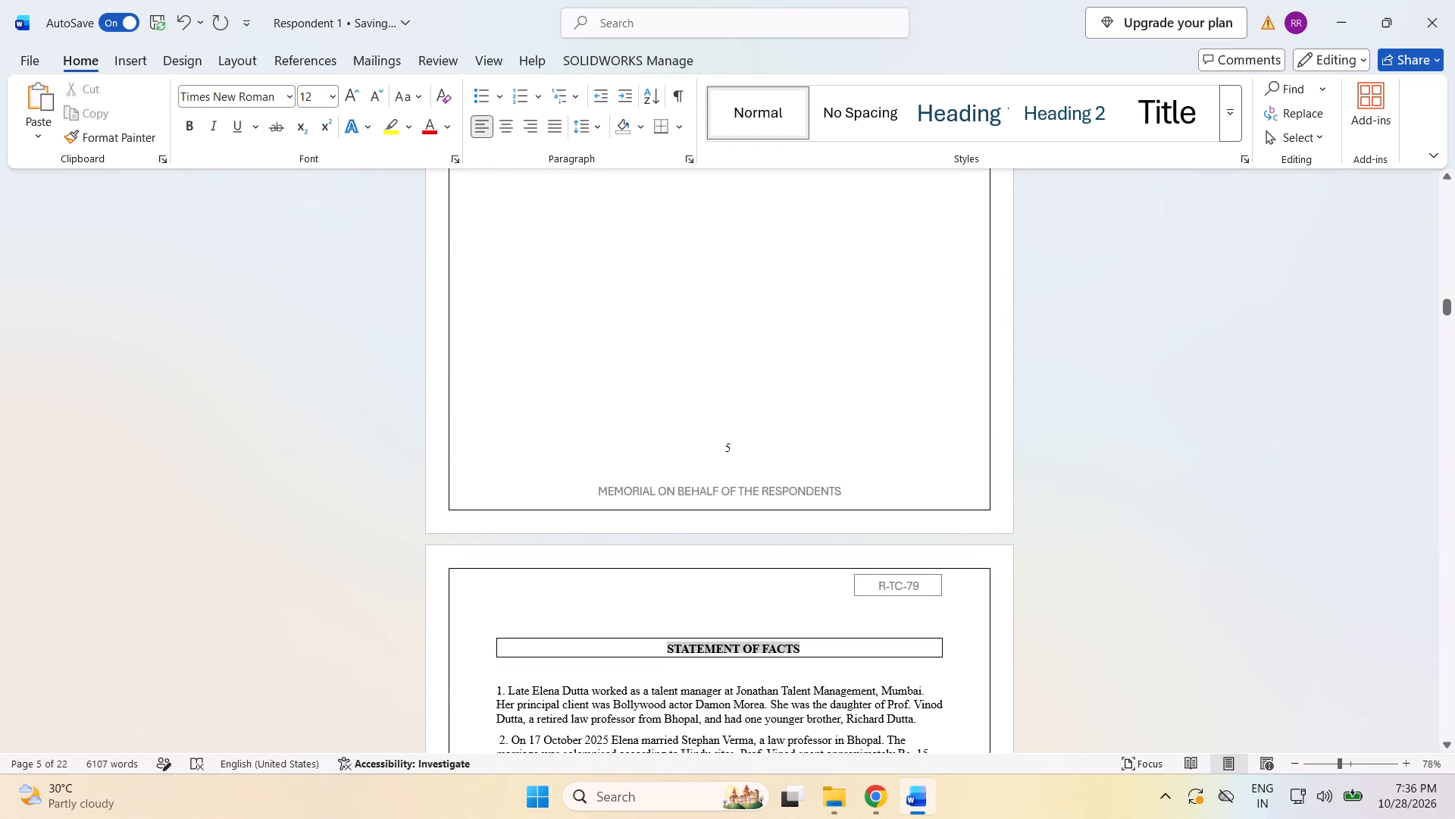
click(728, 449)
key(BackSpace)
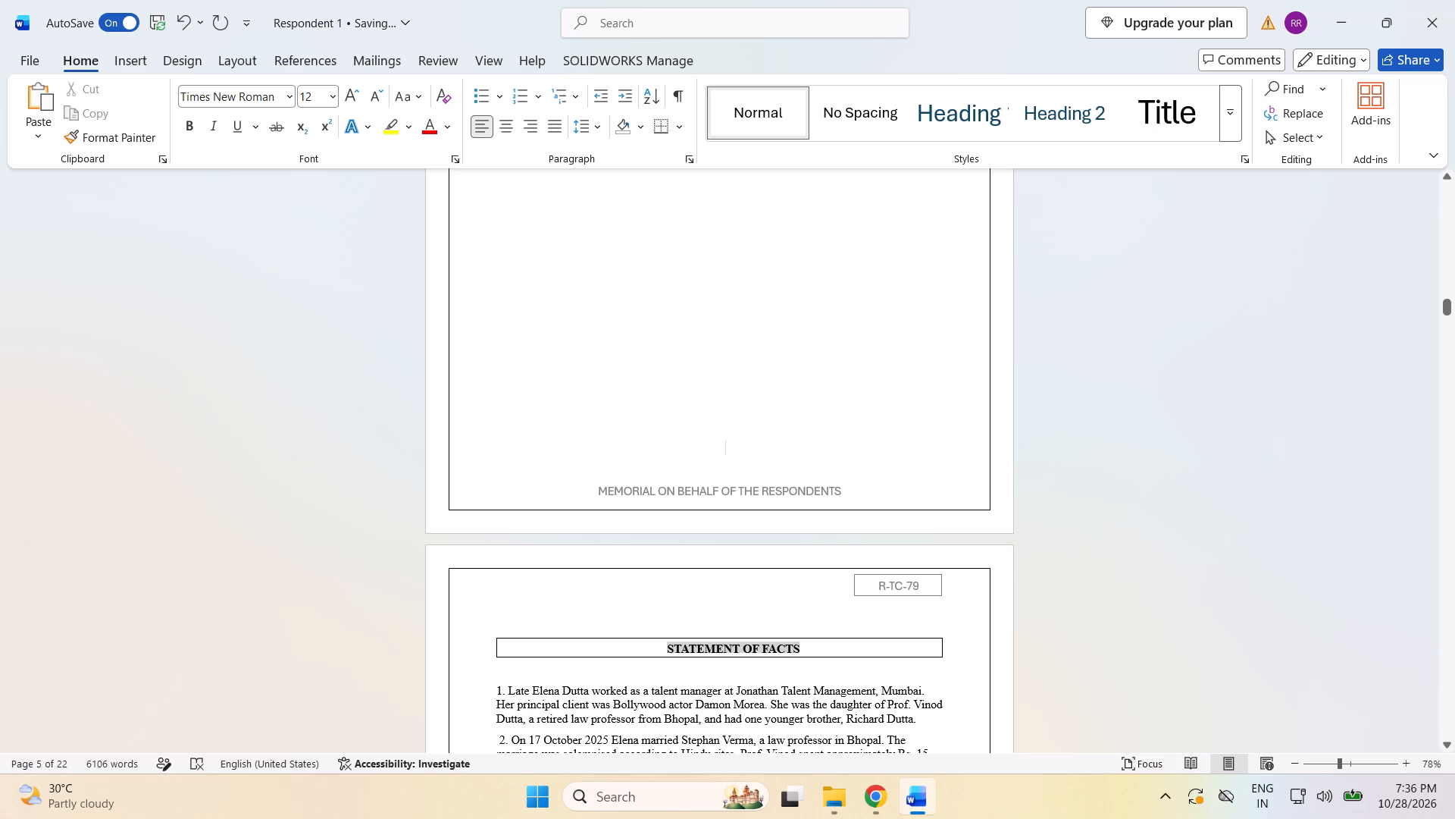
click(737, 384)
double_click(723, 444)
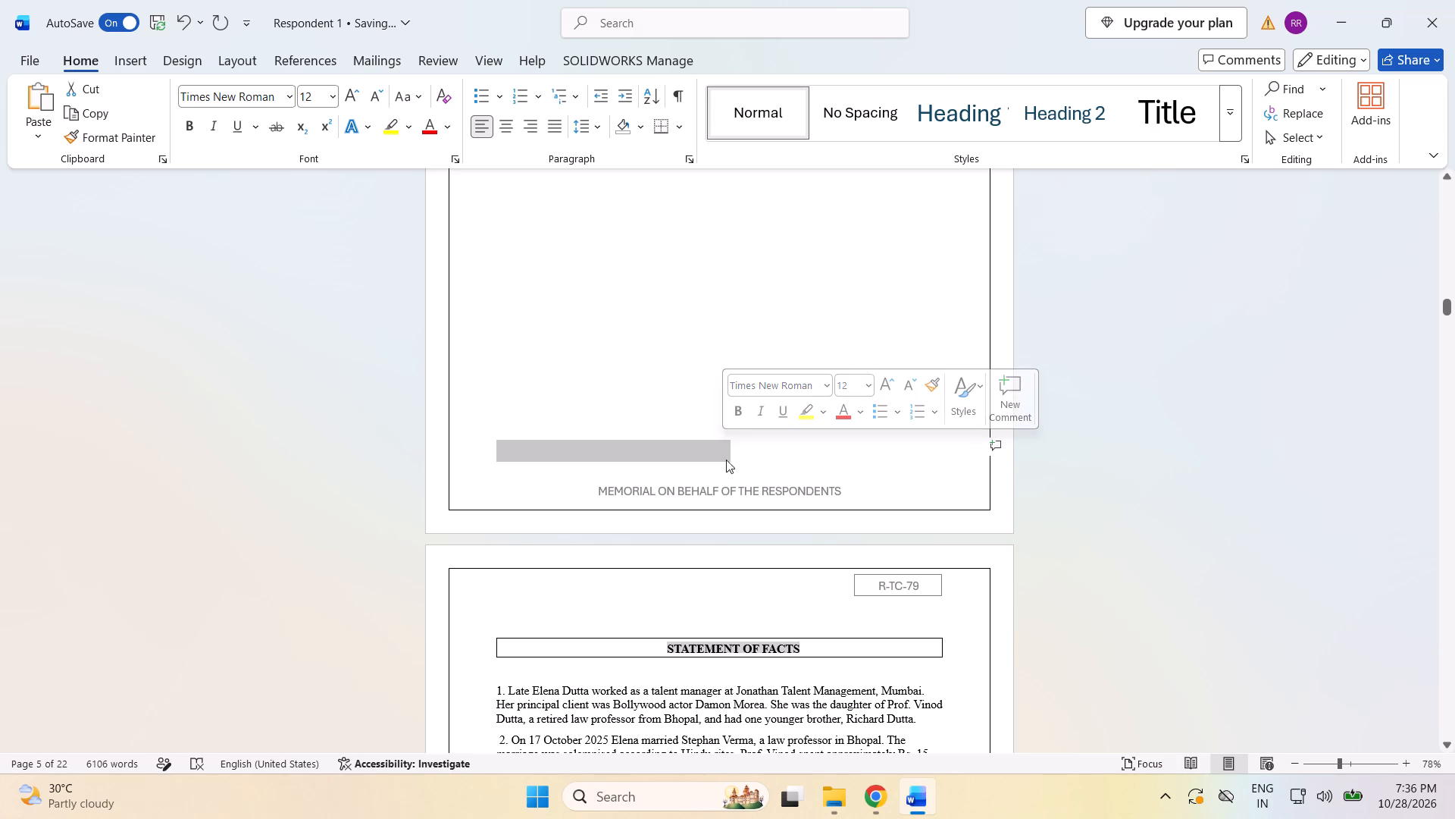
click(725, 445)
key(5)
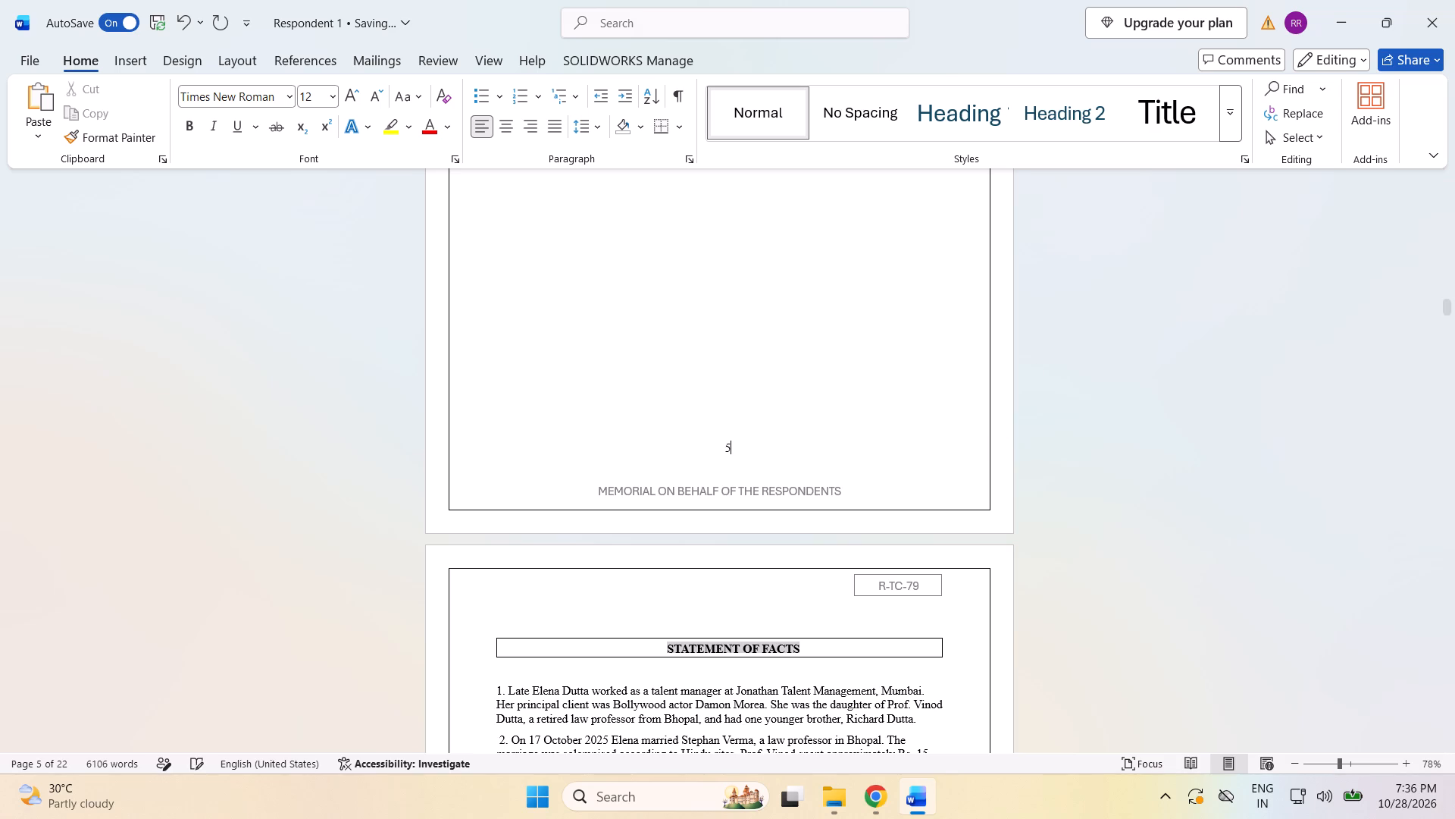
Remove the page number 6 below facts paragraph 10 and re-enter it near the line's centre.
scroll(721, 460, down, 20)
scroll(721, 460, down, 6)
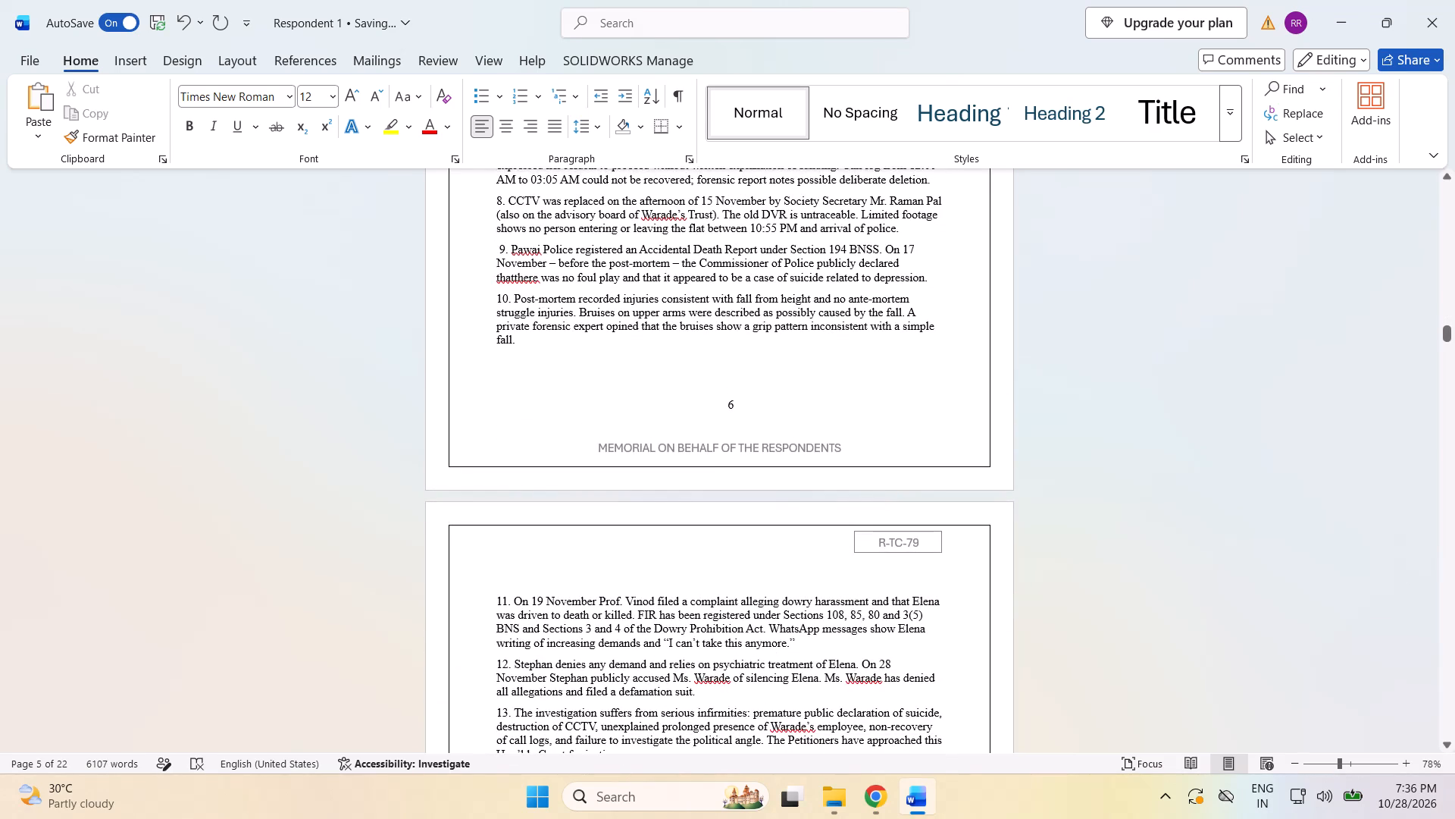
click(737, 403)
key(BackSpace)
click(727, 369)
double_click(715, 409)
click(721, 416)
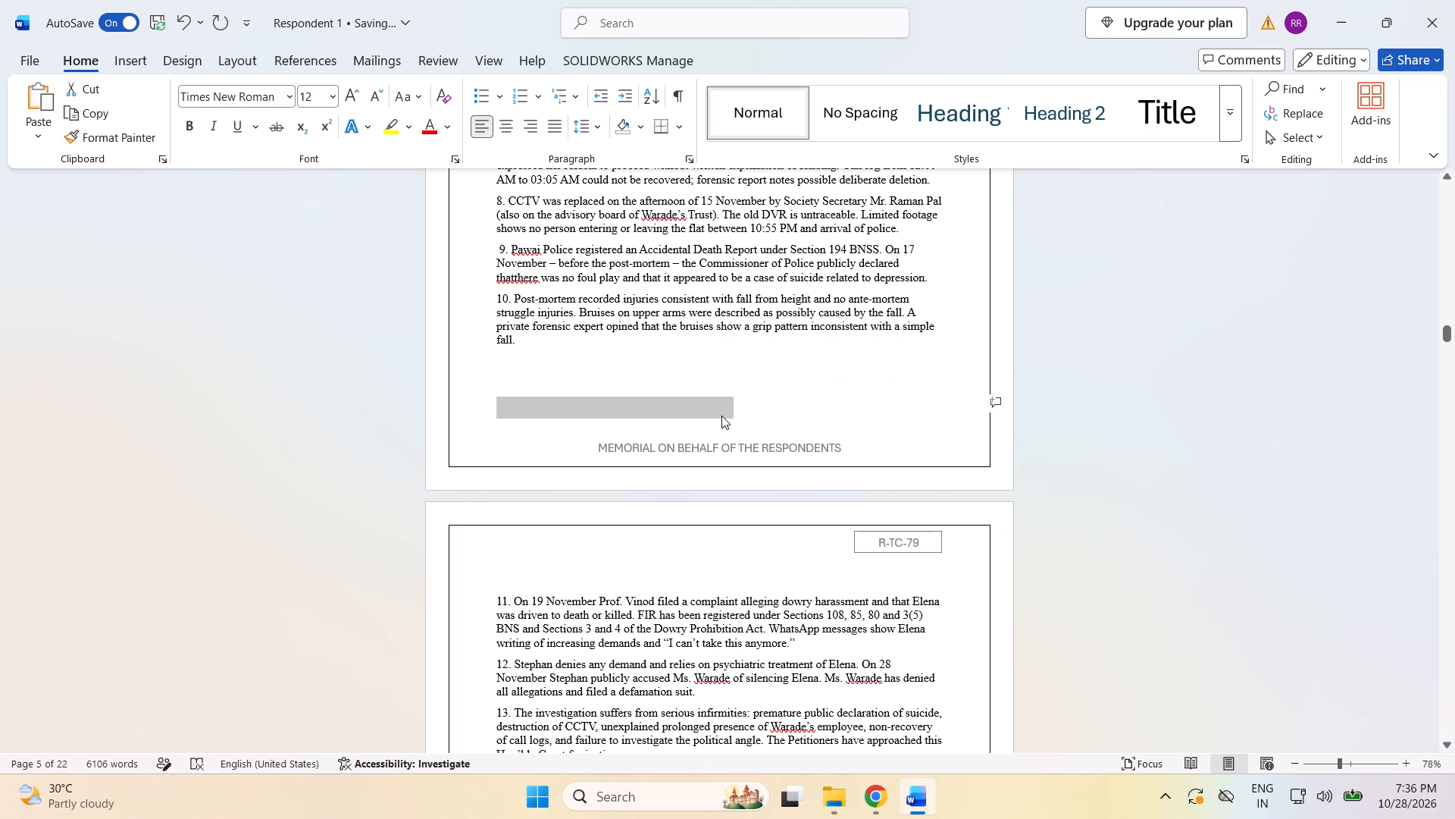
key(6)
Shift the page number 7 closer to the page centre by entering a new 7 before it and deleting the original.
scroll(720, 450, down, 9)
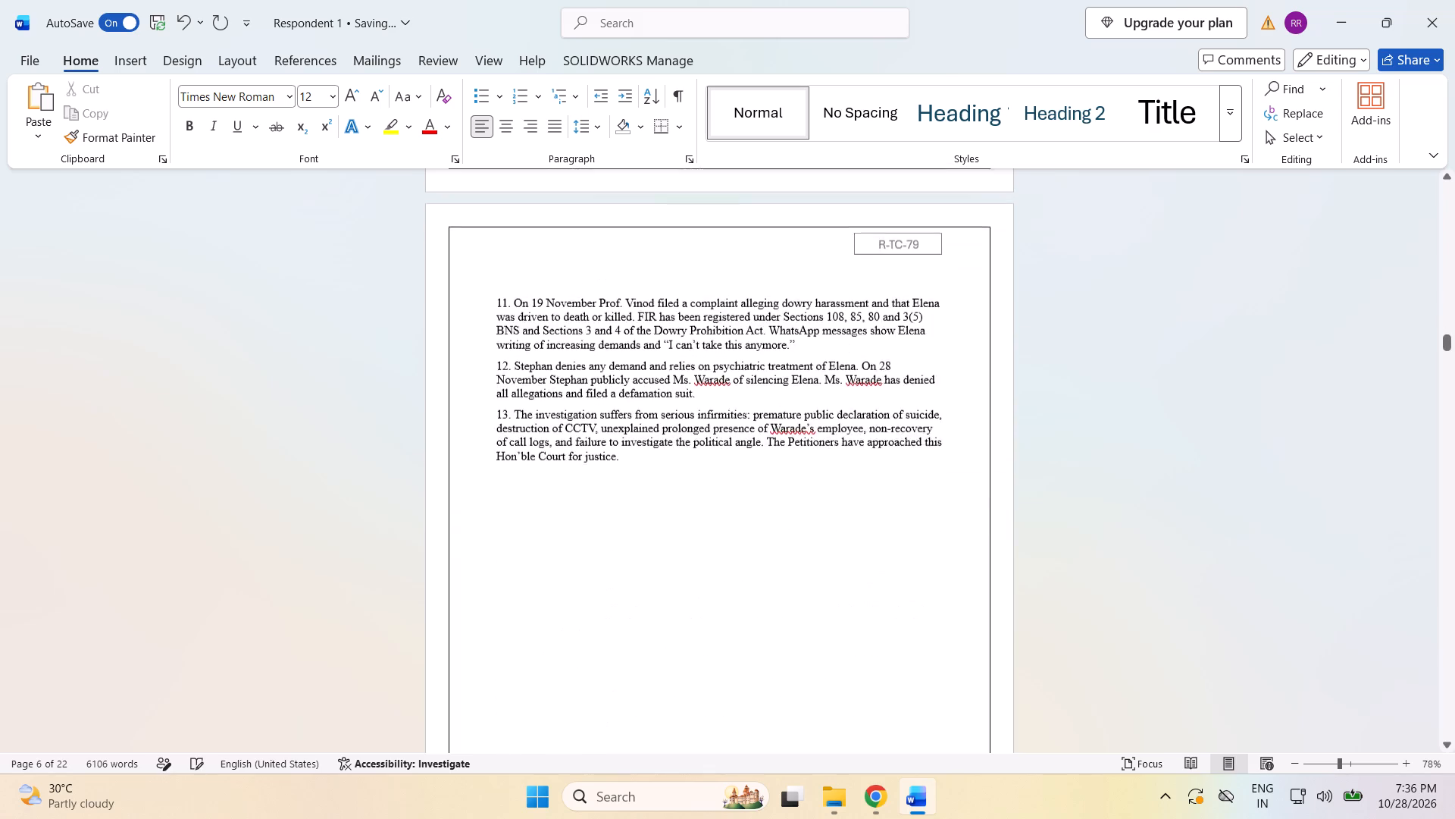
scroll(715, 455, down, 18)
drag(734, 487, 734, 500)
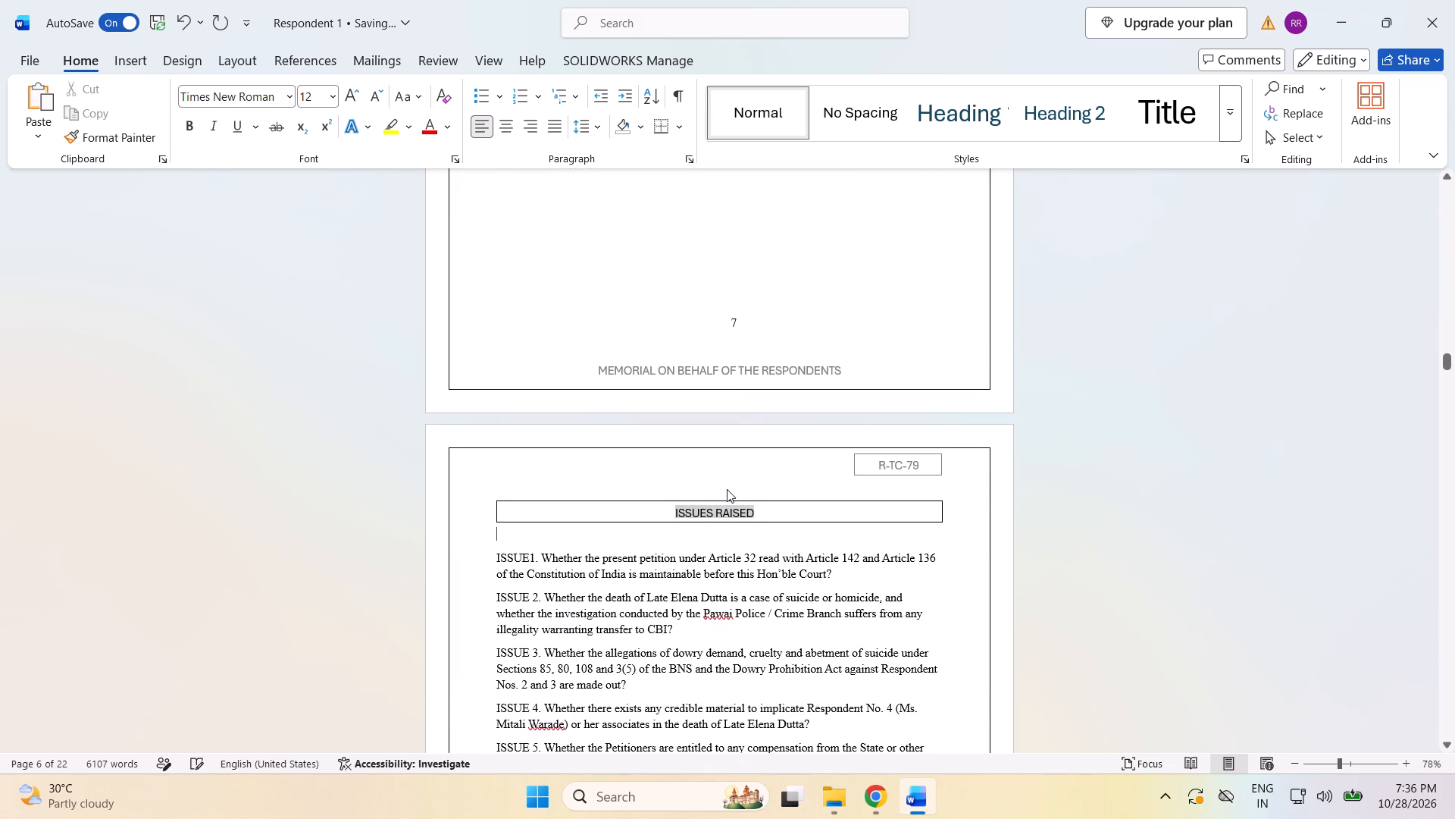
click(718, 344)
key(7)
click(750, 326)
key(BackSpace)
Shift the page number 8 at the end of the Issues Raised page slightly left by deleting it with one space and re-entering it.
scroll(734, 366, down, 19)
scroll(733, 369, down, 5)
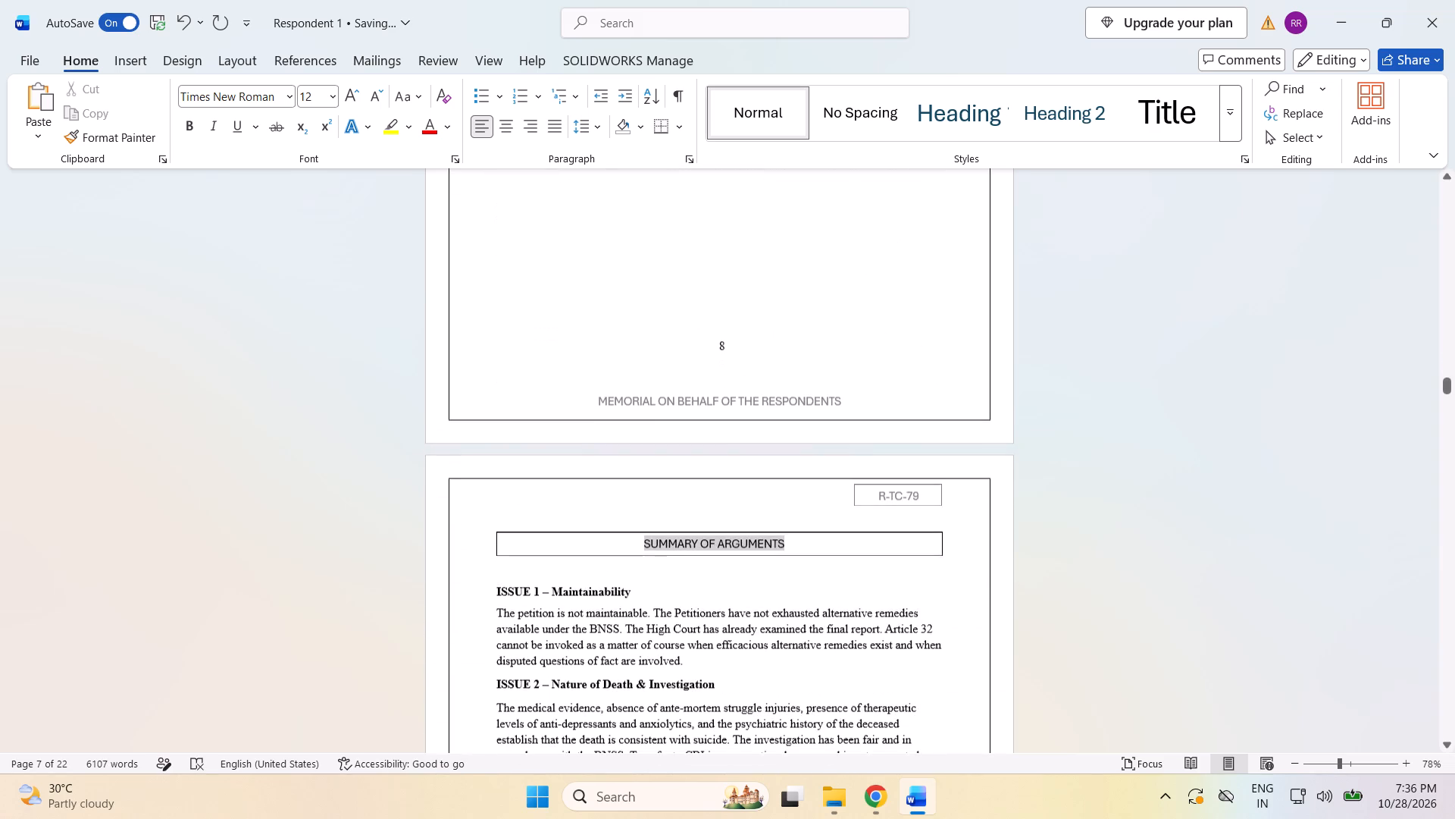
click(718, 352)
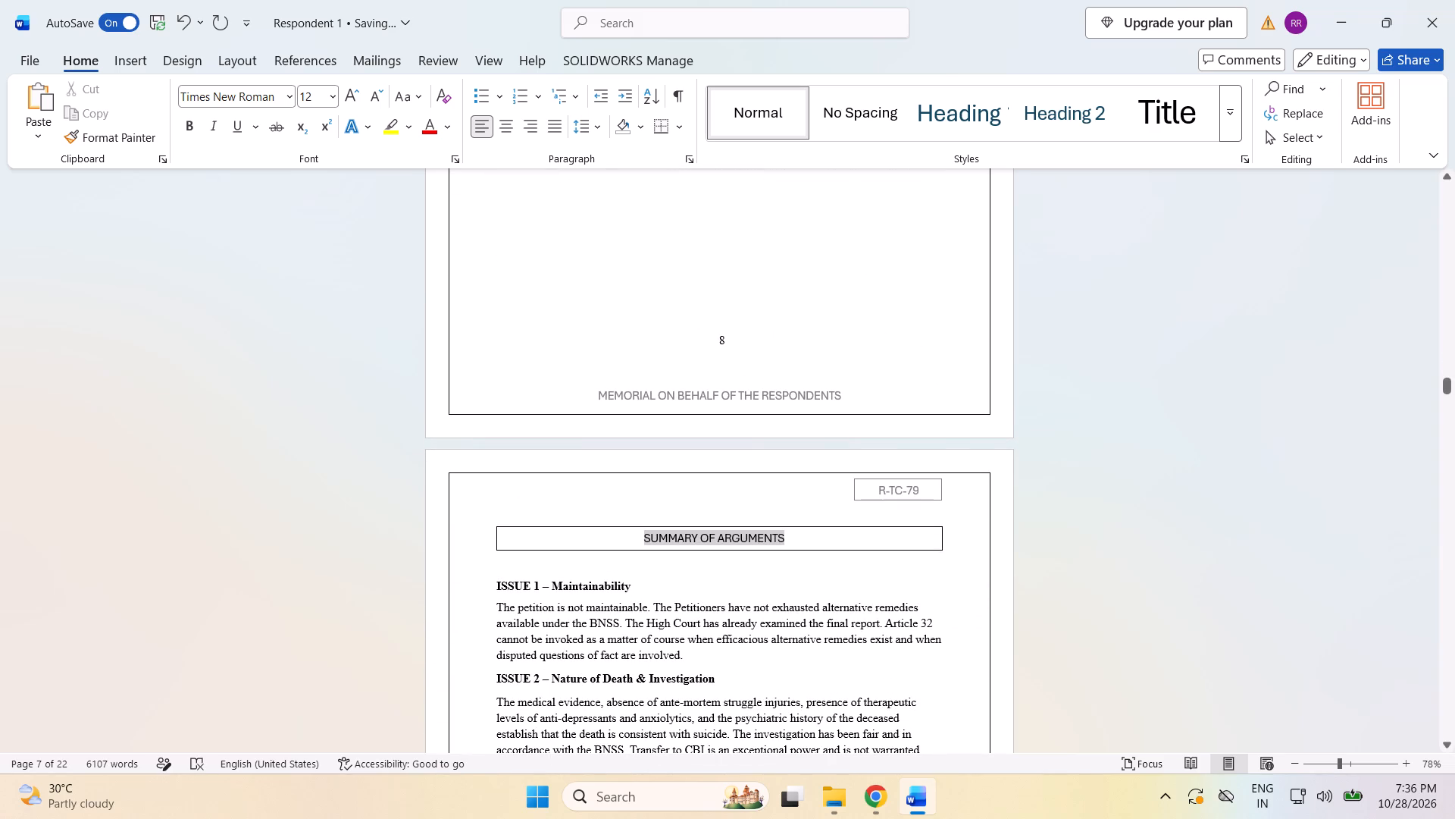
key(Right)
key(BackSpace)
key(BackSpace)
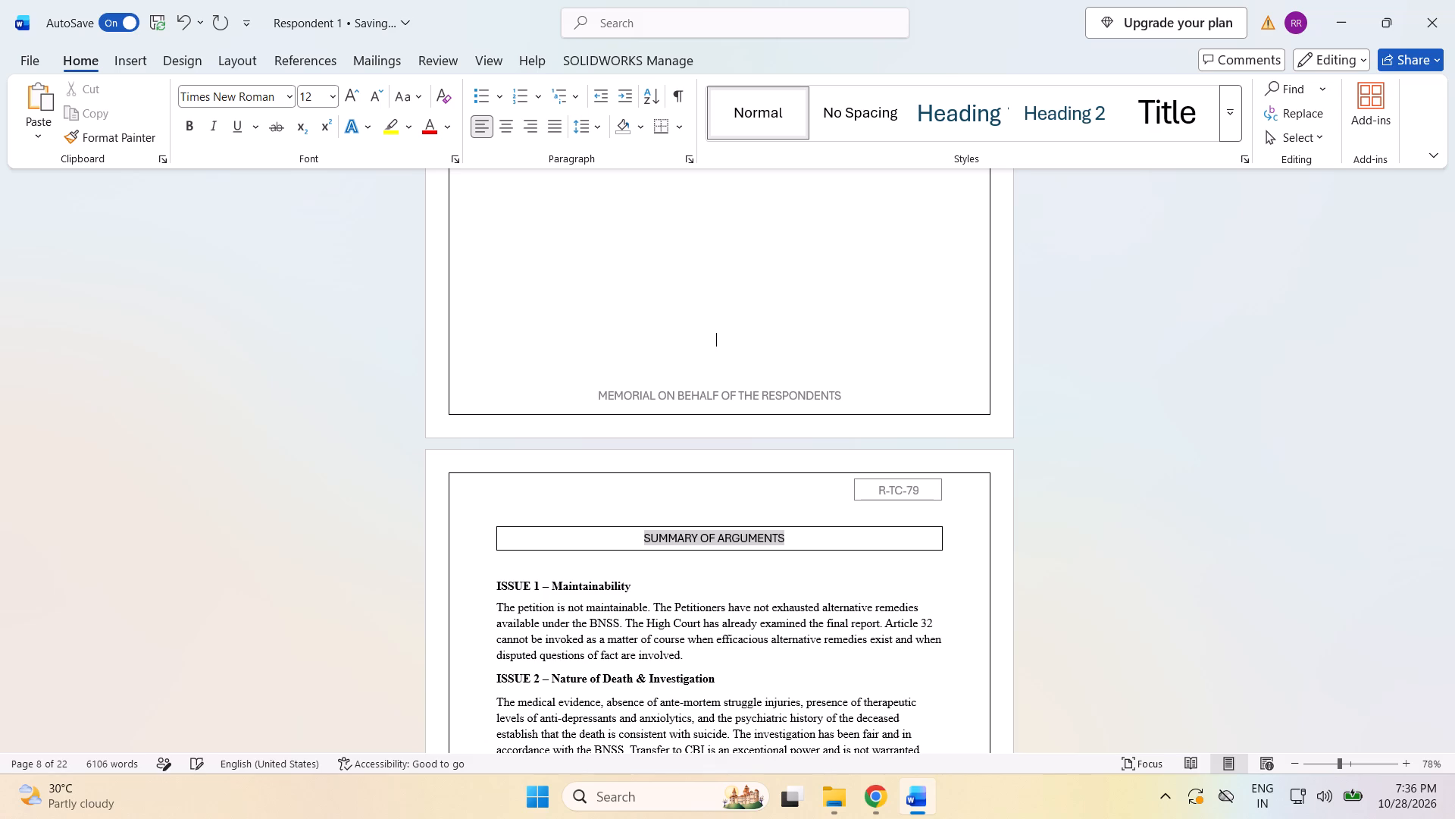
key(8)
Delete the page number 10 below section 2.2, Psychiatric History is Critical.
scroll(715, 378, down, 19)
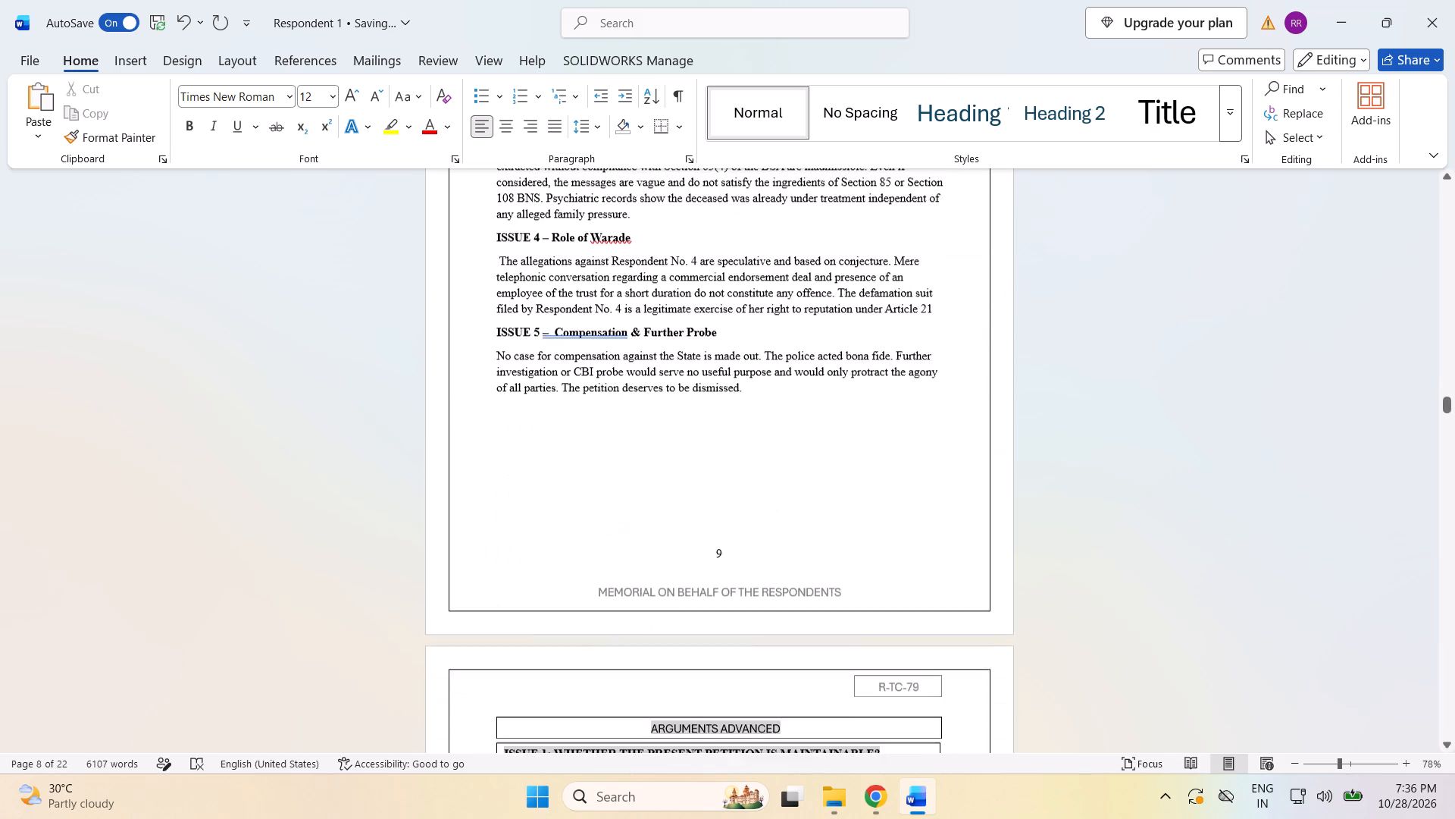
scroll(715, 384, down, 7)
scroll(715, 386, down, 16)
scroll(715, 386, down, 9)
scroll(715, 386, up, 2)
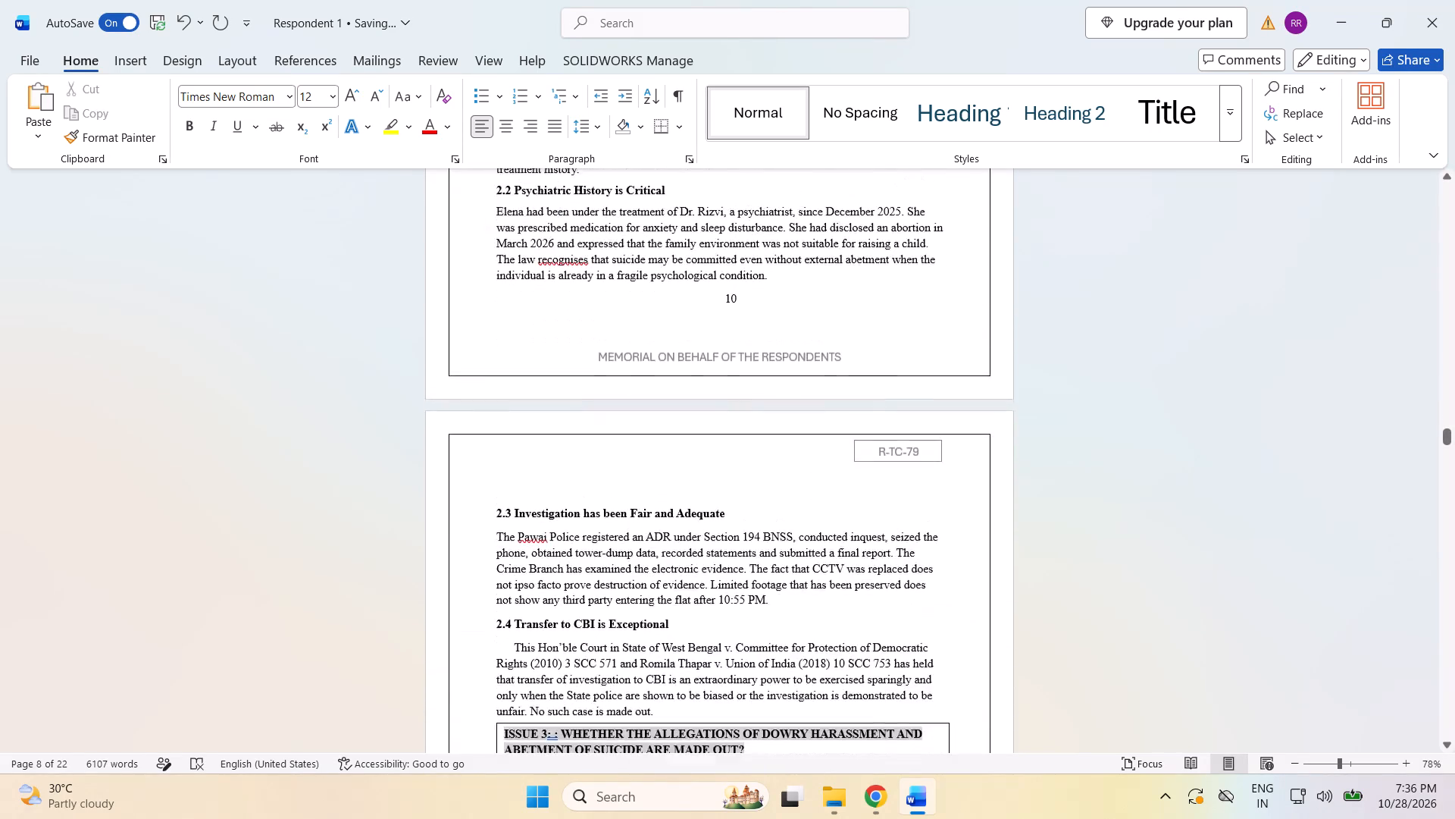
scroll(715, 386, up, 1)
drag(737, 386, 726, 388)
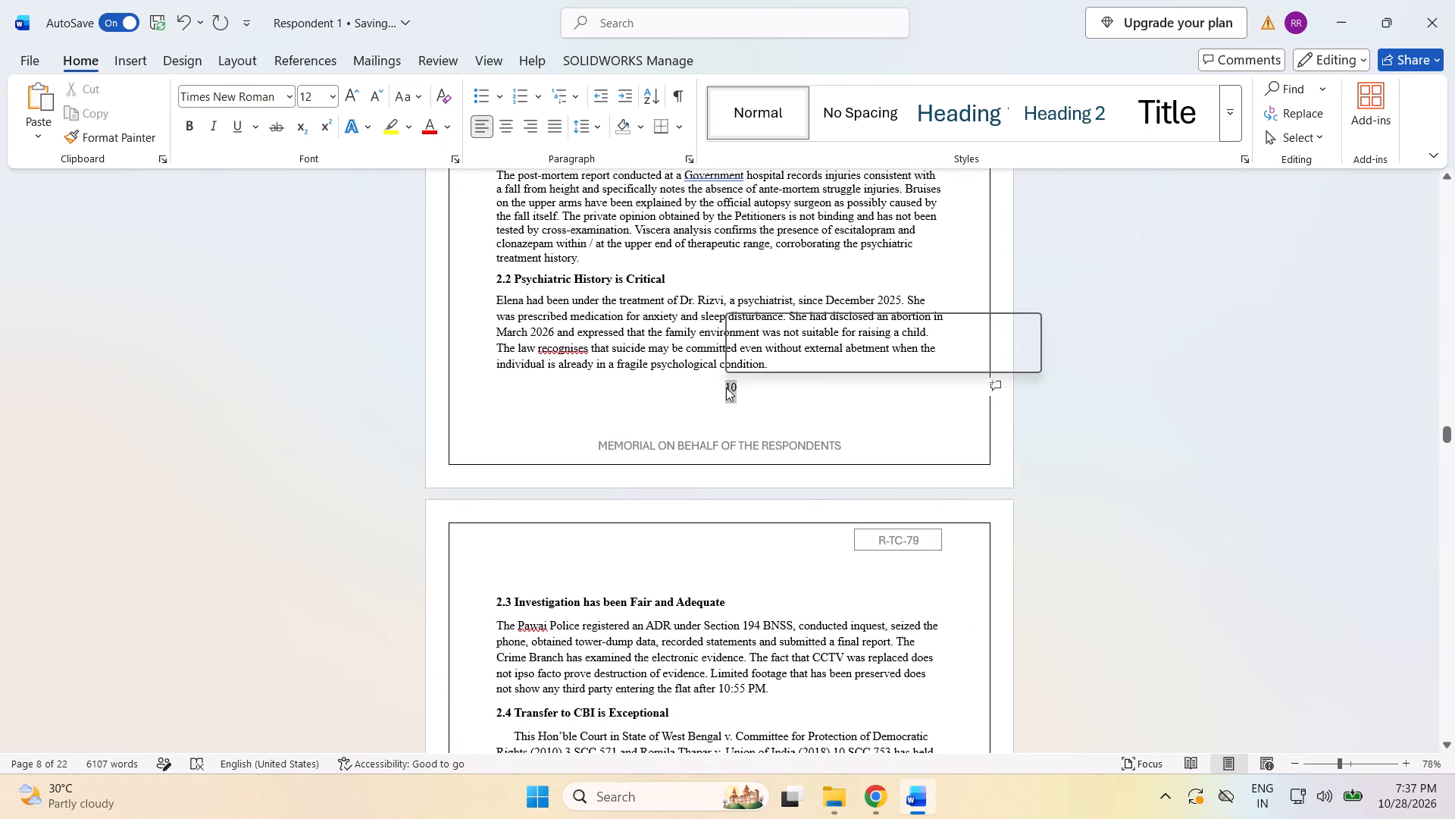
key(BackSpace)
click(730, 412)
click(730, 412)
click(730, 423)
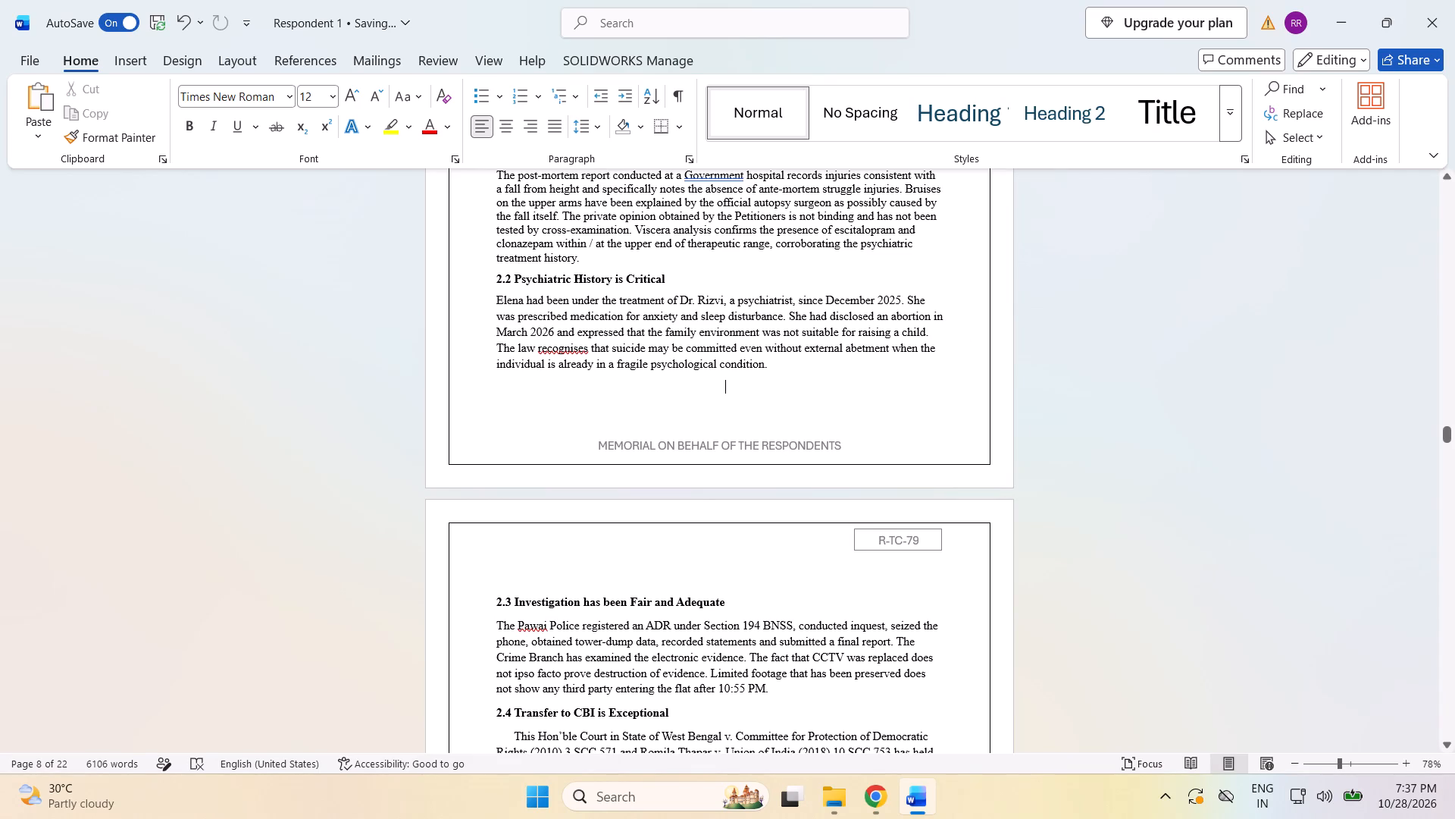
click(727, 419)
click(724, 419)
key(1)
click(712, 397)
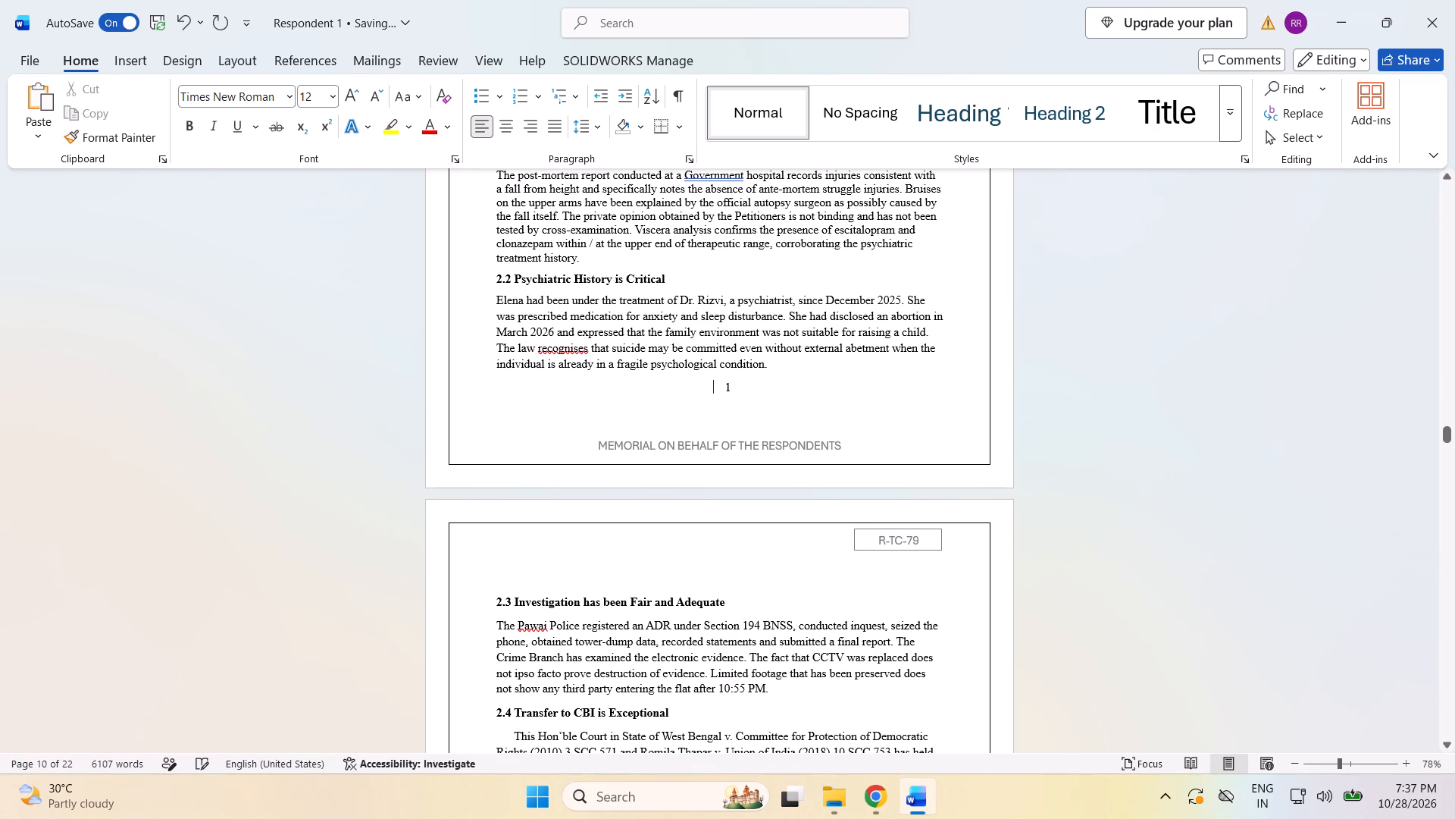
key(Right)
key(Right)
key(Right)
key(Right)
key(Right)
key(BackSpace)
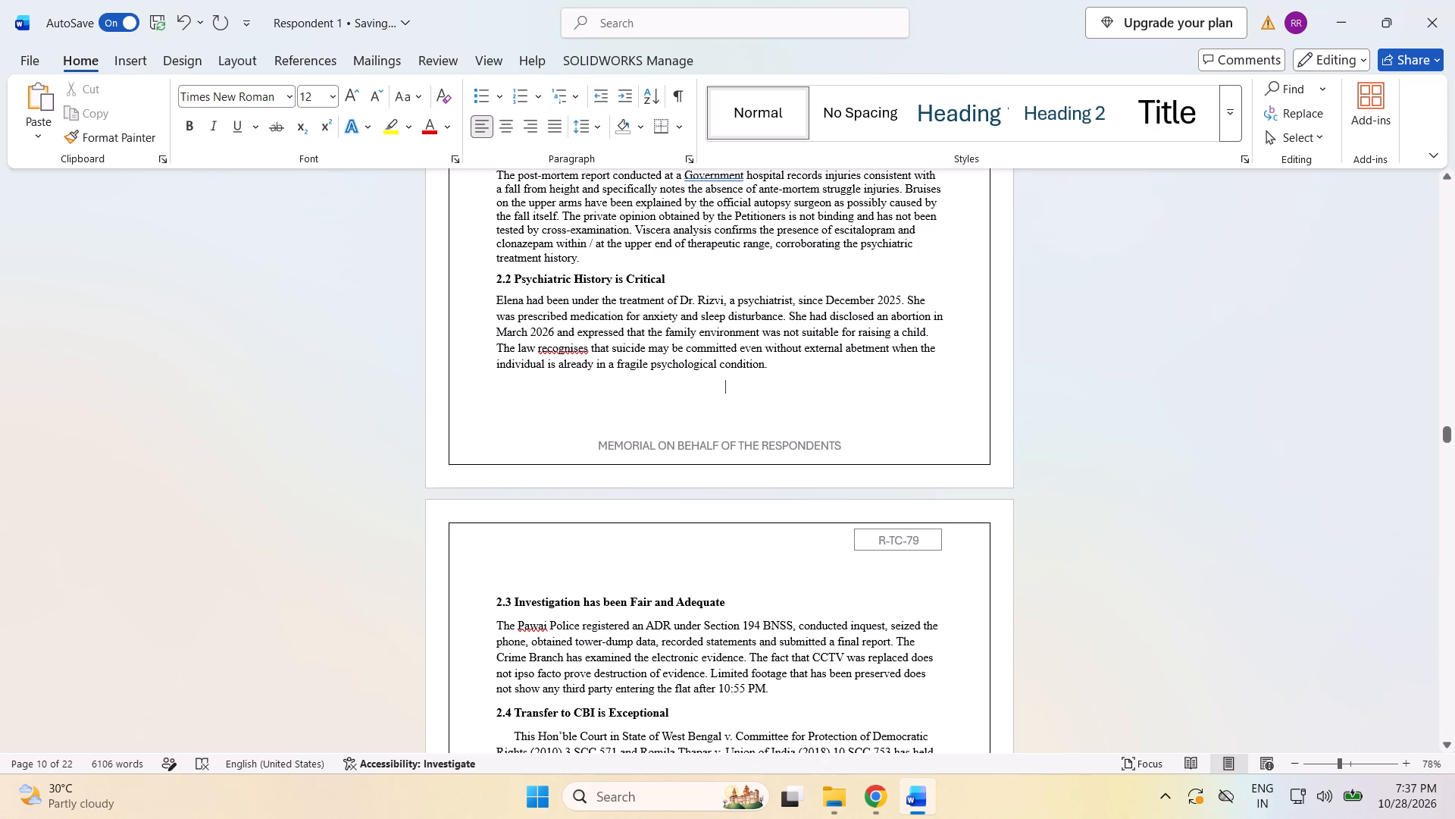
Enter the page number 10 on the emptied line below section 2.2, closer to the page centre.
click(715, 392)
text(10)
Check the placement of the page number 11 below section 4.1.
scroll(716, 413, down, 20)
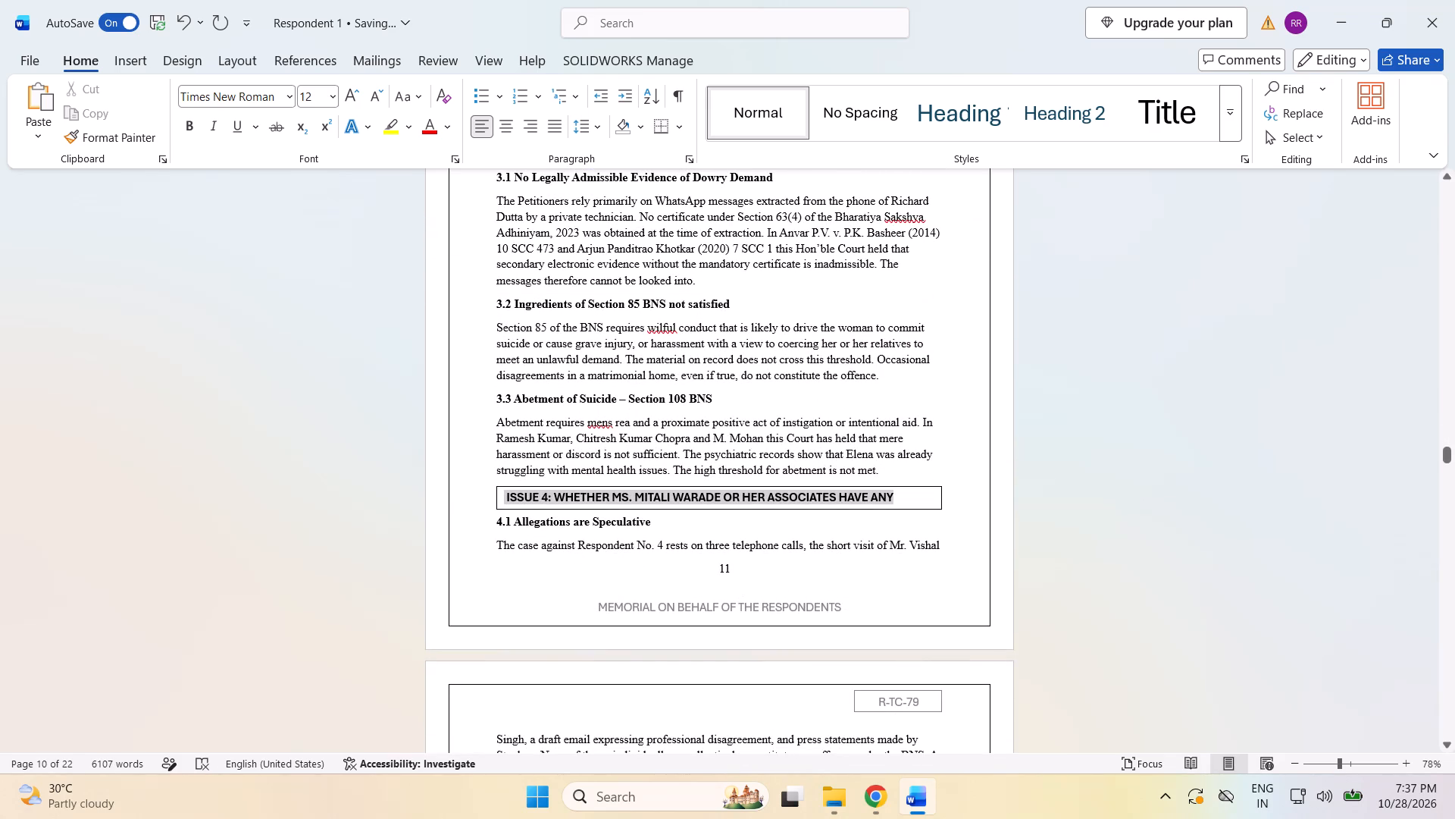
scroll(582, 786, down, 10)
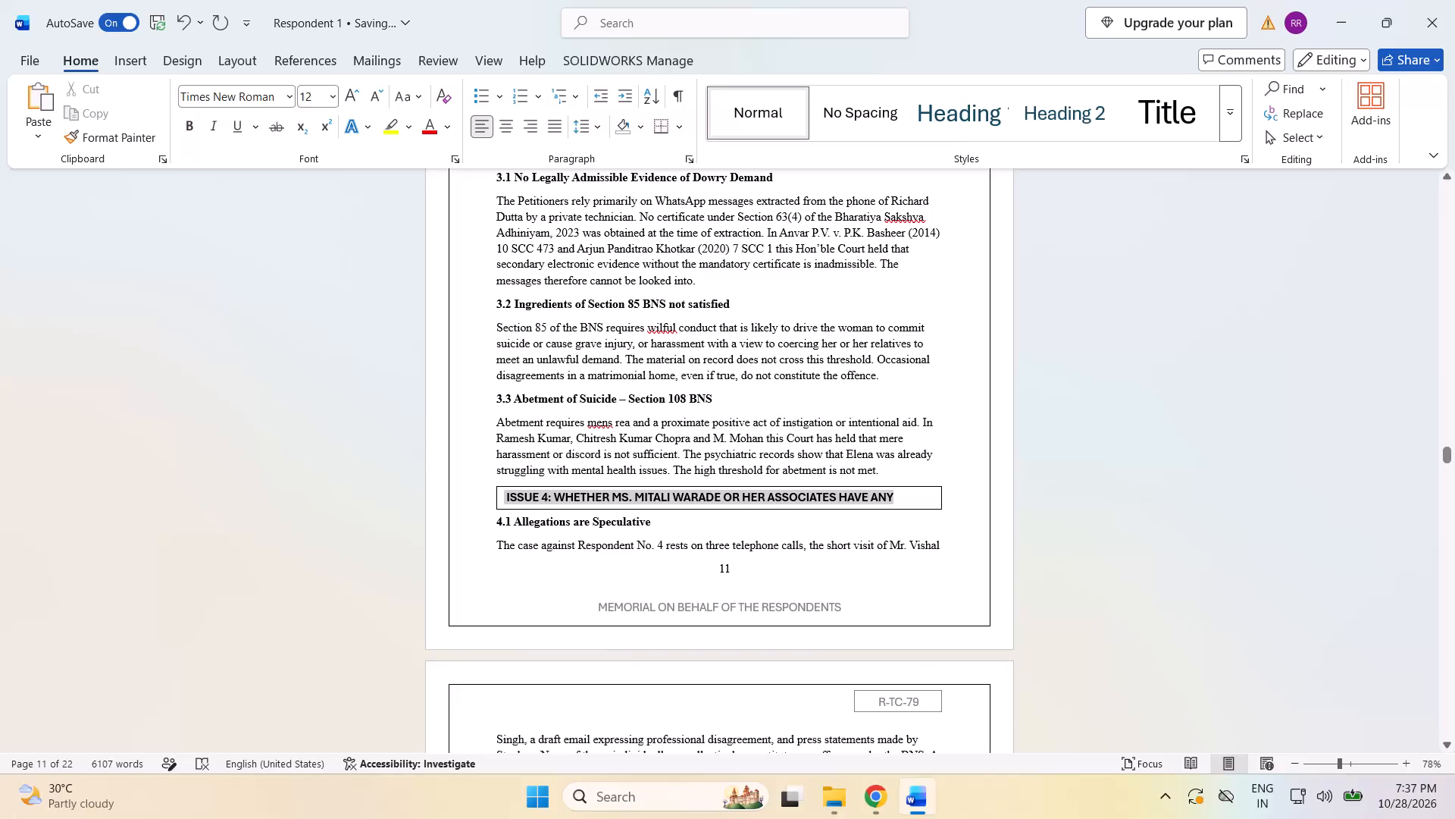
scroll(825, 479, down, 4)
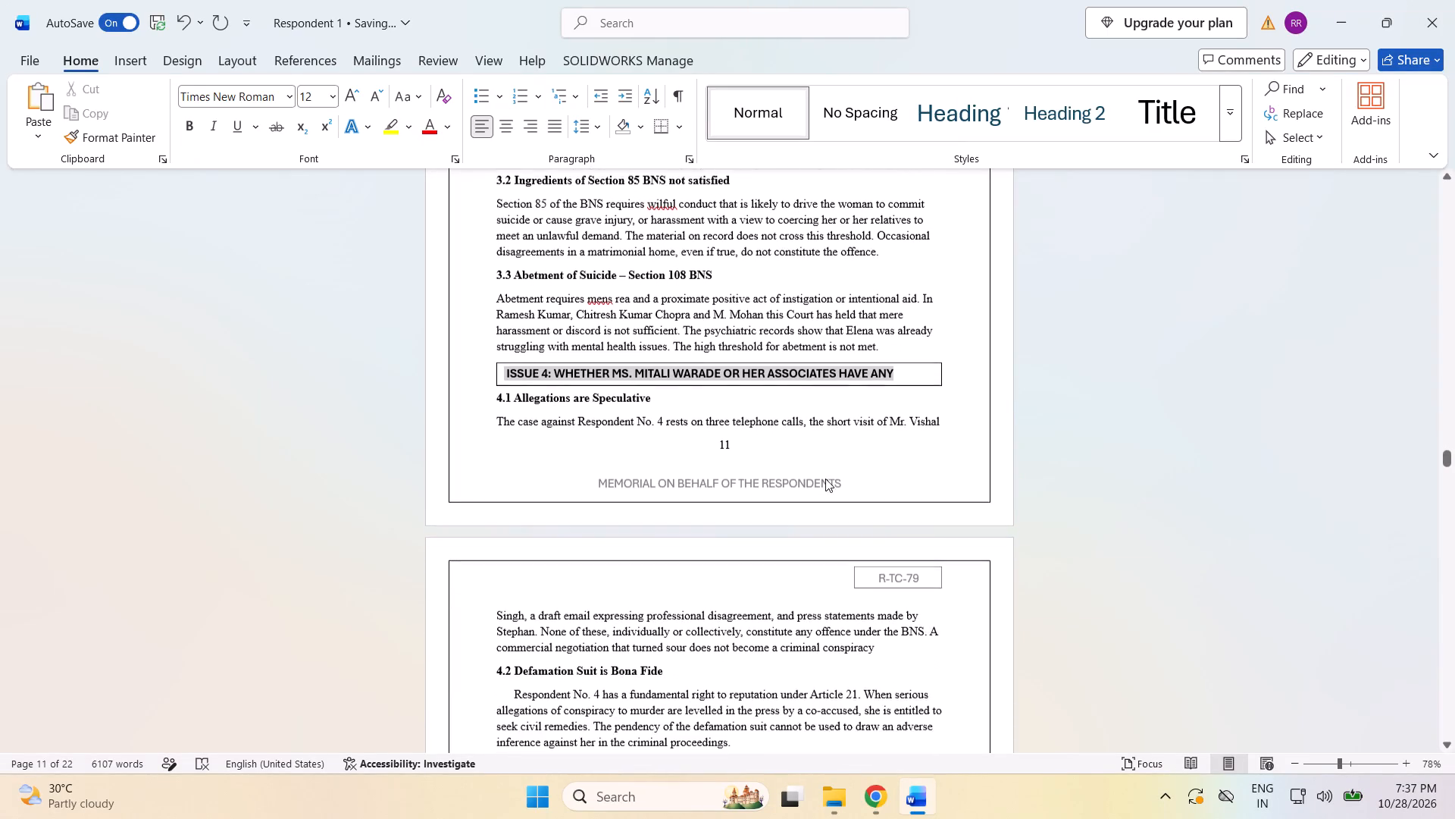
scroll(825, 479, down, 3)
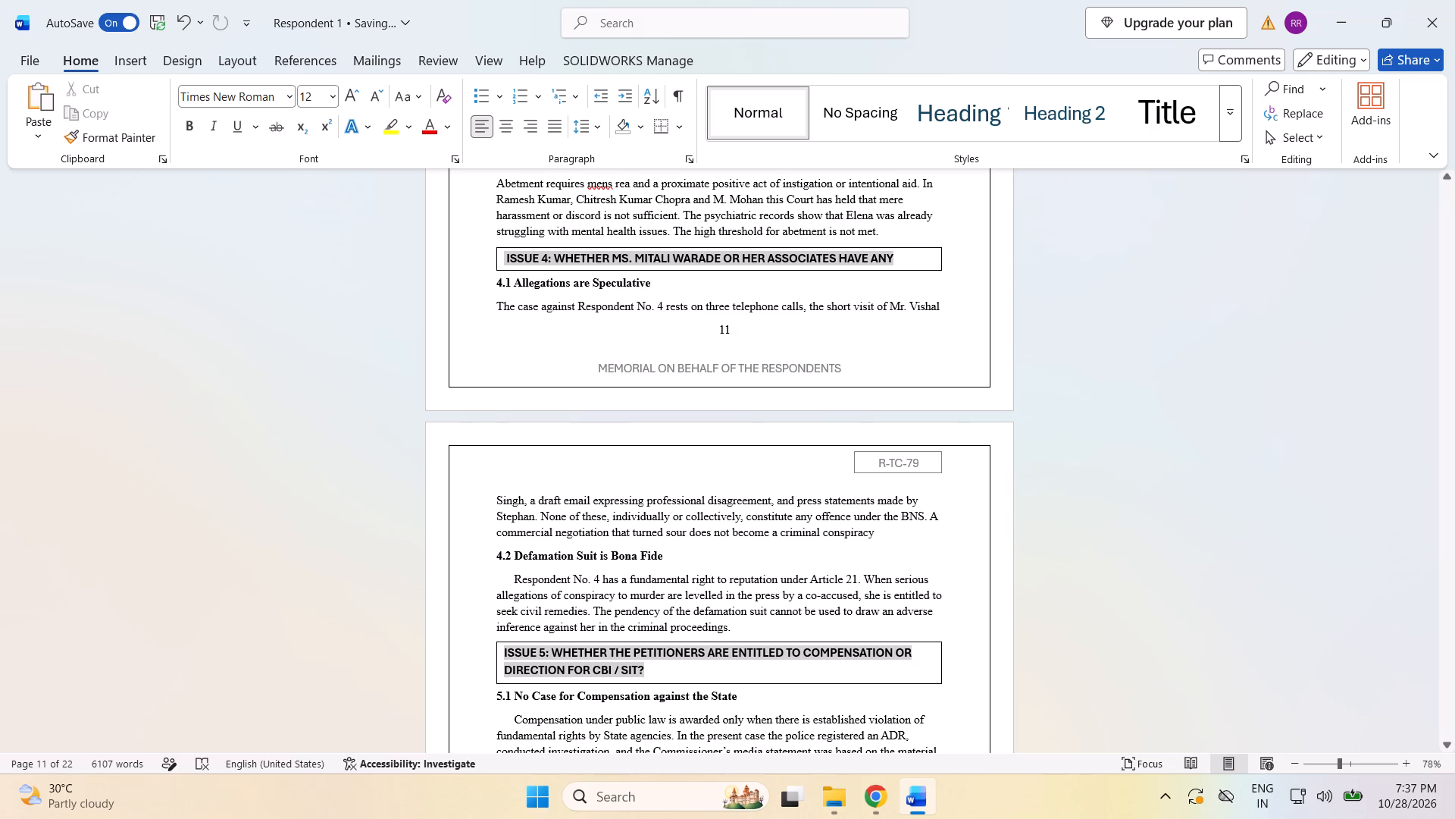
Delete the page number 12 below section 5.3, Balance of Convenience and Public Interest.
scroll(862, 381, down, 20)
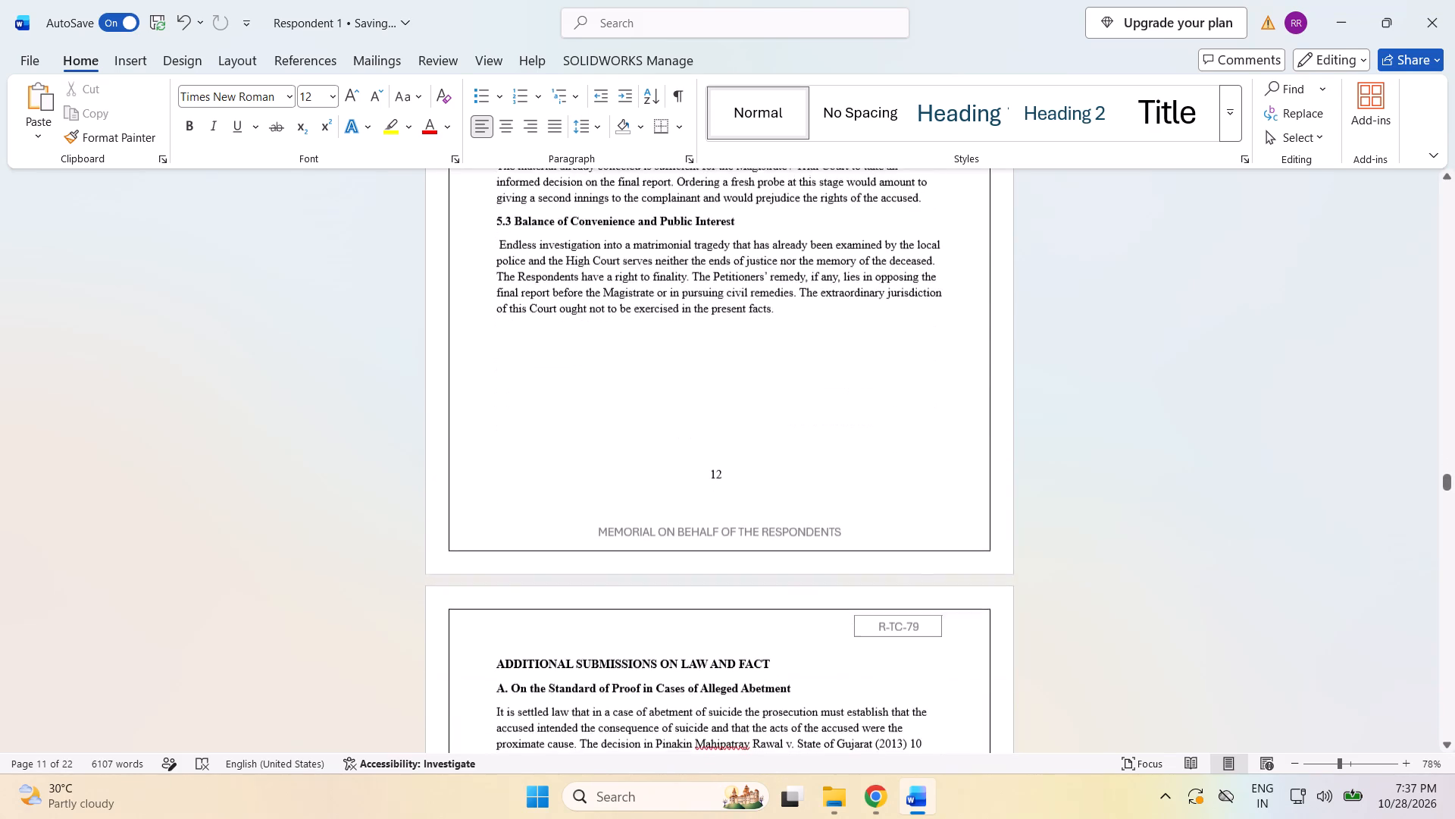
click(721, 495)
click(712, 491)
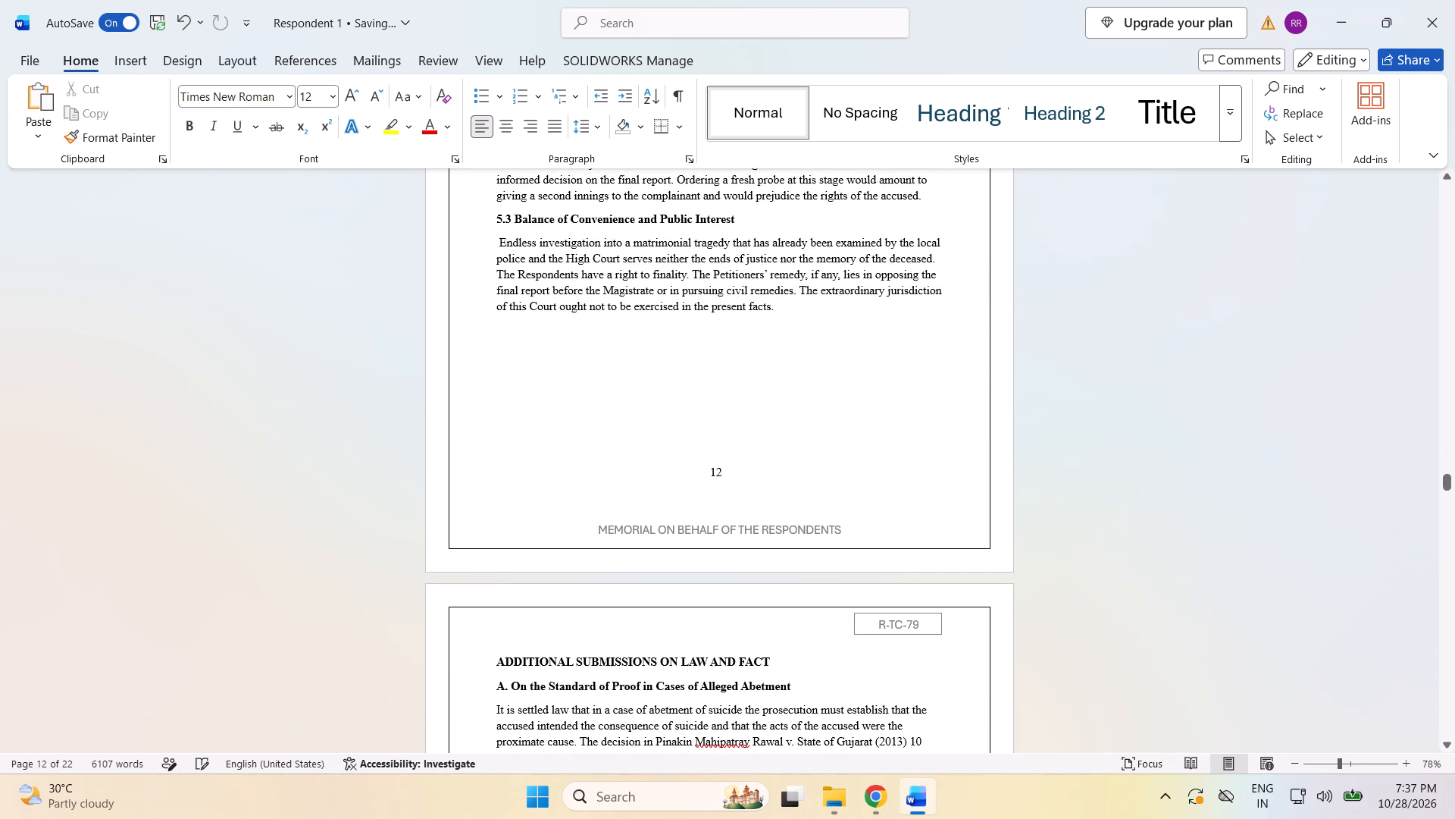
click(715, 490)
double_click(715, 490)
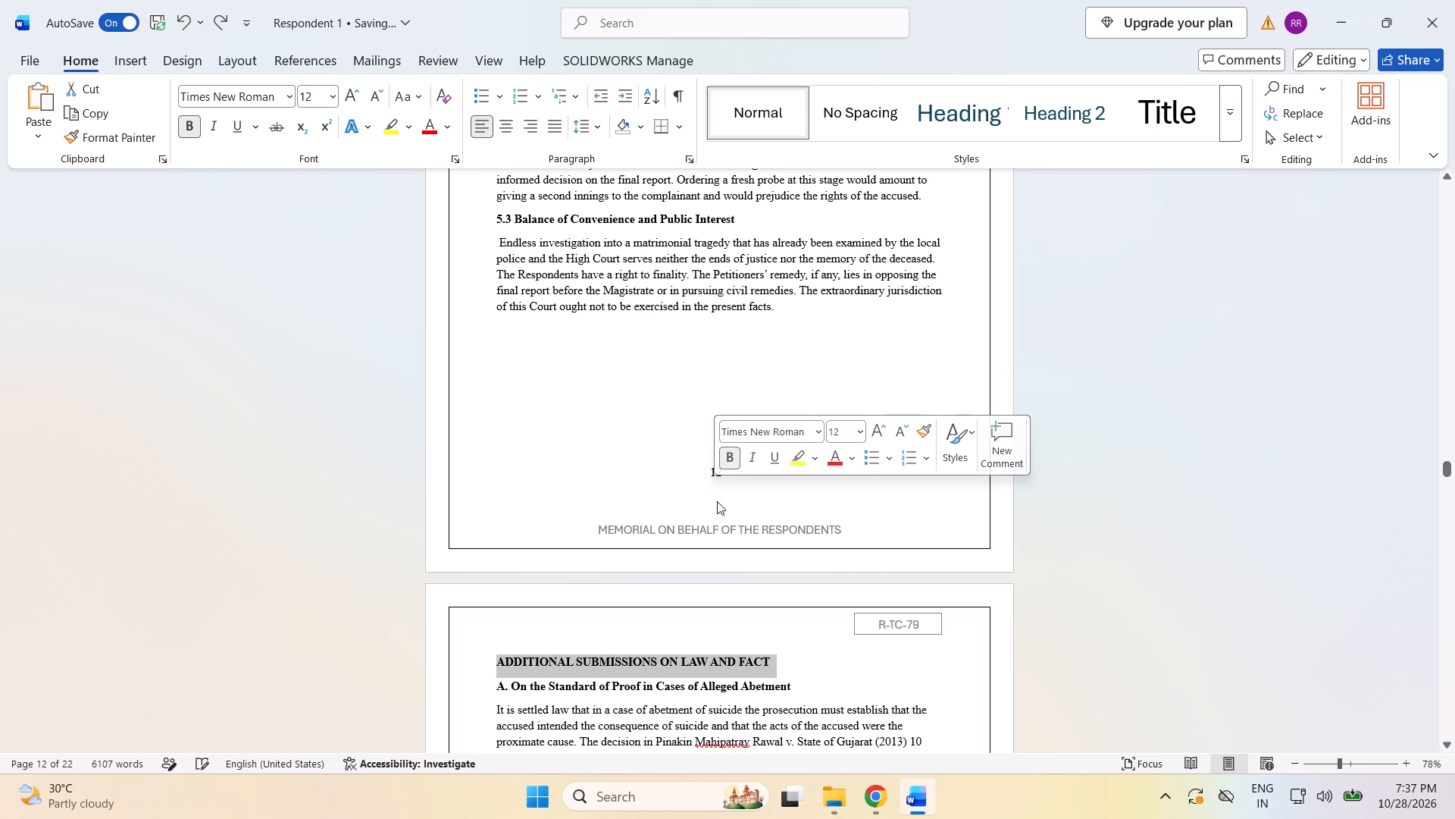
click(690, 436)
double_click(707, 487)
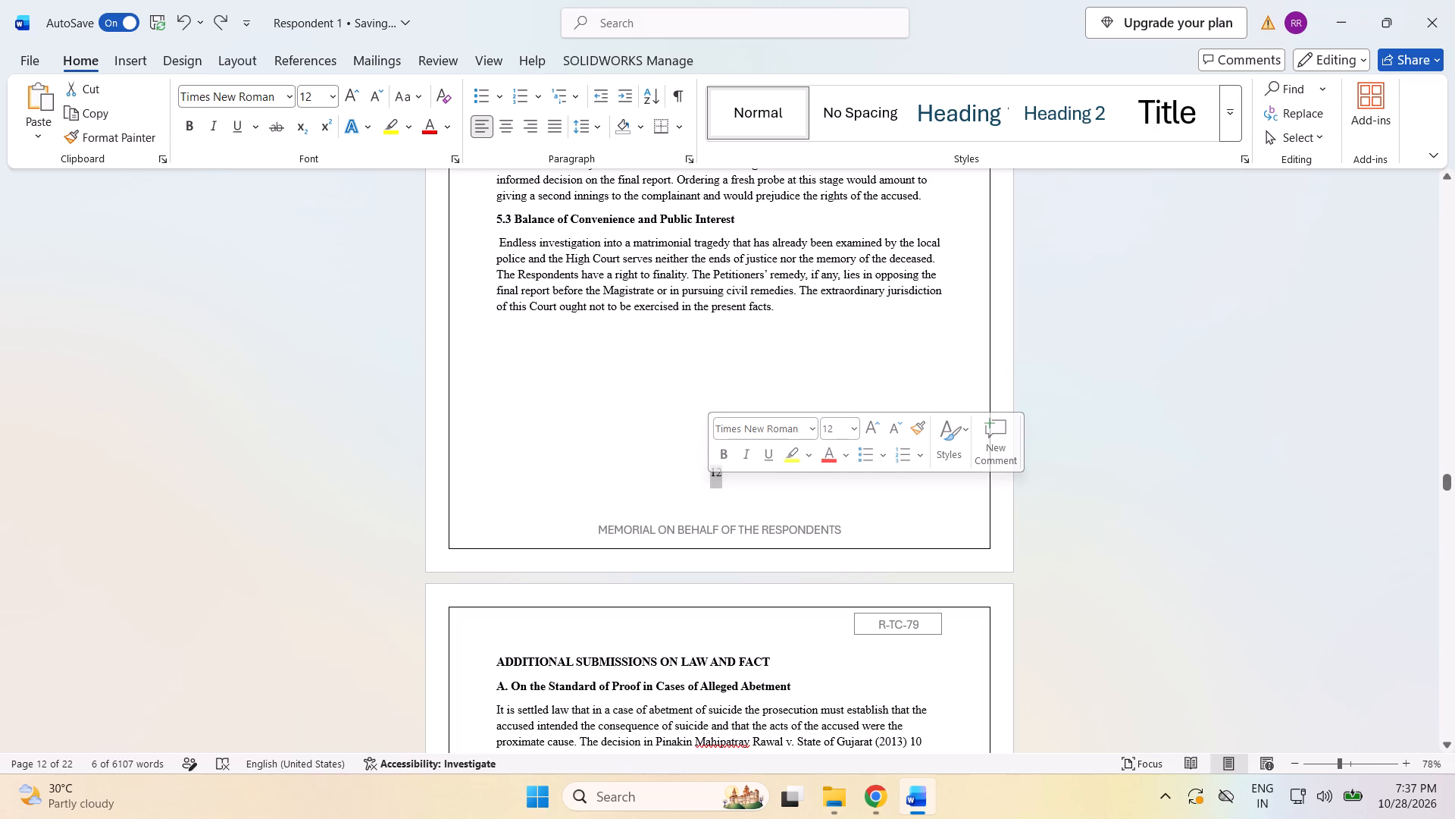
click(739, 488)
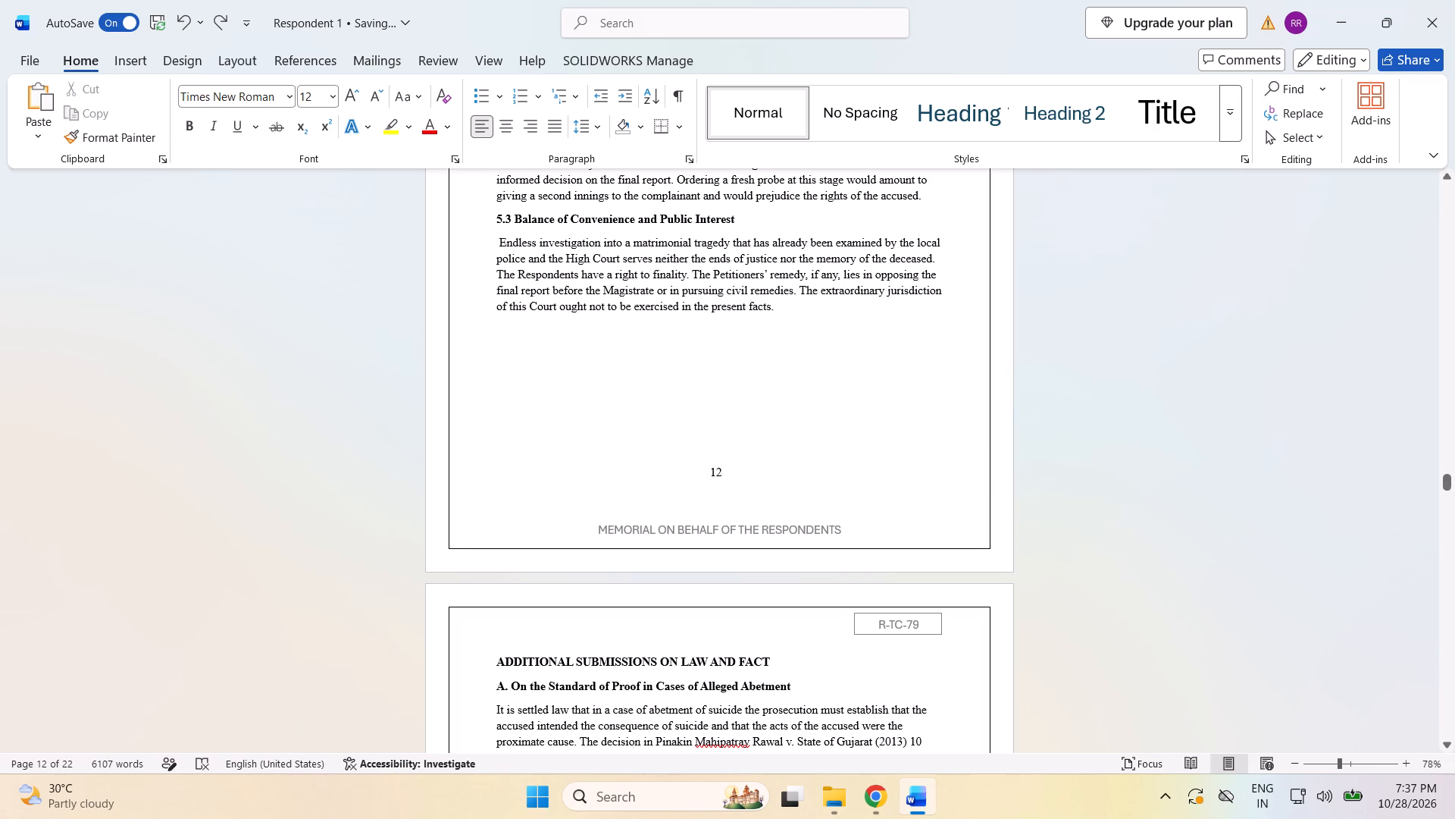
click(713, 474)
click(737, 476)
key(BackSpace)
key(BackSpace)
key(BackSpace)
key(BackSpace)
Enter the page number 12 again near the page centre, just above the footer of the section 5.3 page.
drag(717, 409, 718, 422)
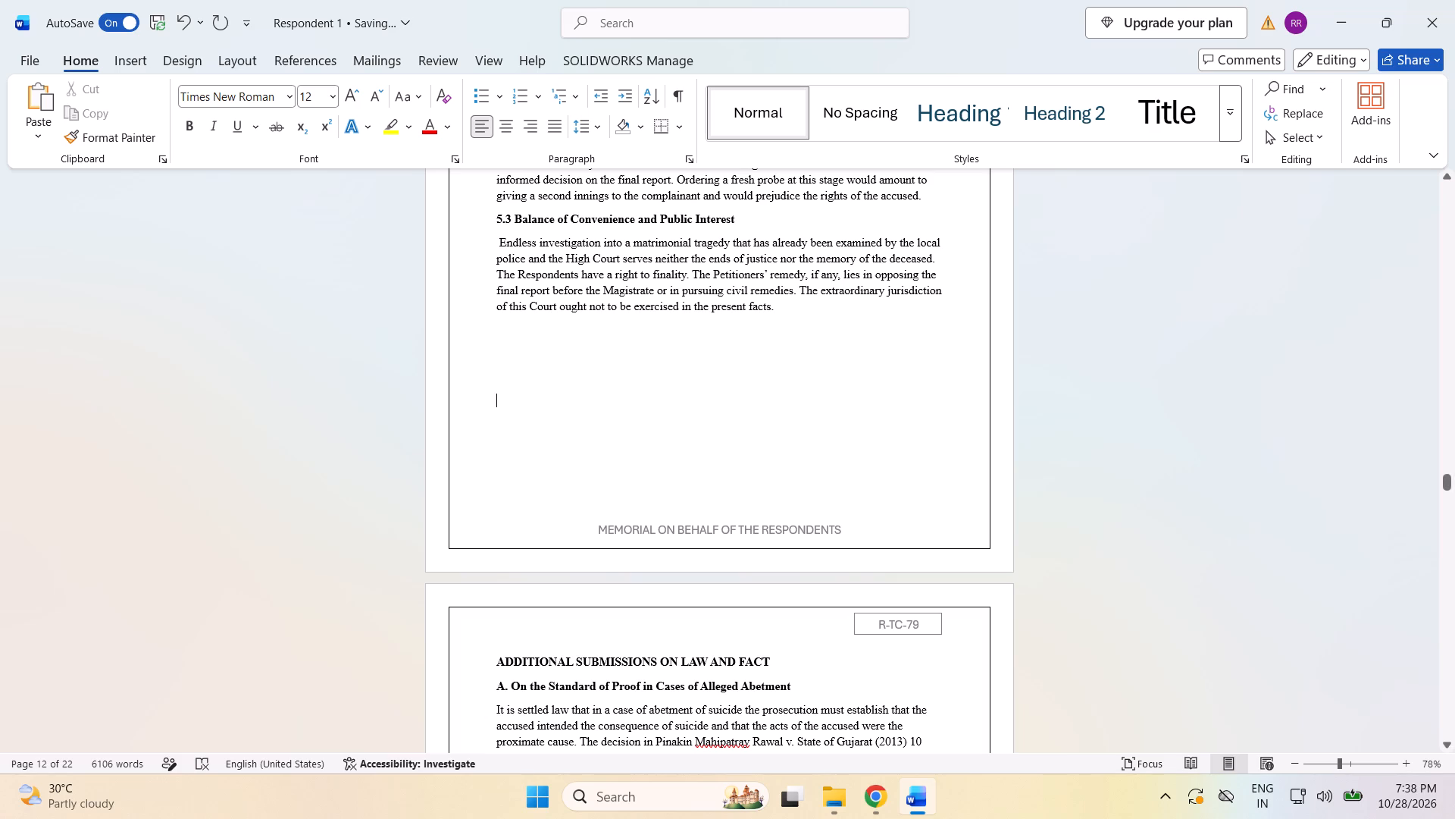
double_click(720, 482)
click(704, 476)
key(1)
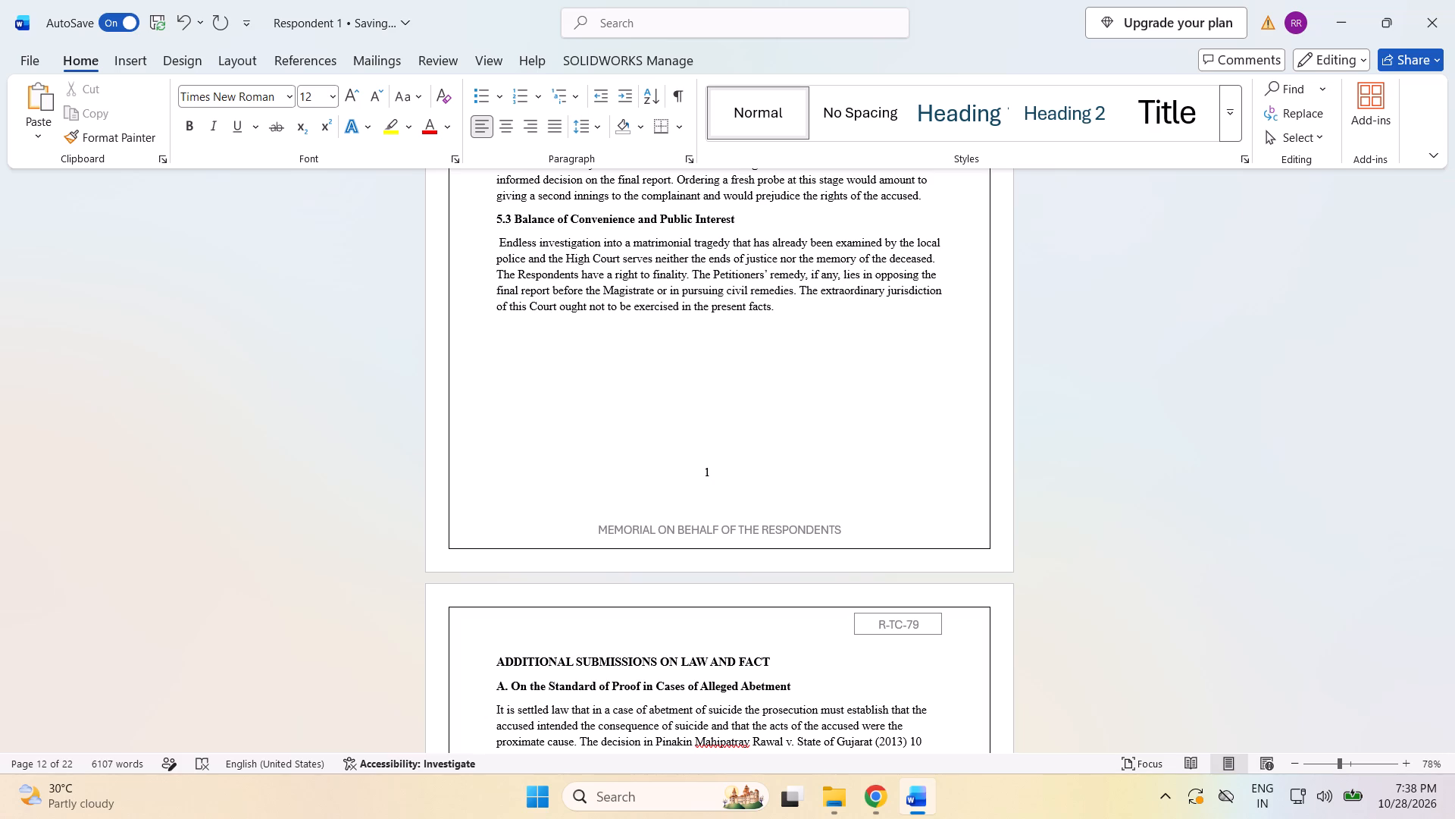
key(2)
Check the placement of the page numbers 13 to 18 for any that are off centre.
scroll(713, 485, down, 20)
scroll(713, 485, down, 6)
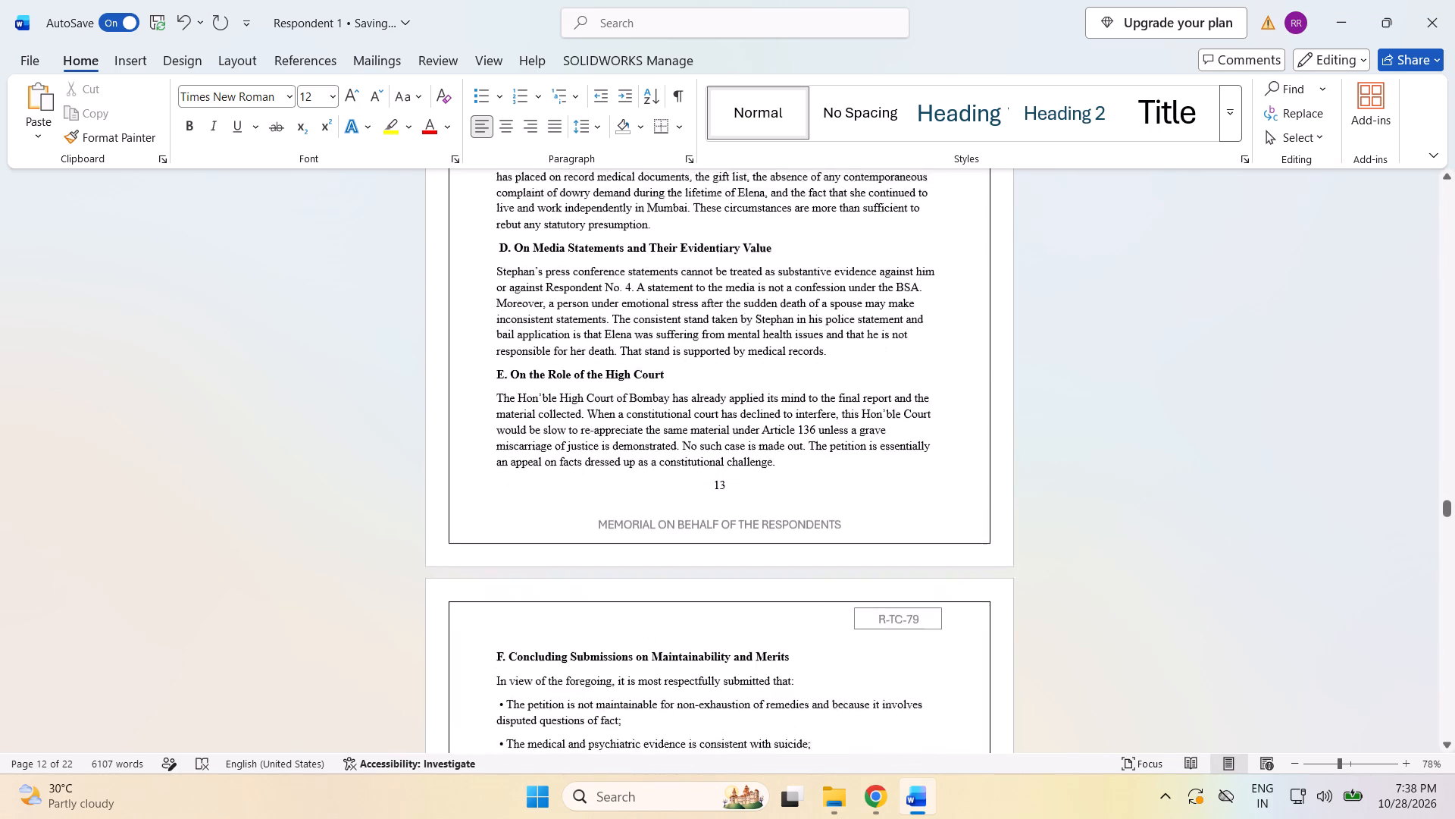
scroll(712, 465, down, 17)
scroll(712, 470, down, 6)
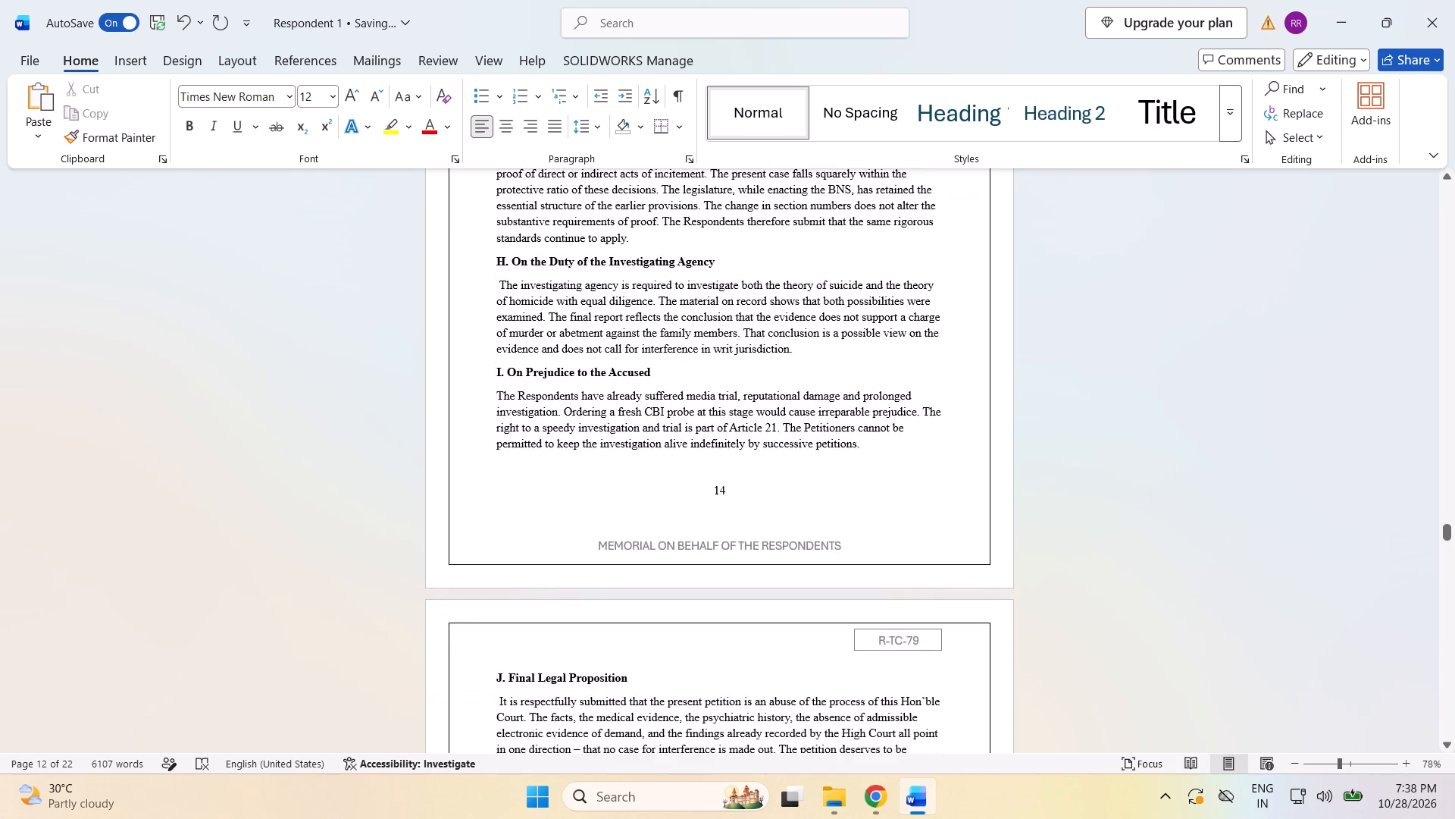
scroll(712, 470, down, 20)
scroll(712, 470, down, 16)
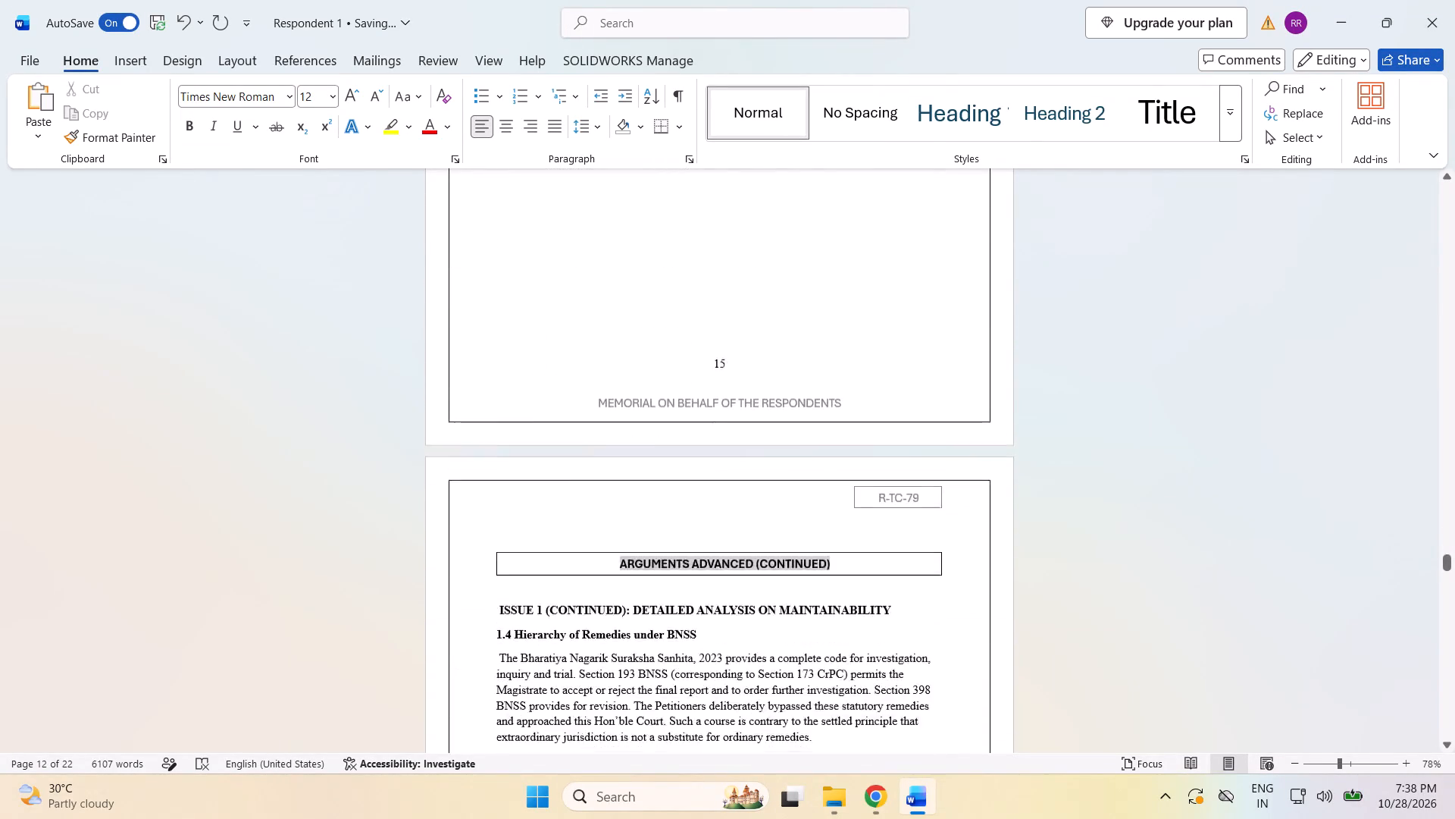
scroll(712, 475, down, 12)
scroll(722, 592, down, 9)
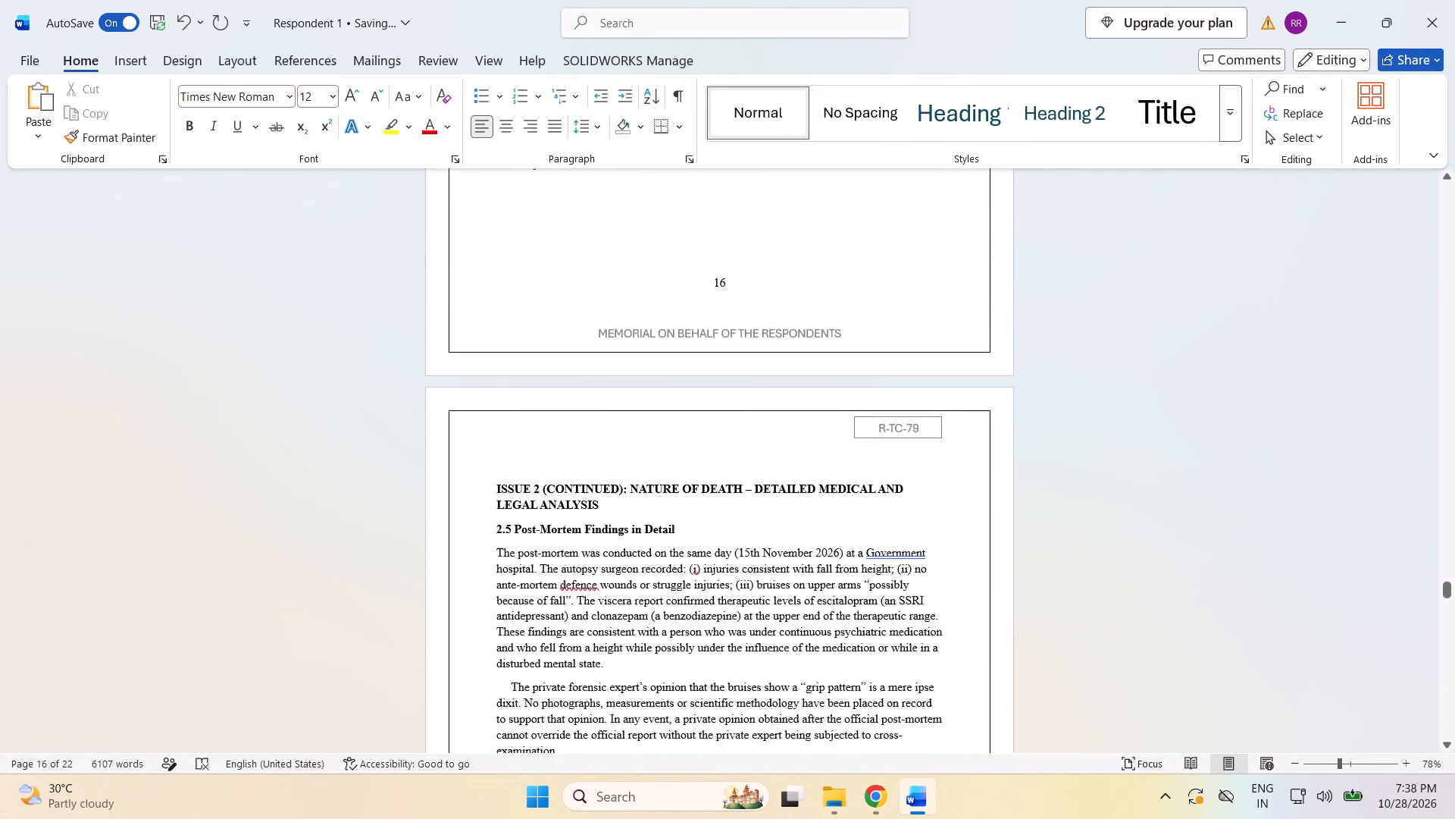
scroll(718, 567, down, 20)
scroll(718, 567, down, 19)
scroll(715, 568, up, 4)
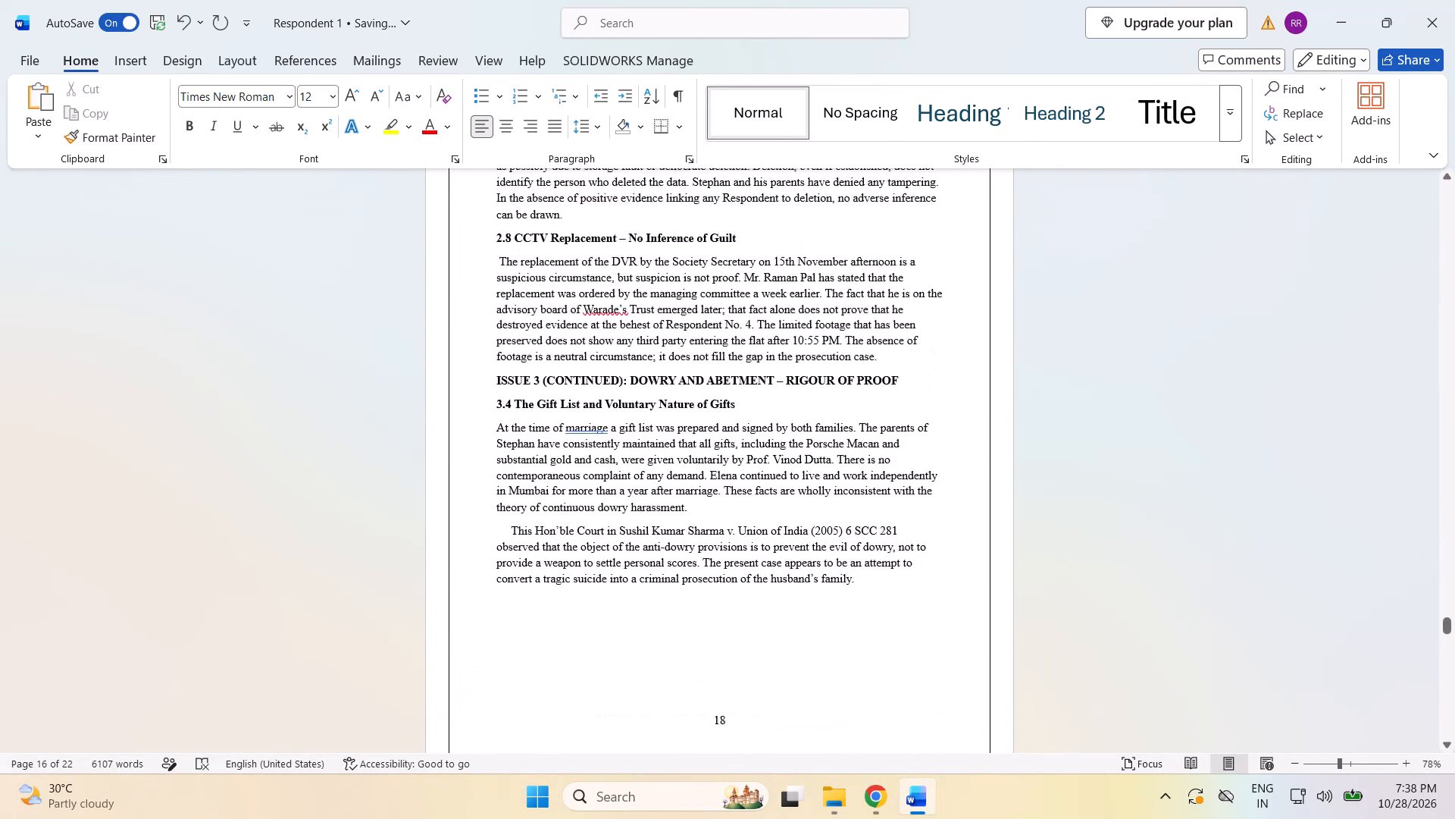
scroll(715, 558, up, 10)
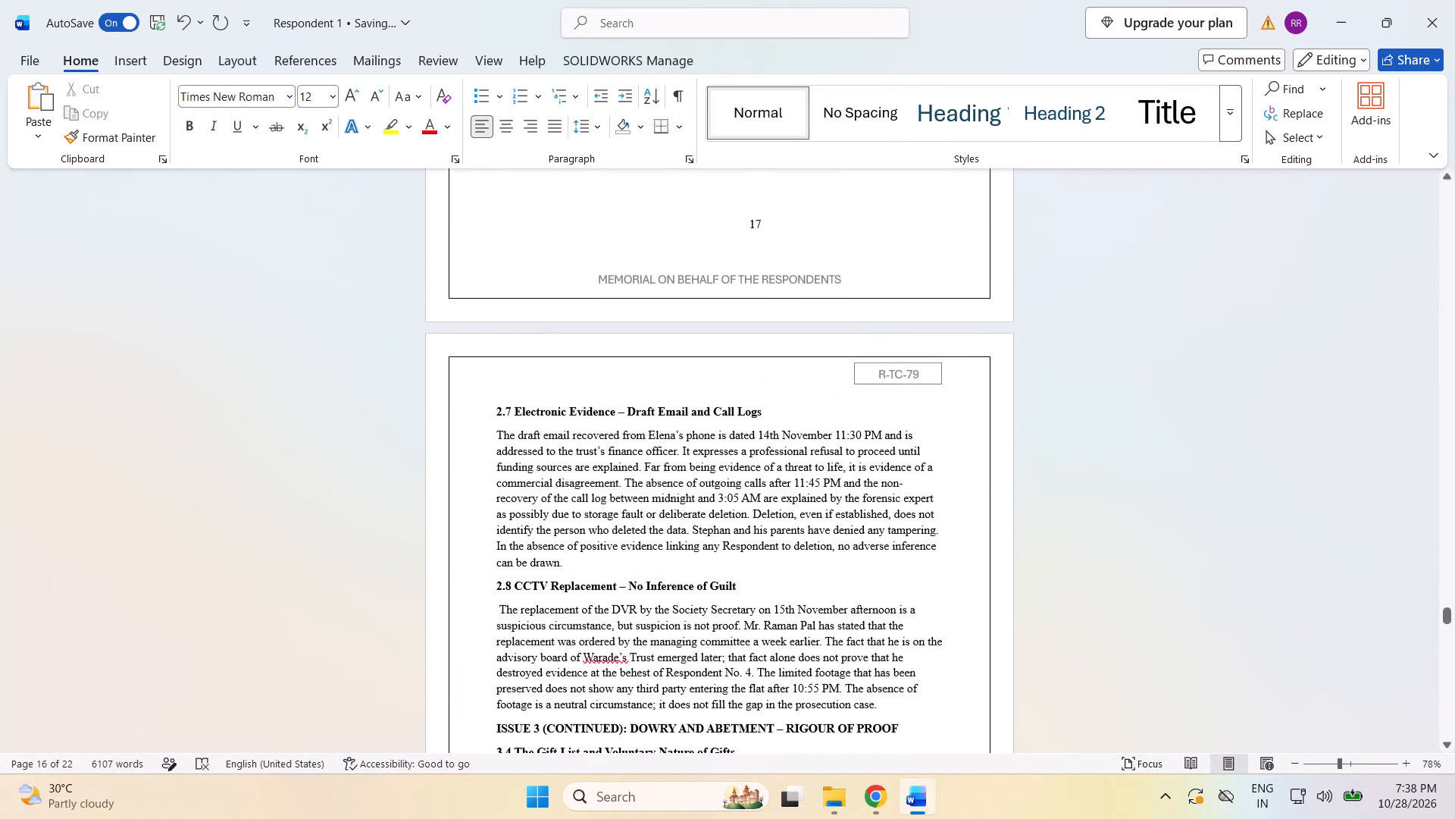
Move the page number 17 before section 2.7 to the page centre by entering 17 there and deleting the original number.
click(749, 231)
key(BackSpace)
key(BackSpace)
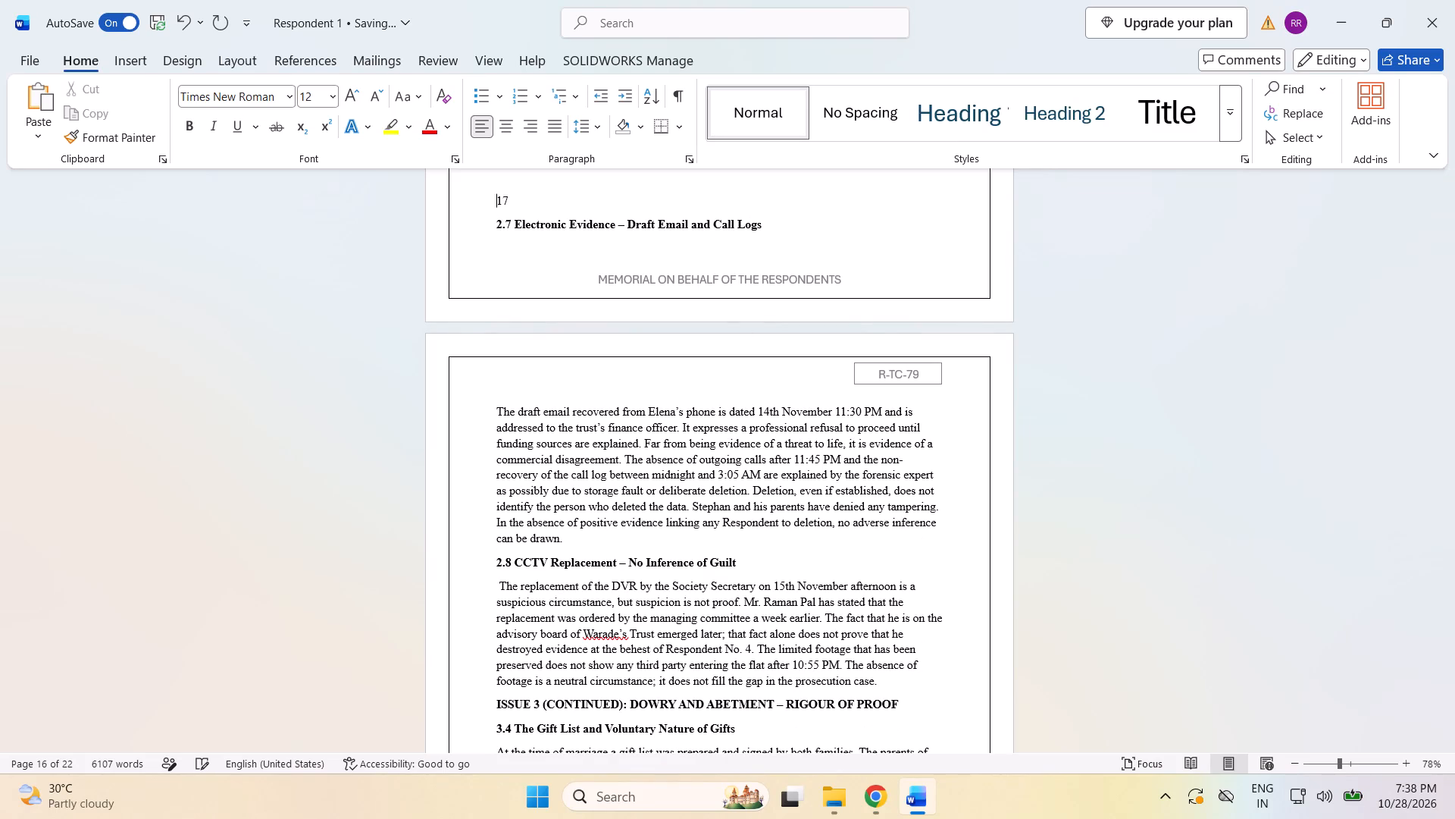
key(Return)
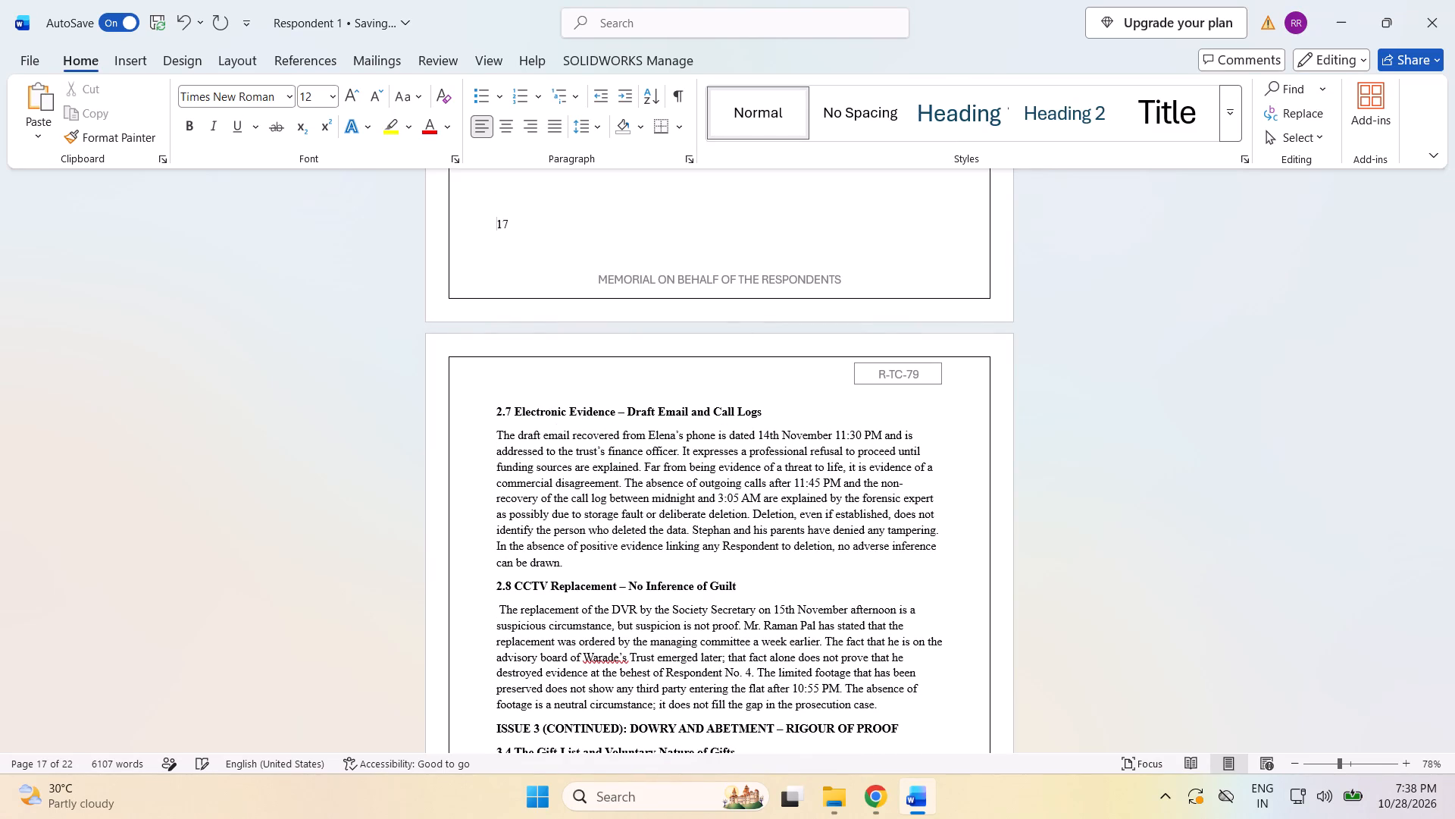
click(727, 225)
click(743, 222)
click(731, 225)
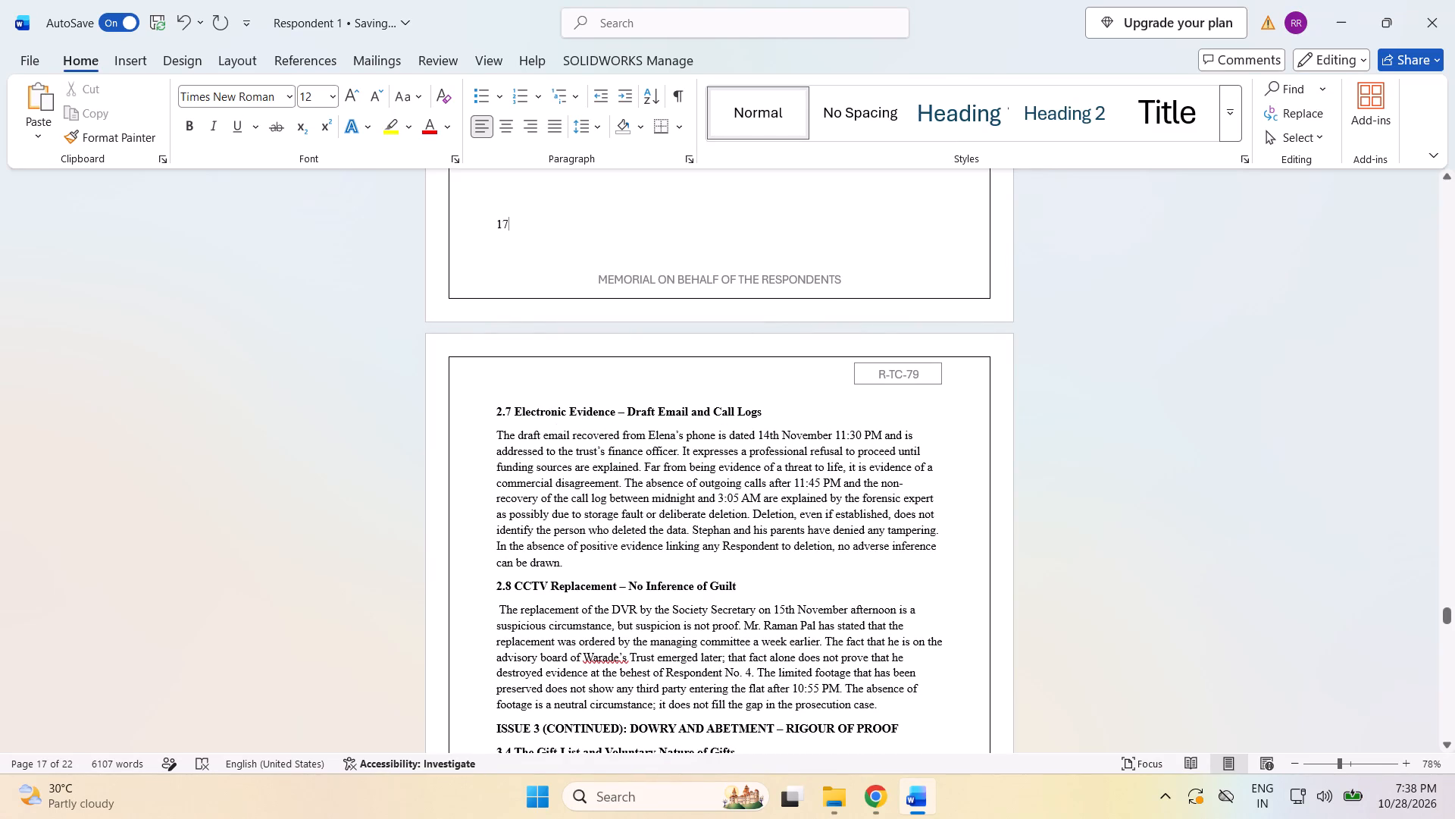
click(735, 235)
double_click(724, 232)
text(17)
click(507, 227)
key(BackSpace)
key(BackSpace)
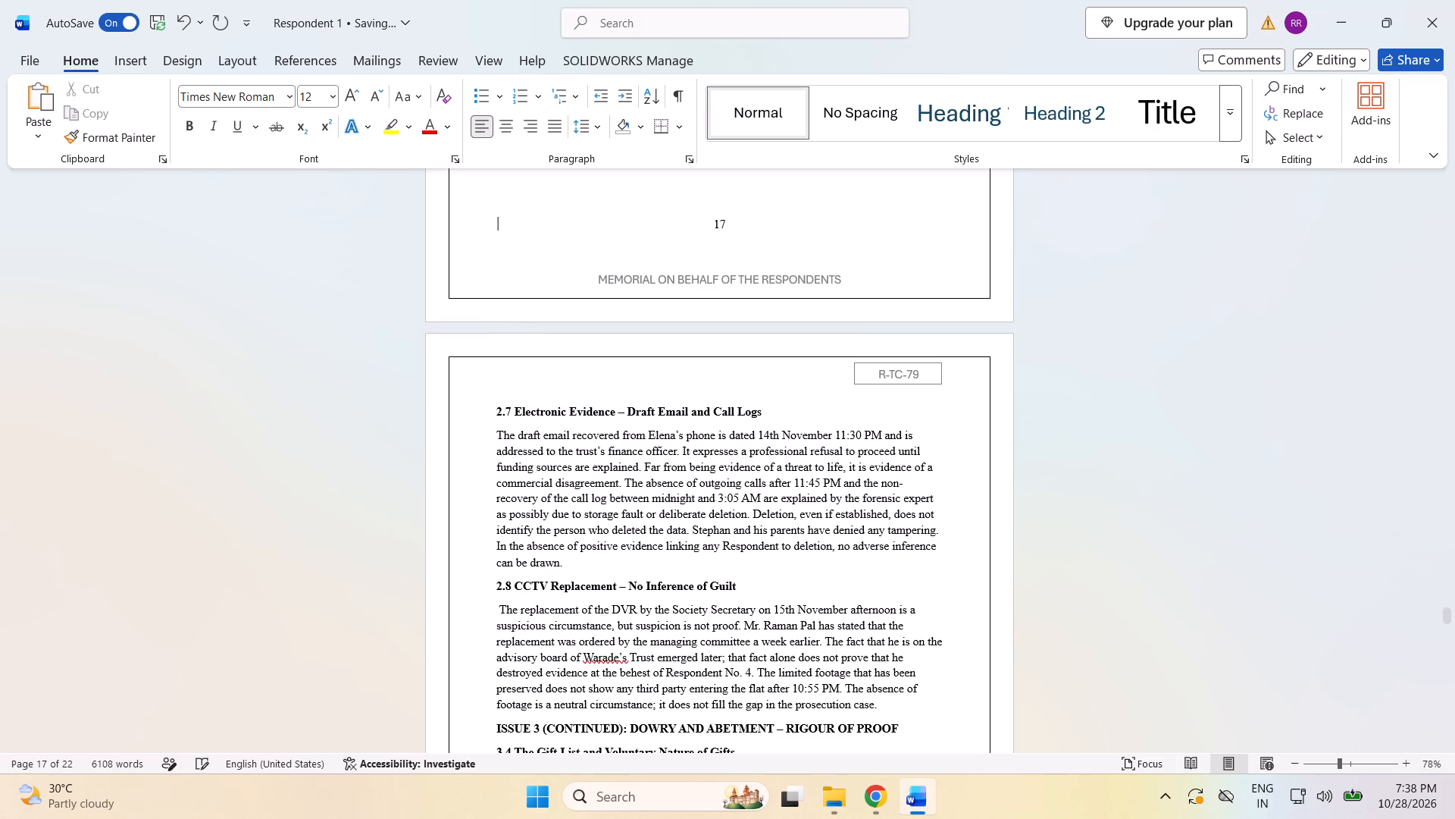
Check the placement of the page numbers from page 18 to the last page.
scroll(520, 296, down, 18)
scroll(574, 340, down, 3)
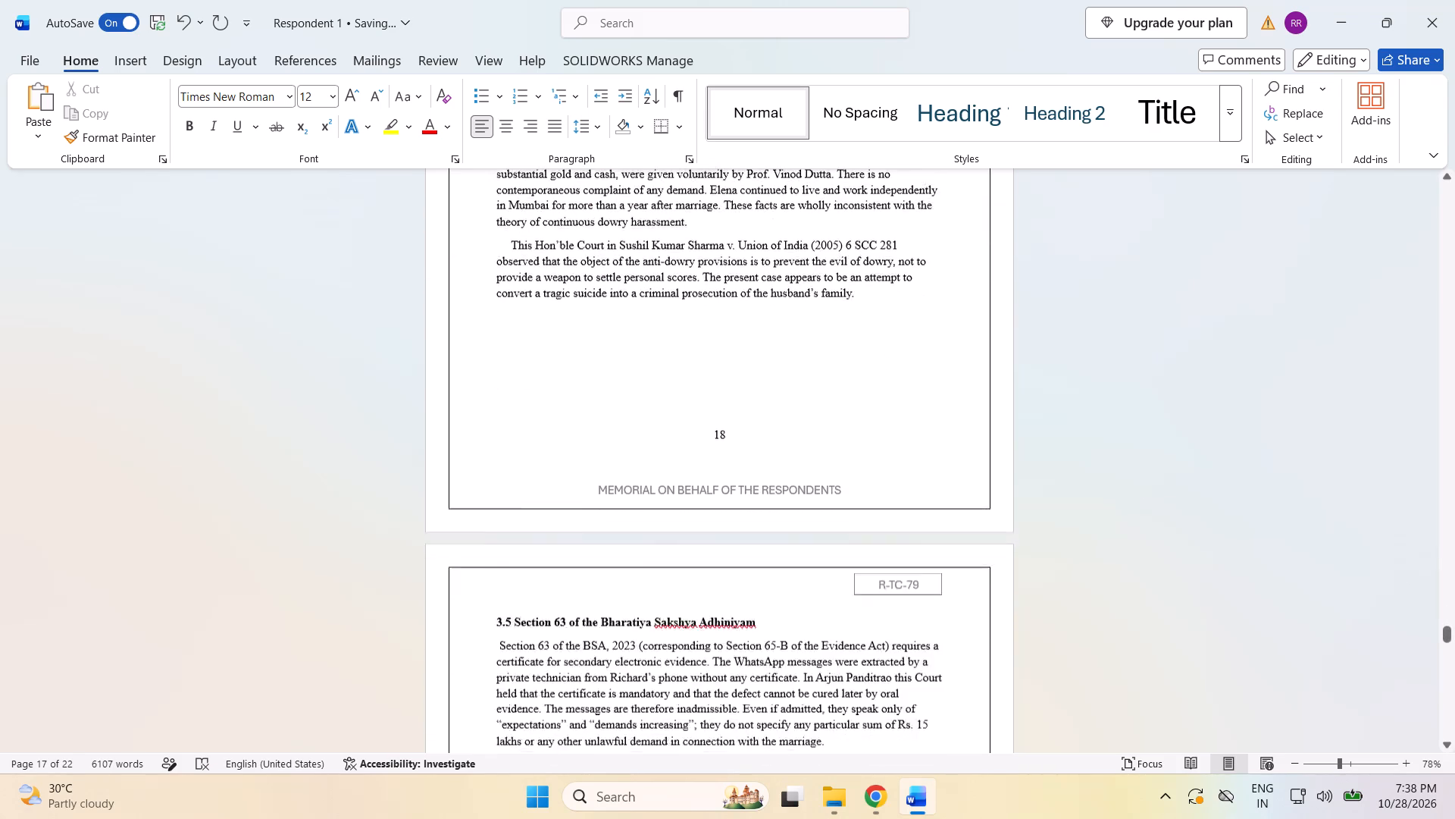
scroll(577, 345, down, 5)
scroll(579, 354, down, 20)
scroll(579, 354, down, 18)
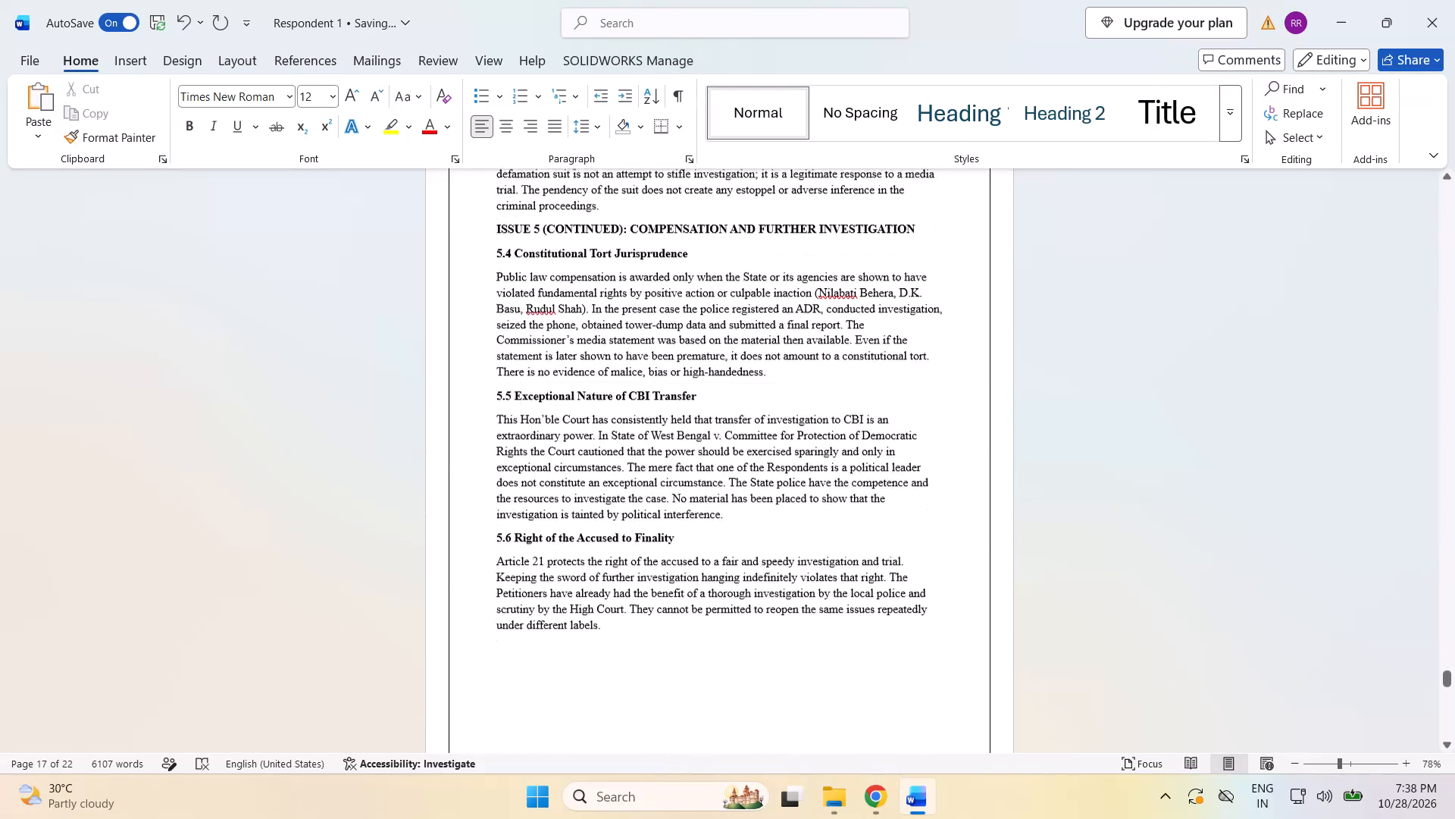
scroll(578, 359, down, 2)
scroll(578, 357, down, 20)
scroll(578, 357, down, 14)
scroll(585, 368, down, 11)
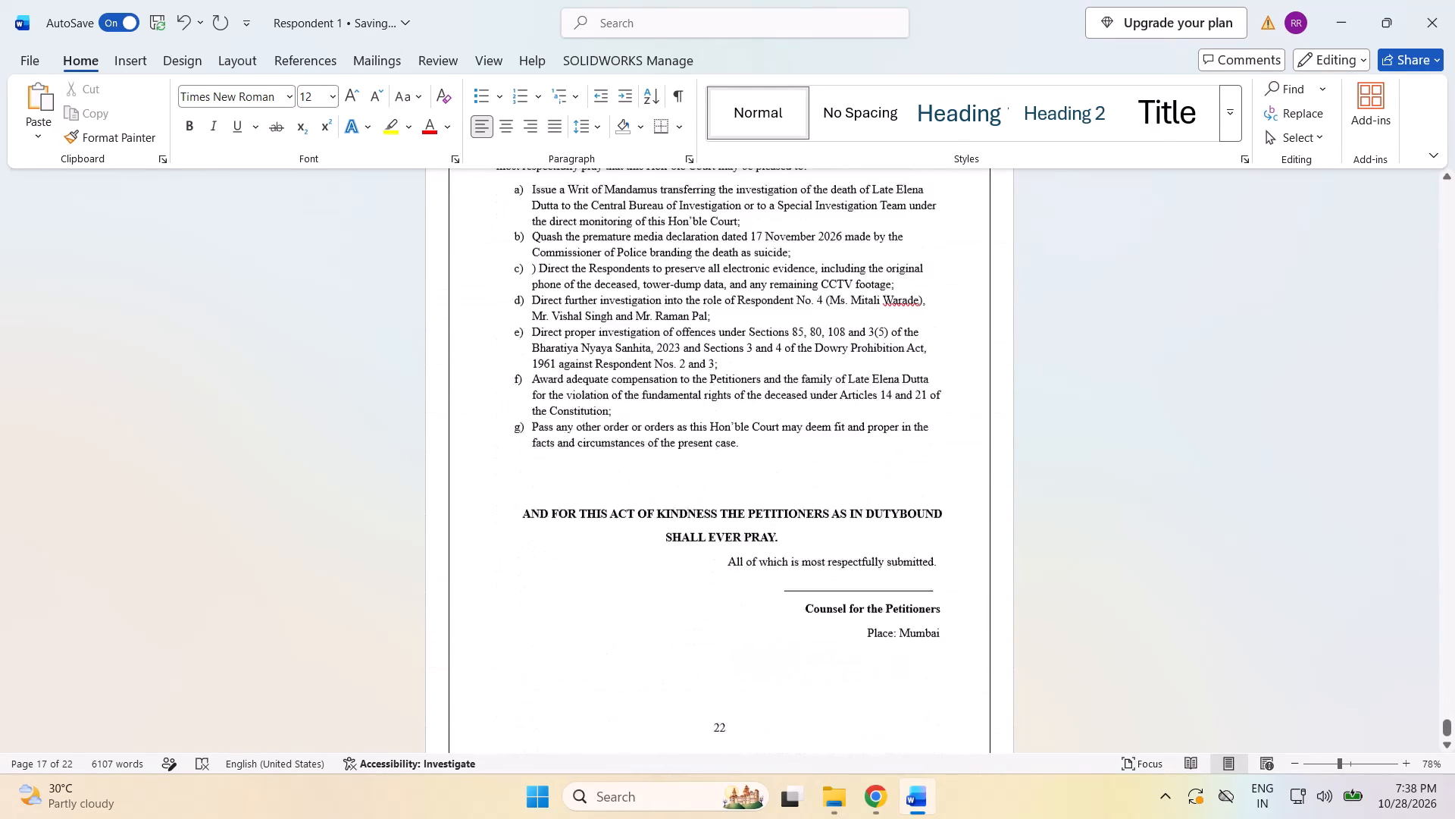
scroll(808, 730, down, 4)
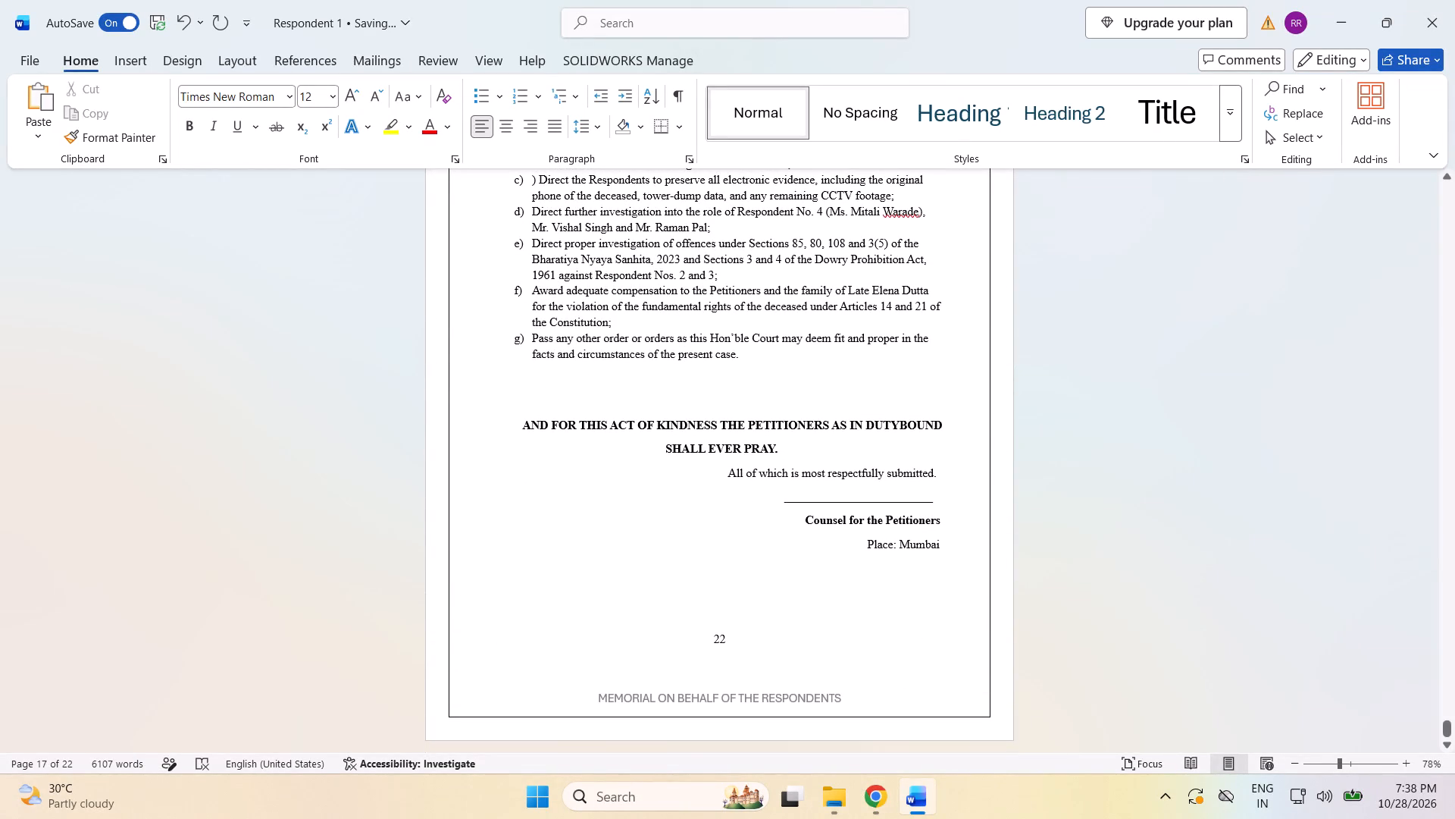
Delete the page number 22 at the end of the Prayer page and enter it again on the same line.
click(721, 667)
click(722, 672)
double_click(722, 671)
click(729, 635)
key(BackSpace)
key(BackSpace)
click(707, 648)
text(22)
Check the end of the memorial and return to its cover page.
scroll(710, 656, down, 11)
scroll(711, 655, up, 17)
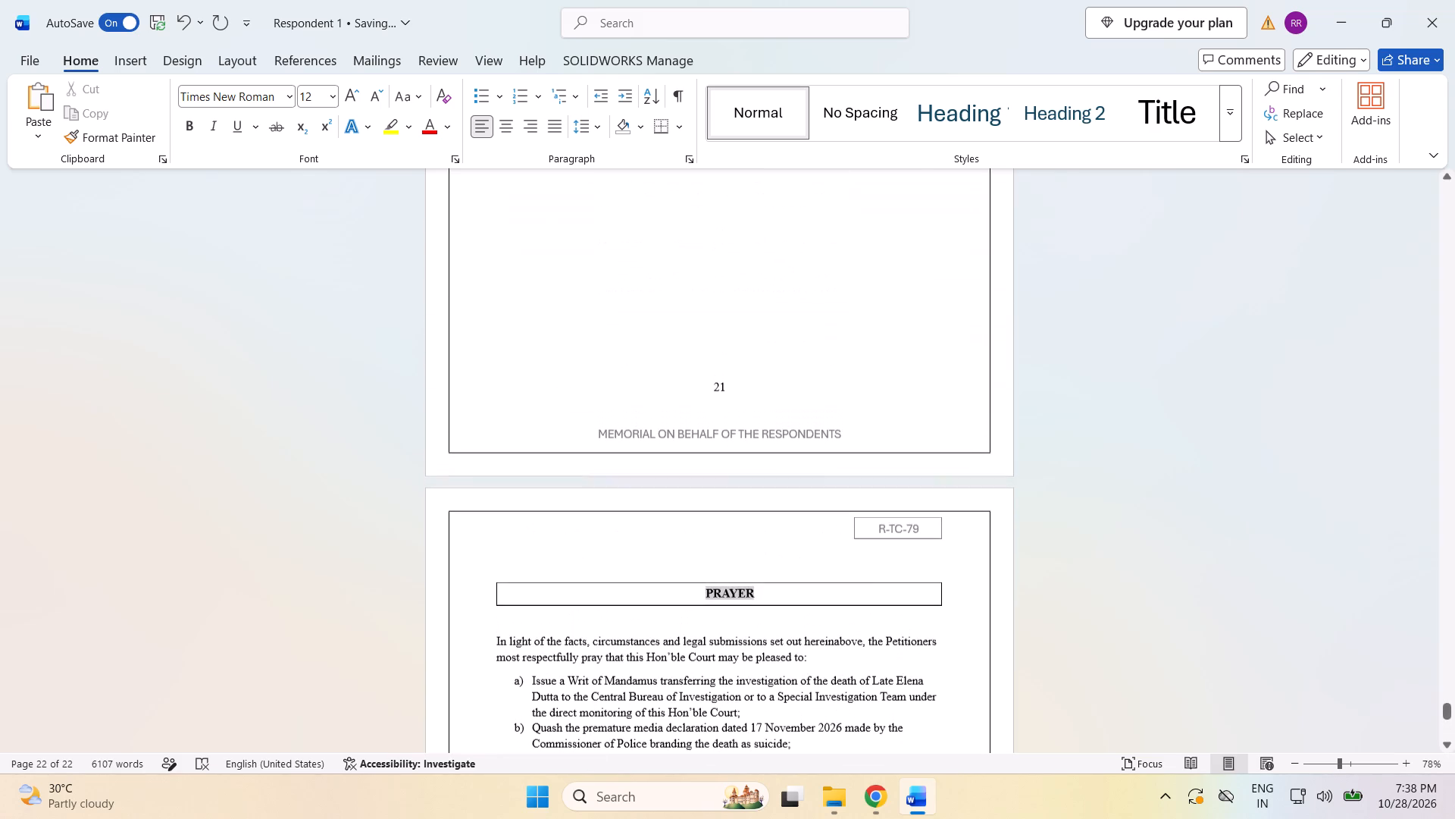
drag(1444, 711, 1403, 275)
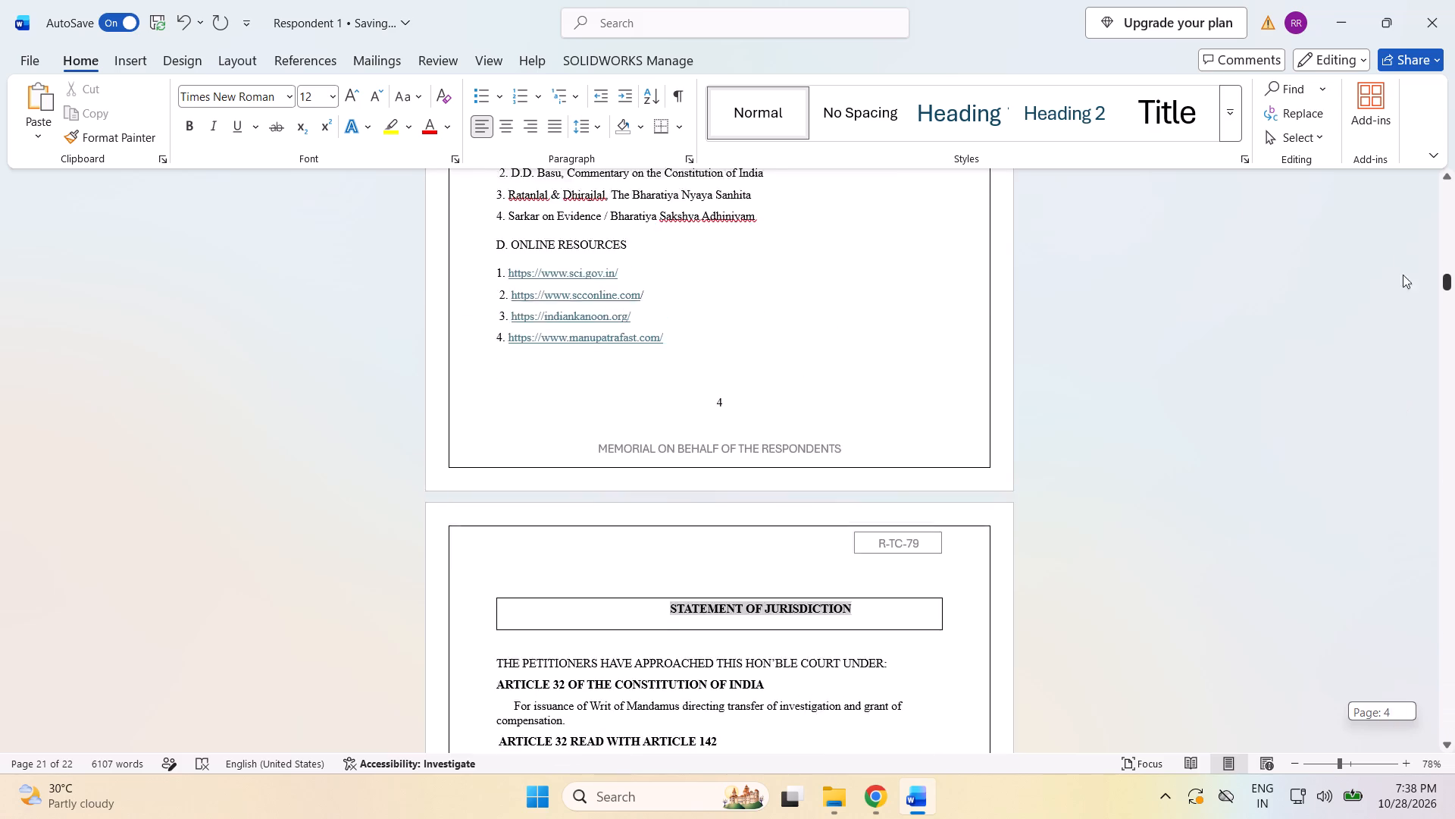
drag(1403, 275, 1396, 201)
click(1396, 200)
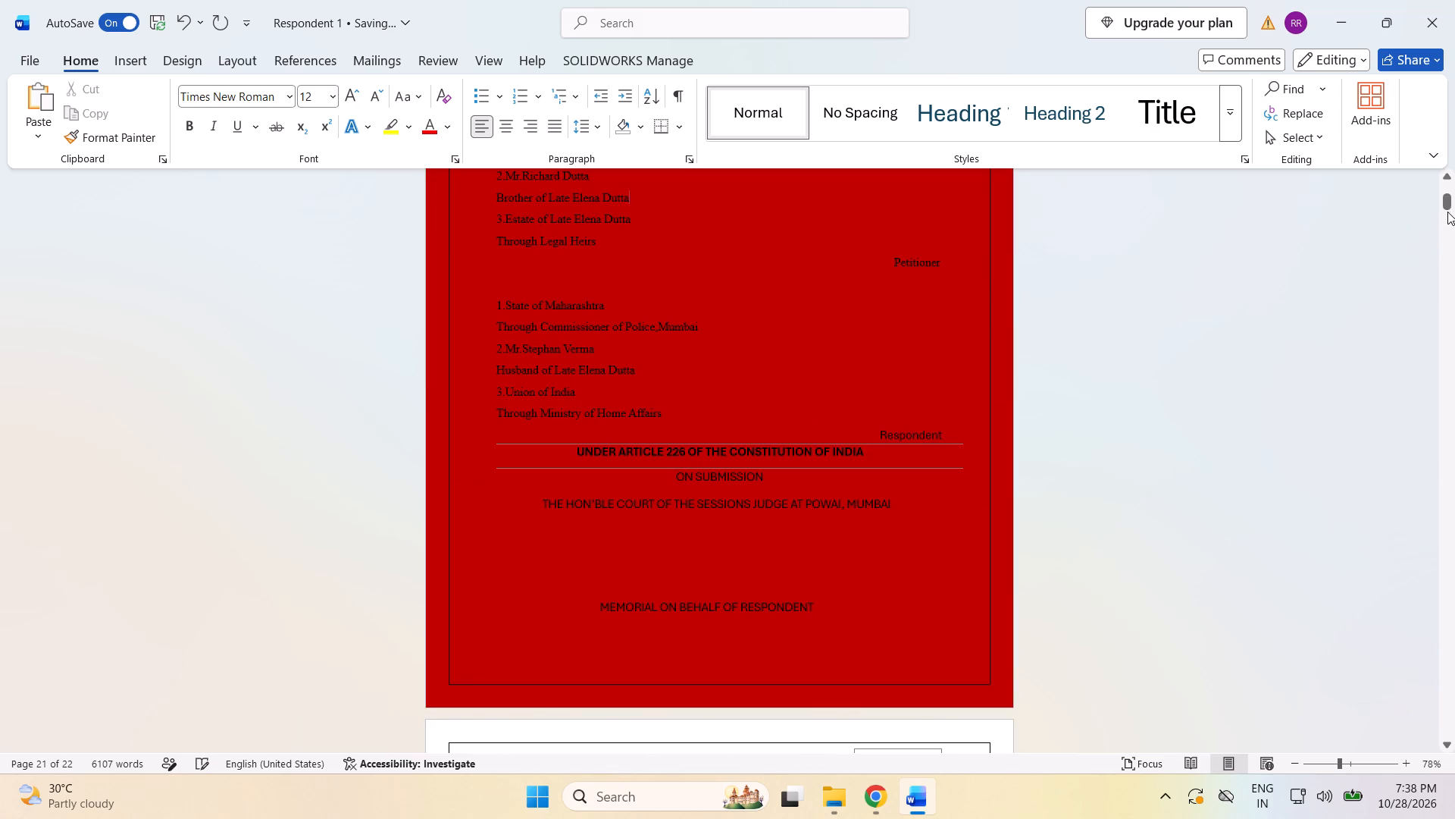
drag(1447, 212, 1442, 173)
drag(1449, 219, 1444, 184)
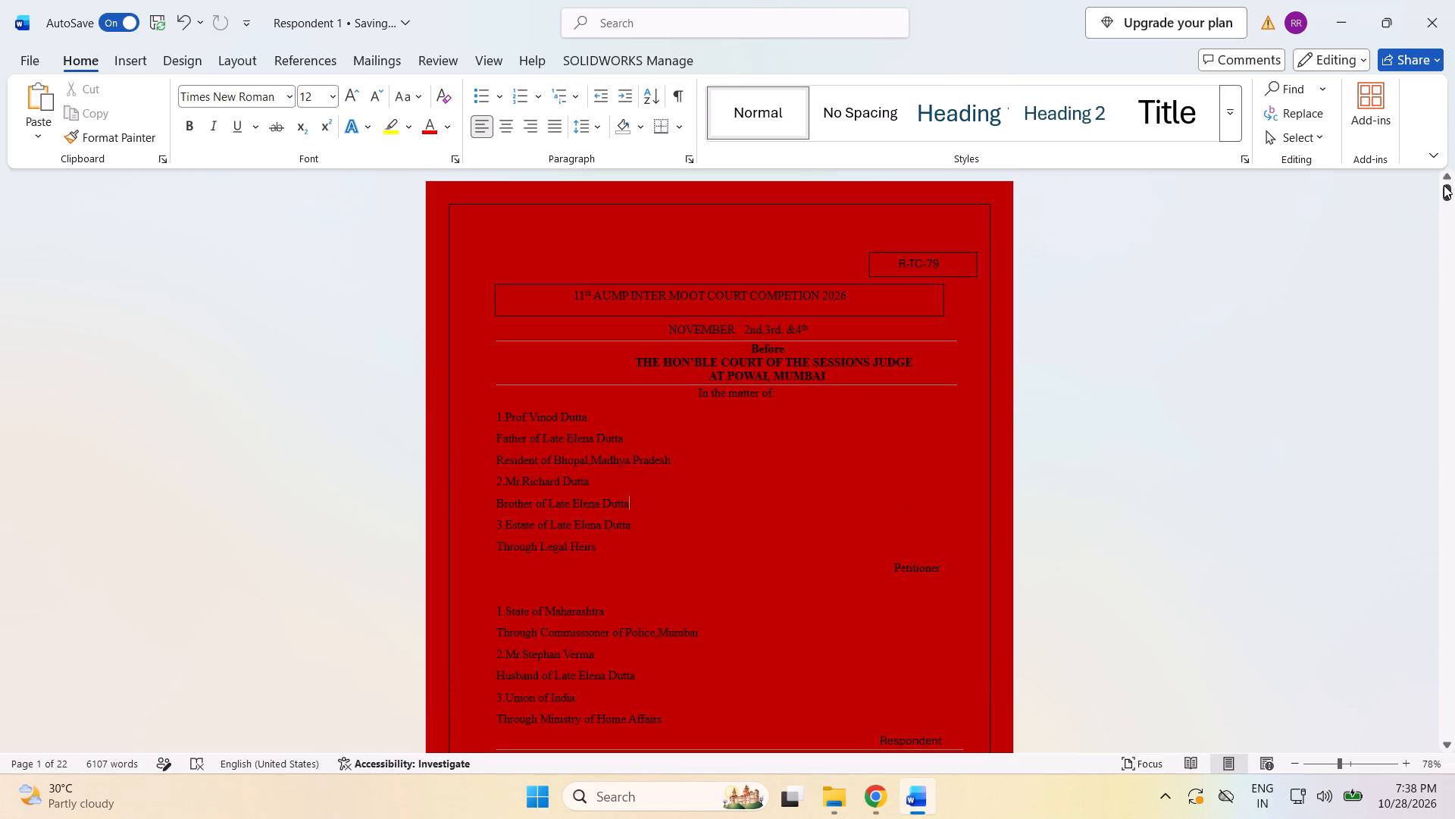
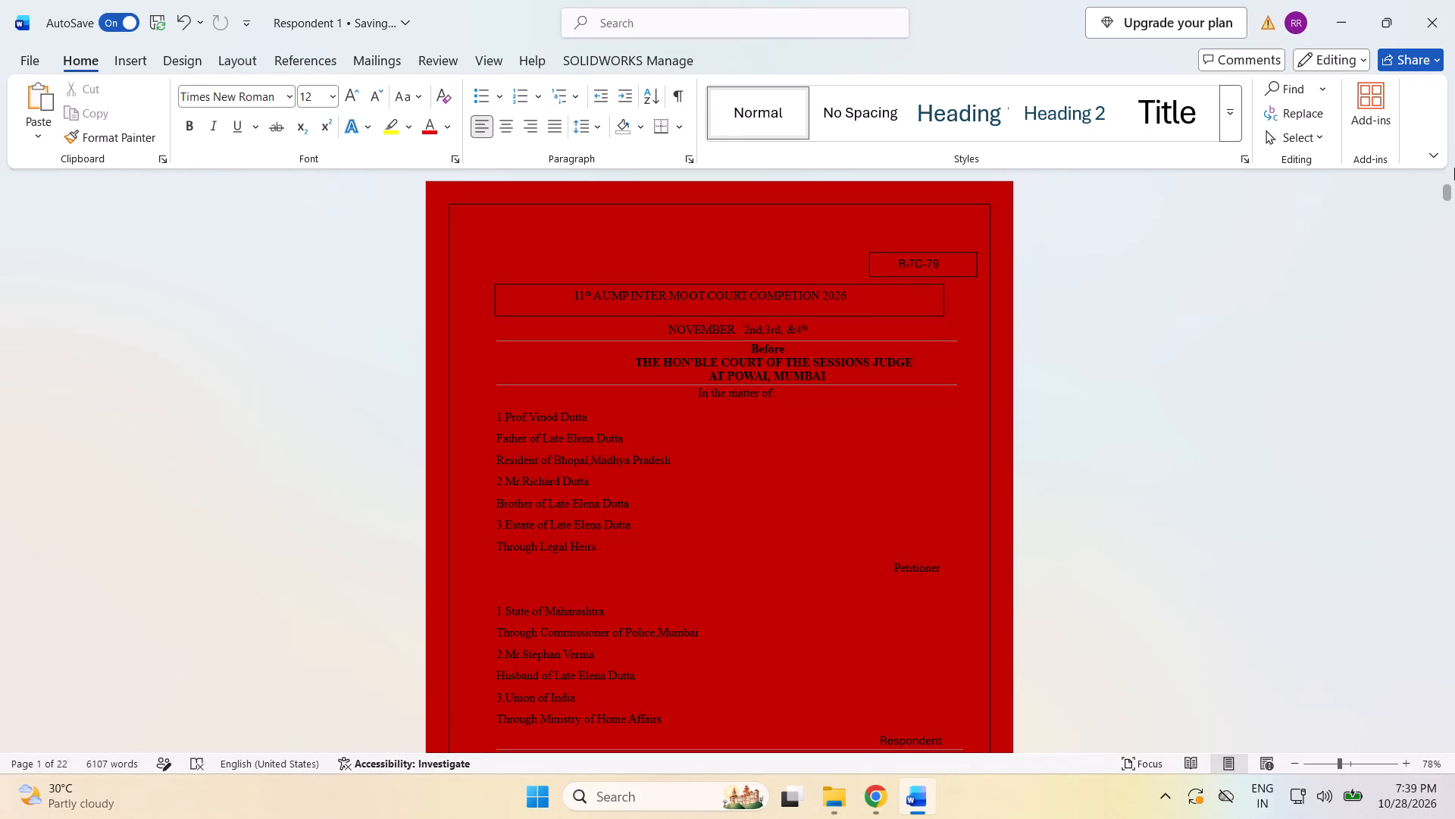
Review the memorial's opening pages, from the cover to the Statement of Facts, for headings, contents entries and page numbers.
scroll(1197, 289, down, 8)
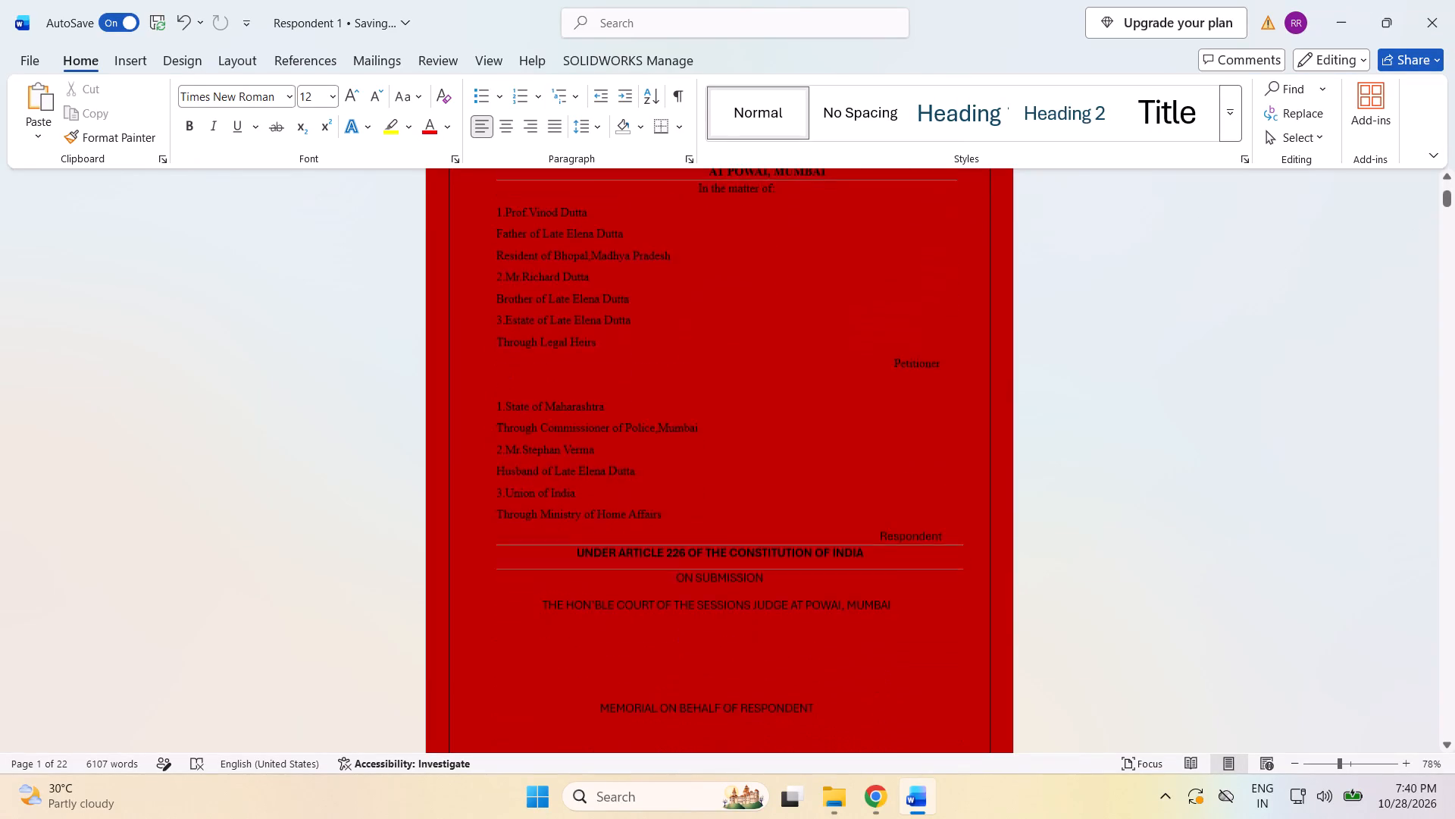
scroll(1187, 286, down, 8)
scroll(1175, 286, up, 14)
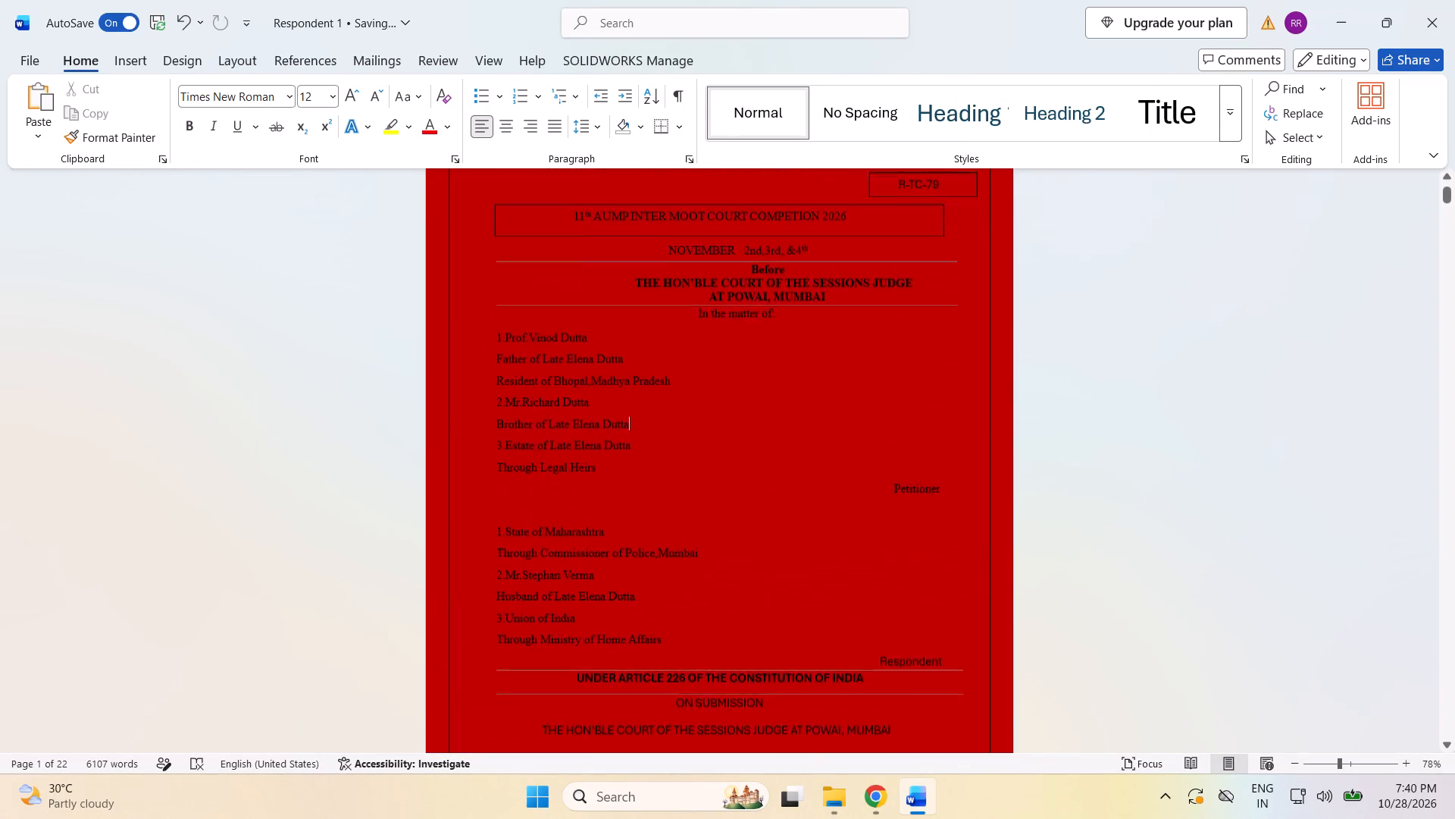
scroll(1175, 285, down, 15)
scroll(1175, 285, down, 9)
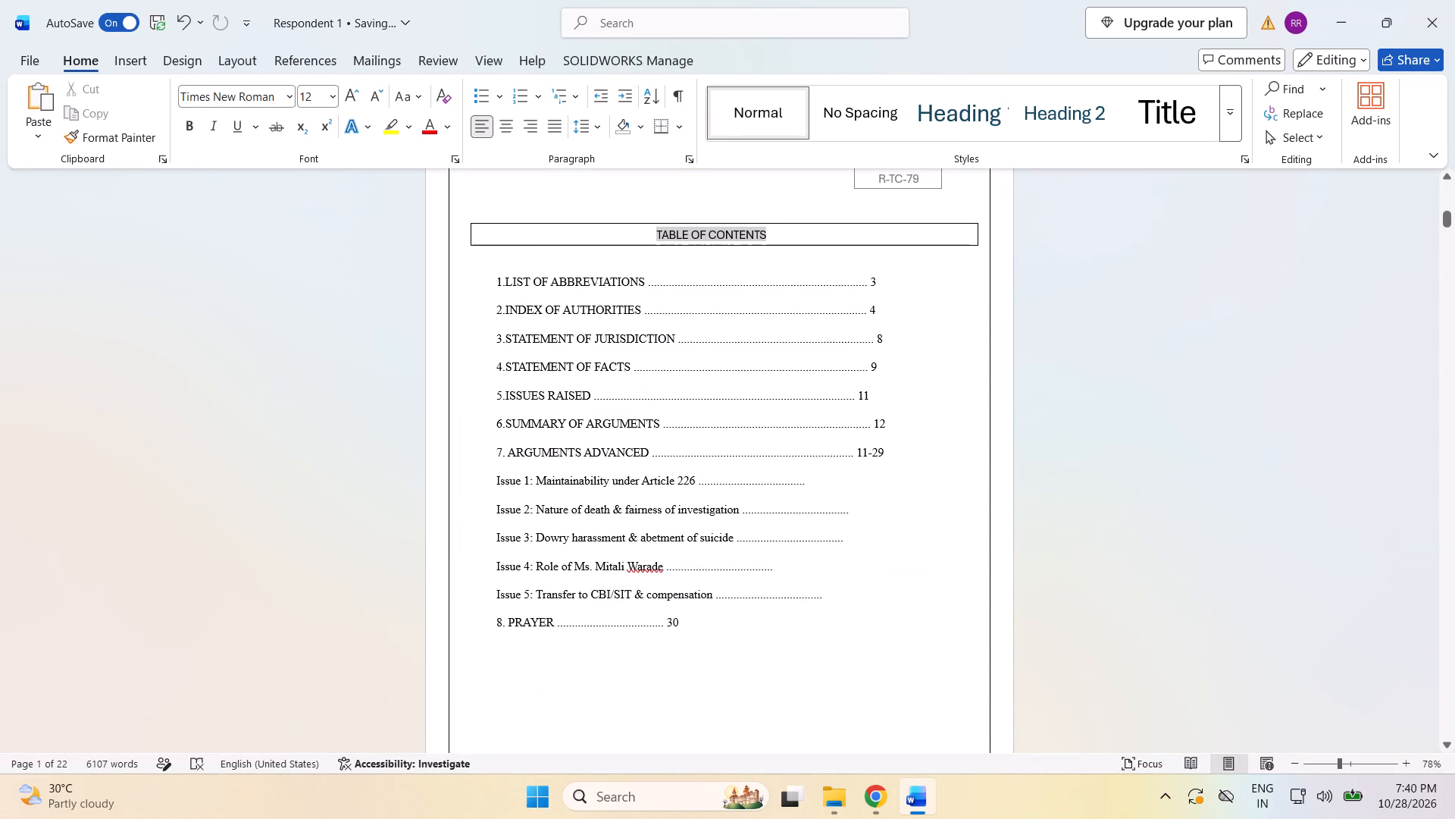
scroll(1059, 322, down, 17)
scroll(1059, 325, up, 1)
scroll(1059, 325, down, 2)
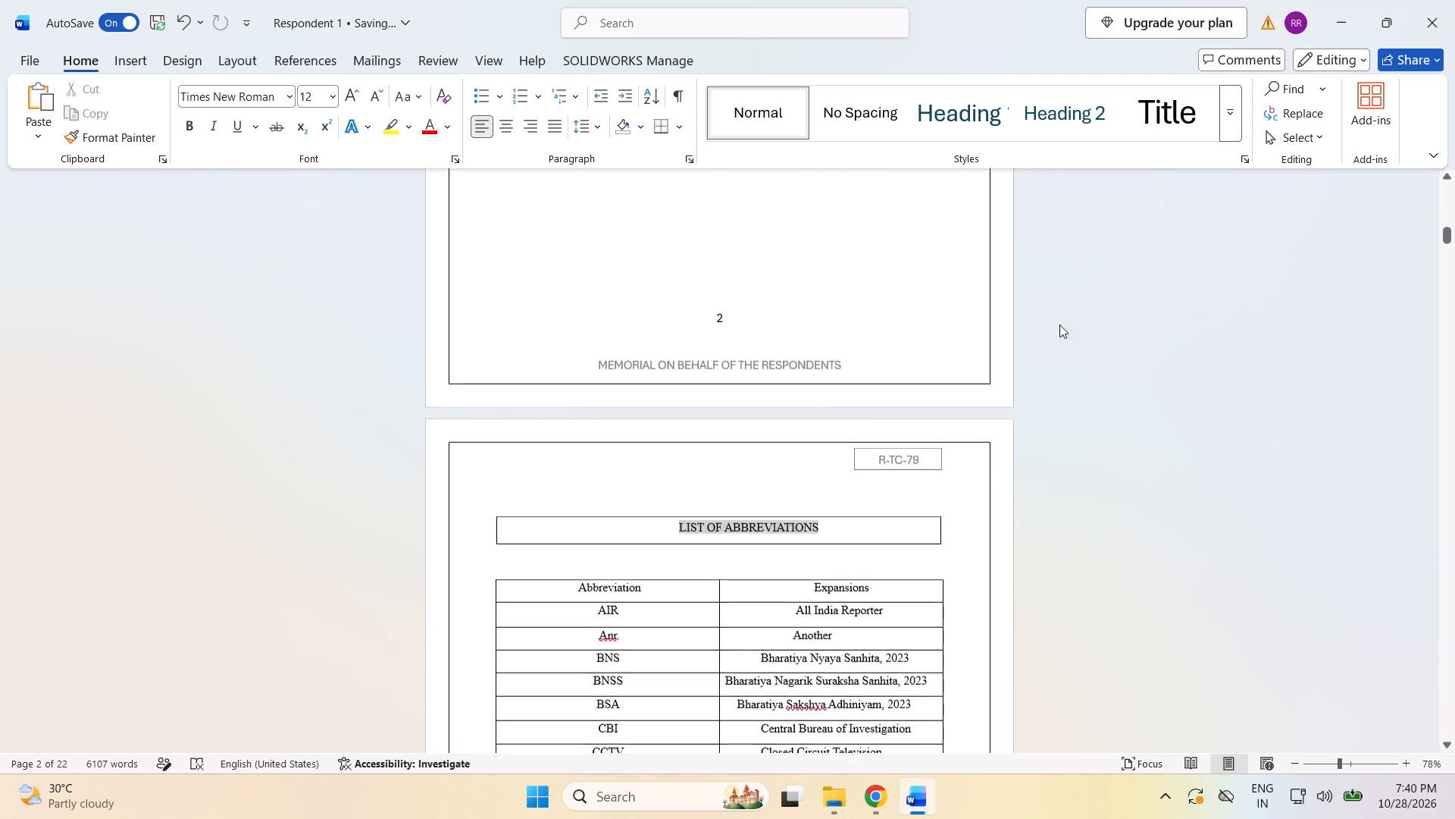
scroll(1059, 325, down, 18)
scroll(1059, 325, up, 5)
scroll(1059, 325, down, 8)
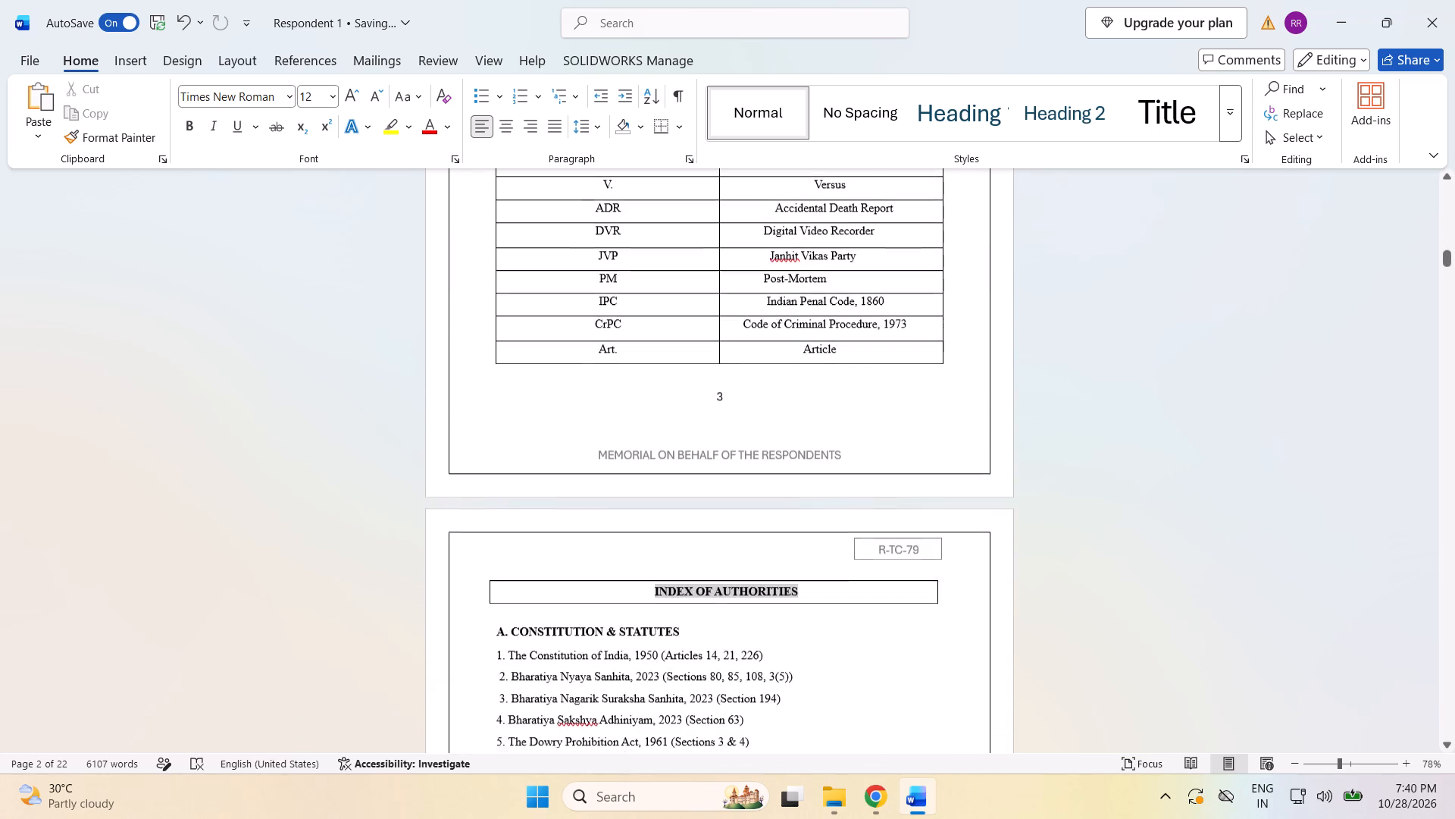
scroll(1059, 325, down, 5)
scroll(1059, 325, down, 20)
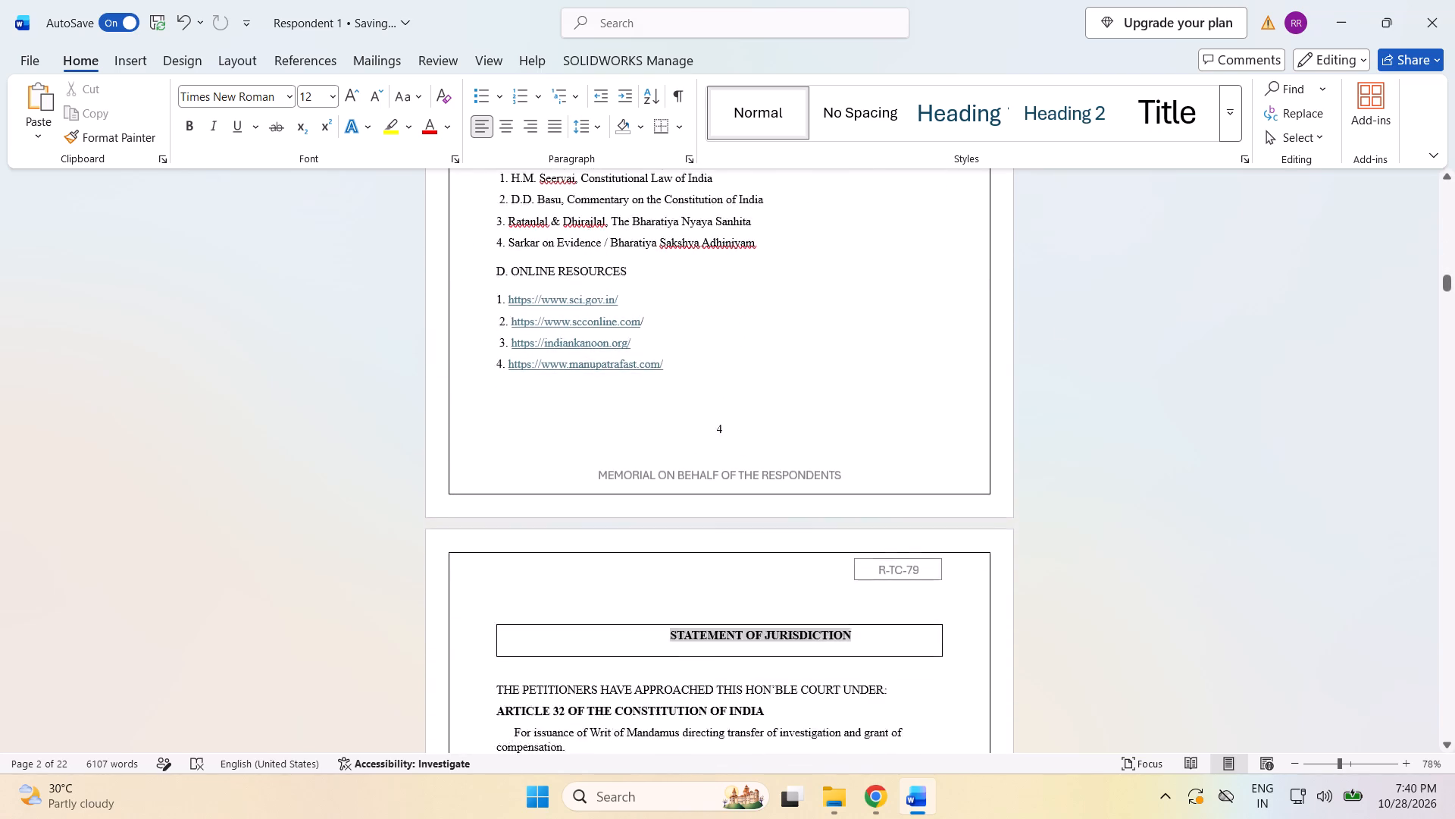
scroll(1059, 325, down, 18)
scroll(1059, 325, down, 6)
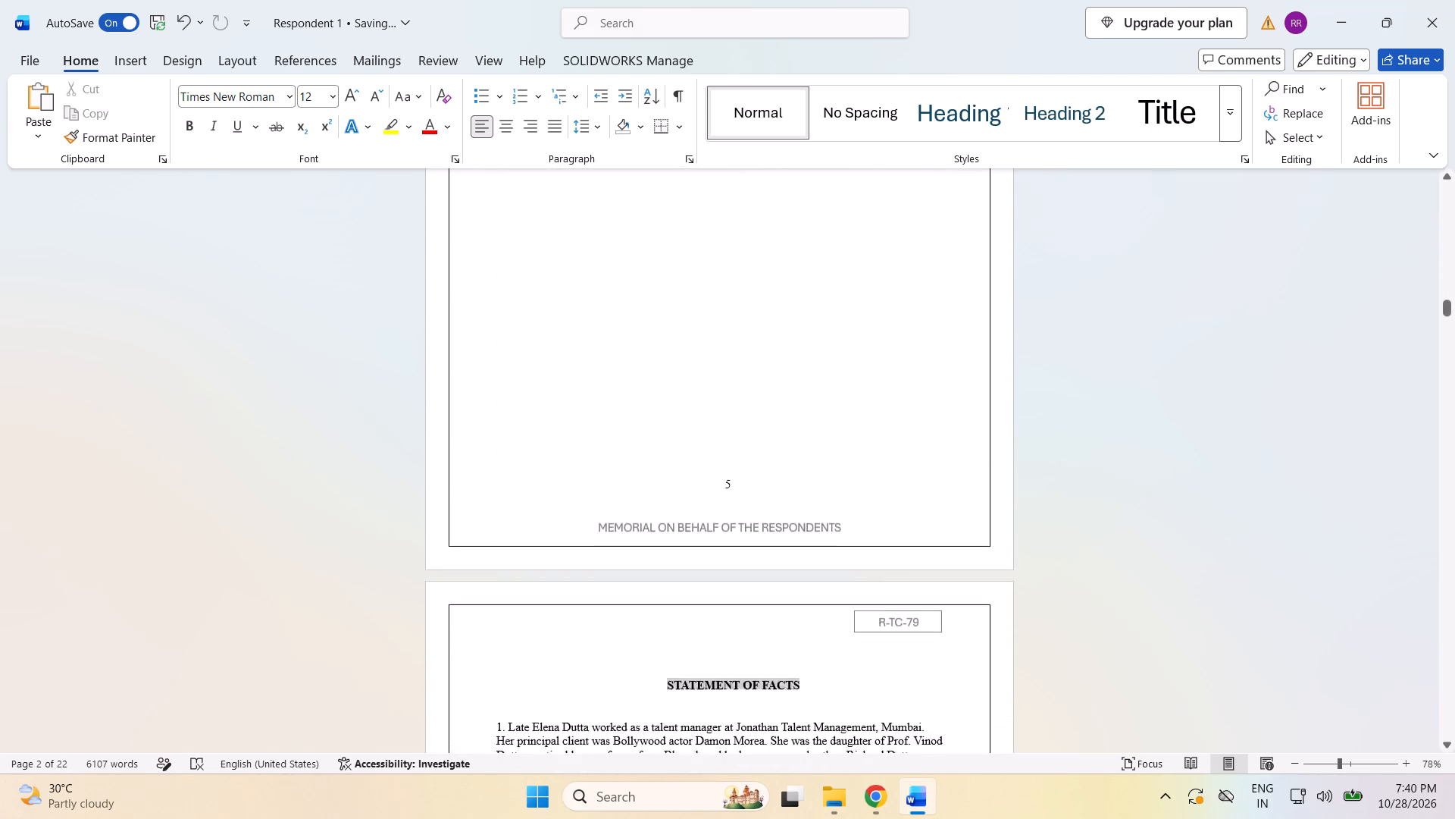
scroll(1059, 325, down, 1)
scroll(1059, 325, up, 20)
scroll(1059, 325, up, 6)
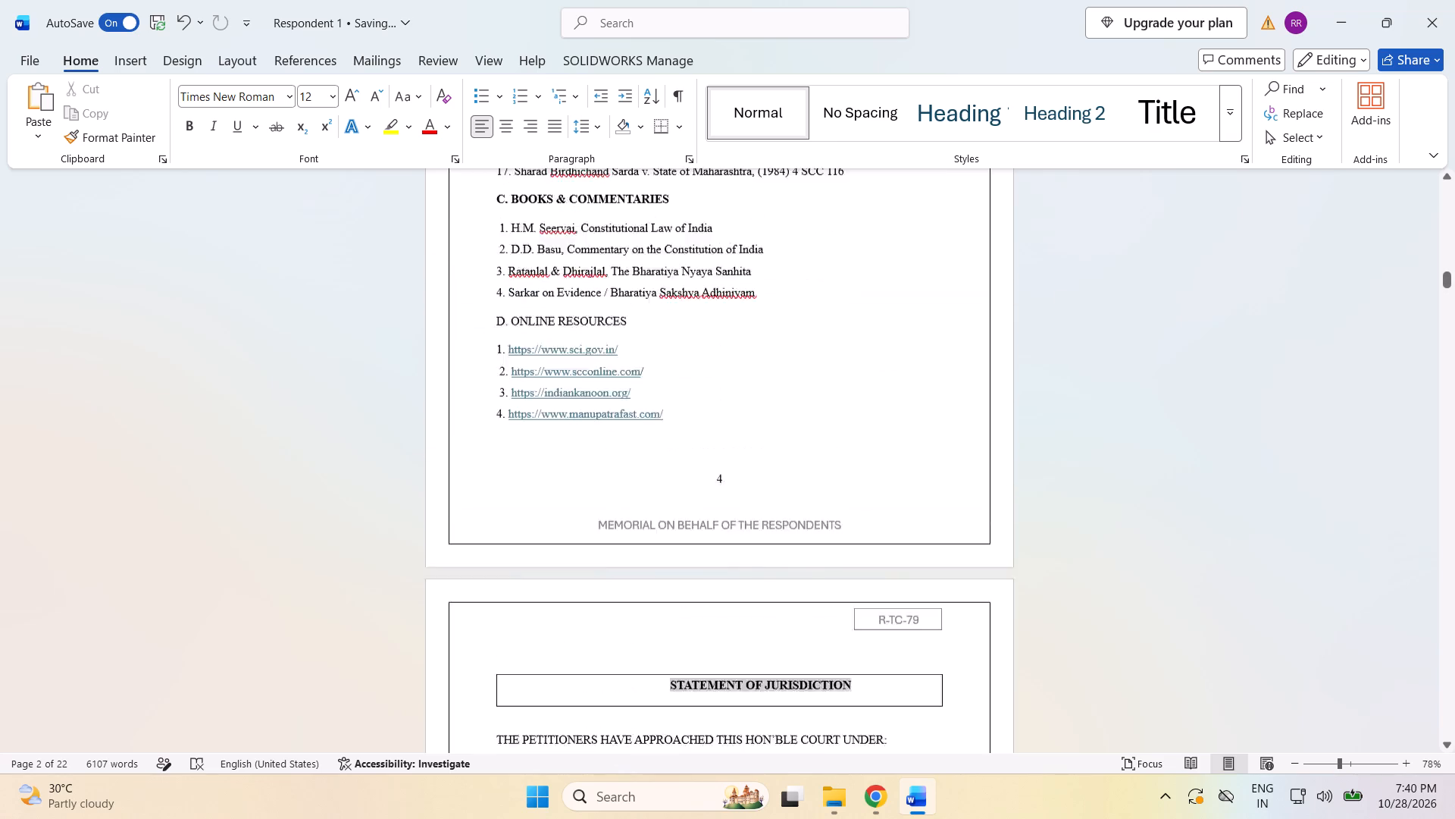
scroll(1062, 289, up, 20)
scroll(1062, 289, up, 16)
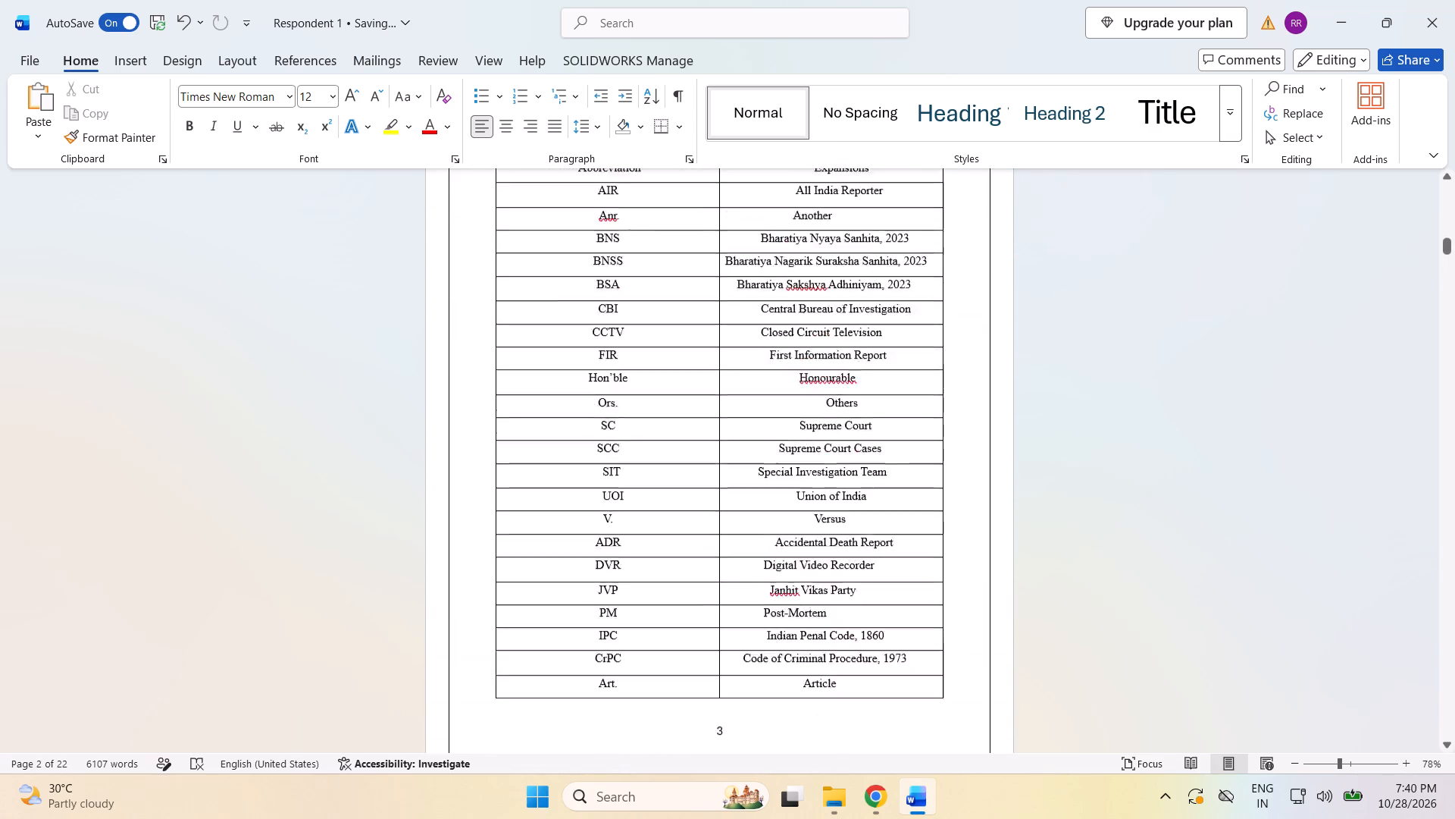
scroll(1120, 311, up, 20)
scroll(1120, 311, up, 5)
scroll(1119, 310, down, 6)
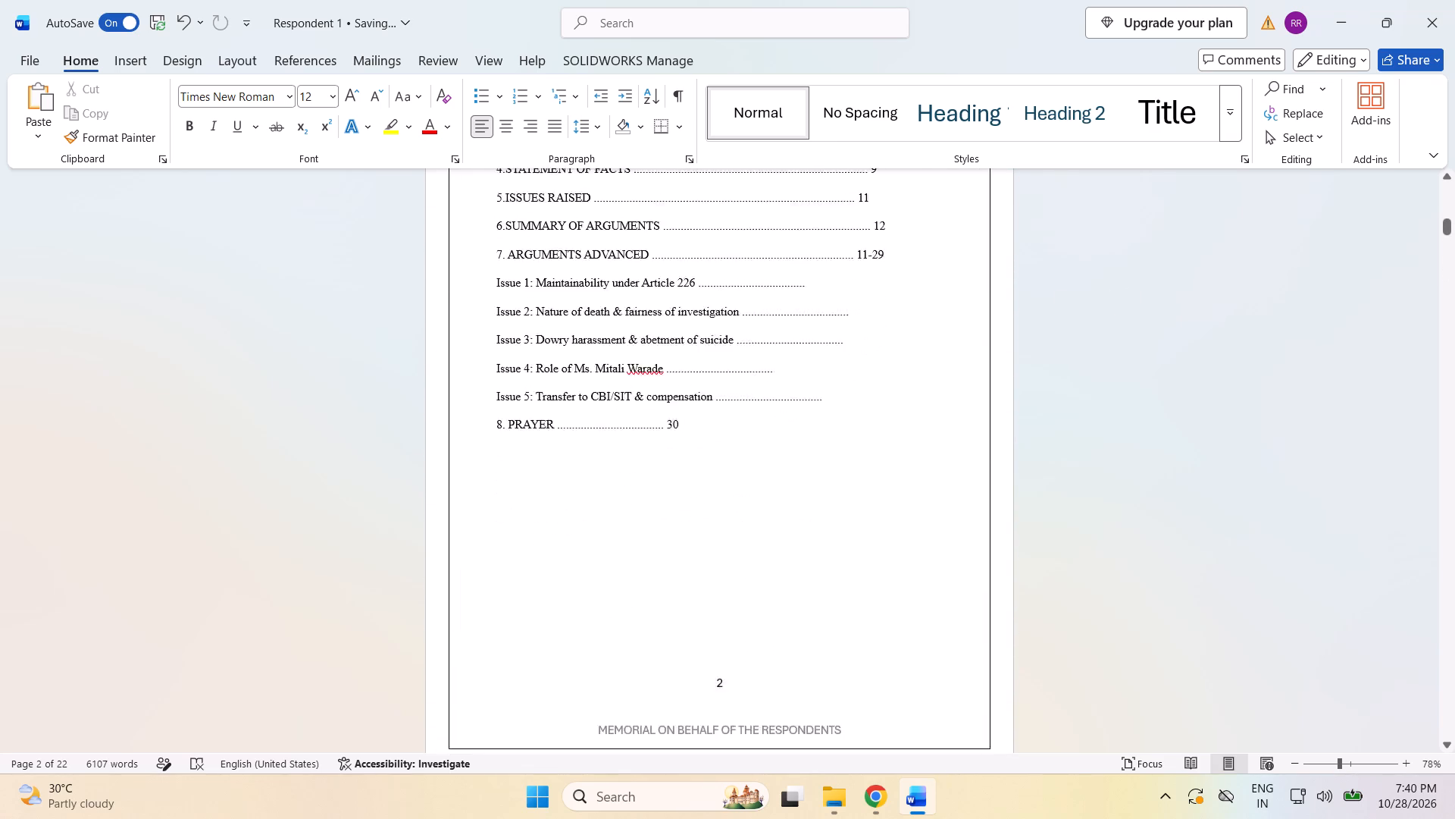
scroll(1119, 310, down, 2)
scroll(1119, 310, up, 10)
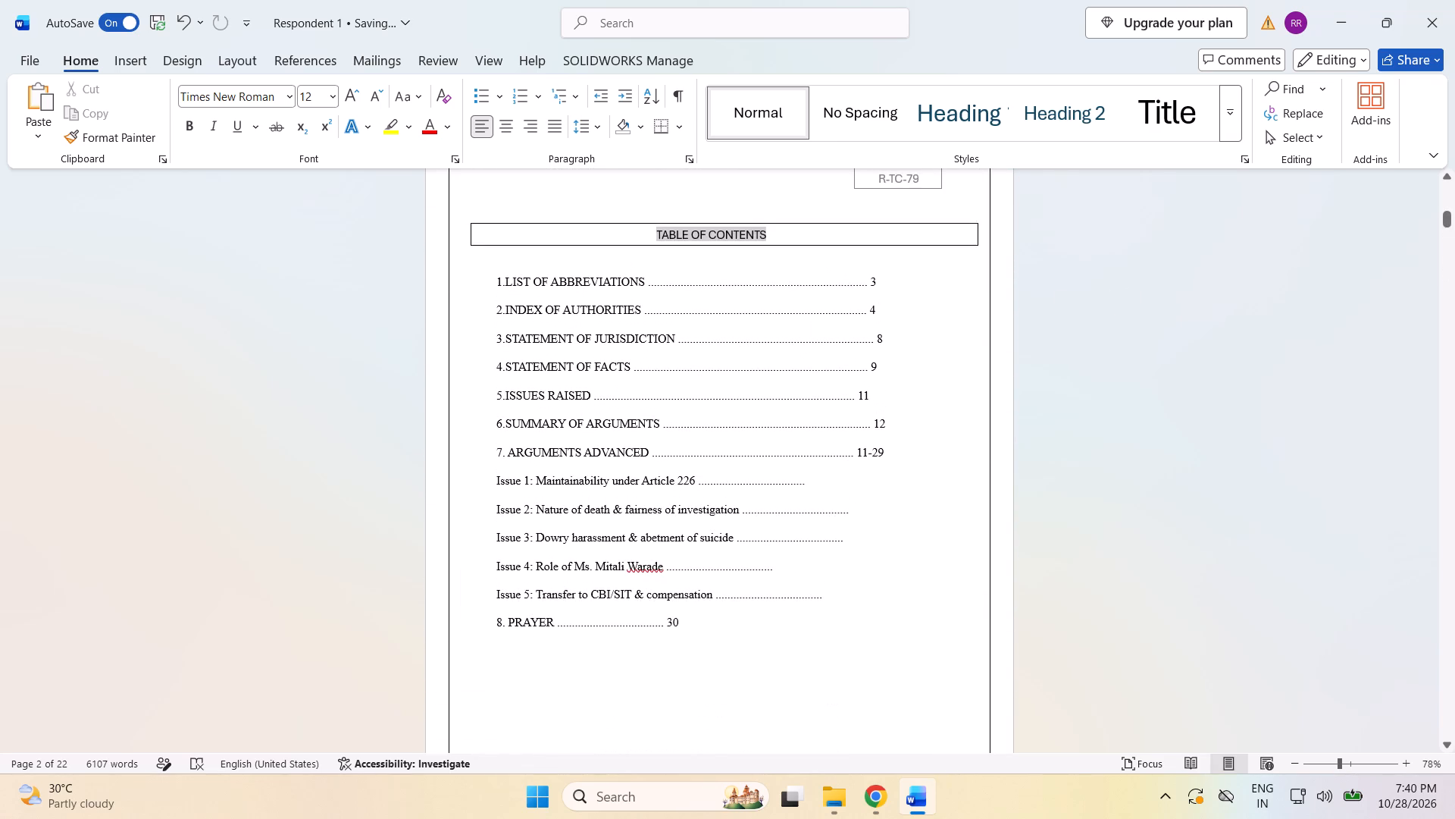
scroll(1119, 317, down, 9)
scroll(1112, 347, down, 12)
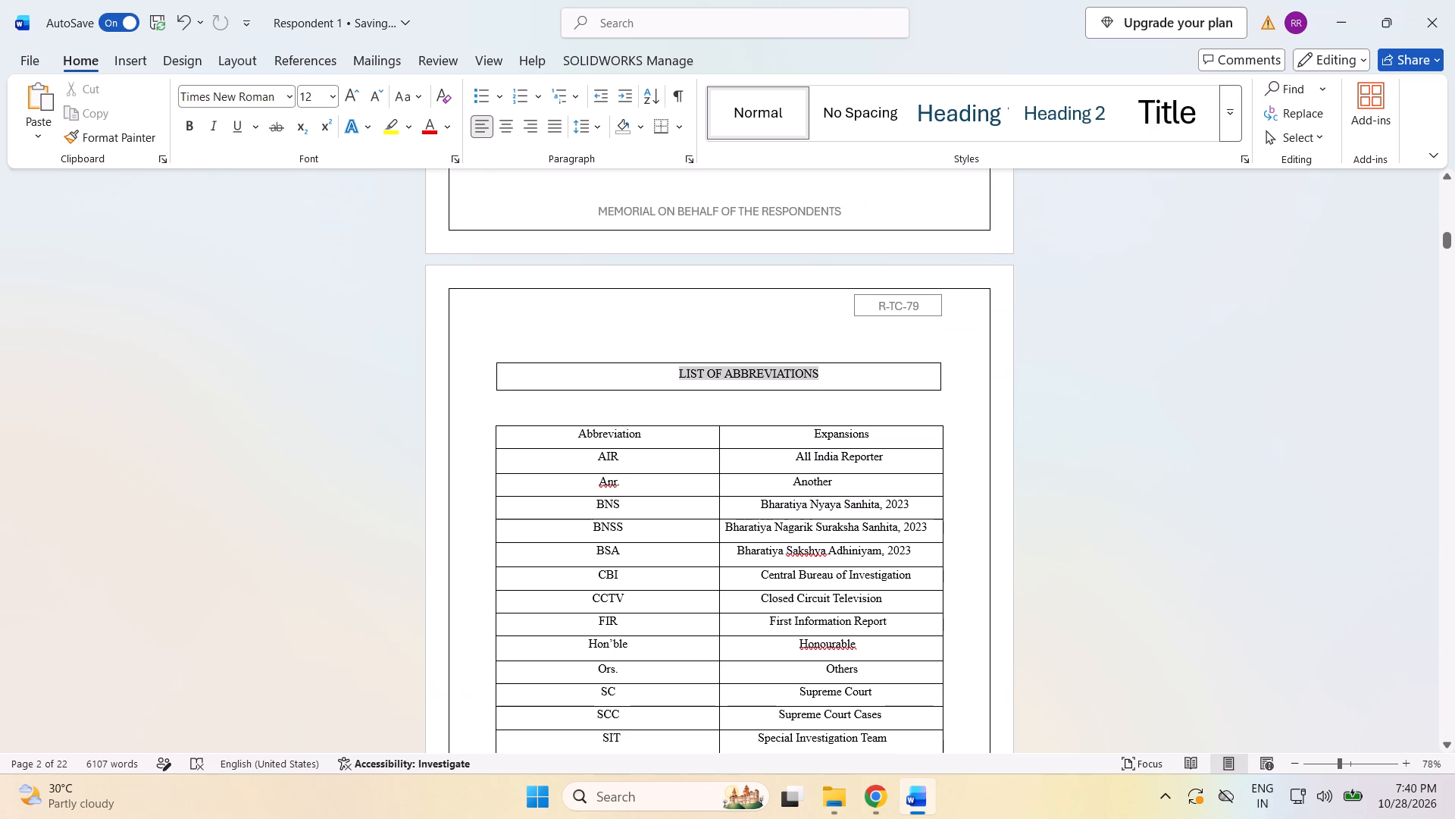
Check the whole-page layout, headings and page number placement from the Table of Contents through to the Prayer page.
click(1324, 758)
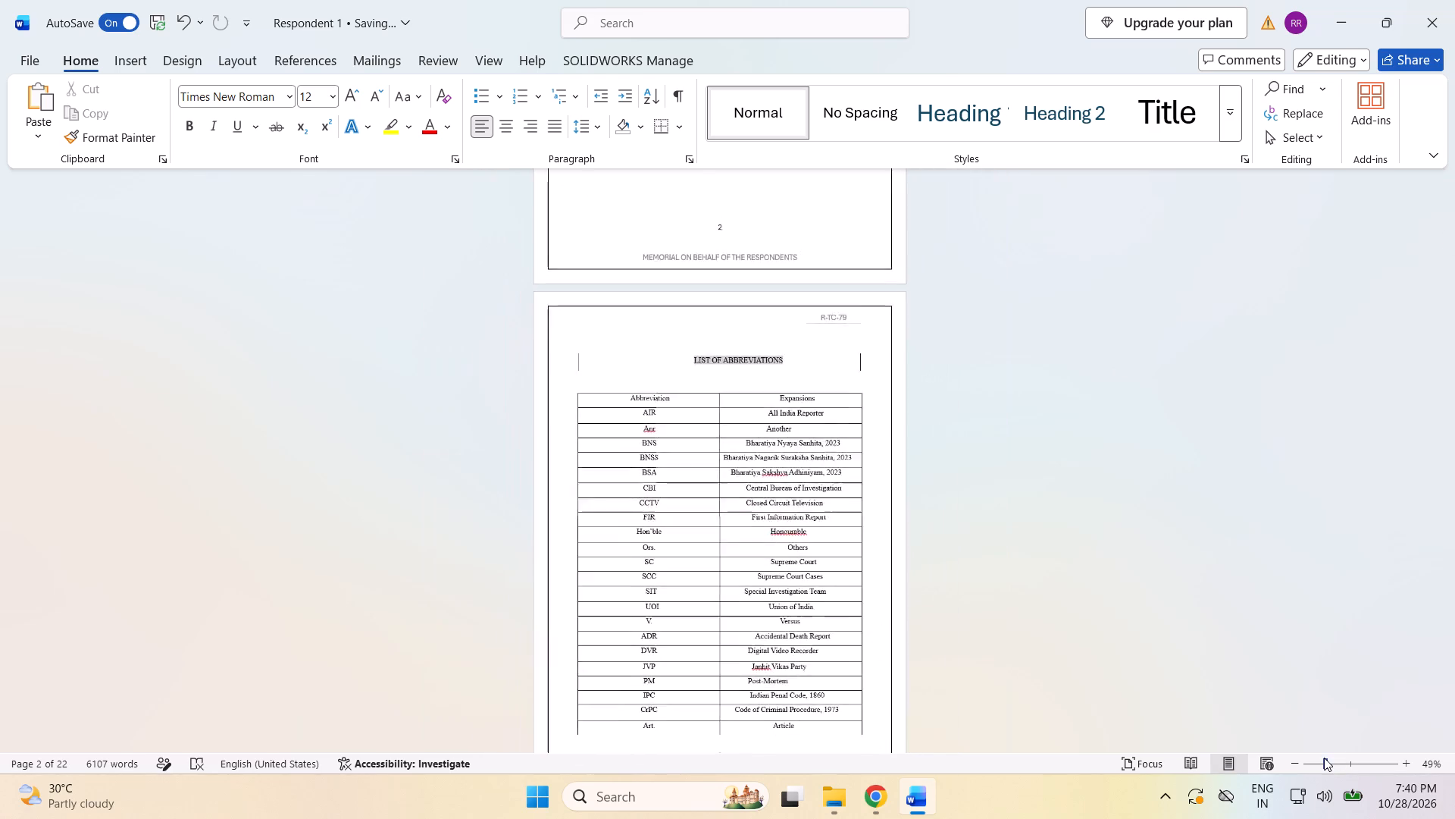
scroll(1059, 516, up, 14)
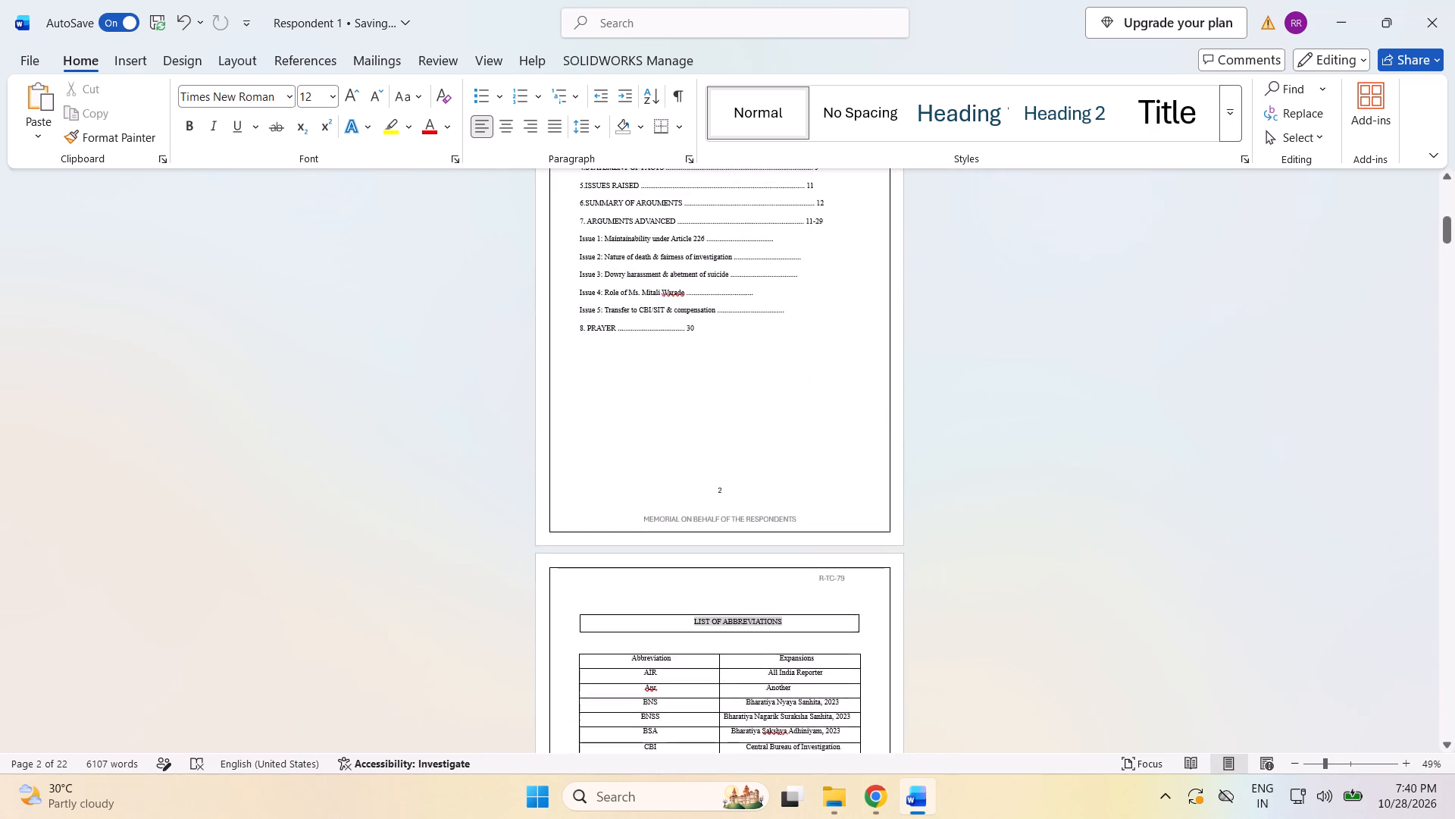
scroll(1058, 496, up, 8)
scroll(1058, 494, down, 19)
scroll(1066, 519, up, 4)
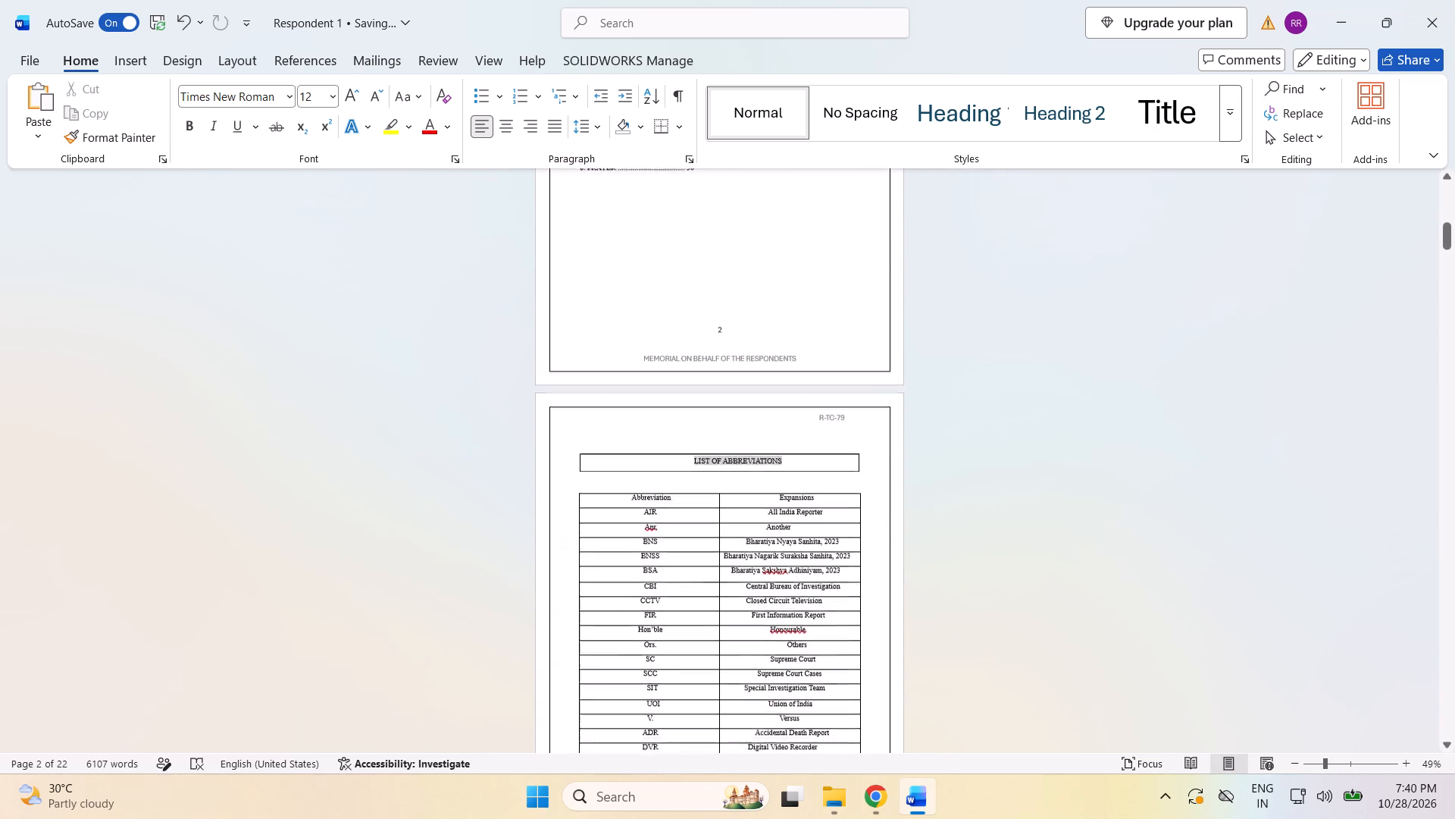
scroll(1066, 519, down, 16)
scroll(1053, 551, down, 19)
scroll(1053, 554, down, 4)
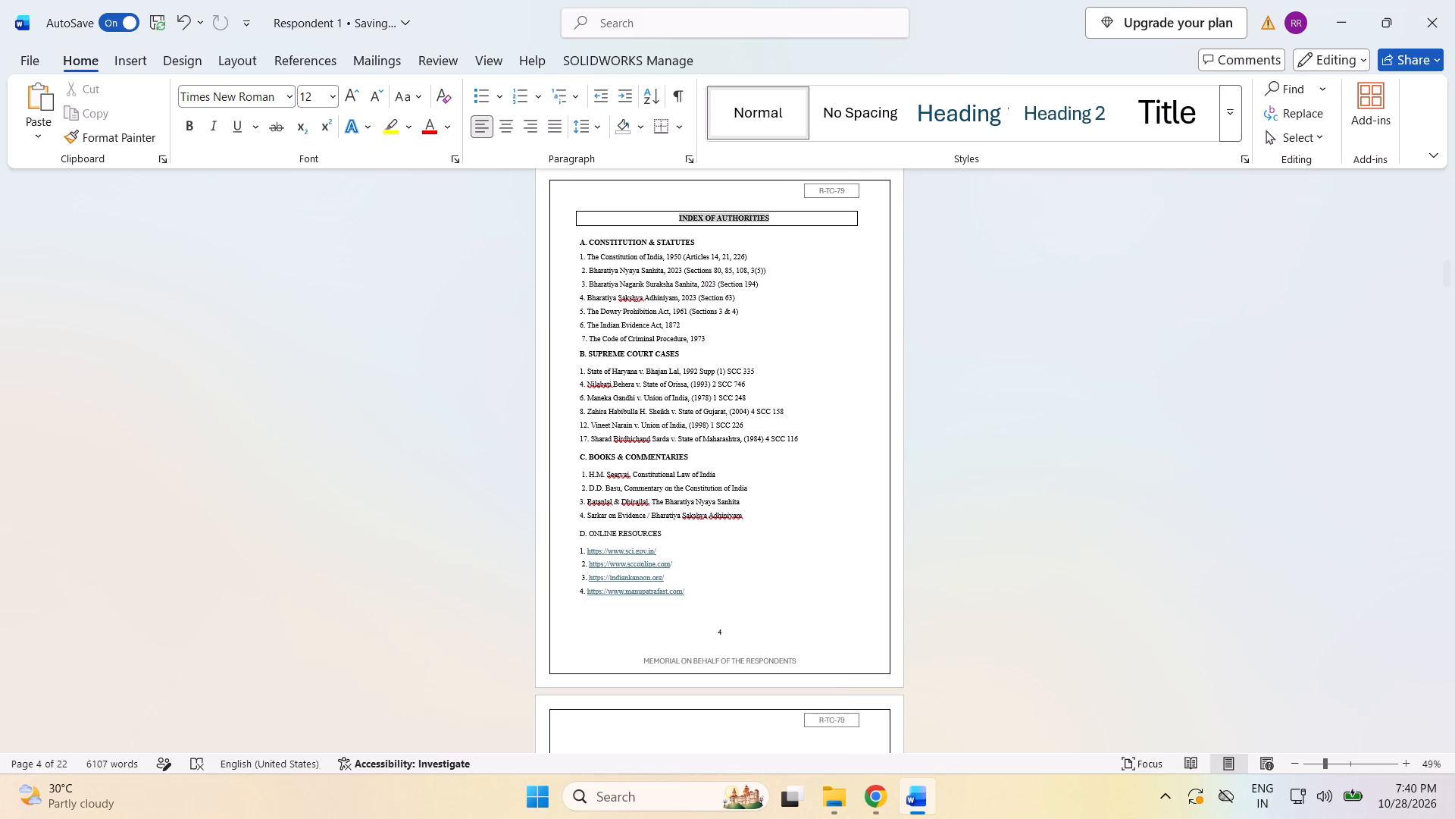
scroll(972, 453, down, 11)
scroll(975, 469, down, 16)
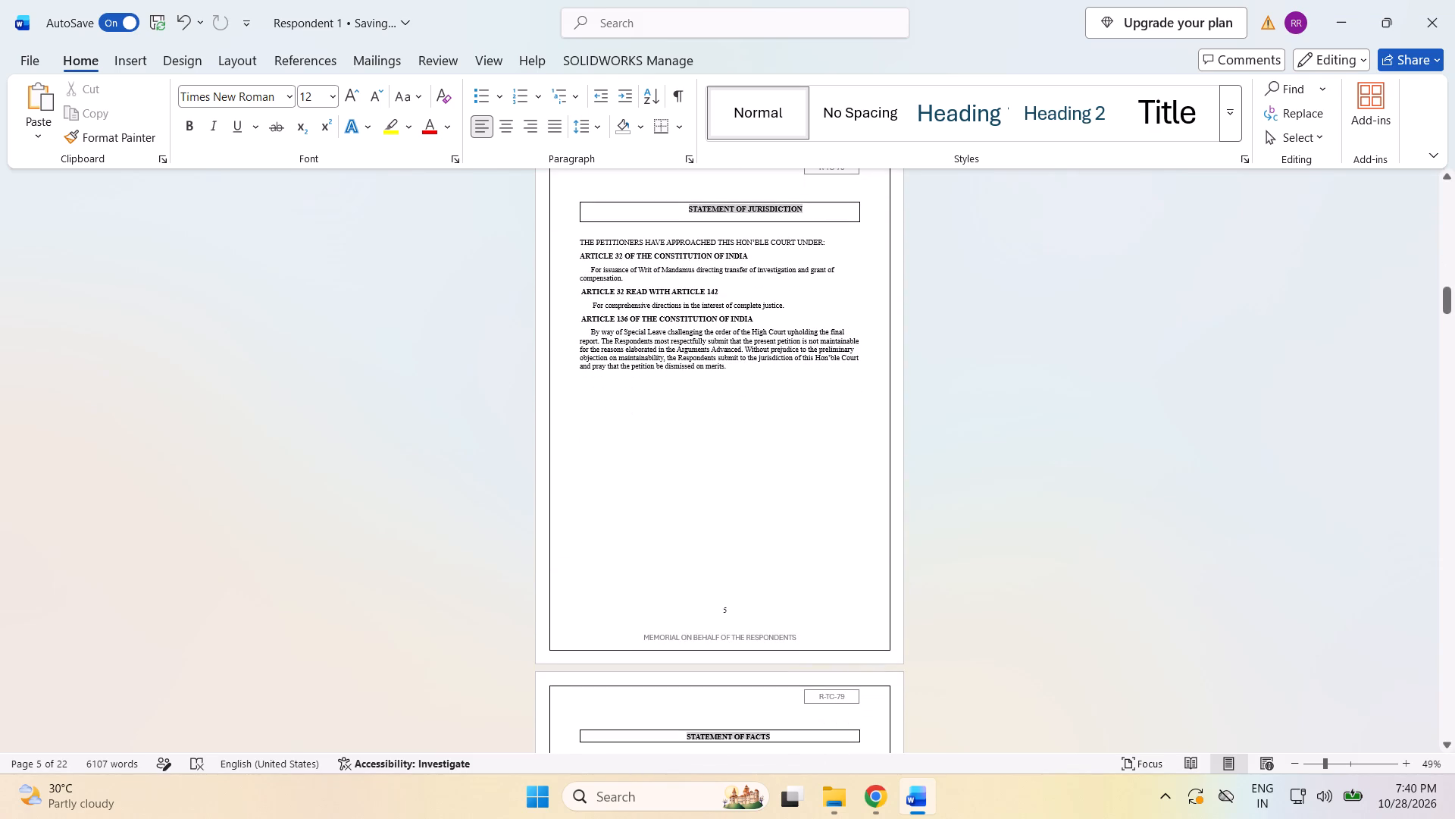
scroll(910, 491, down, 19)
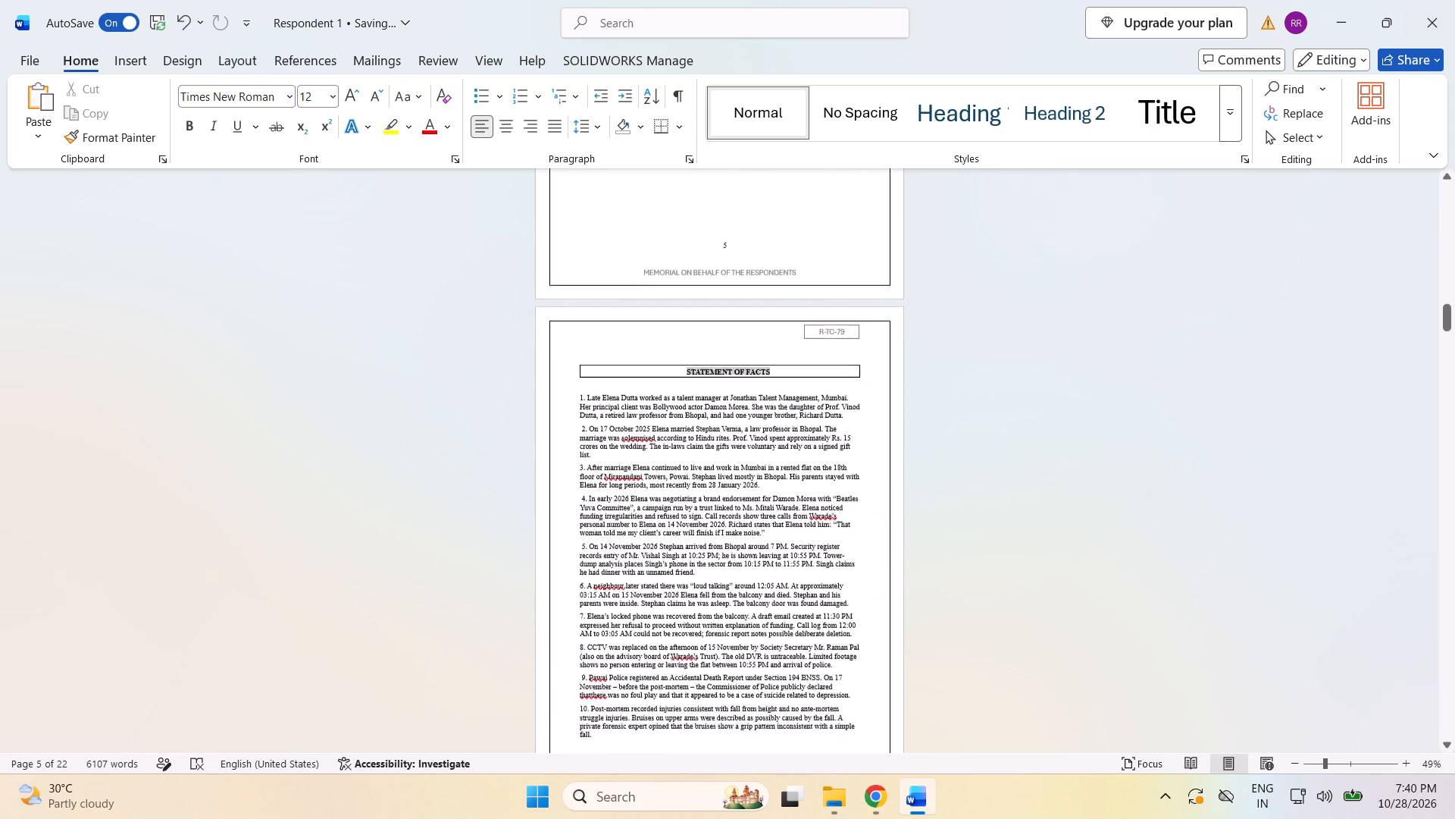
scroll(910, 491, down, 6)
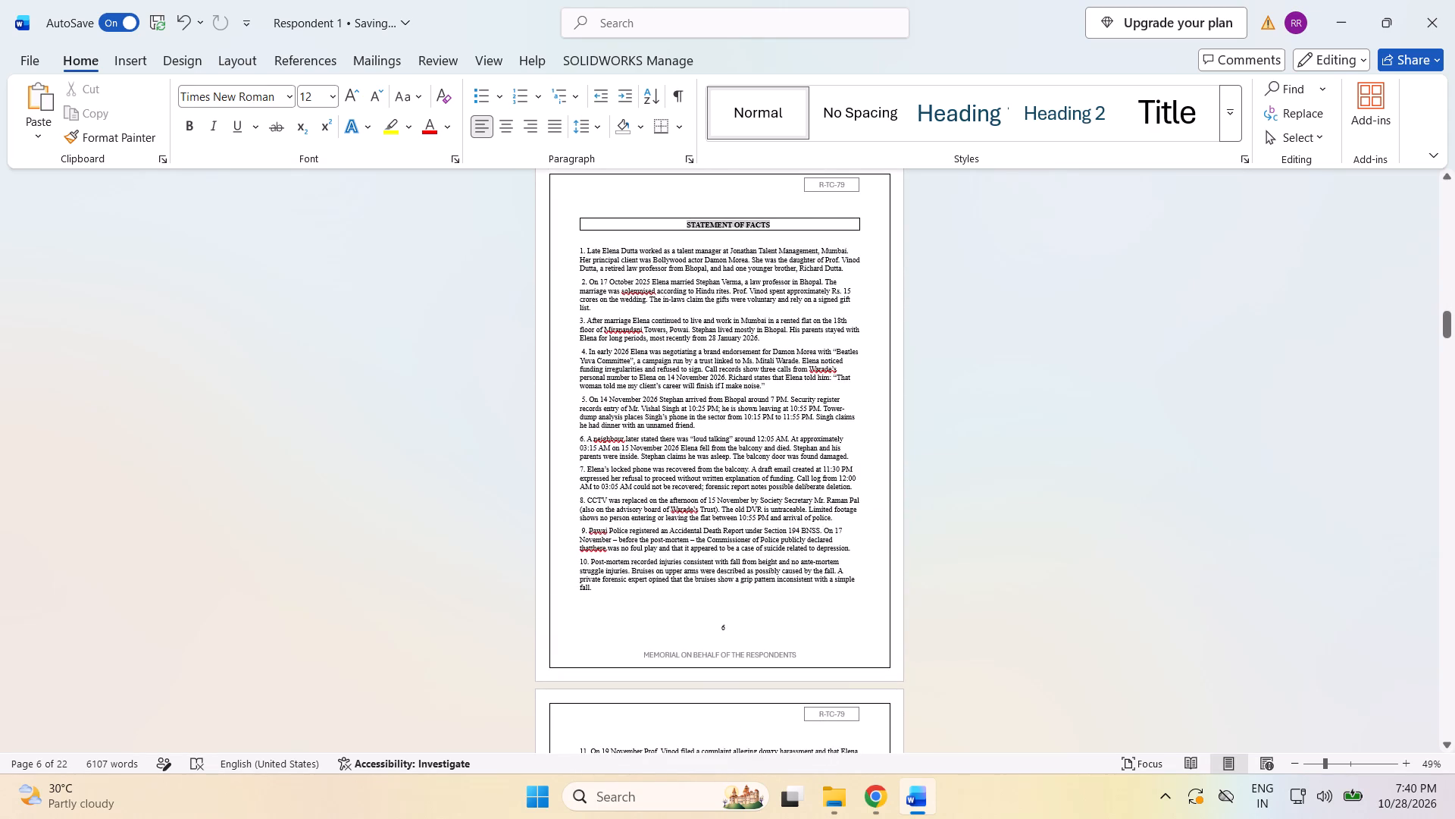
scroll(921, 494, down, 20)
scroll(921, 494, down, 5)
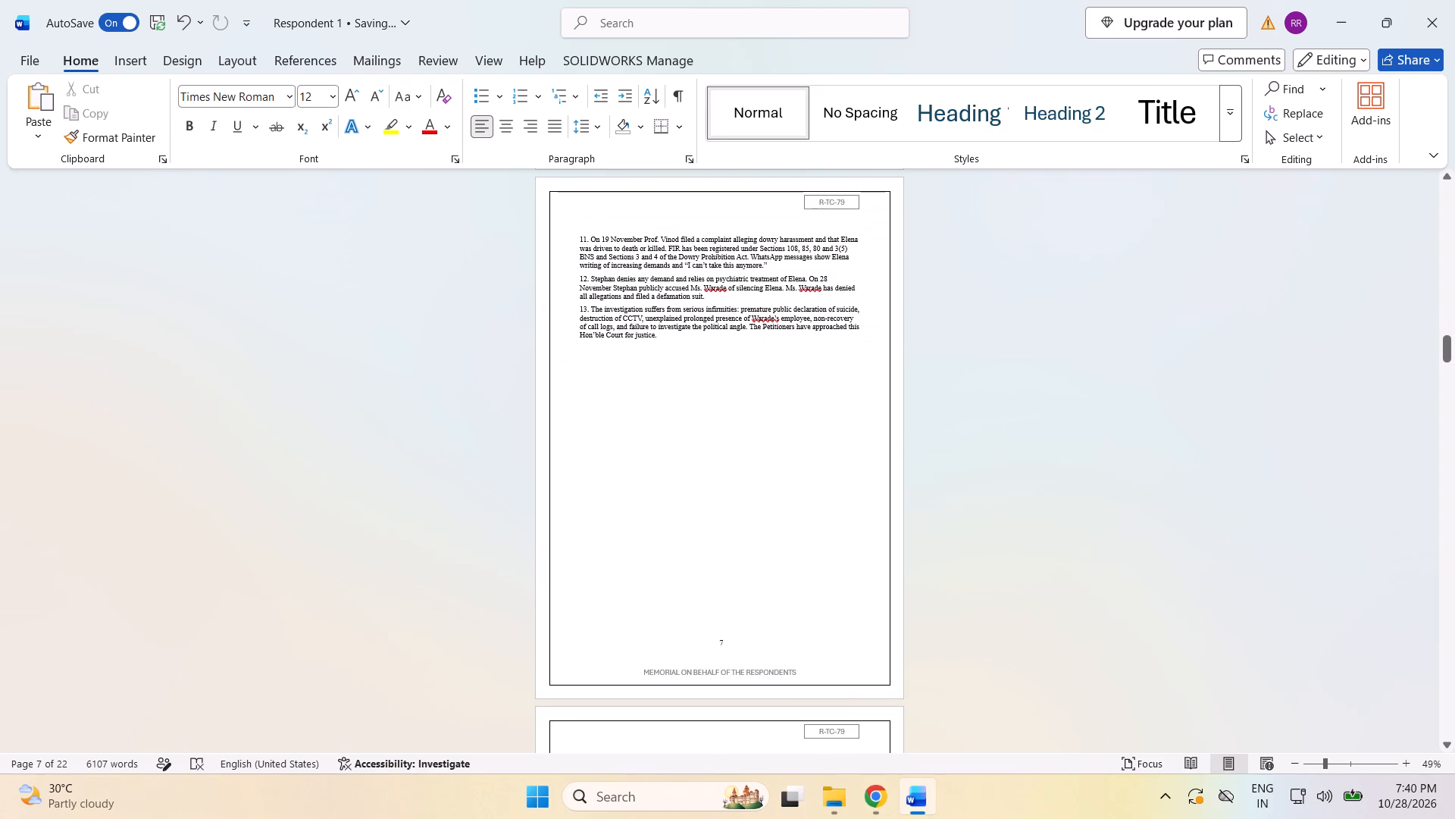
scroll(985, 510, down, 11)
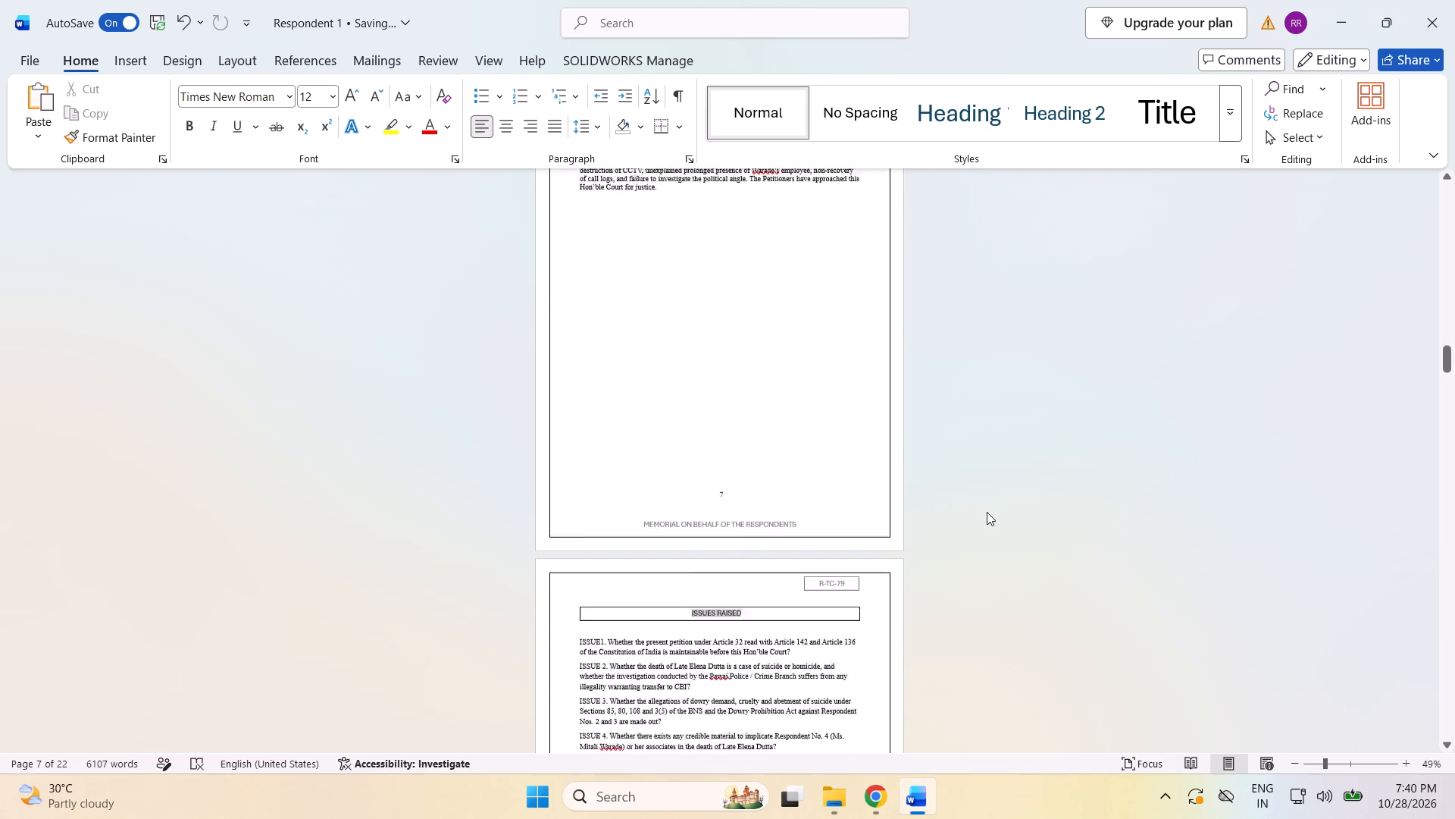
scroll(985, 516, down, 15)
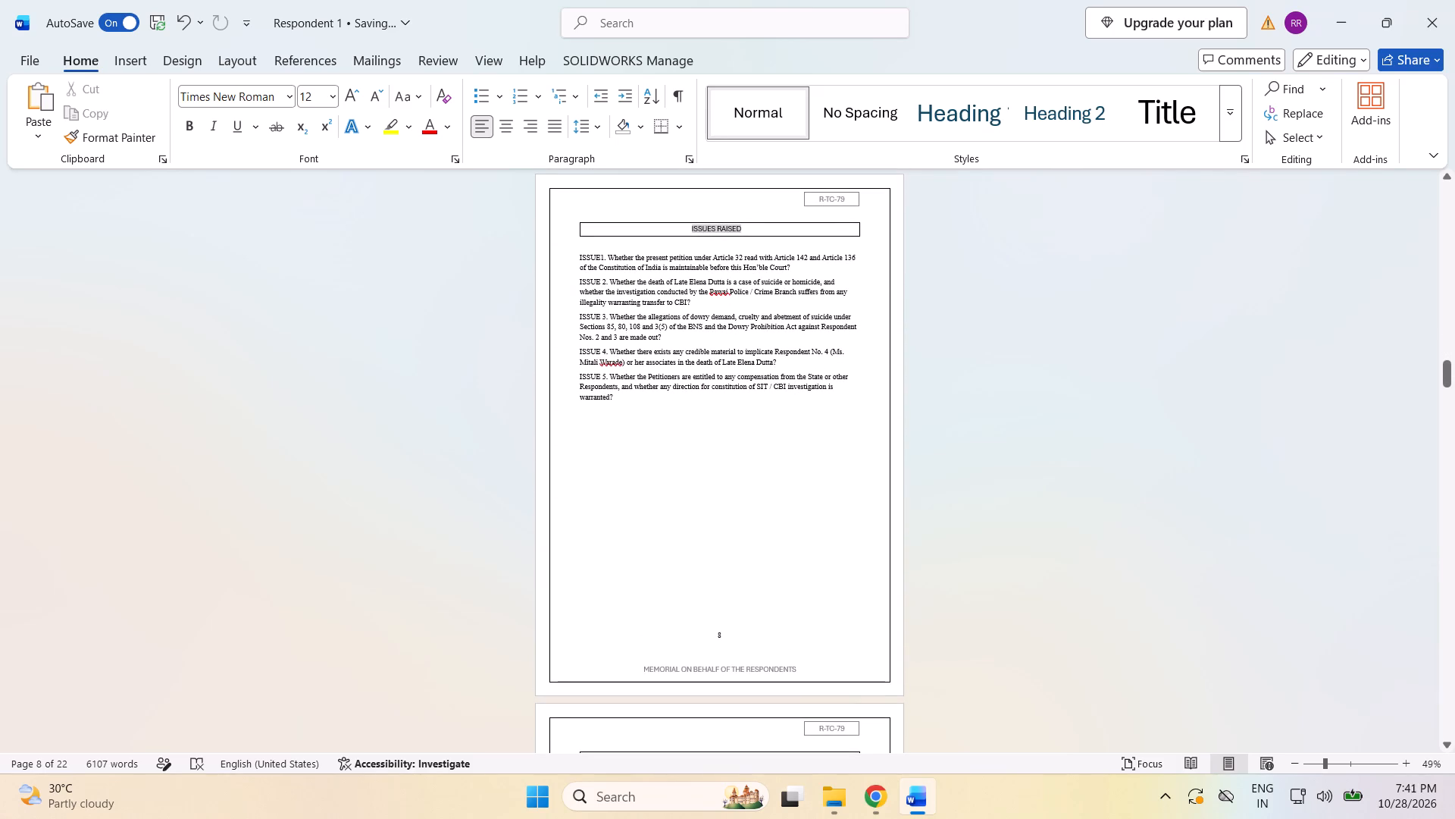
scroll(988, 572, down, 11)
scroll(1040, 613, down, 14)
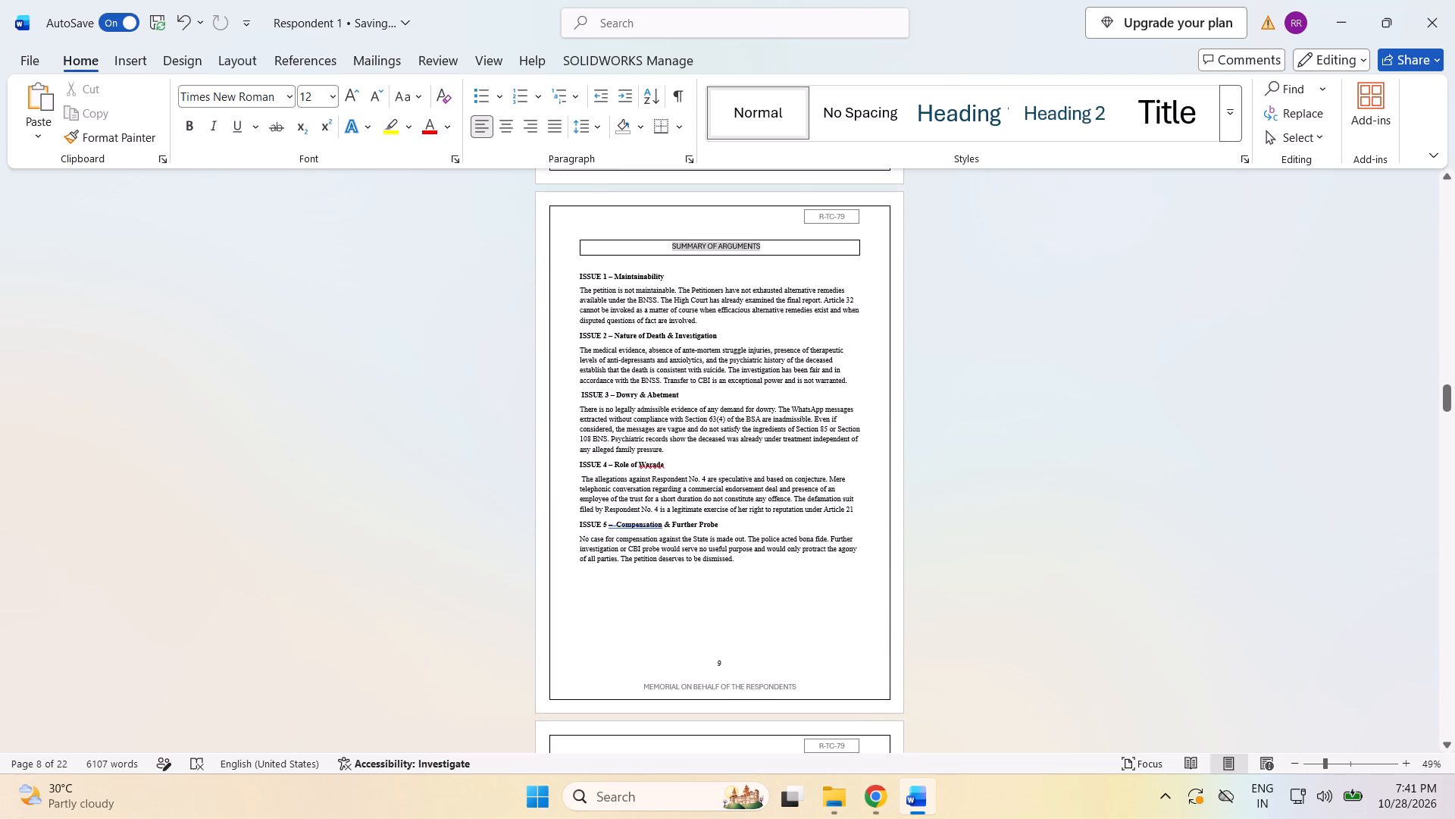
scroll(1094, 717, down, 15)
scroll(1095, 718, down, 9)
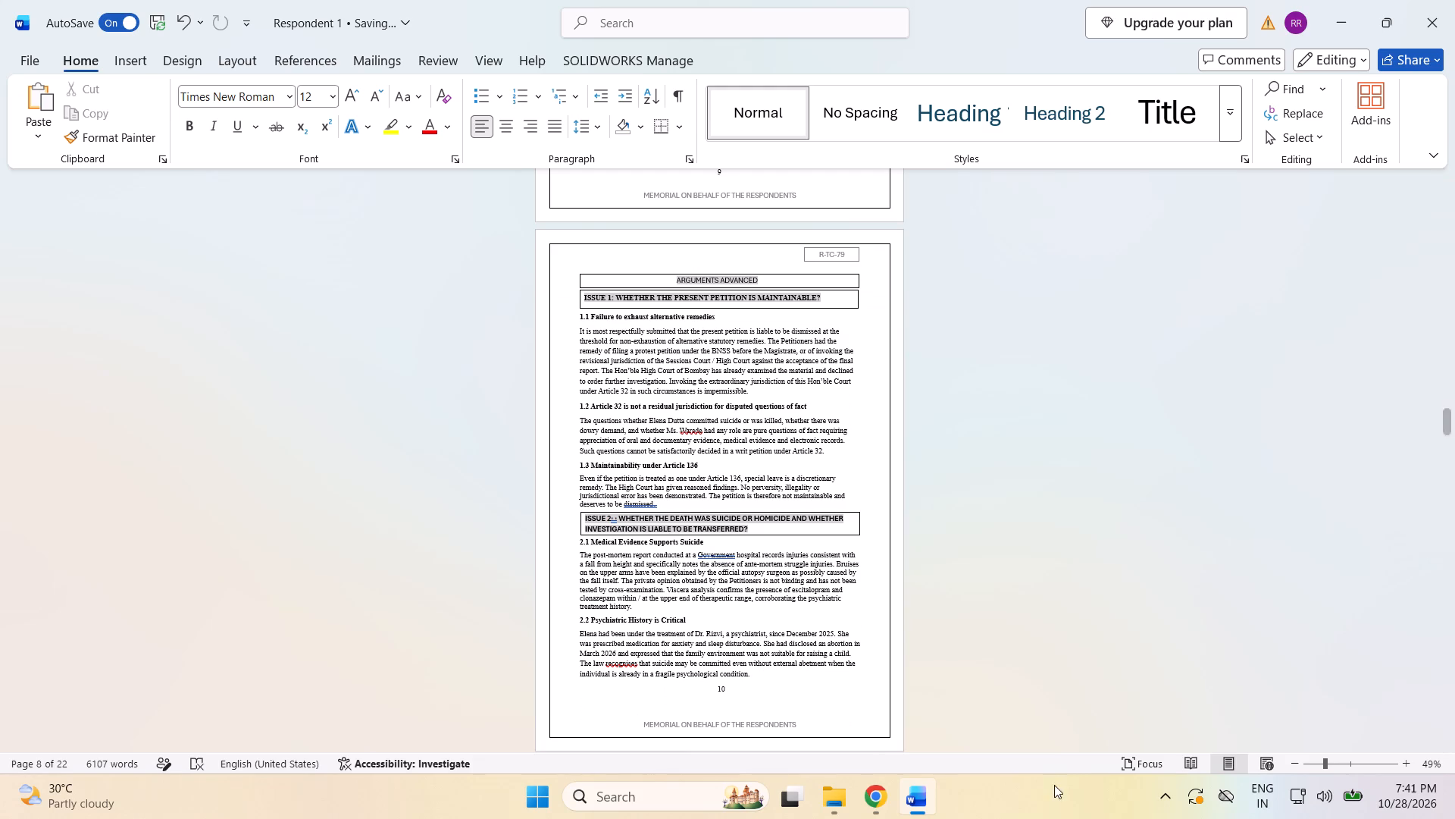
scroll(1053, 779, down, 9)
scroll(833, 582, down, 20)
scroll(833, 582, down, 14)
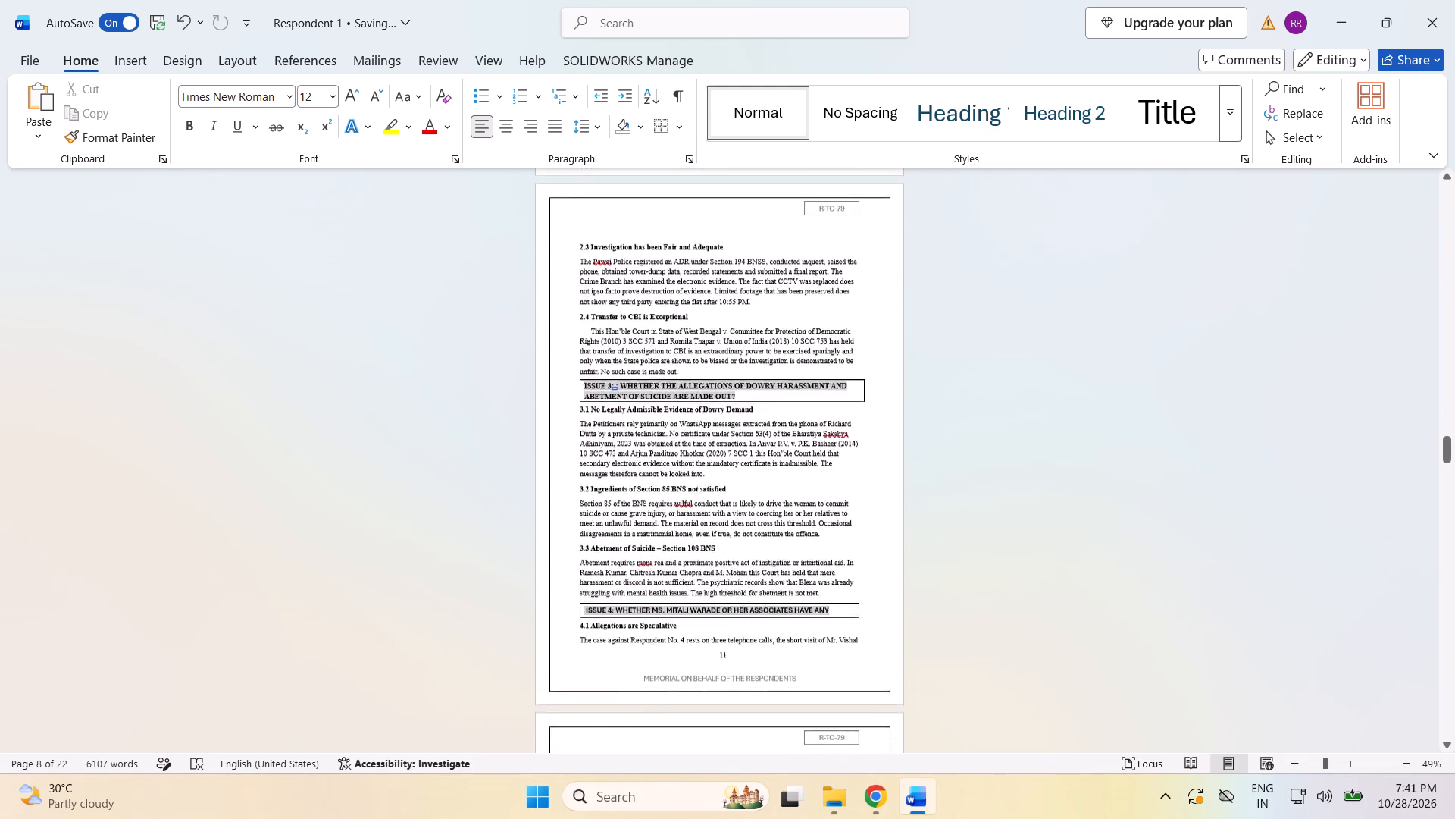
scroll(868, 579, down, 6)
drag(1450, 452, 1448, 497)
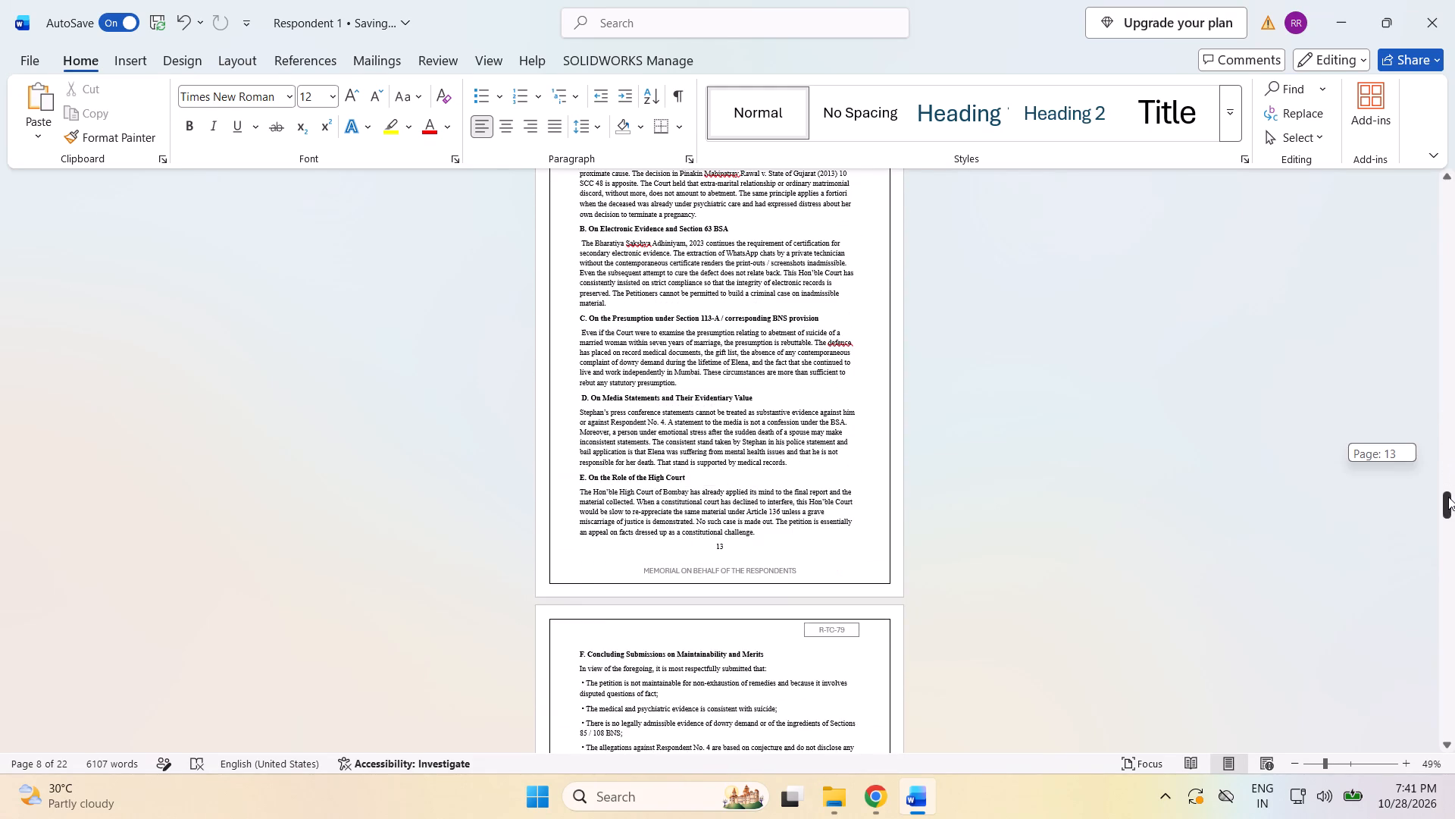
drag(1448, 497, 1448, 522)
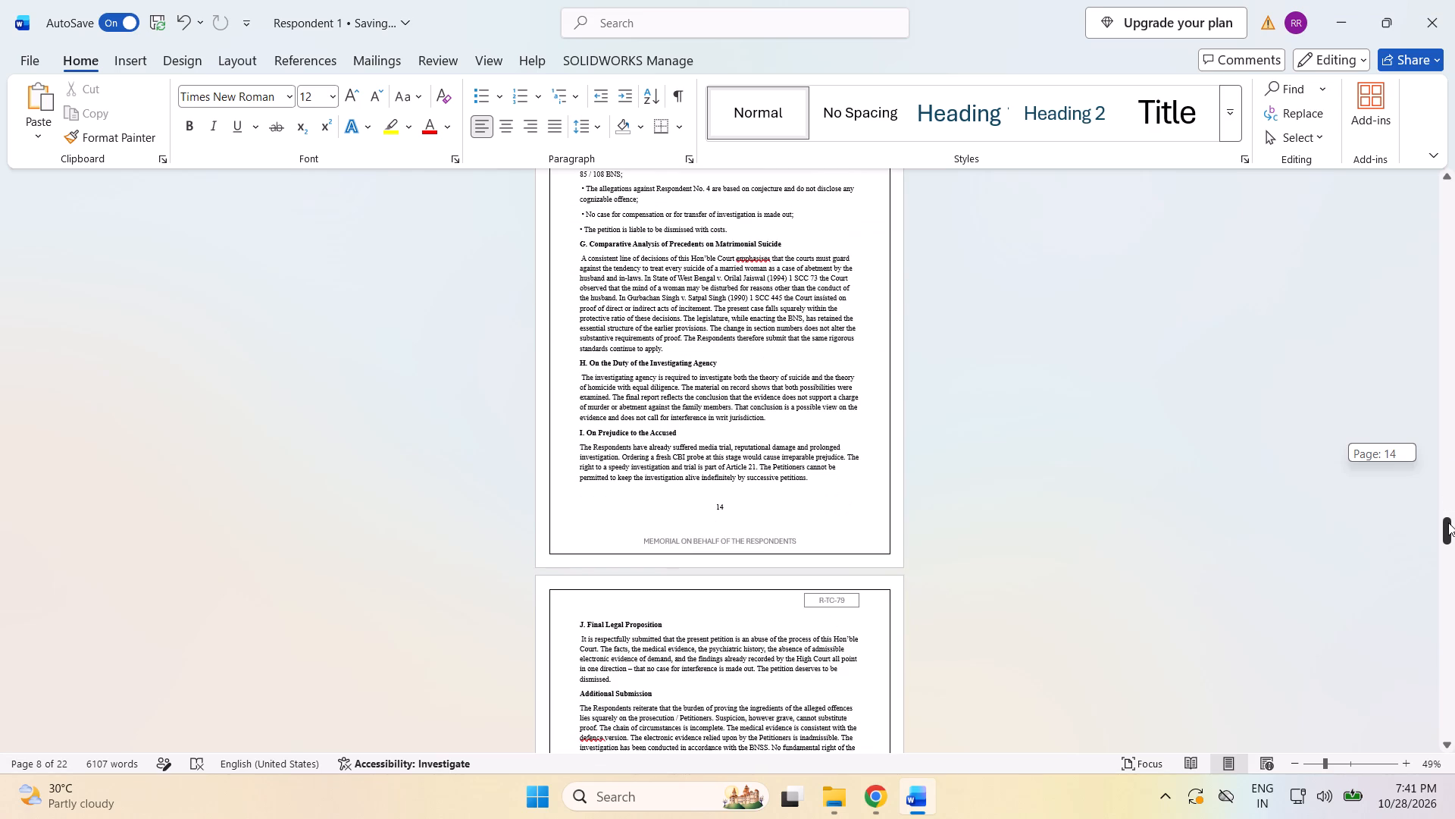
drag(1448, 522, 1454, 688)
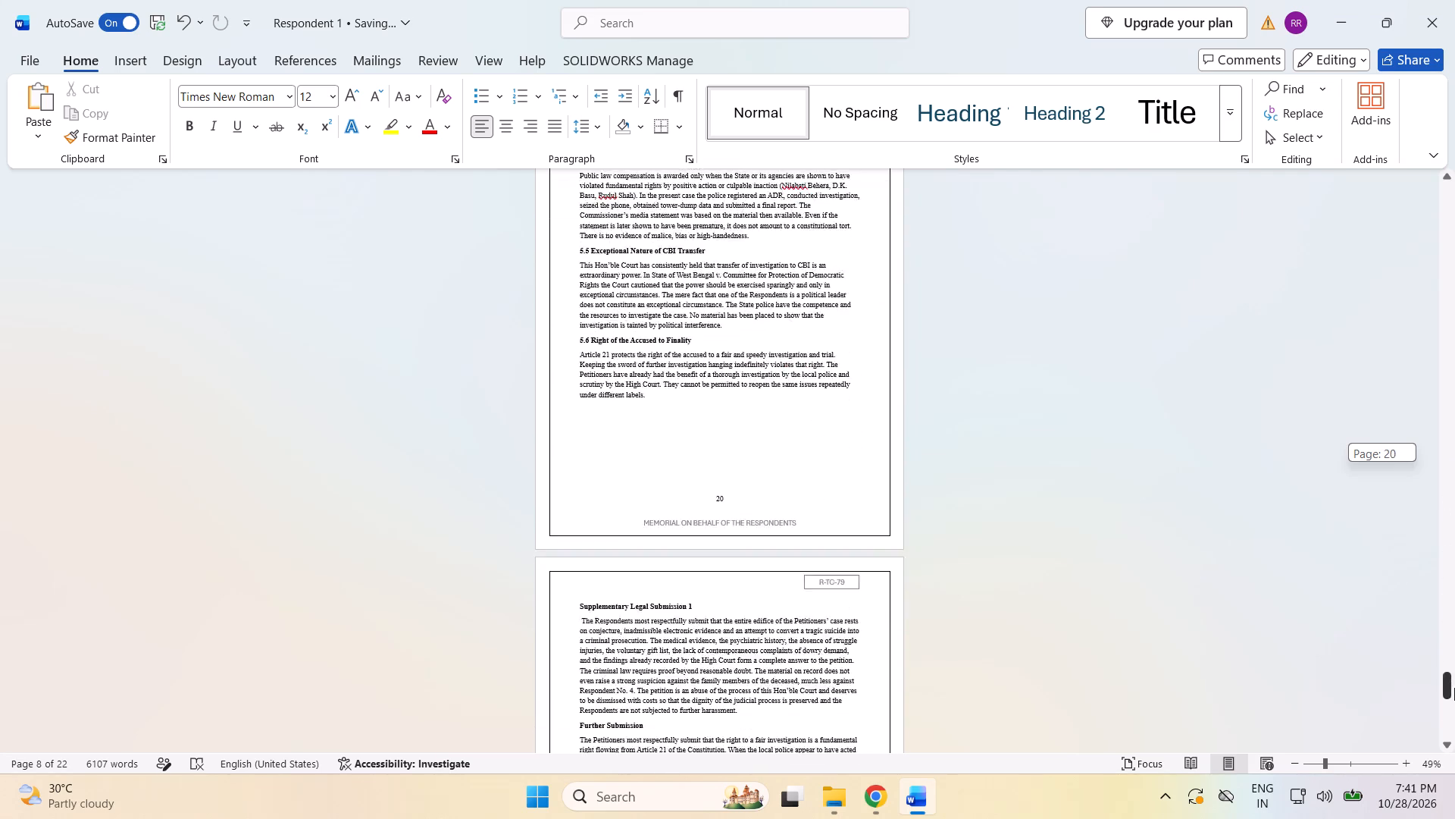
drag(1454, 688, 1454, 733)
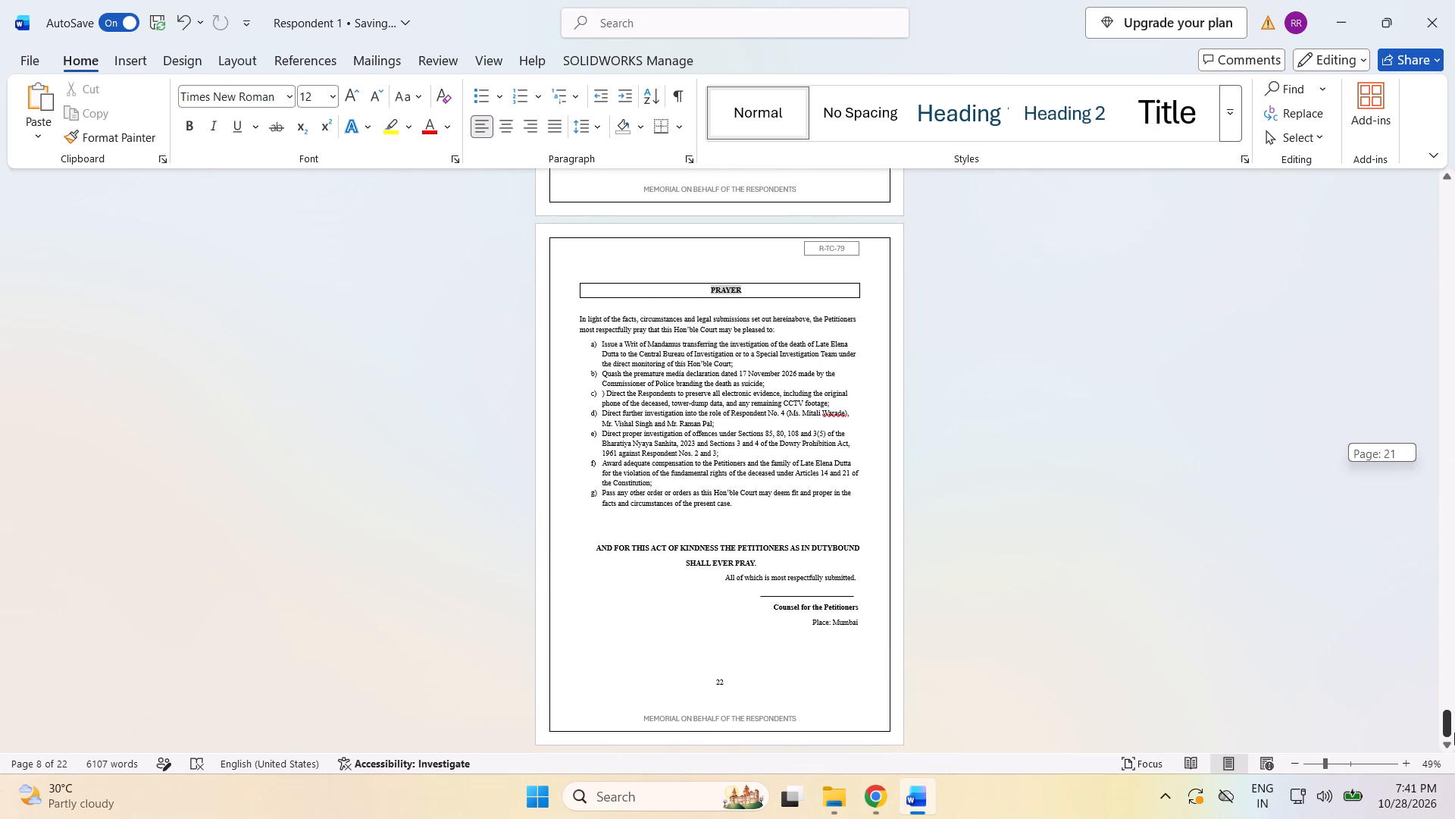
drag(1454, 733, 1454, 698)
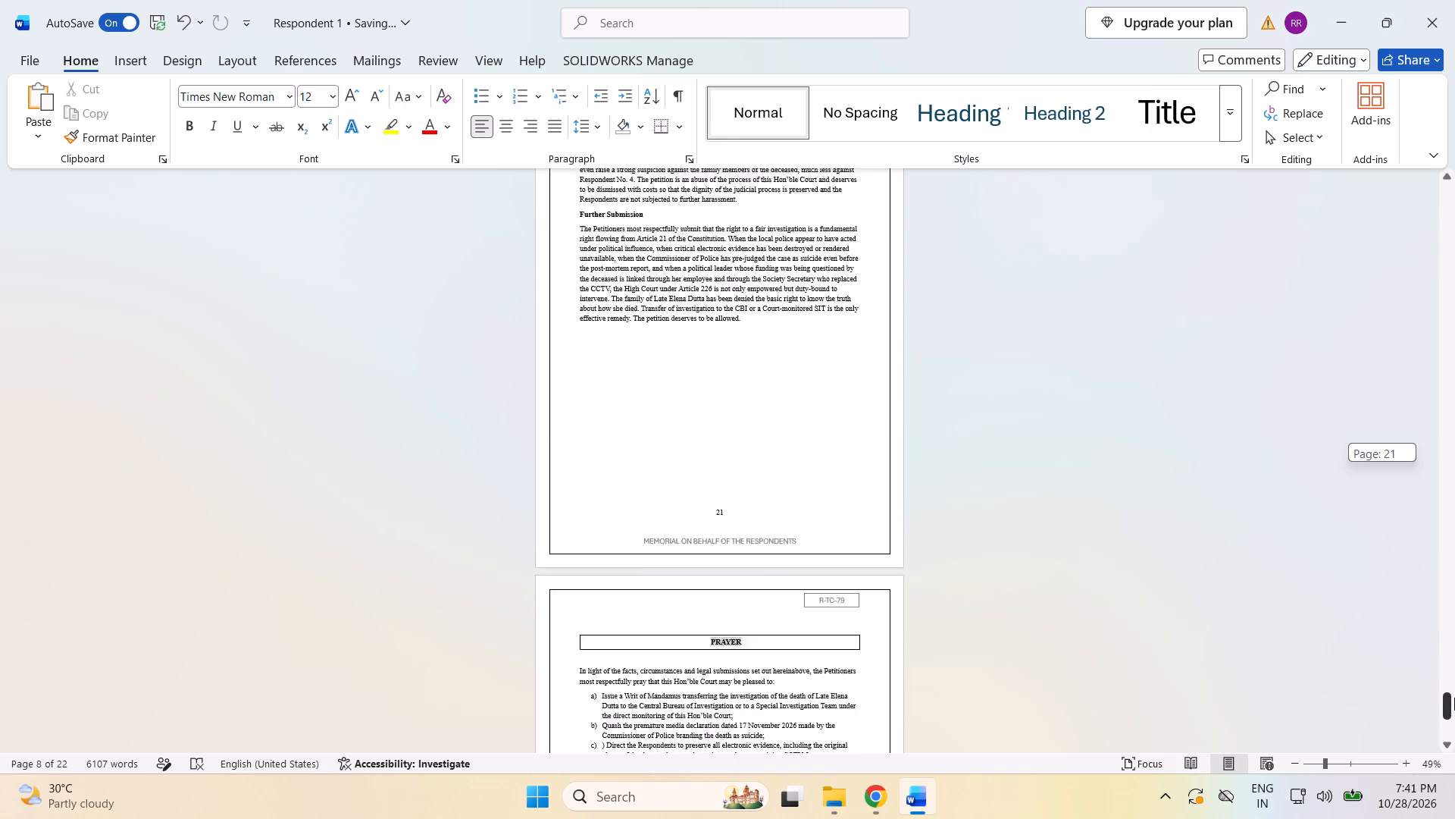
Make the boxed moot court competition title on the cover page bold.
drag(1454, 698, 1424, 0)
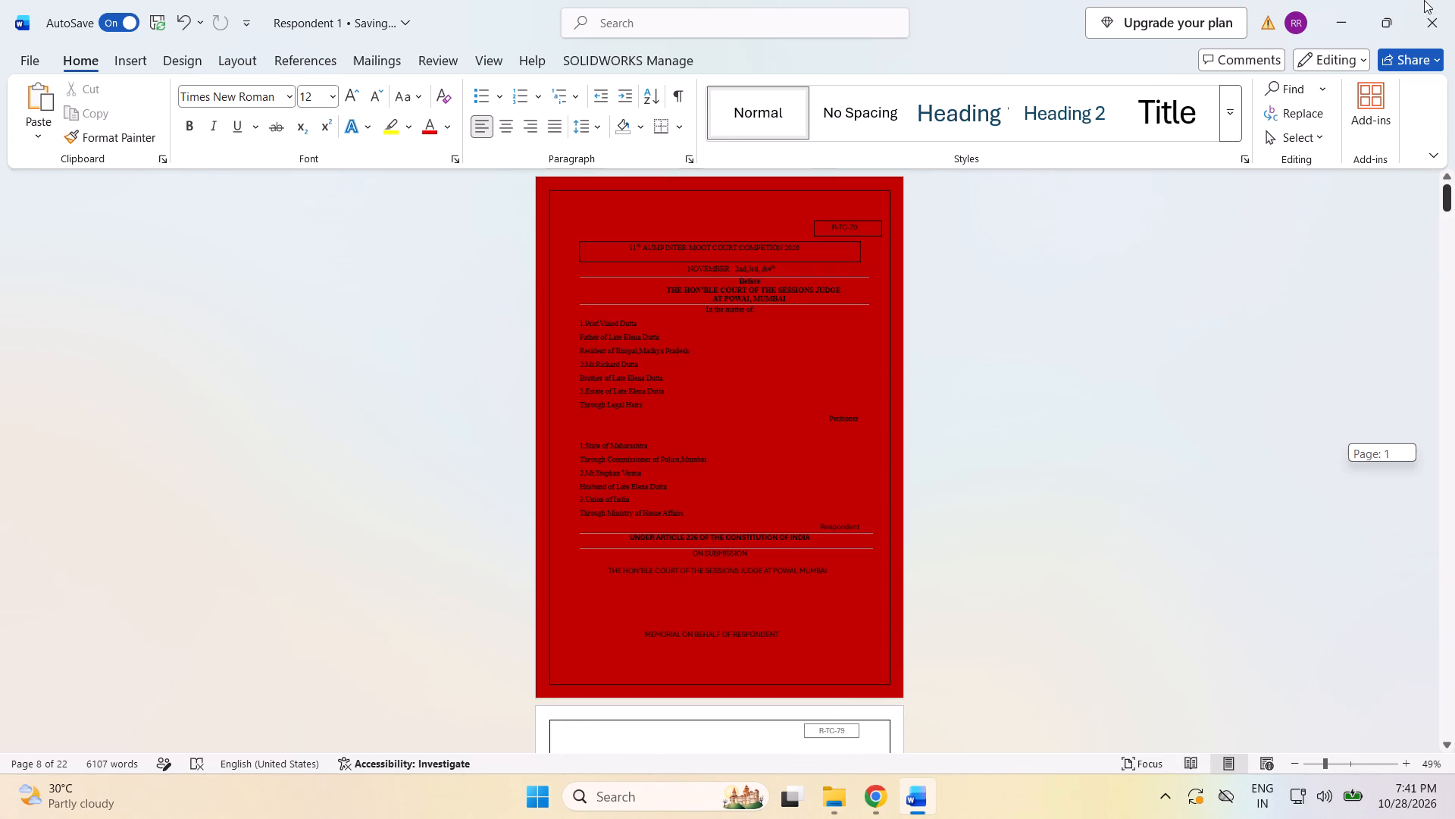
drag(1424, 0, 1426, 0)
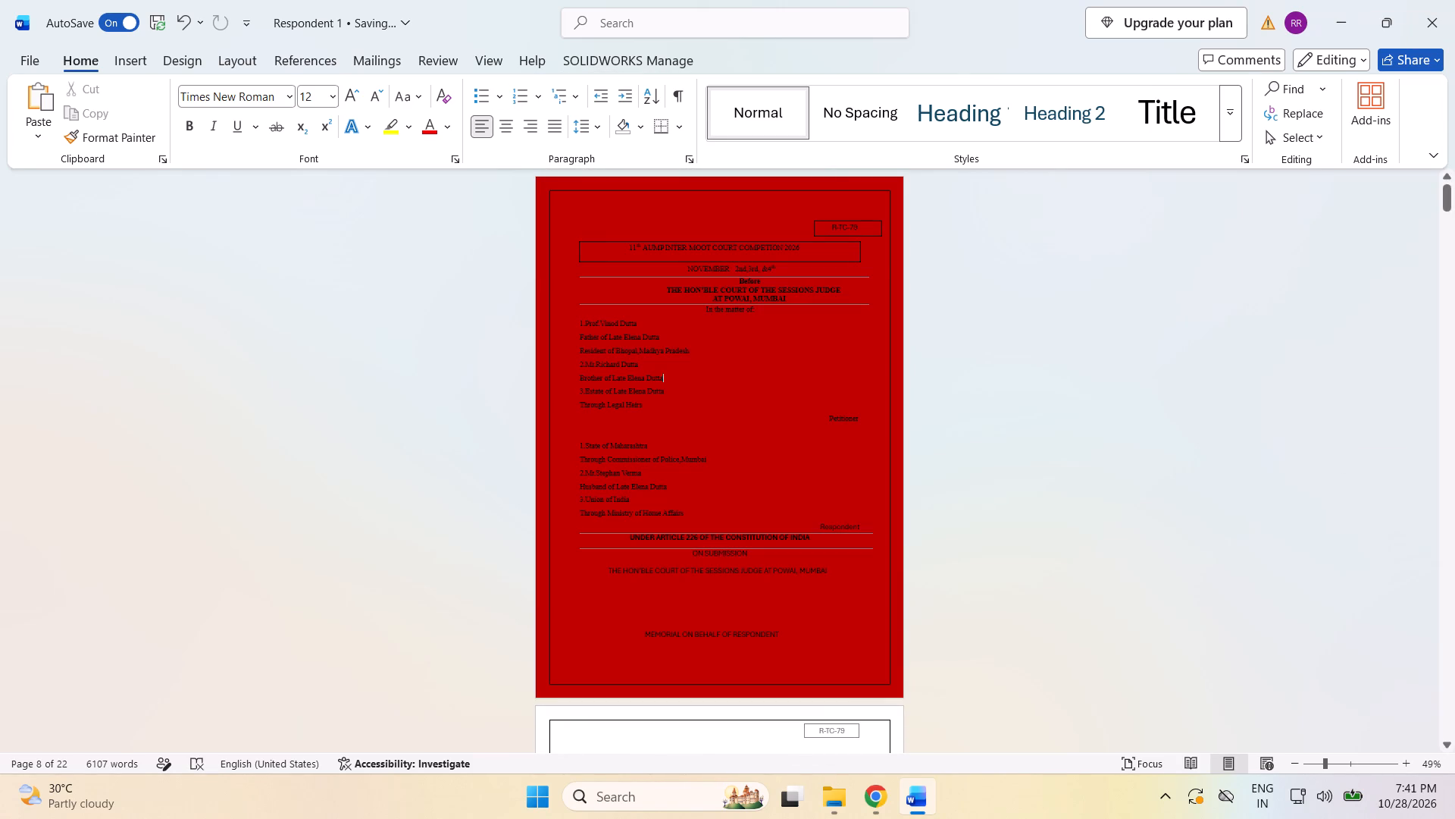
click(627, 249)
drag(627, 249, 818, 239)
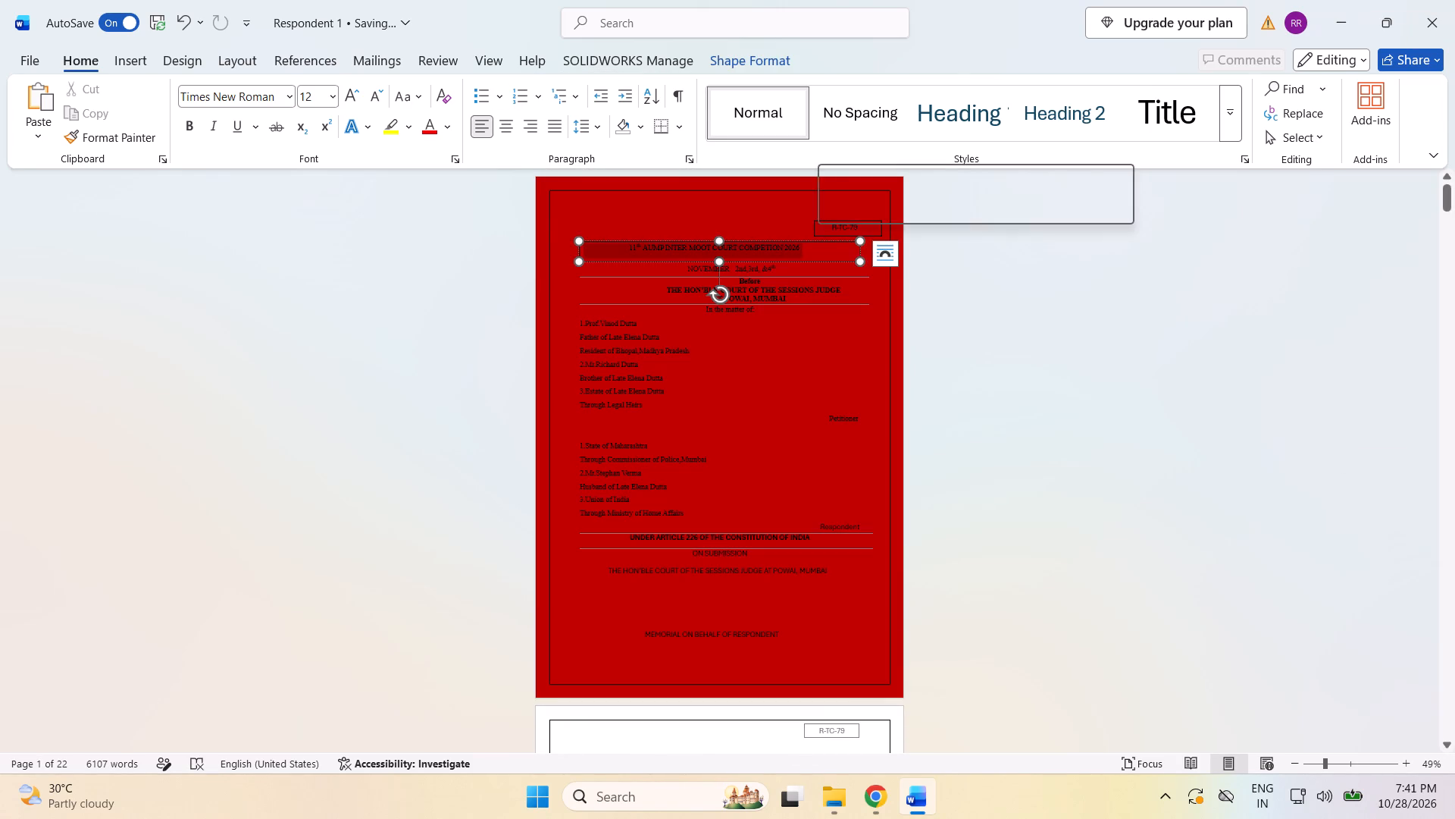
click(826, 194)
click(832, 195)
click(831, 206)
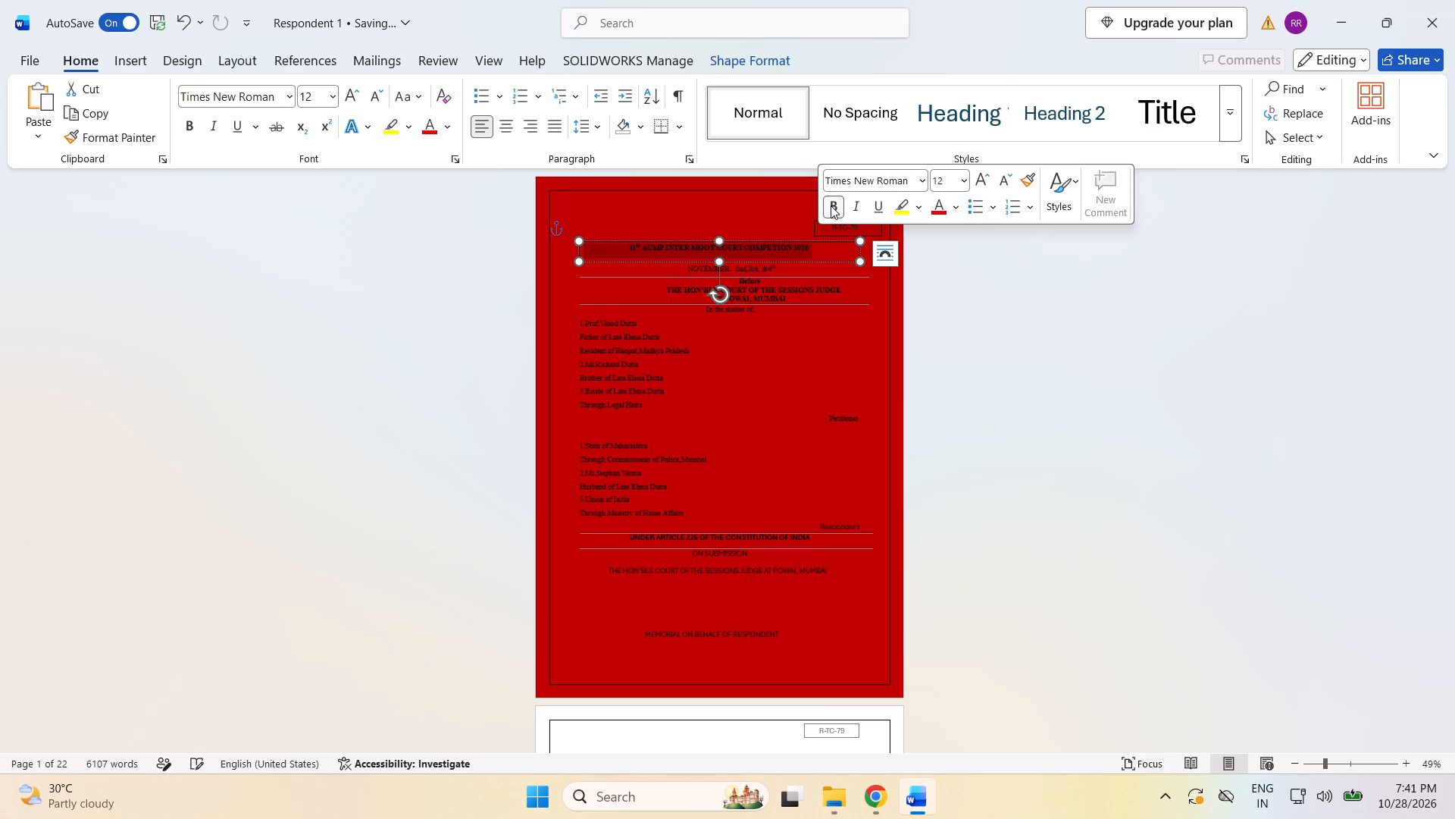
click(841, 343)
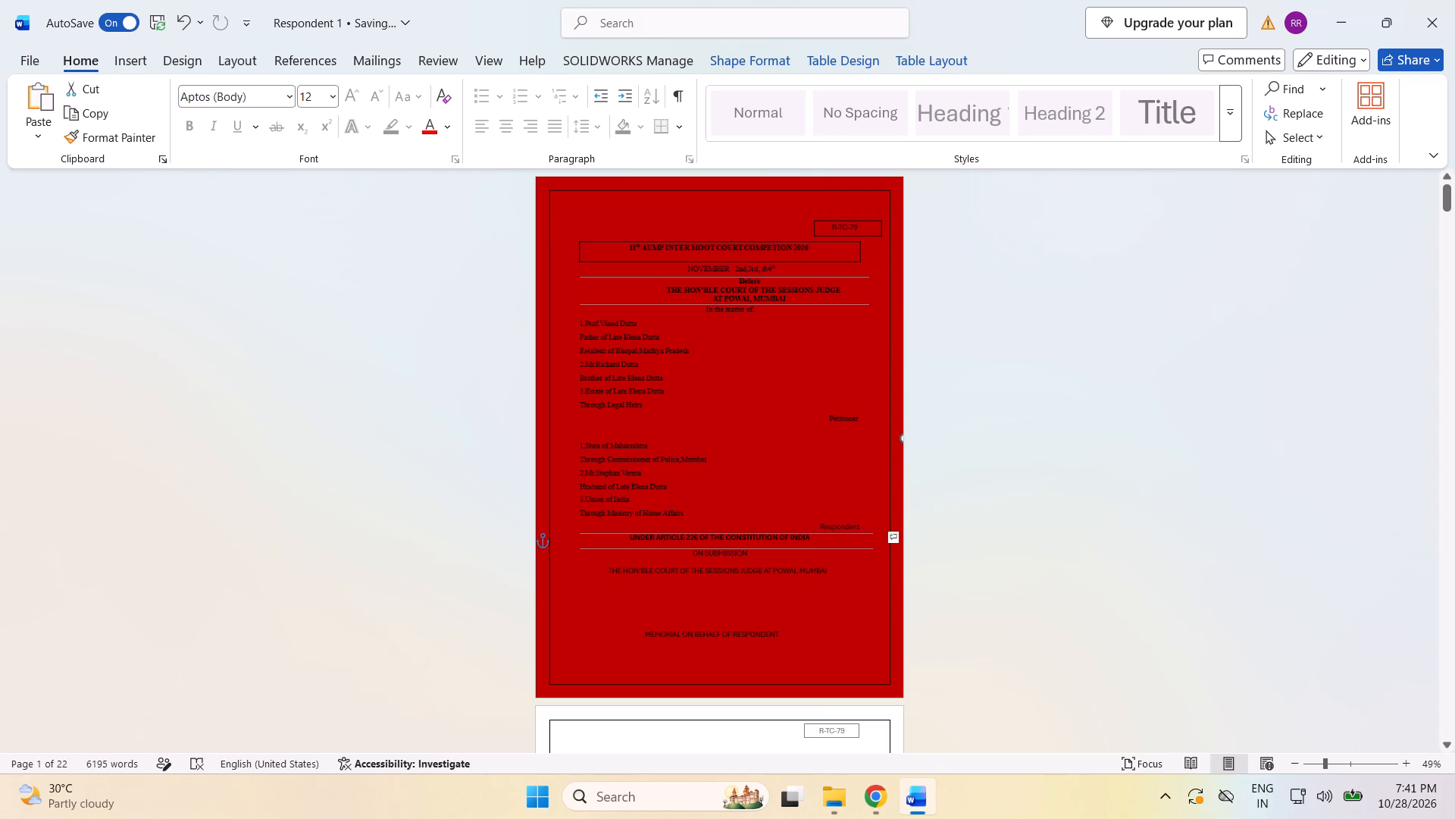
Shift the word "Before" on the cover page slightly left by removing spaces ahead of it.
click(722, 284)
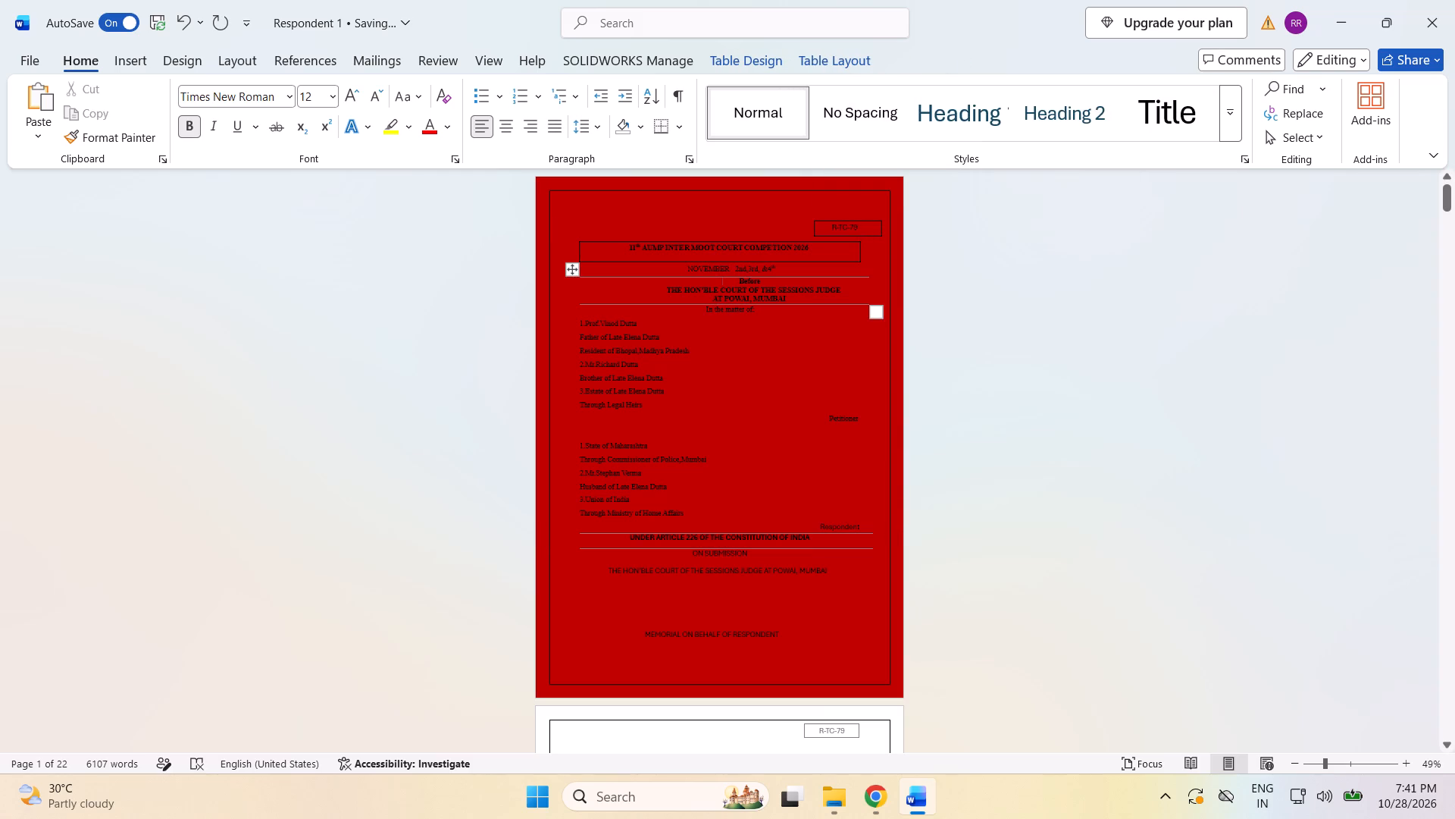
key(BackSpace)
key(BackSpace)
key(BackSpace)
key(BackSpace)
key(BackSpace)
key(BackSpace)
key(BackSpace)
key(BackSpace)
key(BackSpace)
key(BackSpace)
key(BackSpace)
key(BackSpace)
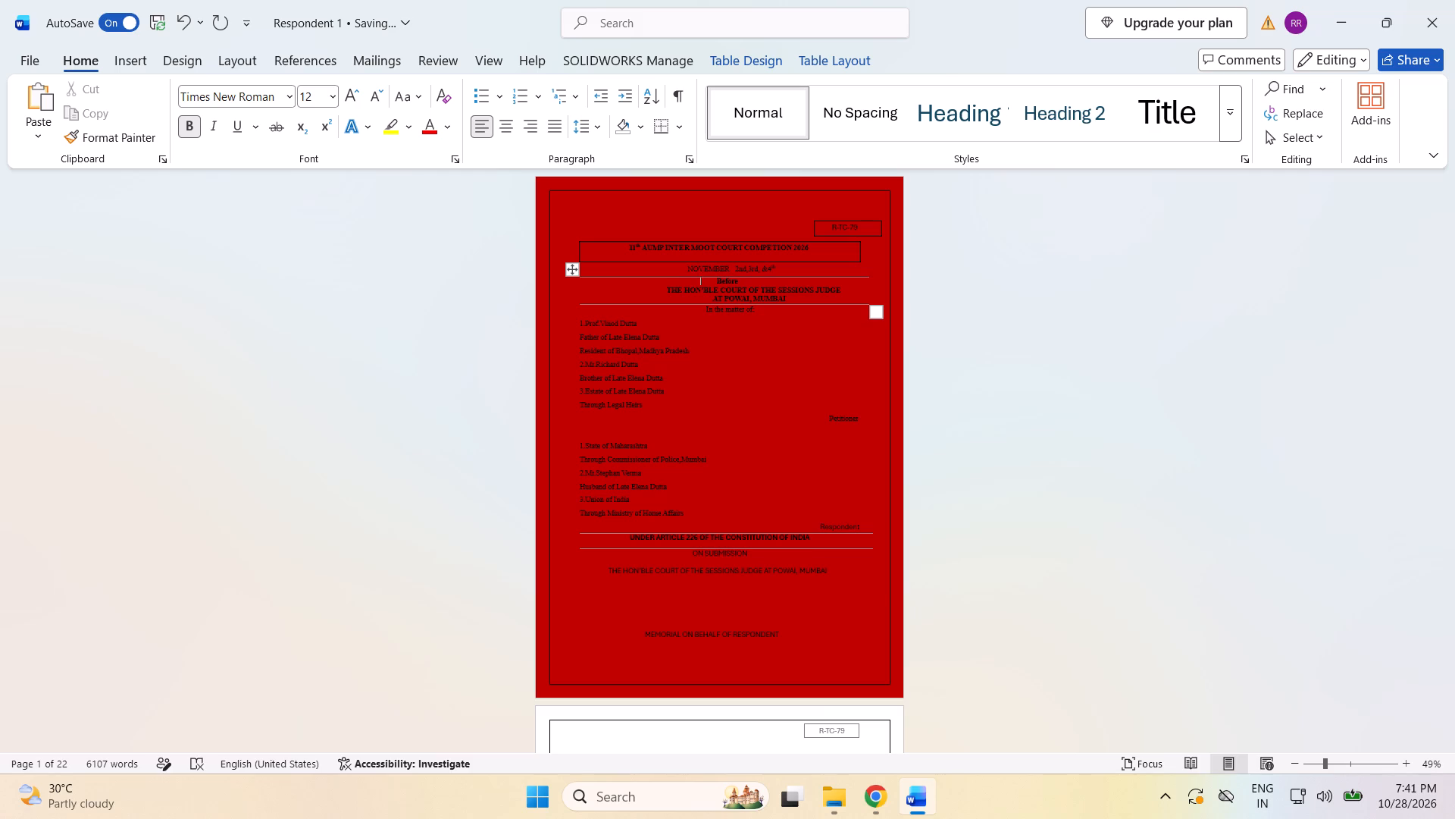
Shift the line "THE HON'BLE COURT OF THE SESSIONS JUDGE" left by removing spaces ahead of it.
key(Down)
key(Left)
key(Left)
key(Left)
key(Left)
key(Left)
key(Left)
key(Left)
key(BackSpace)
key(BackSpace)
key(BackSpace)
key(BackSpace)
key(BackSpace)
key(BackSpace)
key(BackSpace)
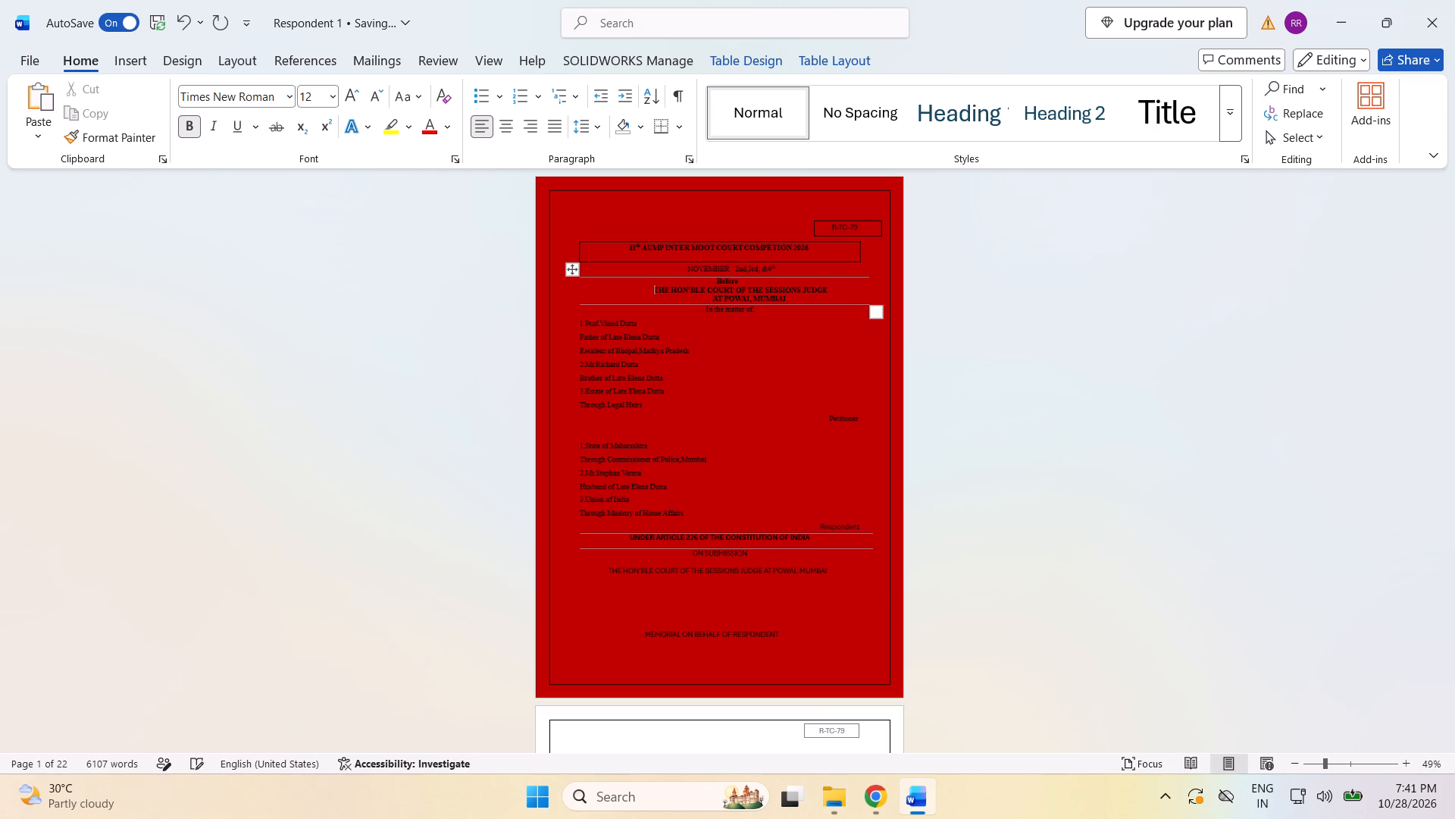
key(BackSpace)
key(BackSpace)
Shift the line "AT POWAI, MUMBAI" left under the court name by removing spaces ahead of it.
key(Down)
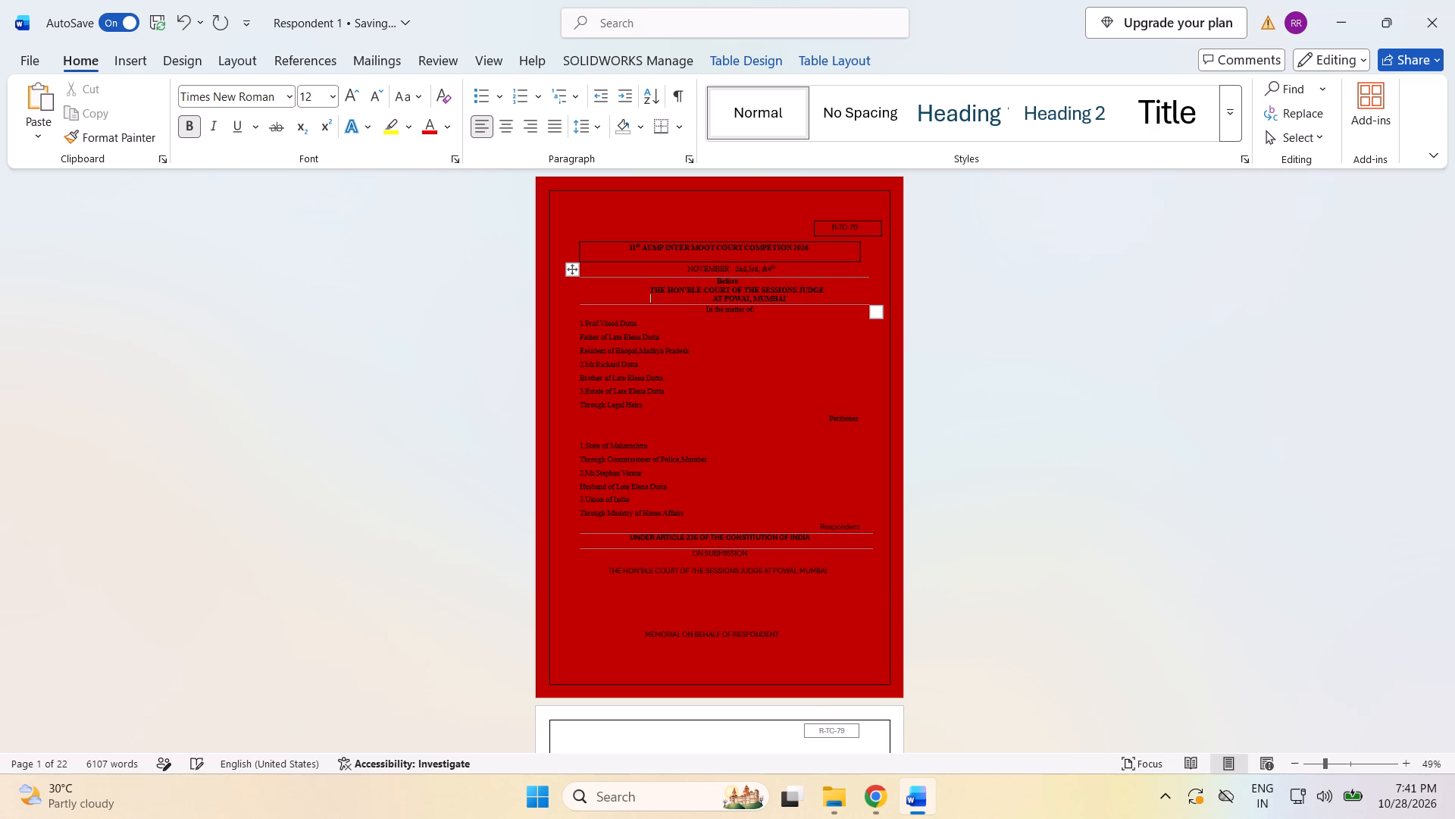
key(Right)
key(Right)
key(Right)
key(Right)
key(Right)
key(Right)
key(Right)
key(Right)
key(Right)
key(Right)
key(Right)
key(Right)
key(Right)
key(Right)
key(Right)
key(Right)
key(Right)
key(Right)
key(Right)
key(Right)
key(Right)
key(Right)
key(Right)
key(Right)
key(Right)
key(Right)
key(Right)
key(Right)
key(Right)
key(Right)
key(Right)
key(Right)
key(Right)
key(Right)
key(BackSpace)
key(BackSpace)
key(BackSpace)
key(BackSpace)
key(BackSpace)
key(BackSpace)
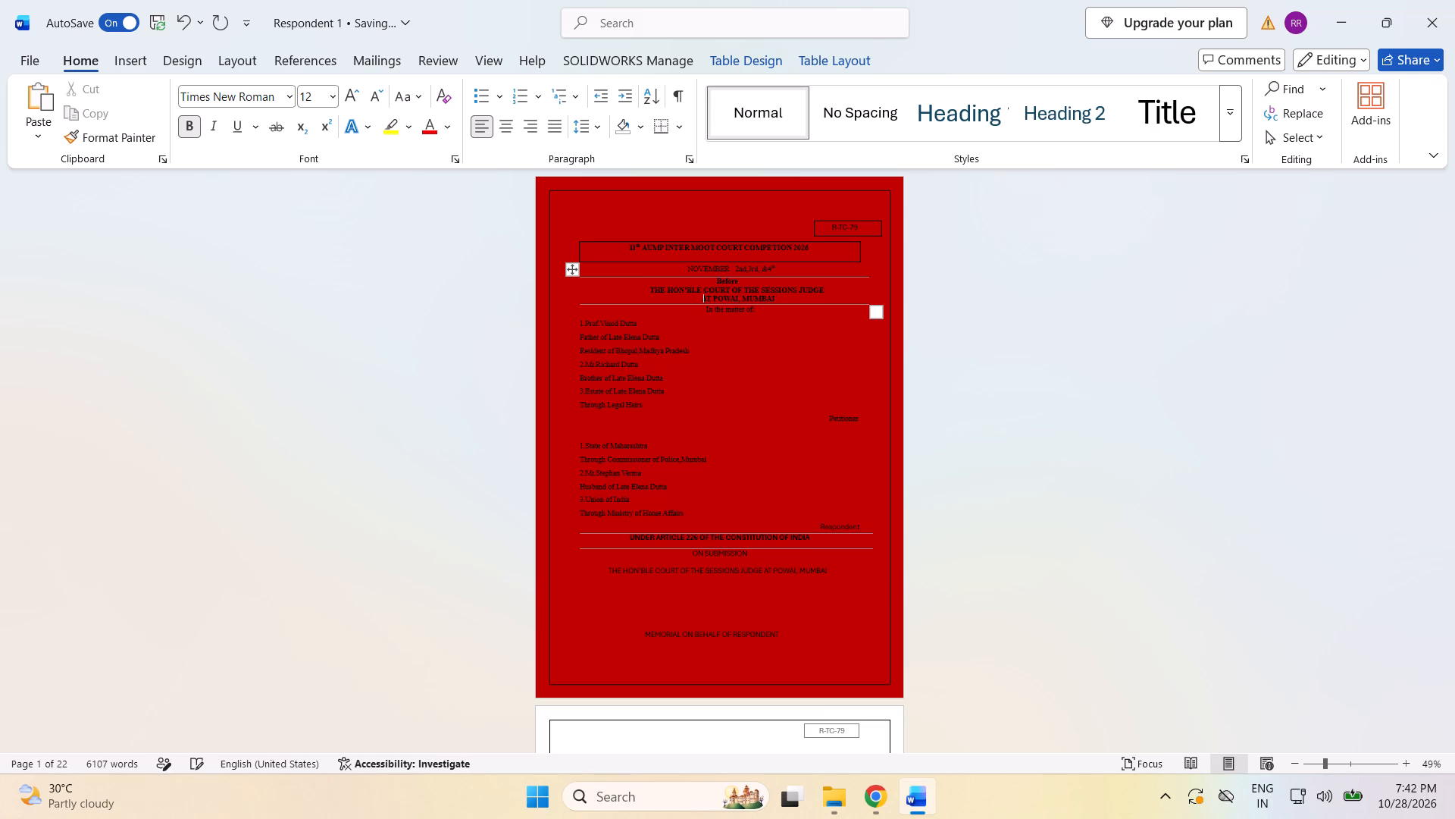
key(BackSpace)
key(BackSpace)
key(BackSpace)
key(BackSpace)
key(BackSpace)
key(BackSpace)
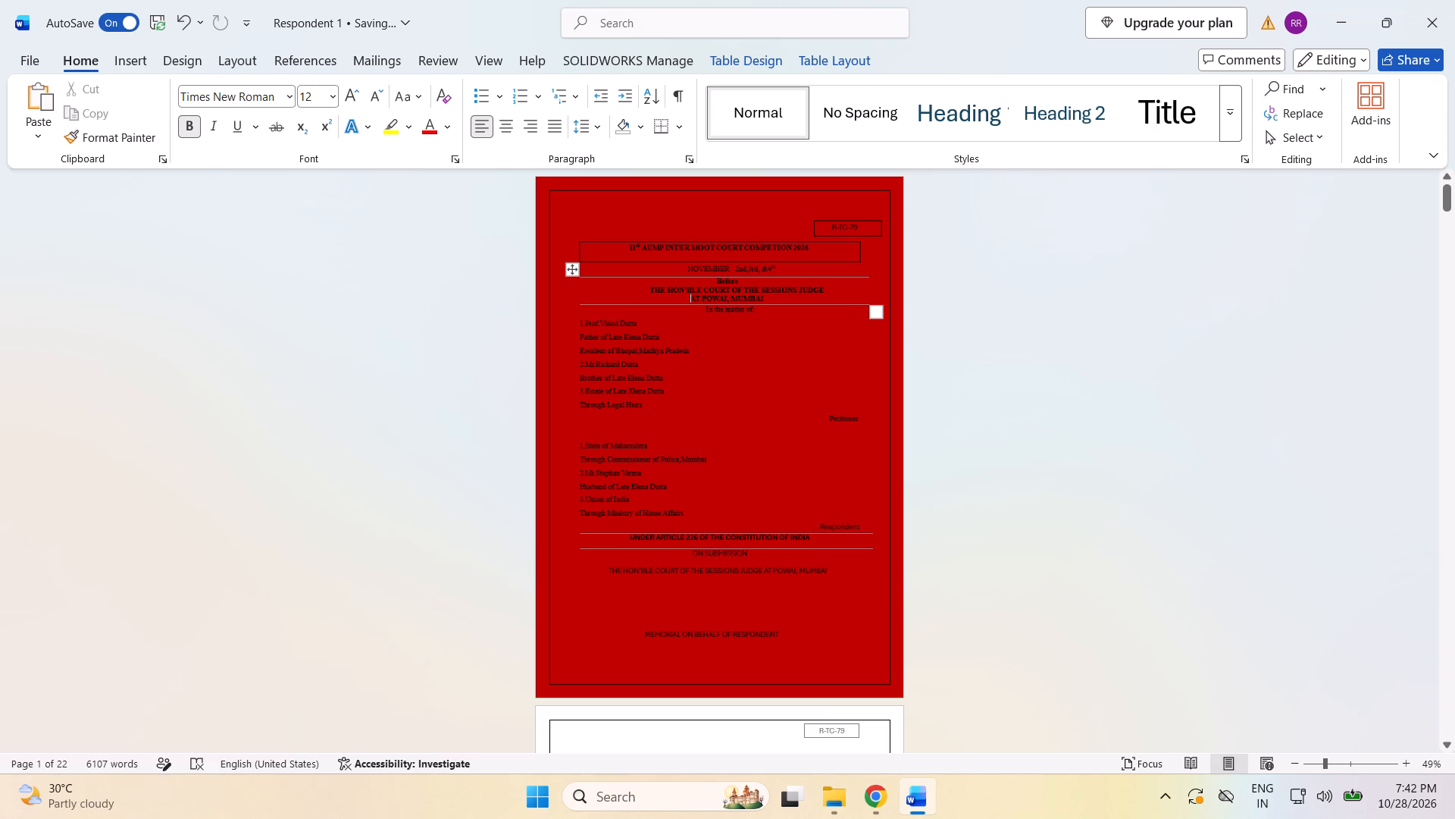
Set the R-TC-79 team code in the cover page's box to Times New Roman.
click(717, 391)
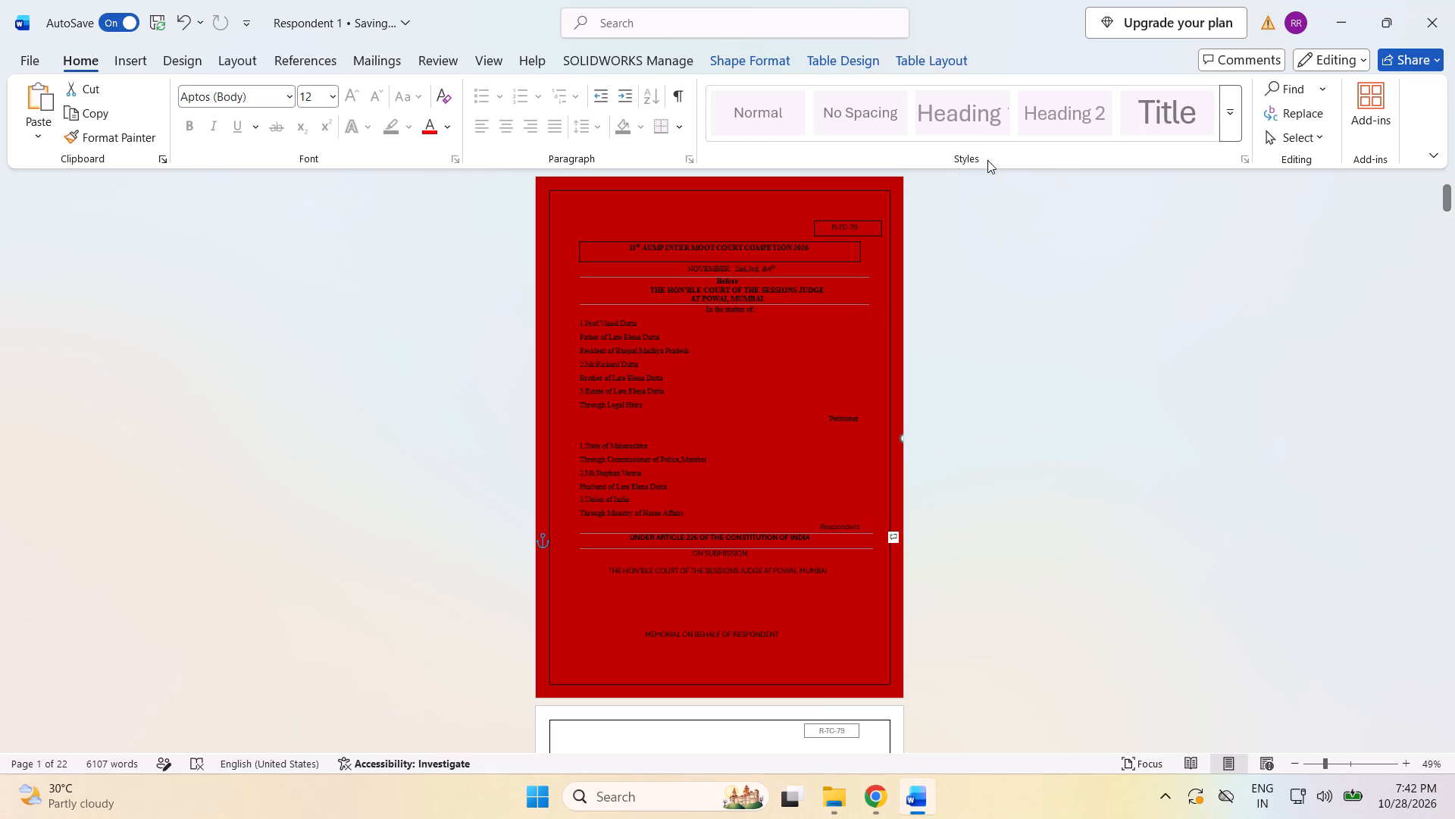
drag(820, 225, 799, 365)
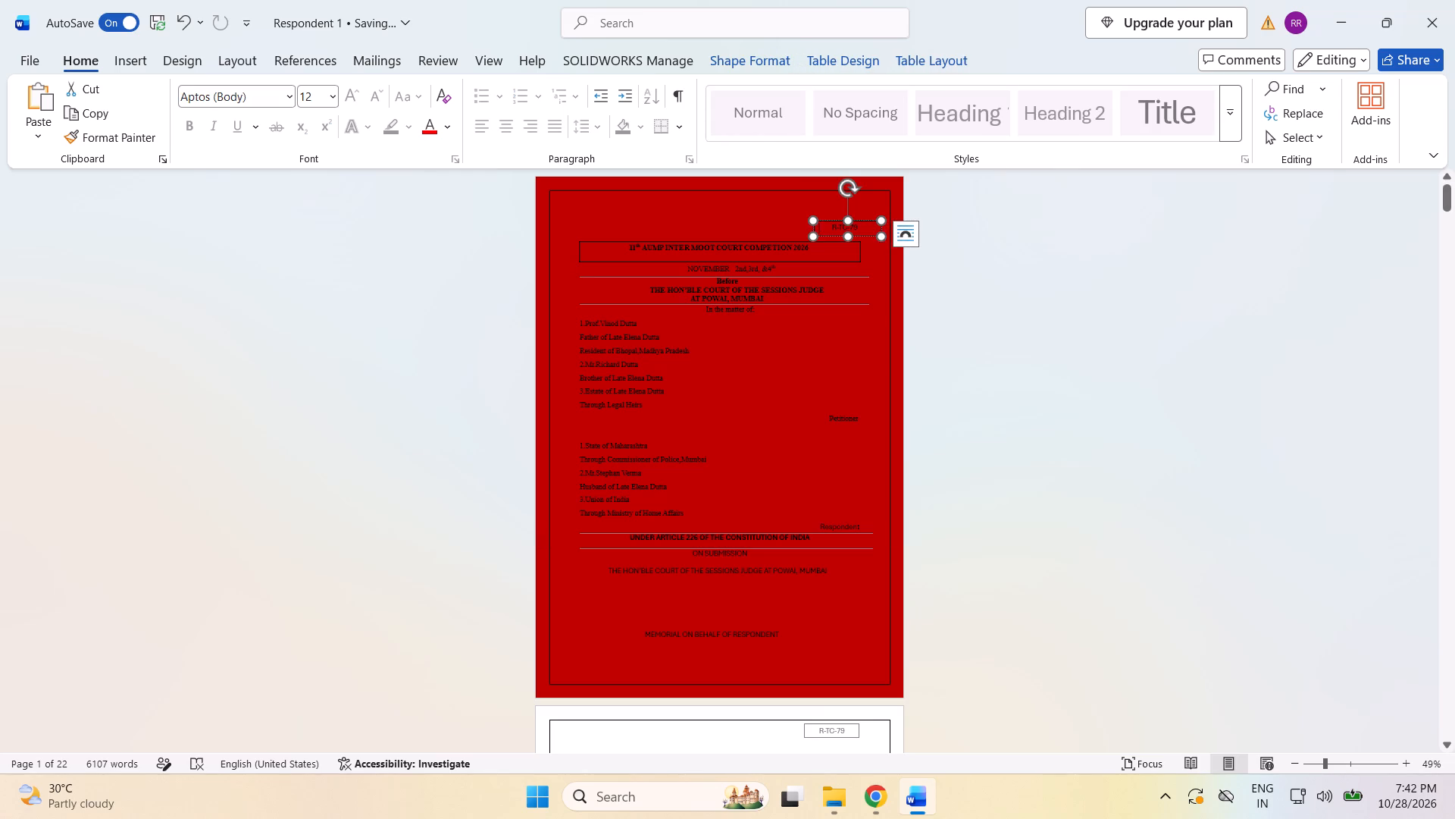
drag(799, 365, 799, 369)
click(739, 216)
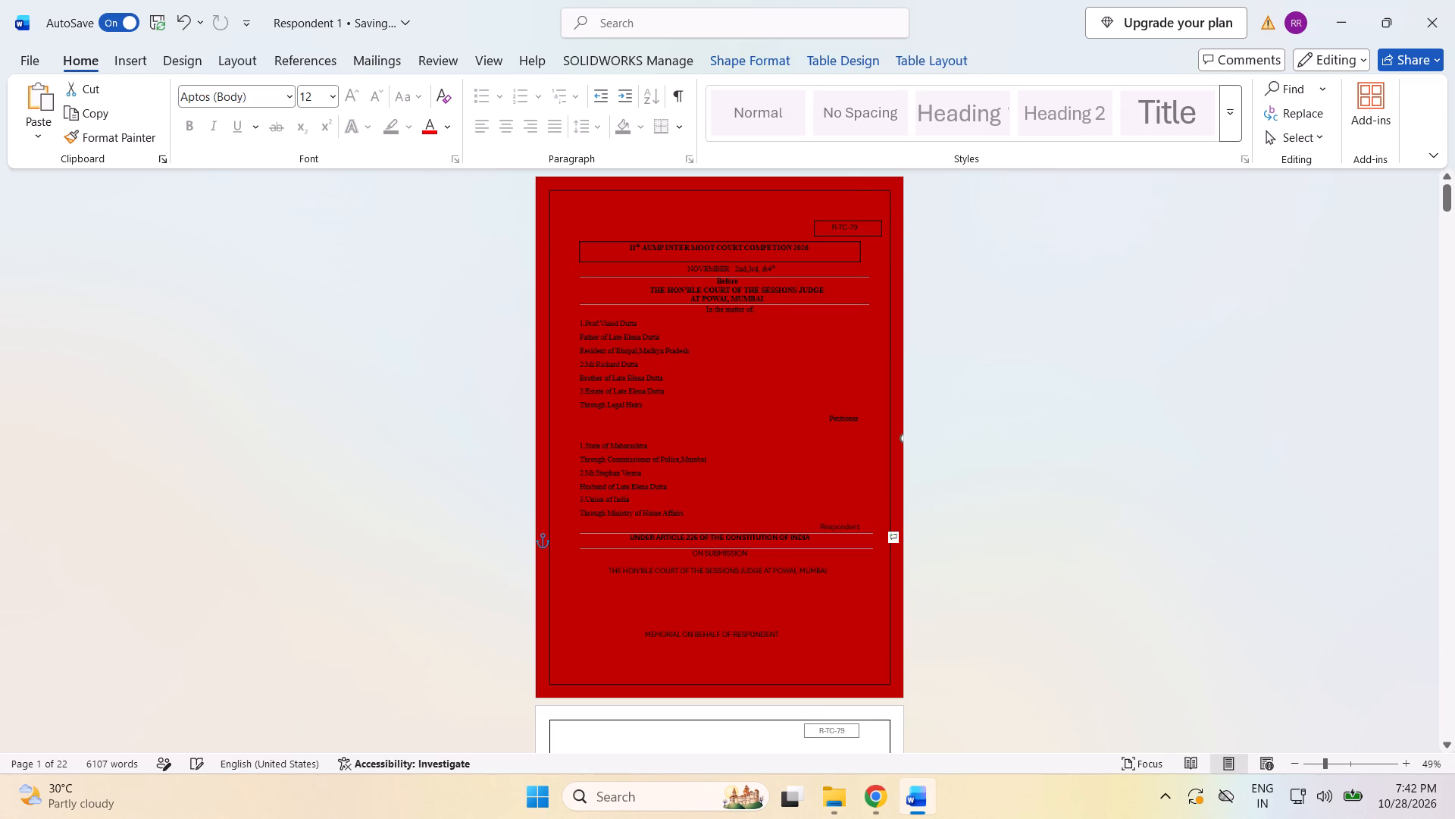
drag(830, 231, 887, 300)
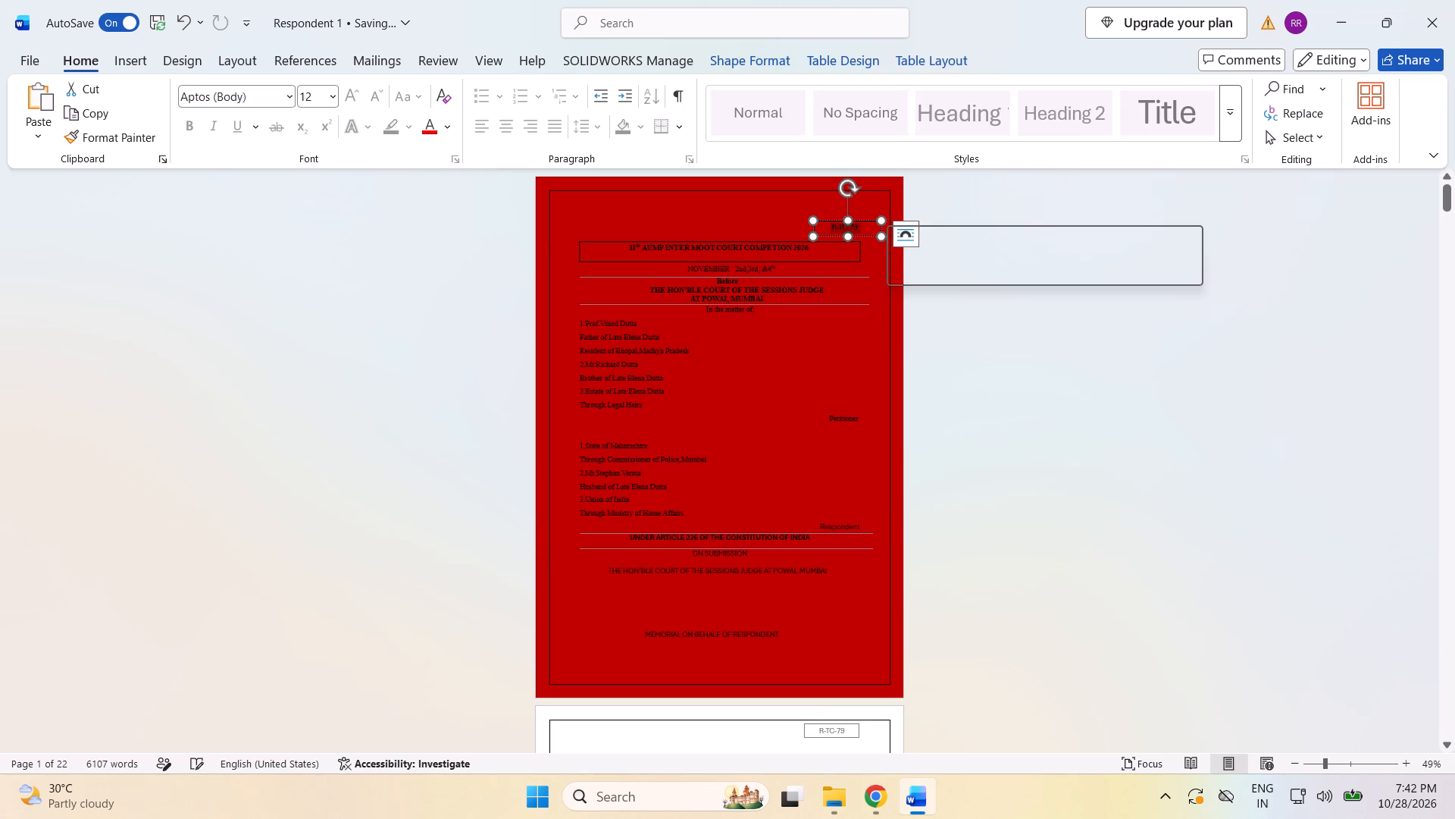
click(987, 239)
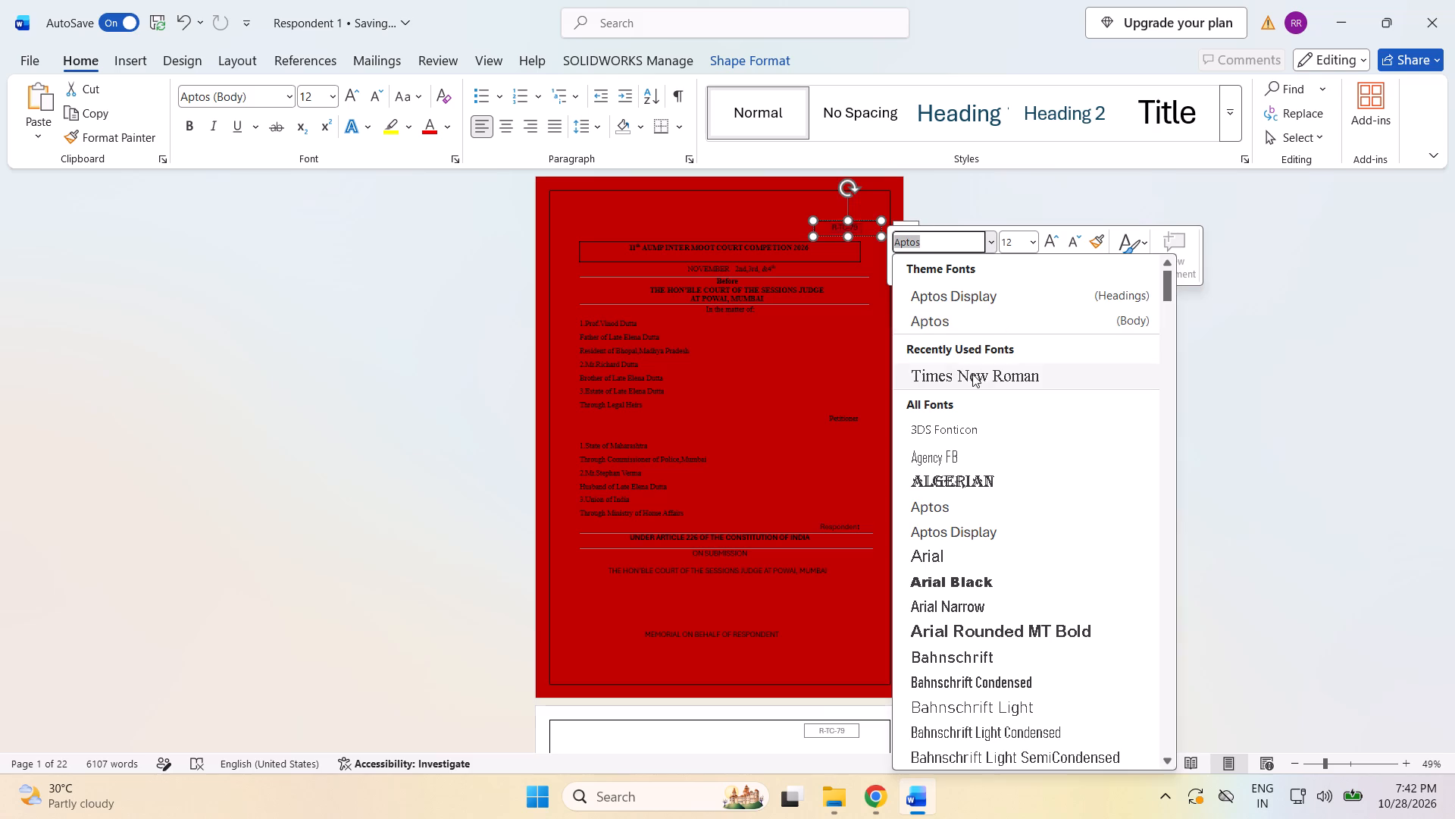
click(972, 374)
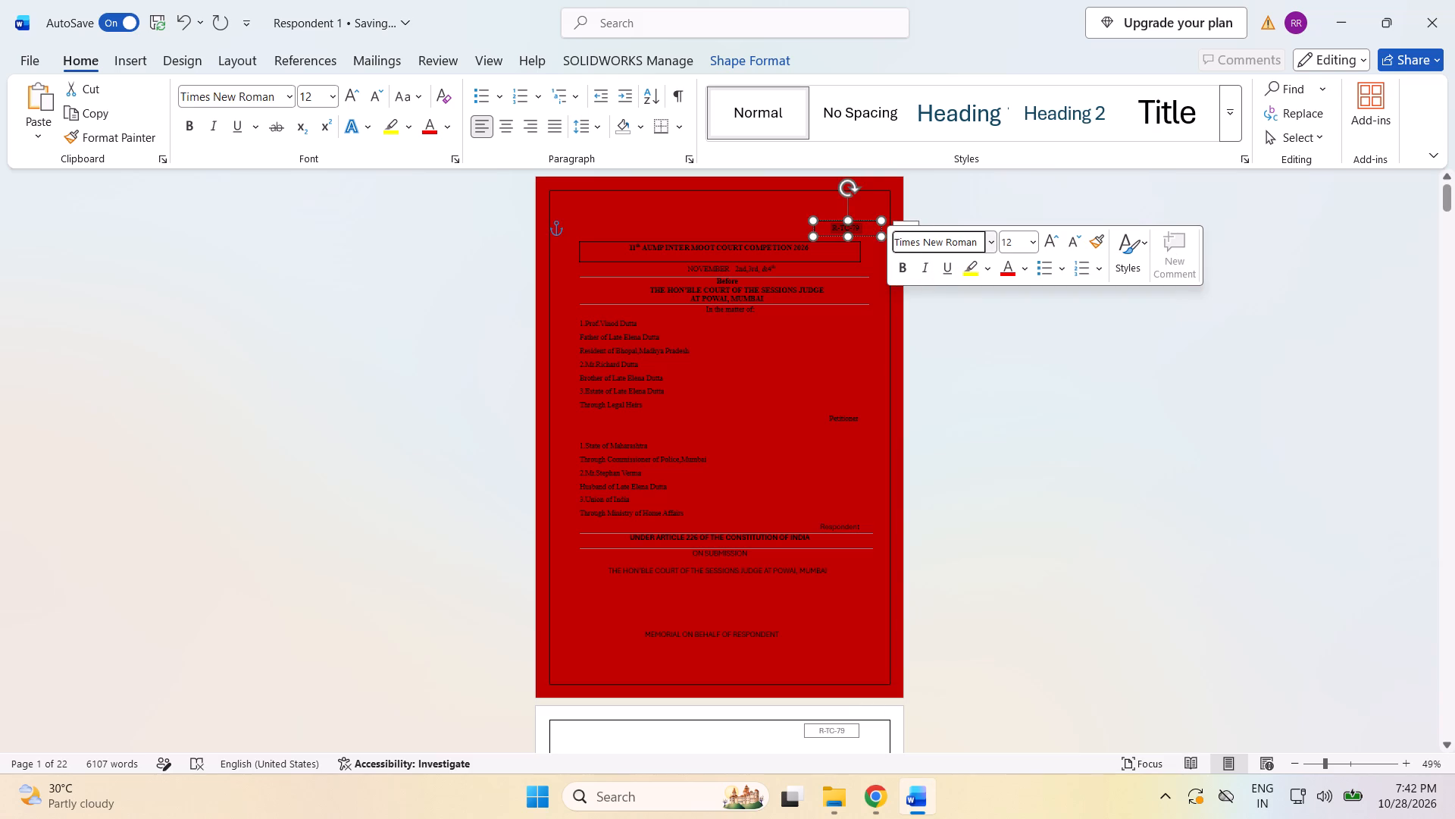
click(978, 353)
Check the fonts of the boxed competition title, the November date line and the court name.
drag(625, 249, 834, 258)
click(782, 266)
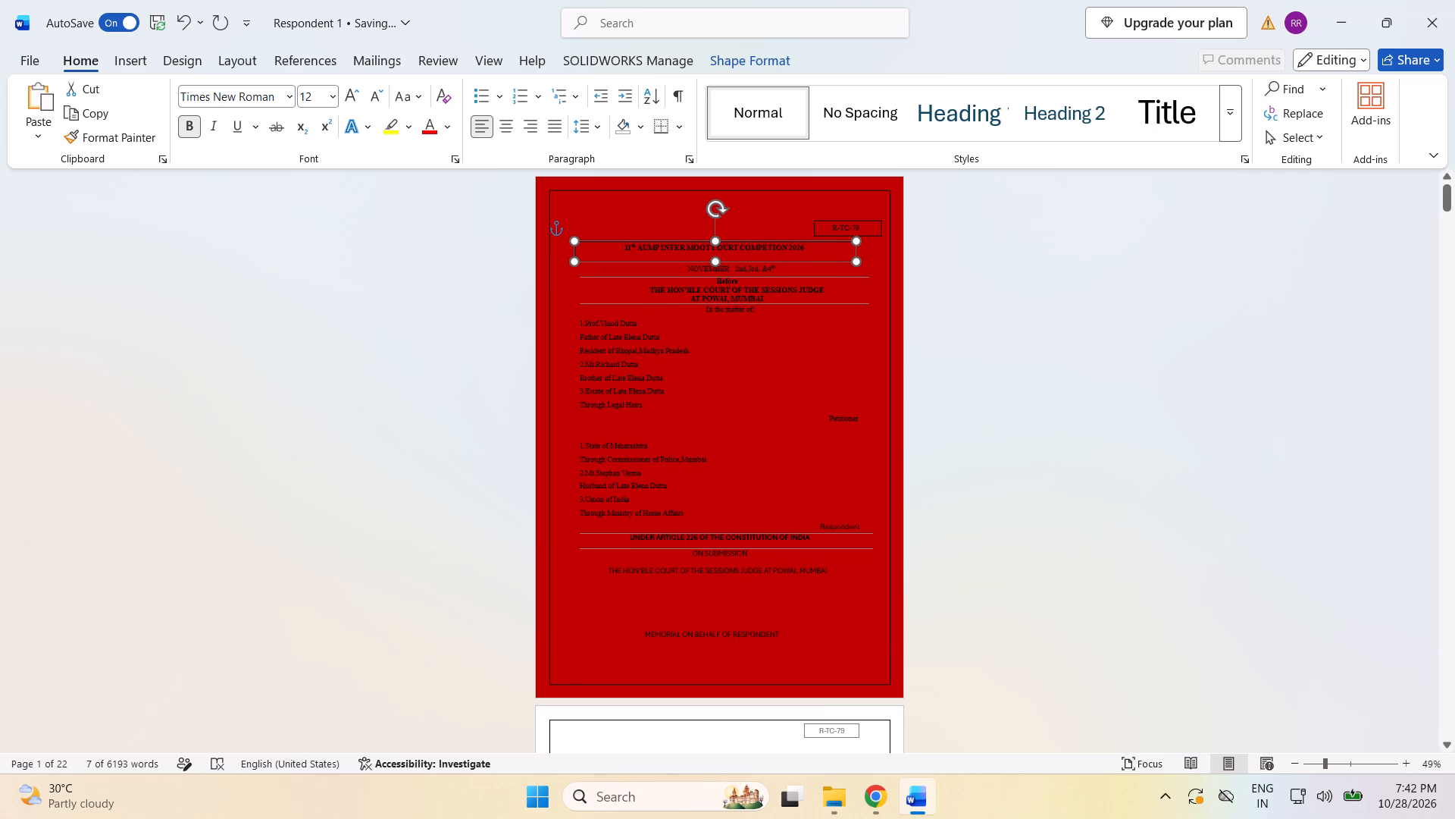
click(774, 397)
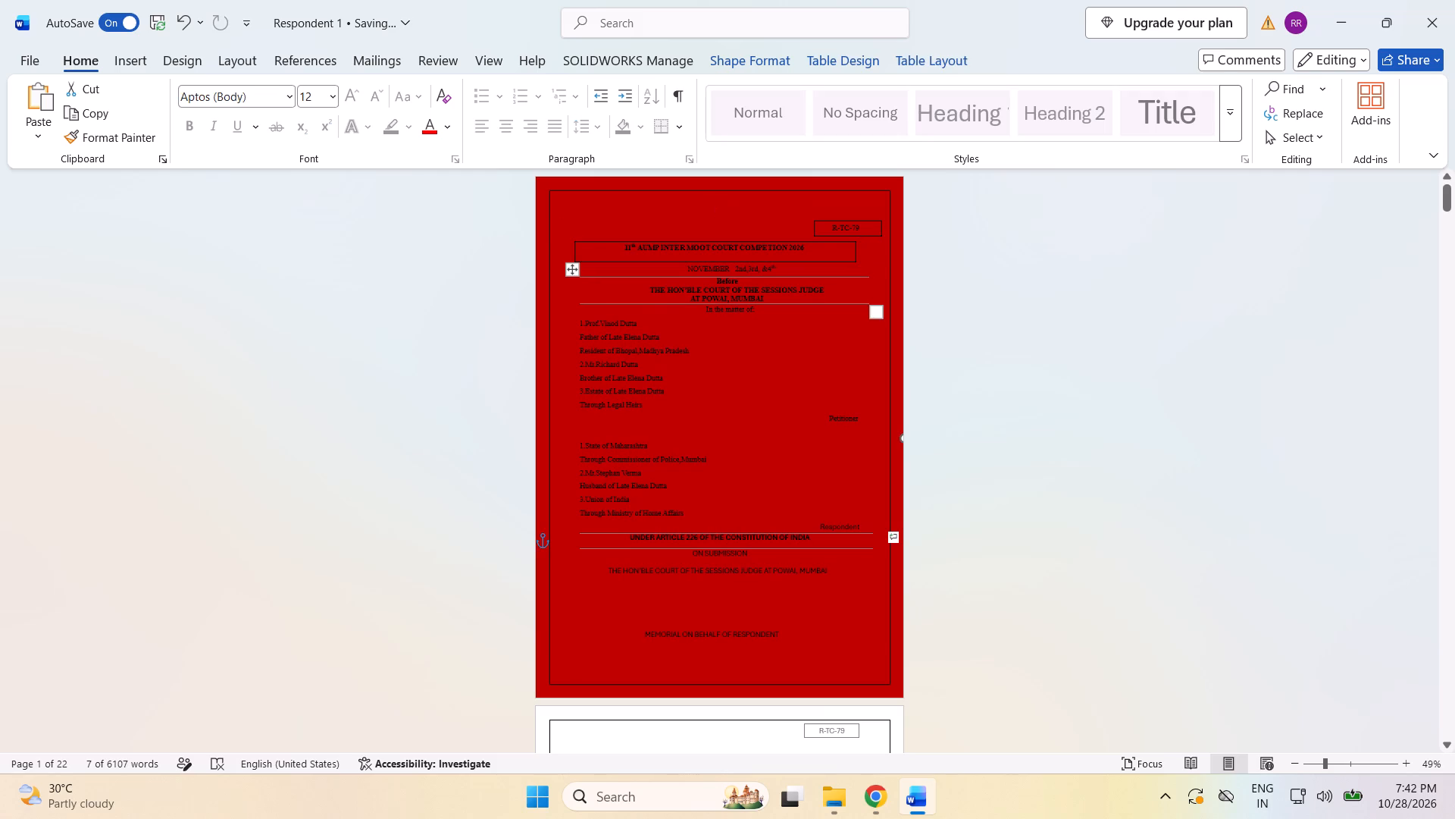
drag(684, 268, 795, 265)
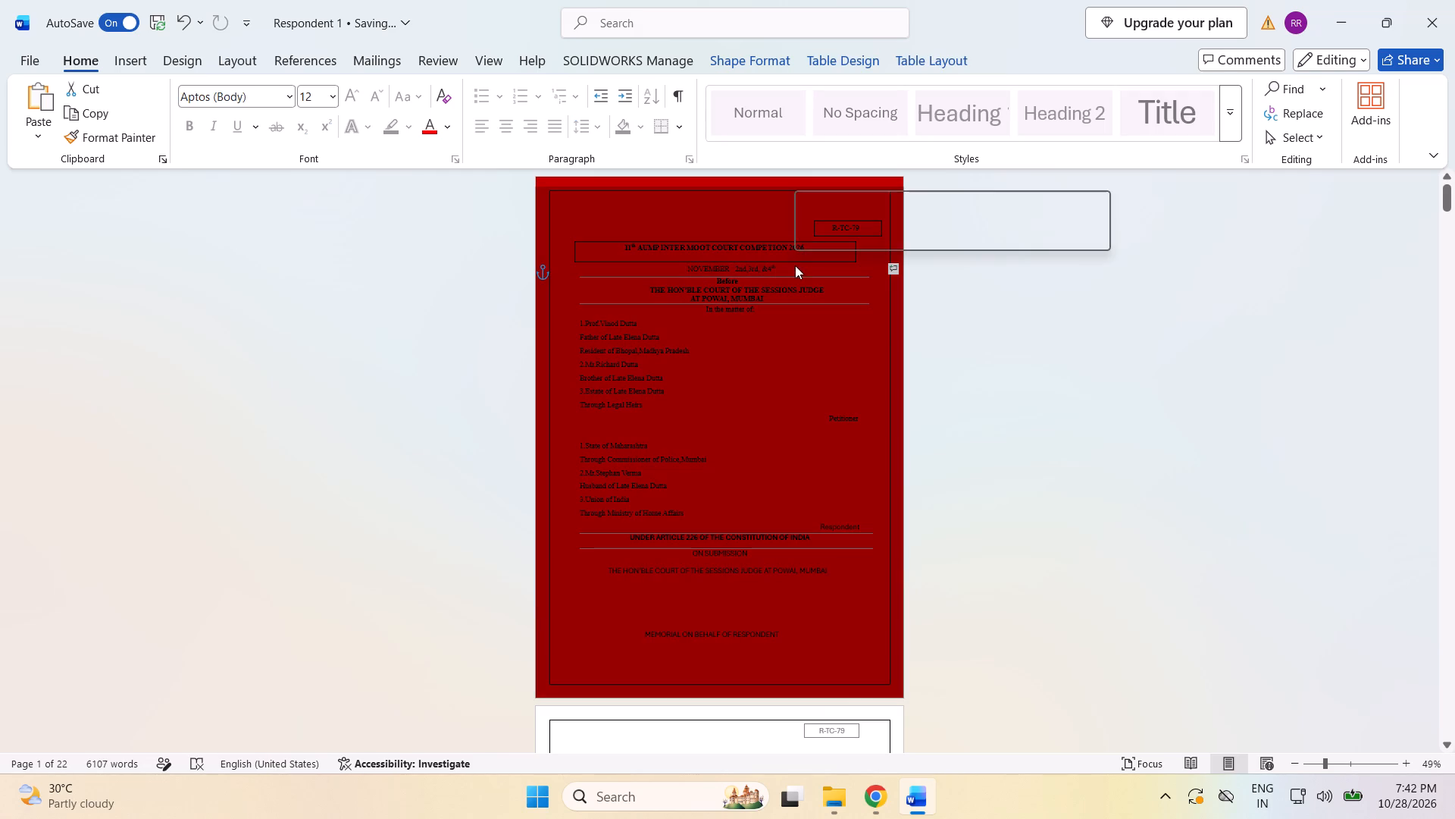
click(821, 358)
drag(645, 290, 777, 300)
click(797, 372)
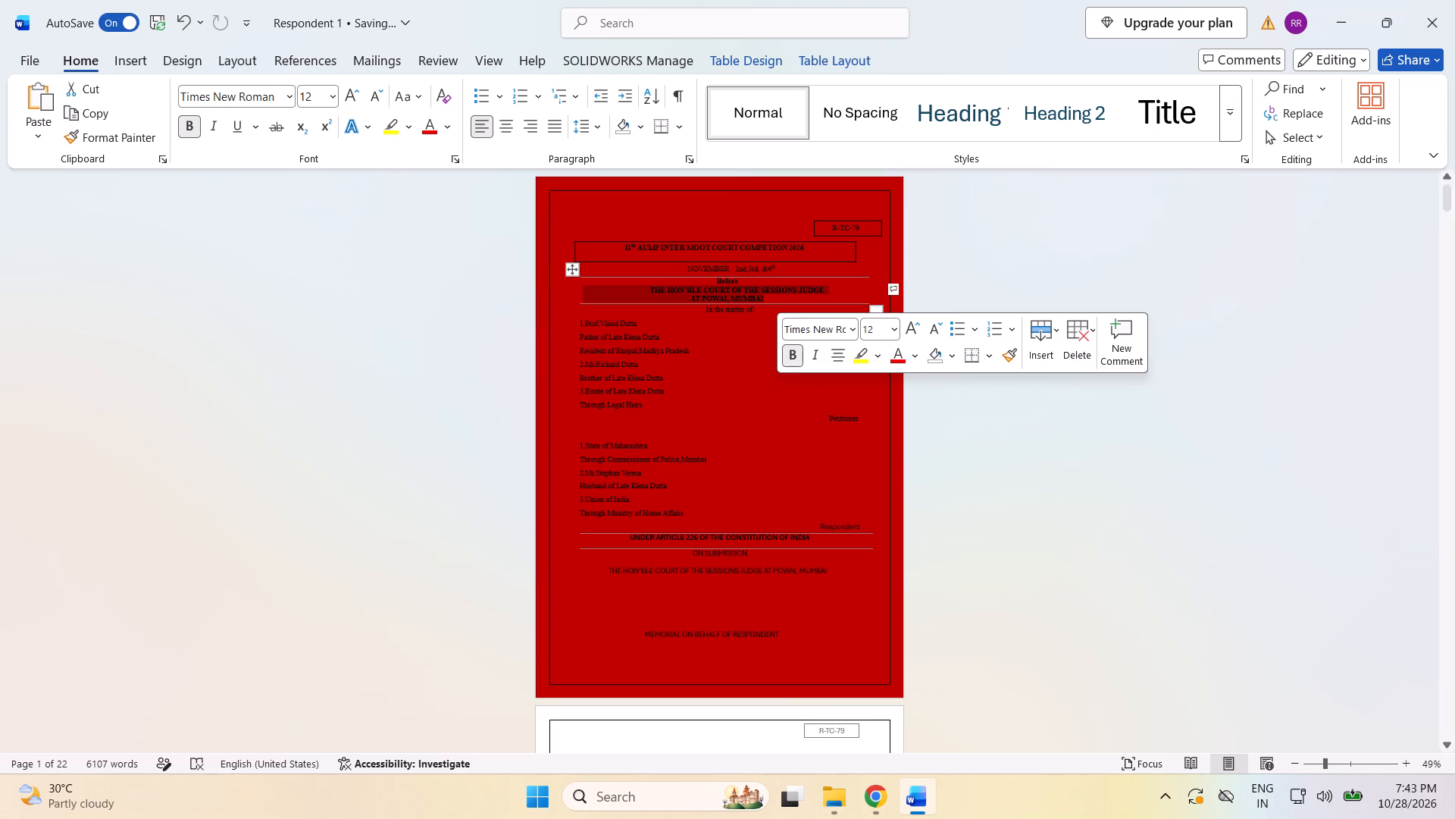
click(697, 369)
Set the cover text from "In the matter of" through the Respondent label to Times New Roman.
drag(699, 312, 748, 343)
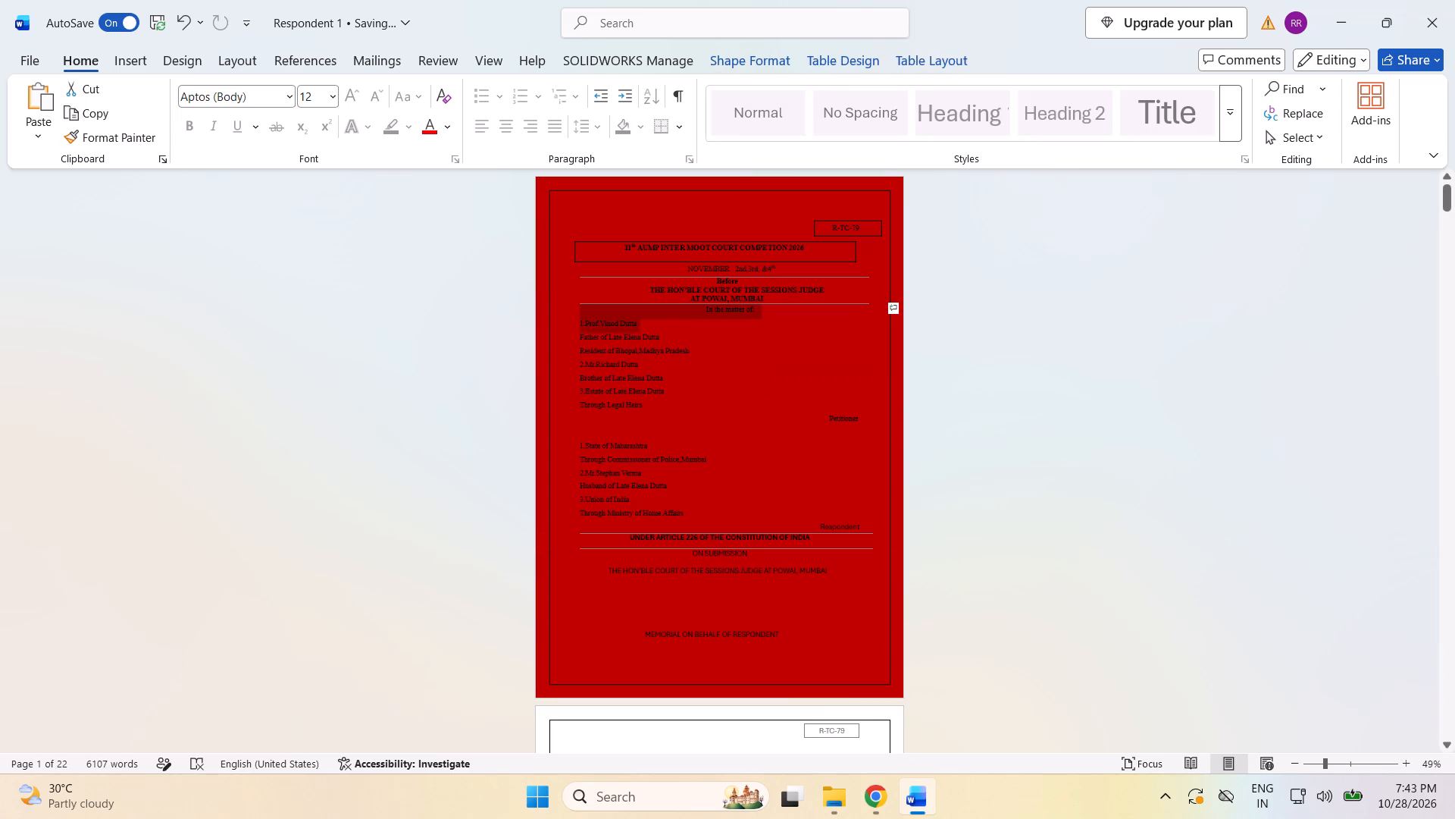
drag(748, 343, 874, 549)
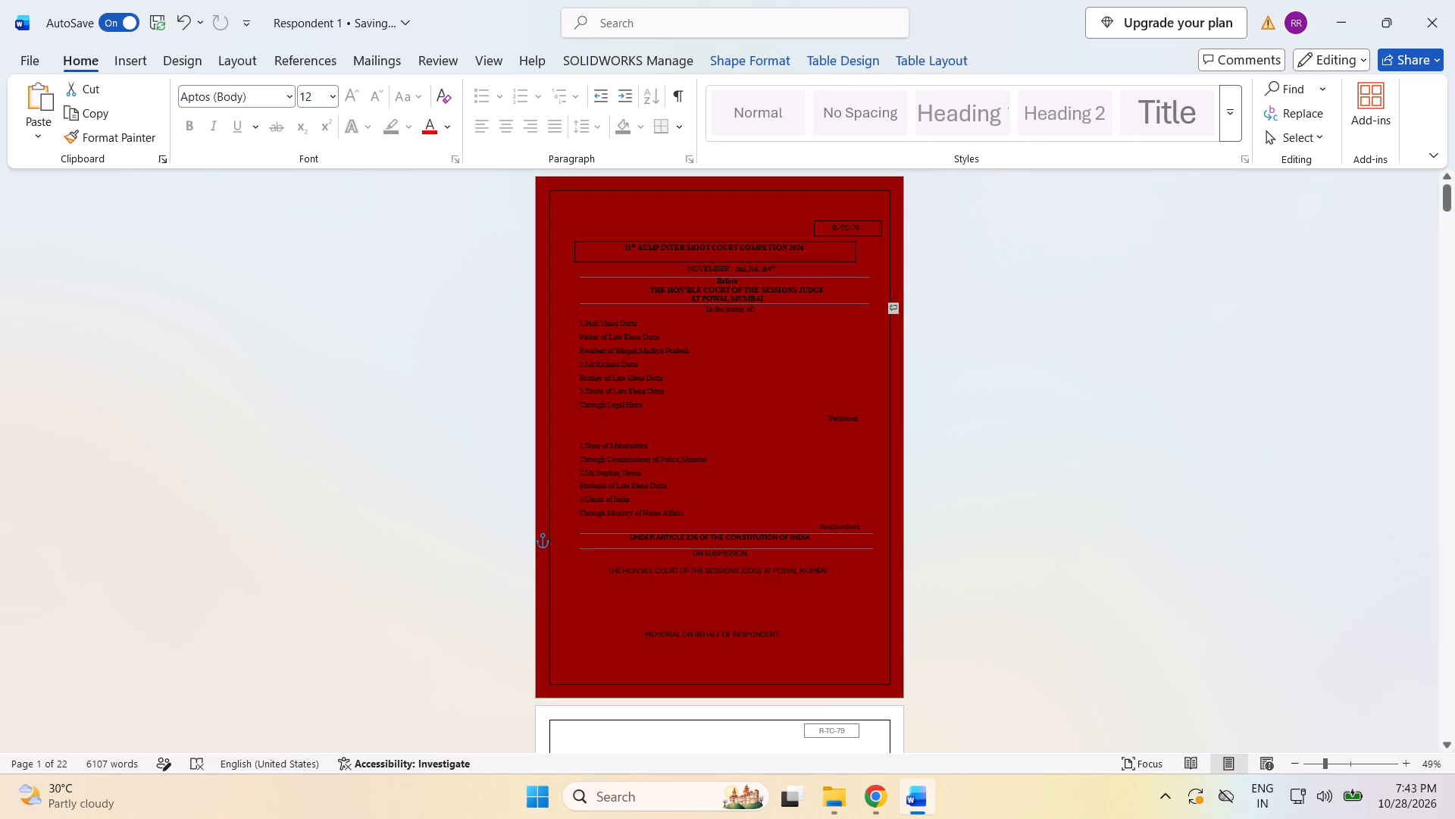
drag(874, 549, 865, 522)
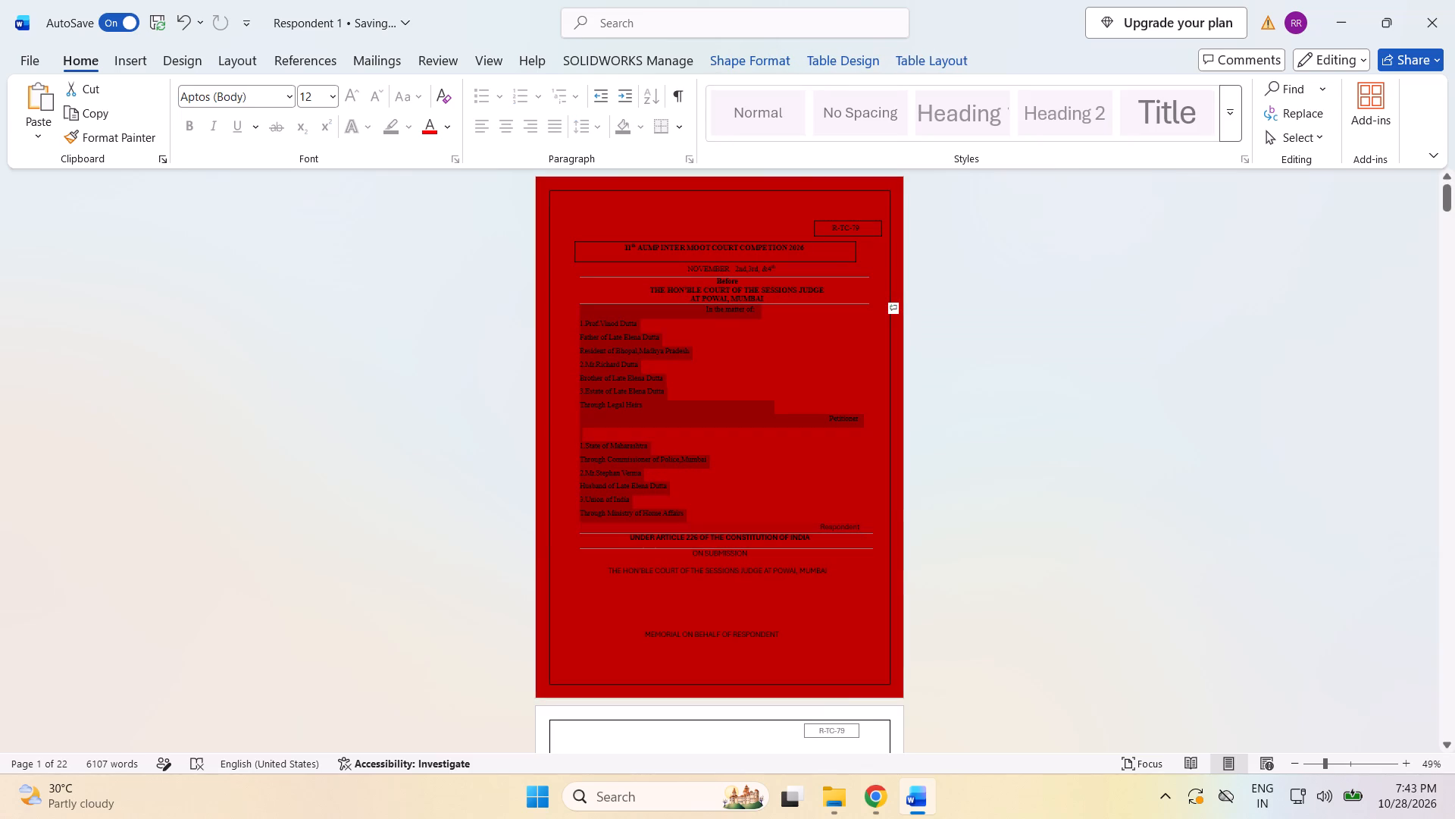
drag(865, 522, 867, 524)
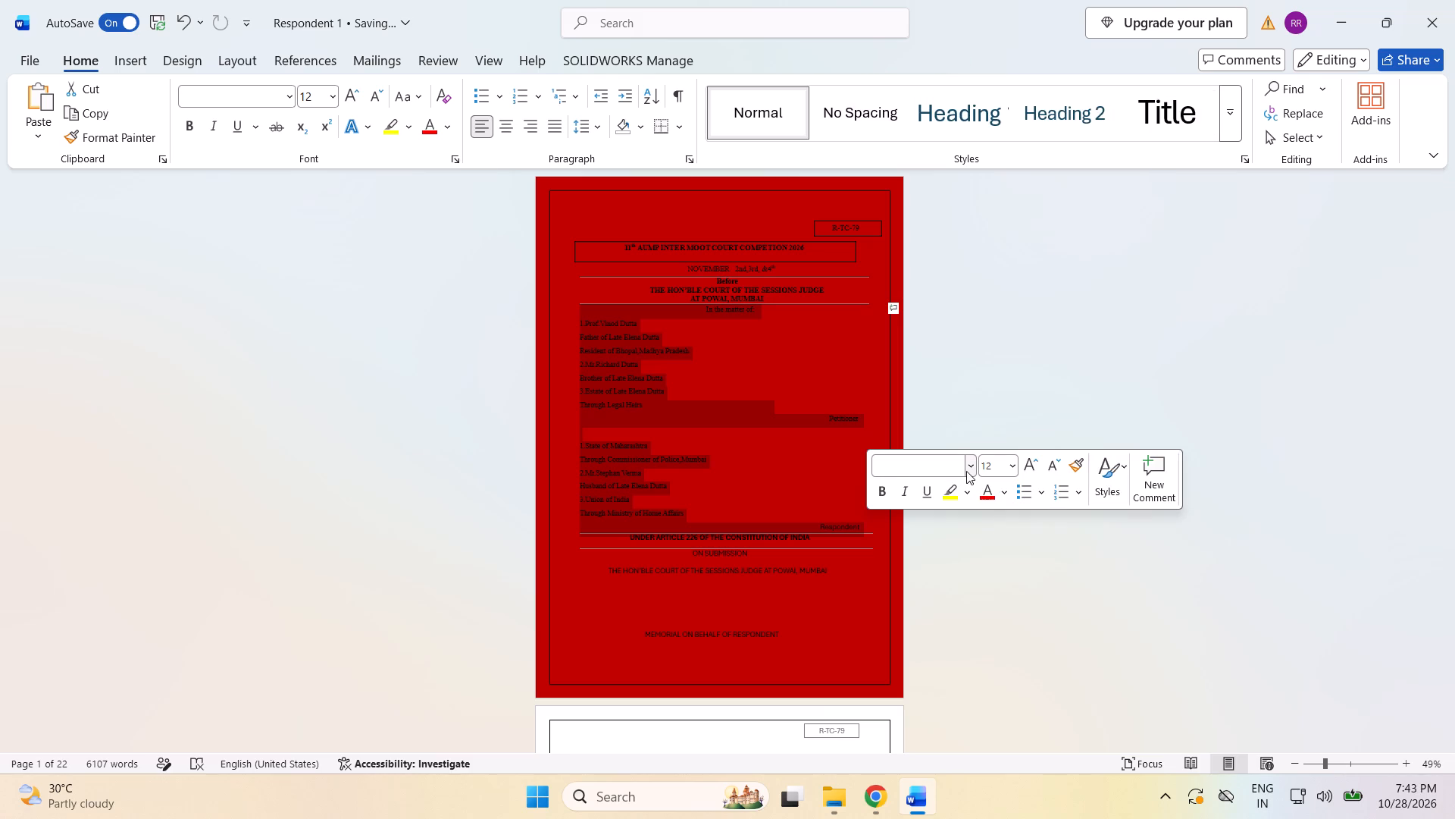
click(966, 471)
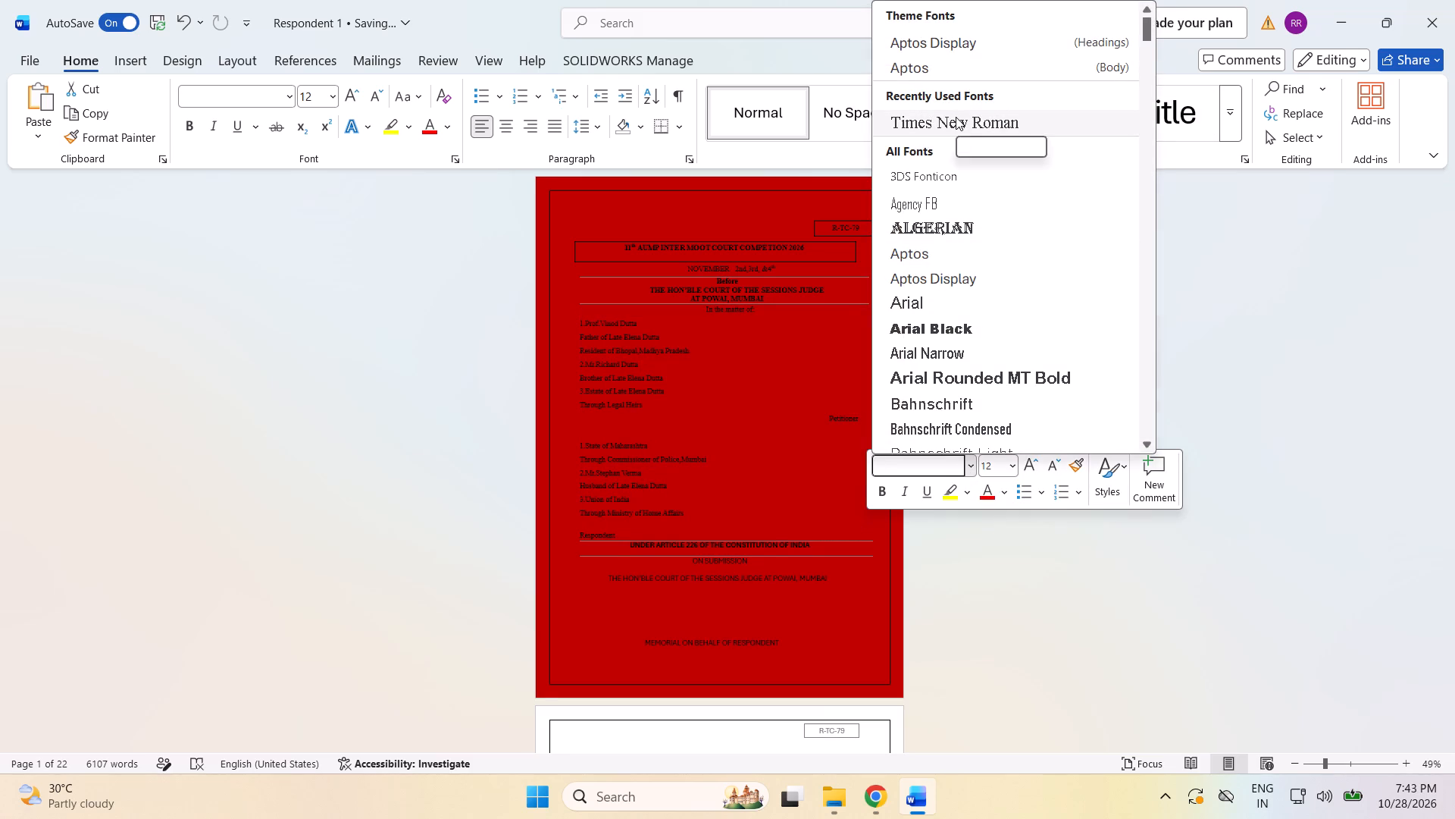
click(956, 117)
click(860, 484)
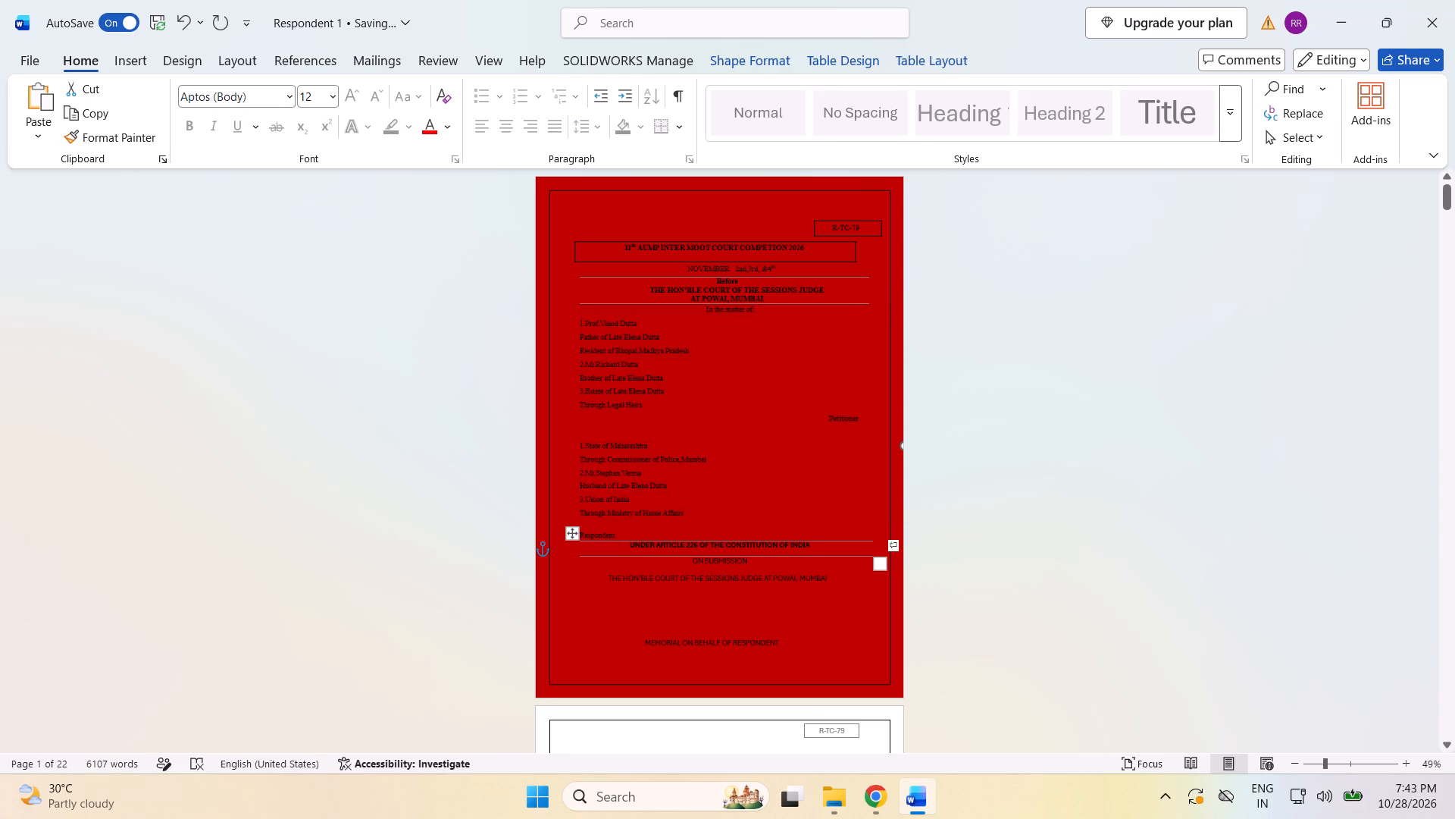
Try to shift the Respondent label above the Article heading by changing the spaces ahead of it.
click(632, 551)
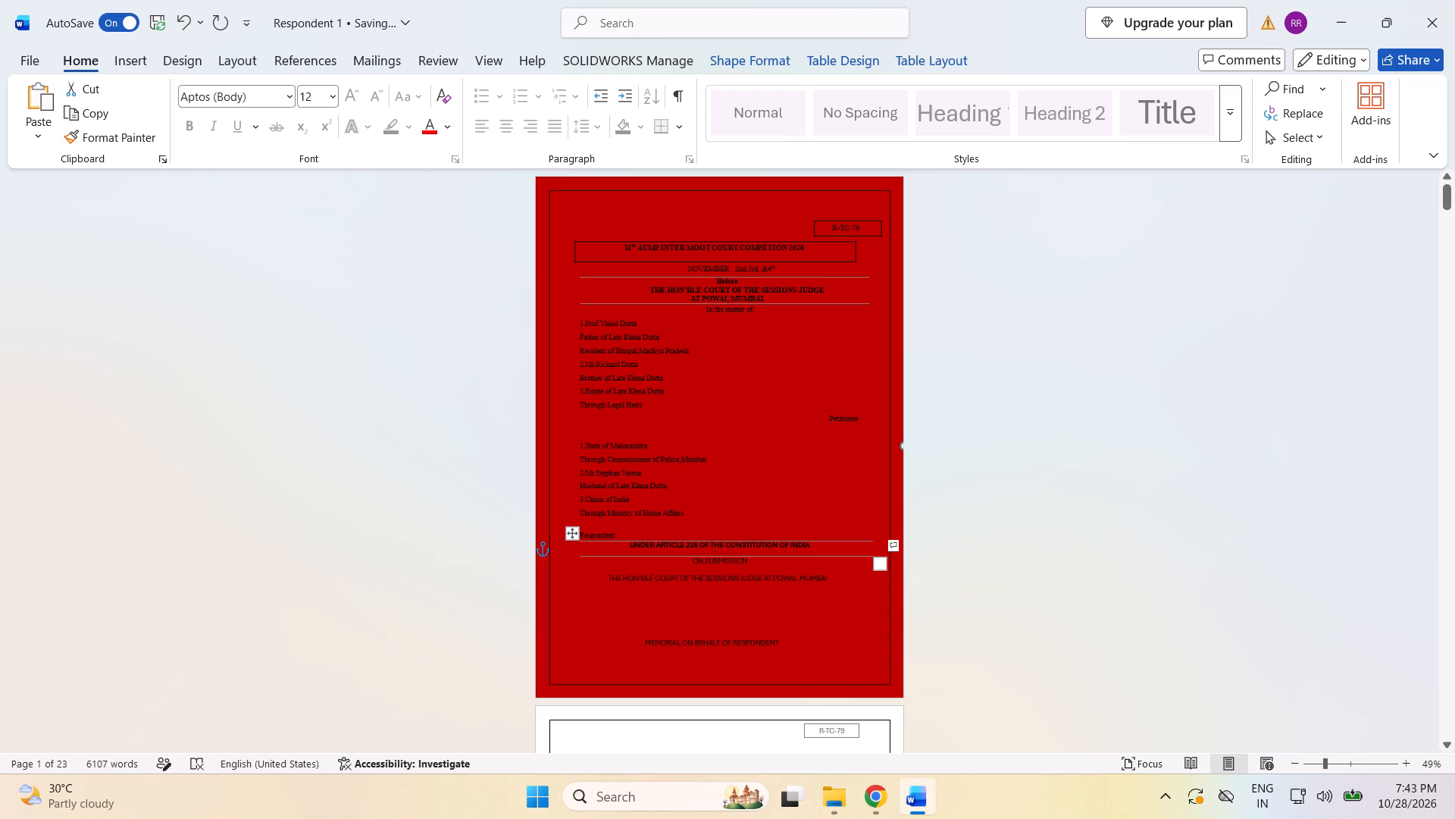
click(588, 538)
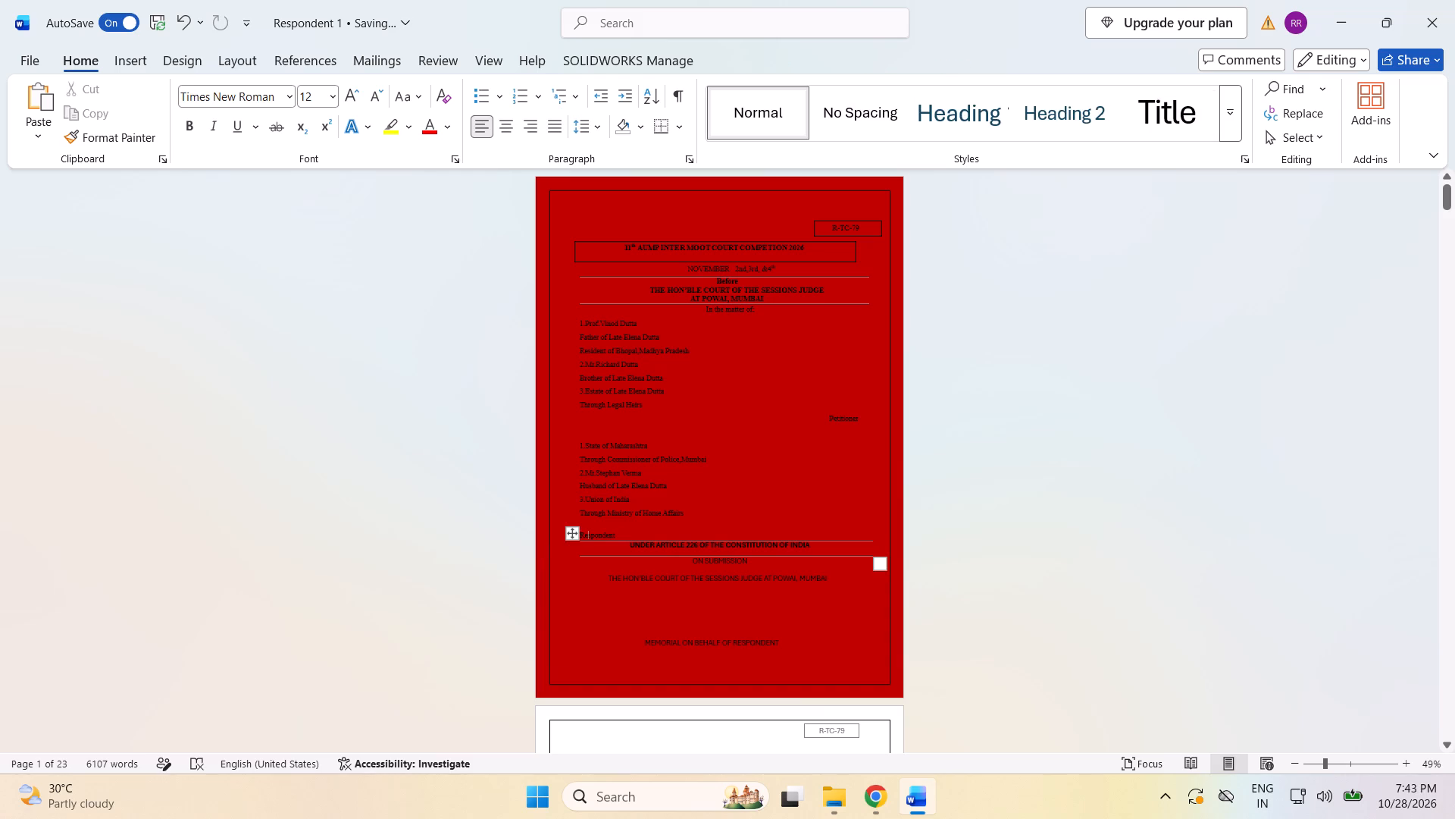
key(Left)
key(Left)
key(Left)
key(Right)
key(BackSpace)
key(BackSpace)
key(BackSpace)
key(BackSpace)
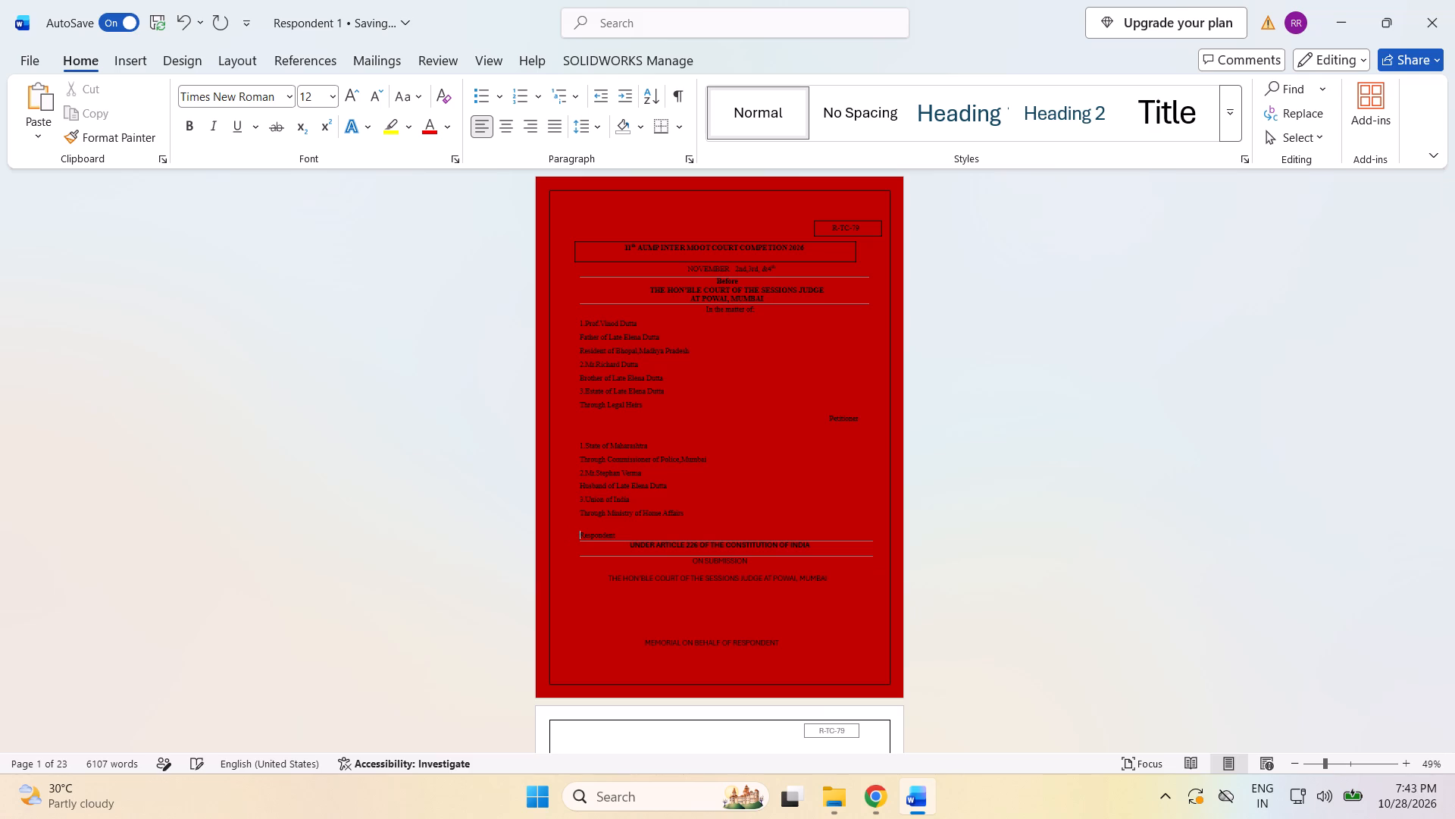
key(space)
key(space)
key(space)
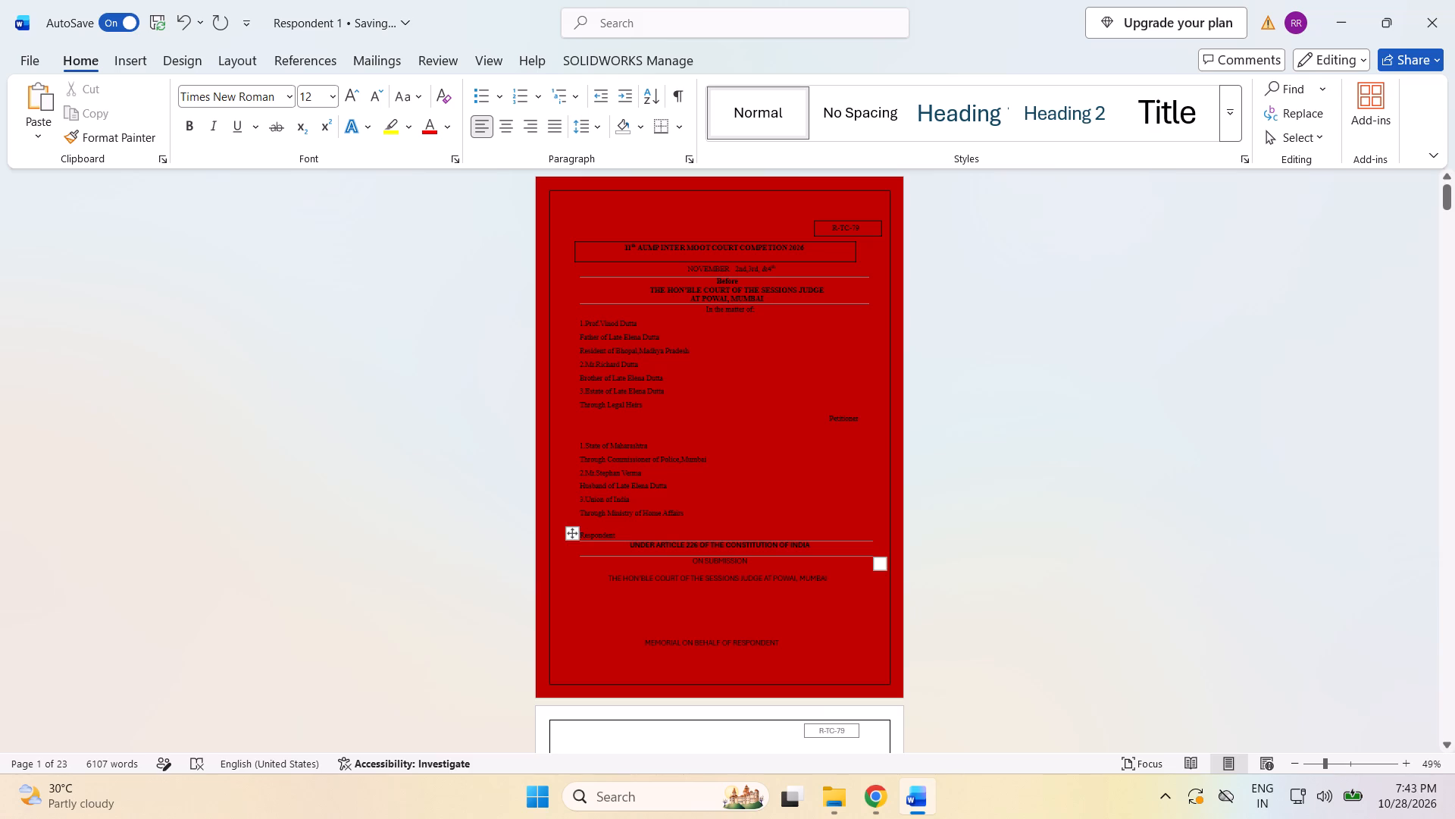
Copy the Respondent label onto a new space-indented line below "Through Ministry of Home Affairs".
drag(615, 535, 605, 535)
drag(605, 535, 574, 535)
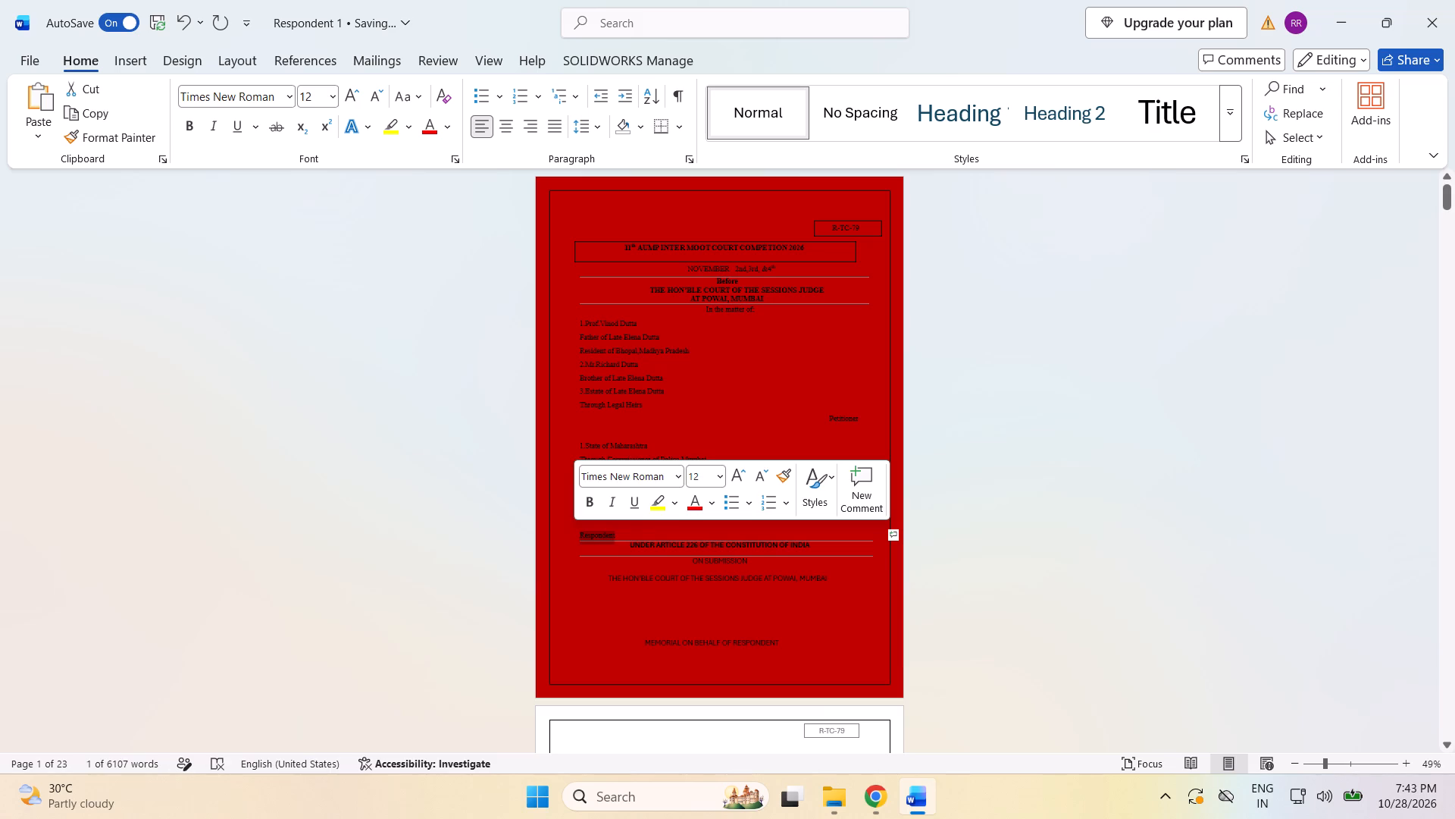
key(ctrl+c)
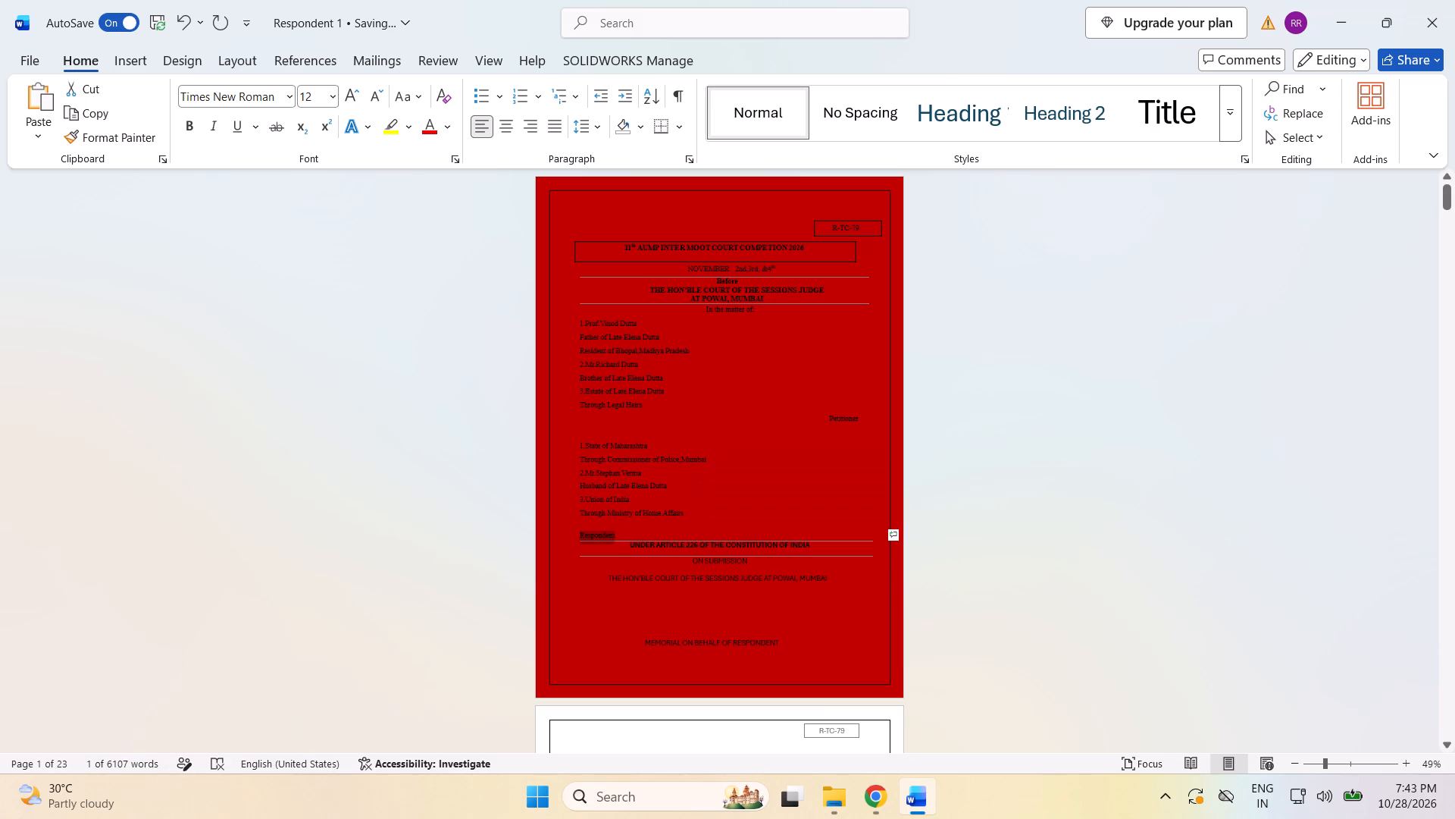
click(685, 514)
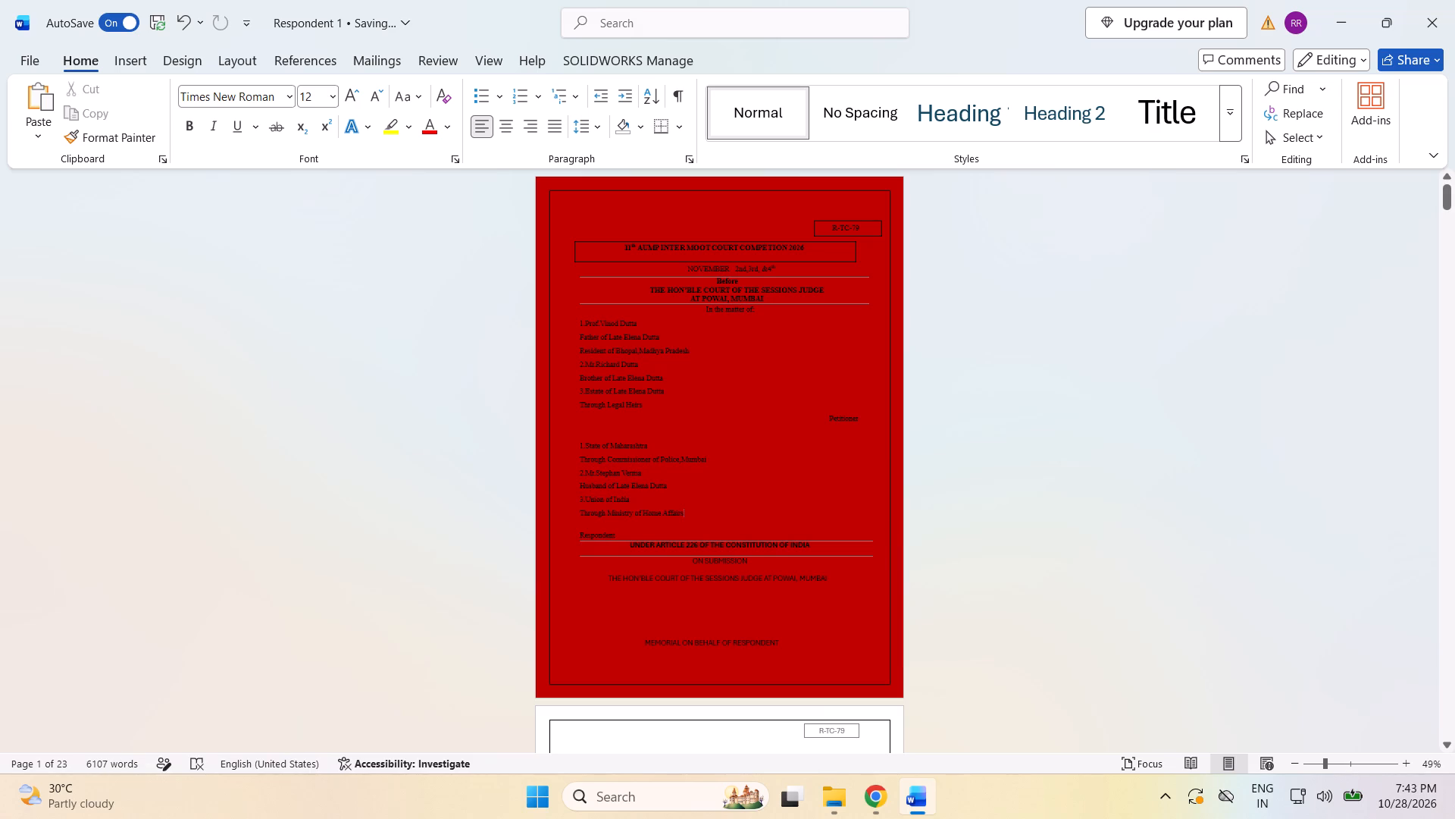
key(Return)
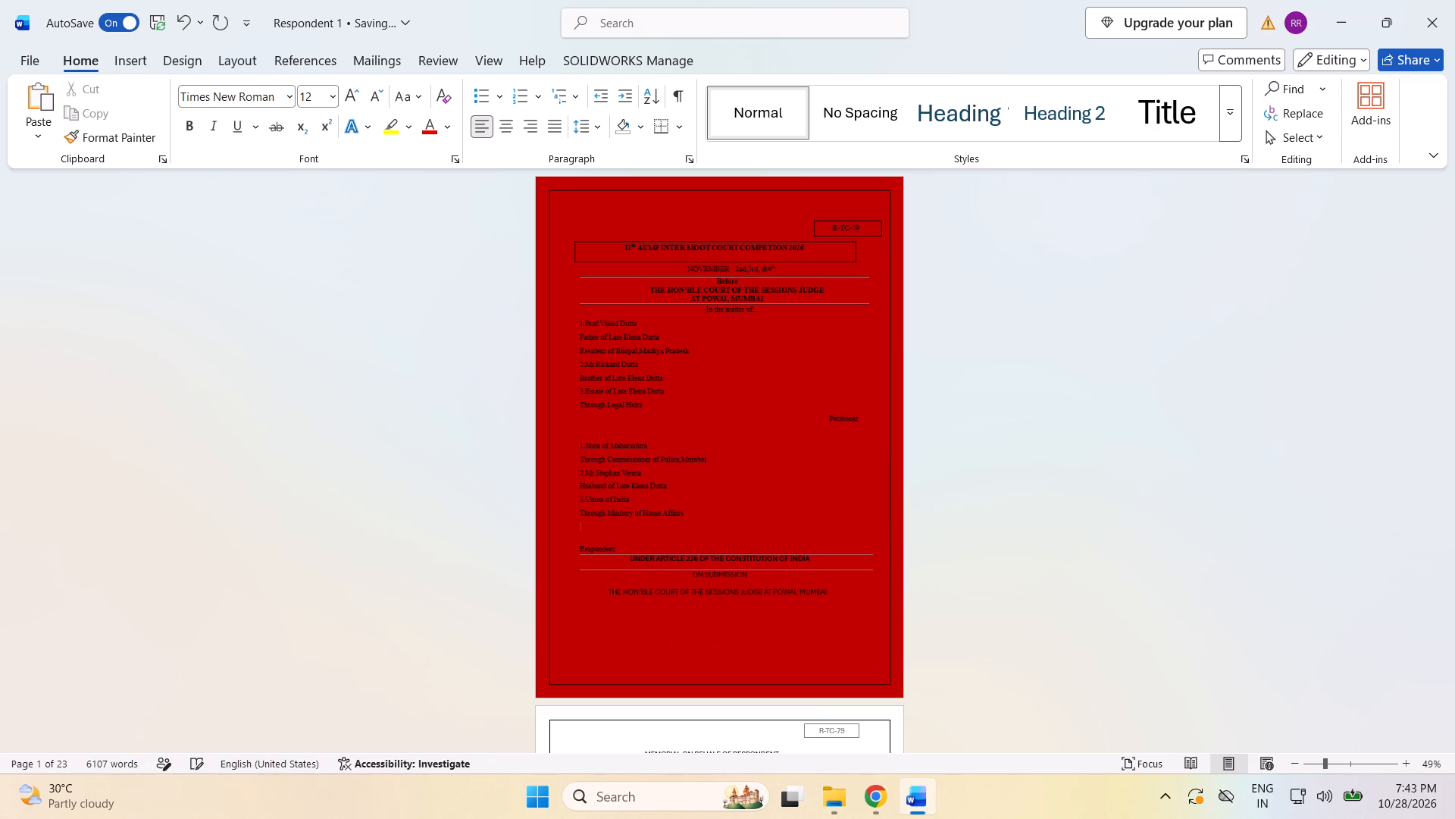
key(space)
key(space)
key(space)
key(space)
key(space)
key(space)
key(space)
key(space)
key(space)
key(space)
key(space)
key(space)
key(space)
key(space)
key(space)
key(space)
key(space)
key(space)
key(space)
key(space)
key(ctrl+v)
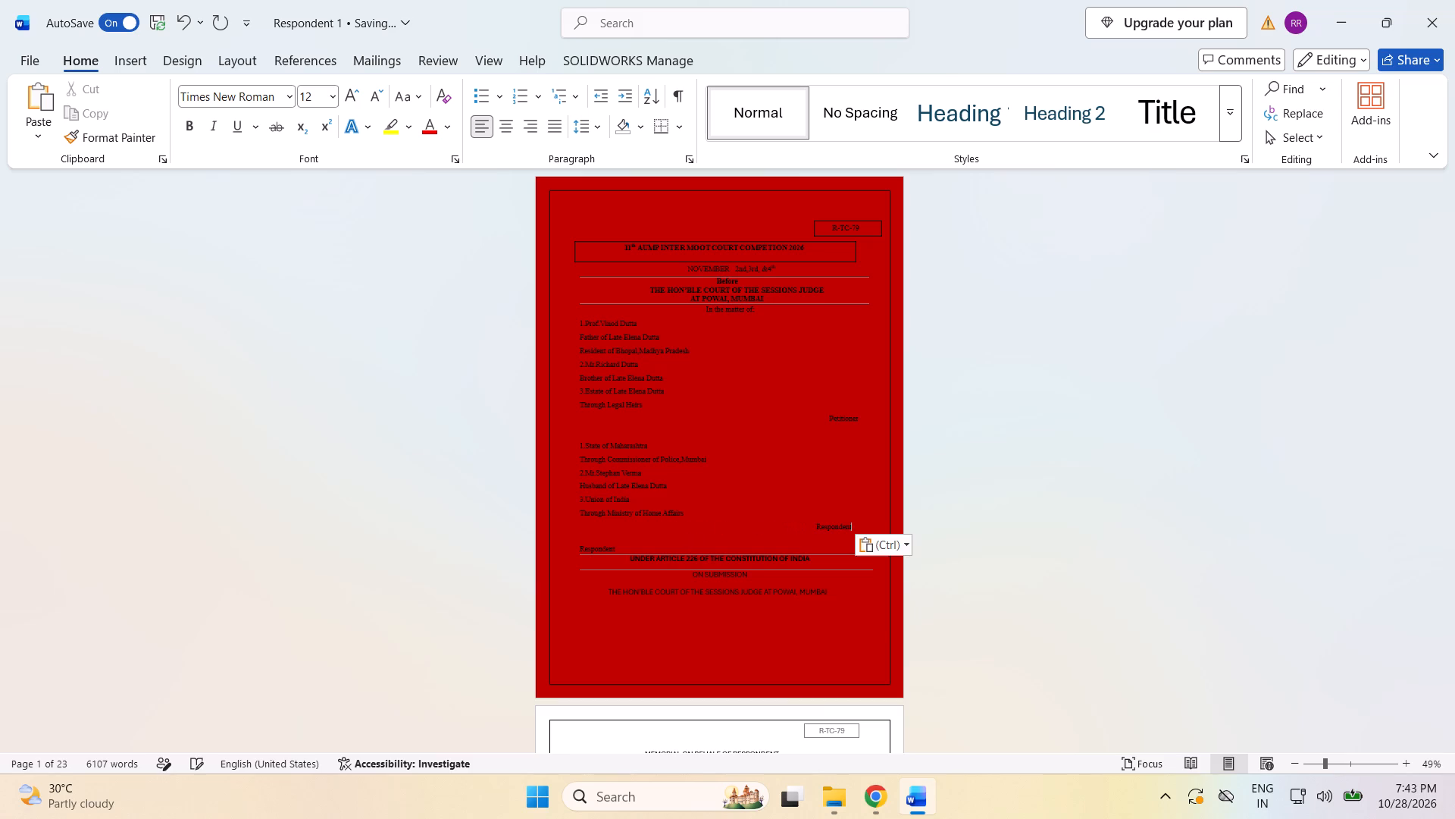
Add spaces ahead of the copied Respondent label so it lines up with the Petitioner label above.
key(Left)
key(Left)
key(Left)
key(Left)
key(Left)
key(Left)
key(Left)
key(Left)
key(Left)
key(Left)
key(space)
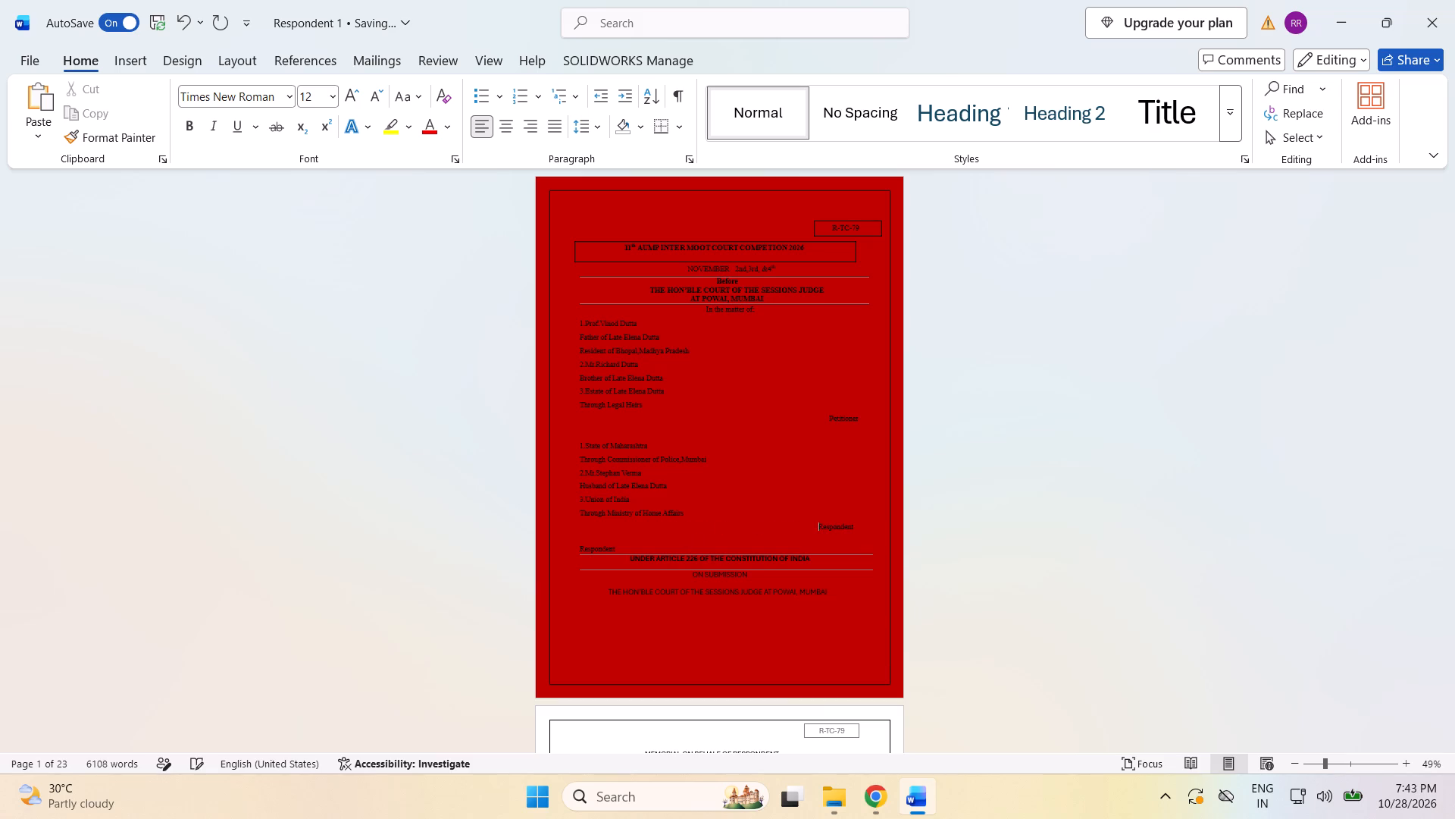
key(space)
key(space)
key(space)
key(space)
key(BackSpace)
Delete the original Respondent label and its leftover line directly above the Article heading.
click(621, 545)
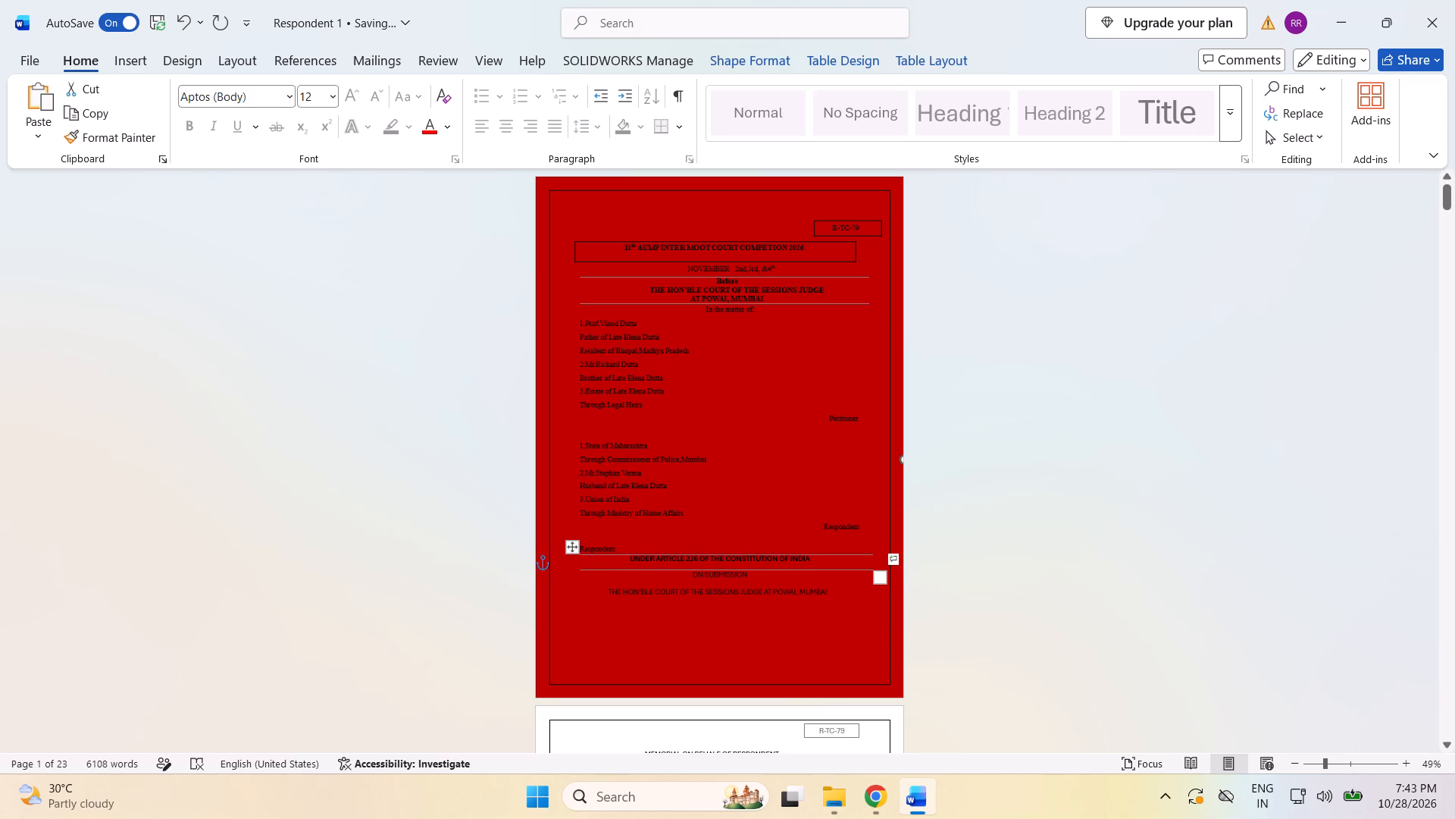
click(625, 539)
click(618, 548)
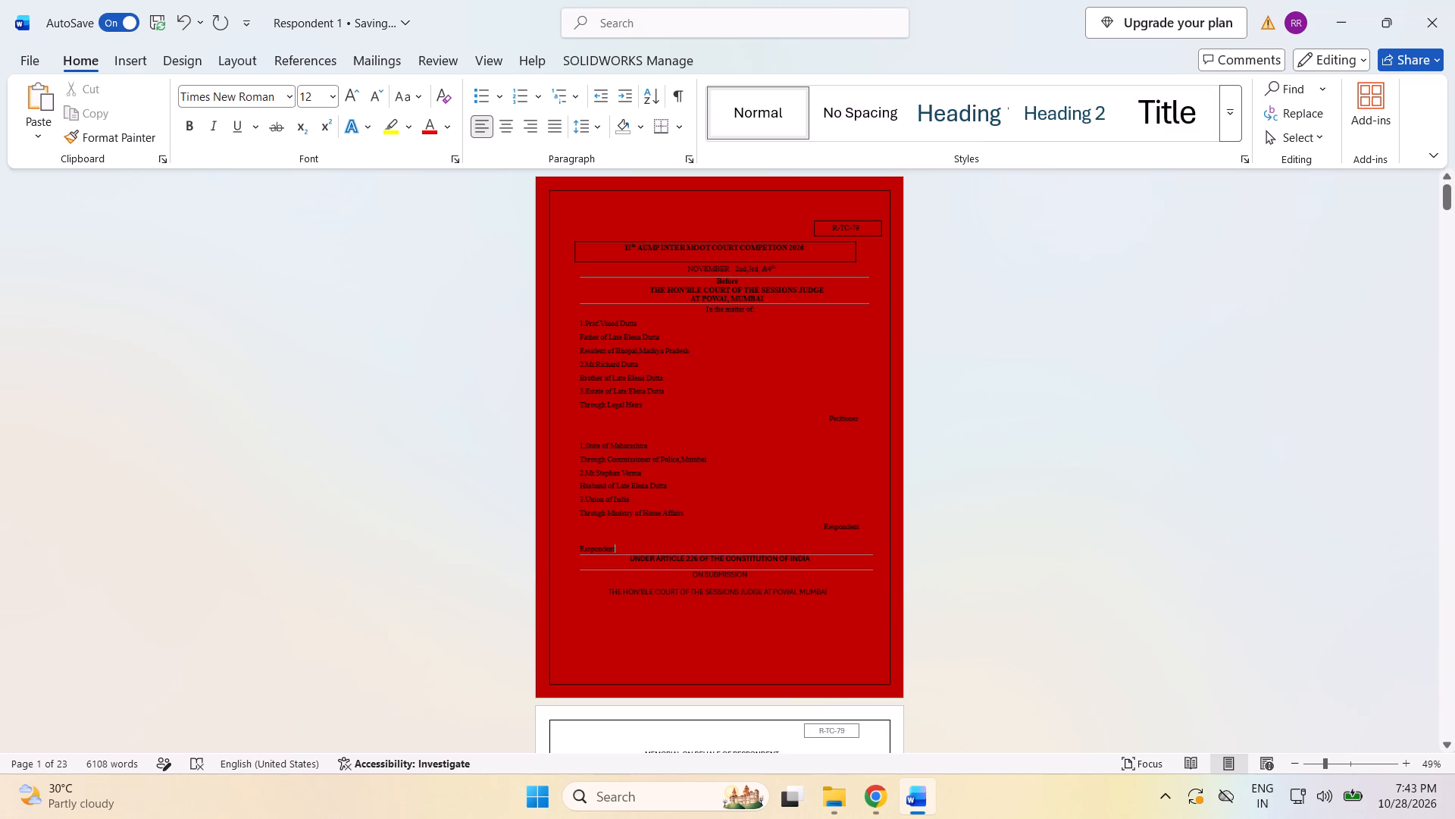
key(BackSpace)
key(BackSpace)
key(BackSpace)
key(BackSpace)
key(BackSpace)
key(BackSpace)
key(BackSpace)
key(BackSpace)
key(BackSpace)
key(BackSpace)
key(BackSpace)
key(BackSpace)
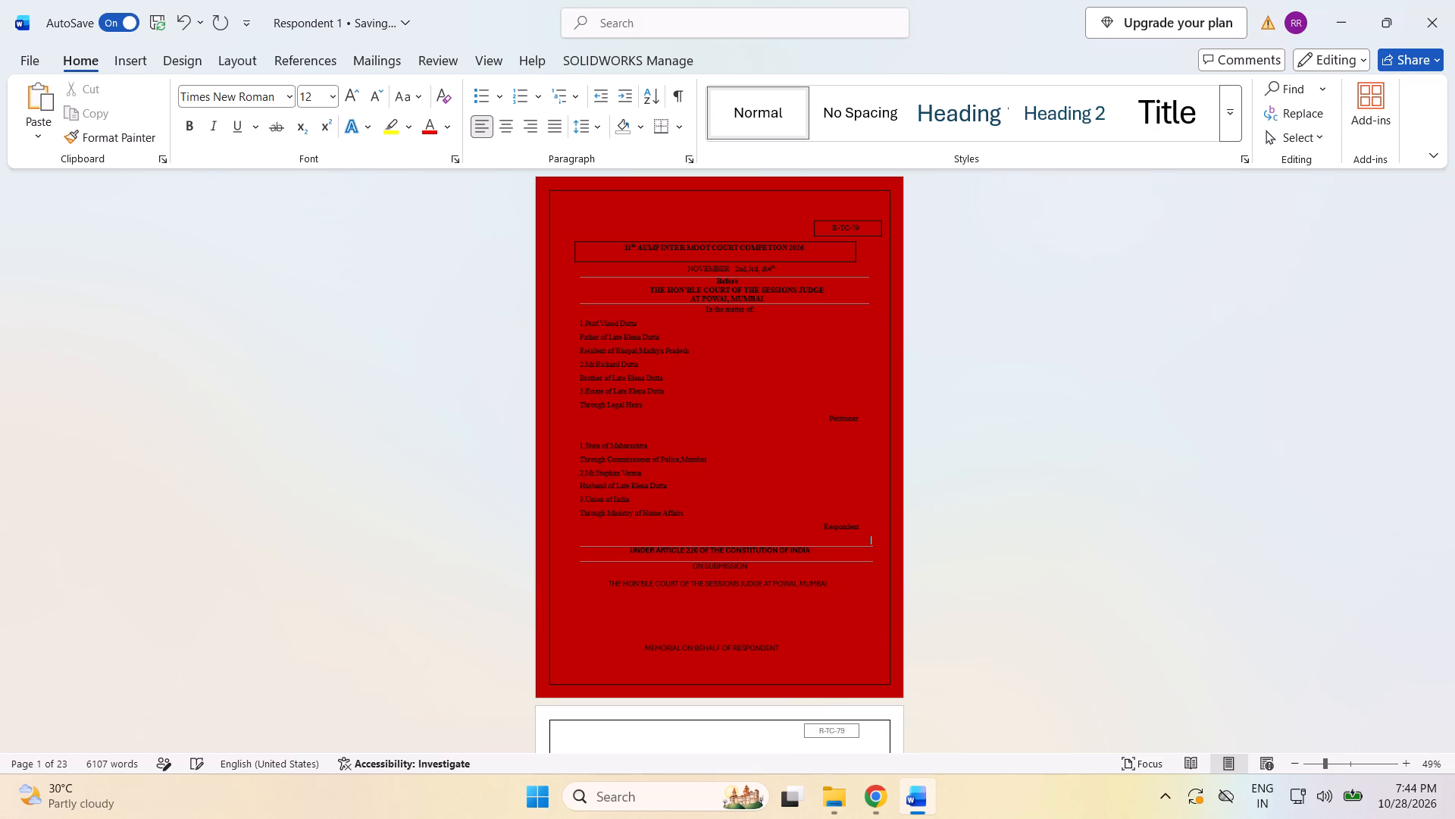
key(BackSpace)
key(BackSpace)
key(BackSpace)
key(BackSpace)
key(BackSpace)
drag(817, 524, 881, 529)
click(975, 566)
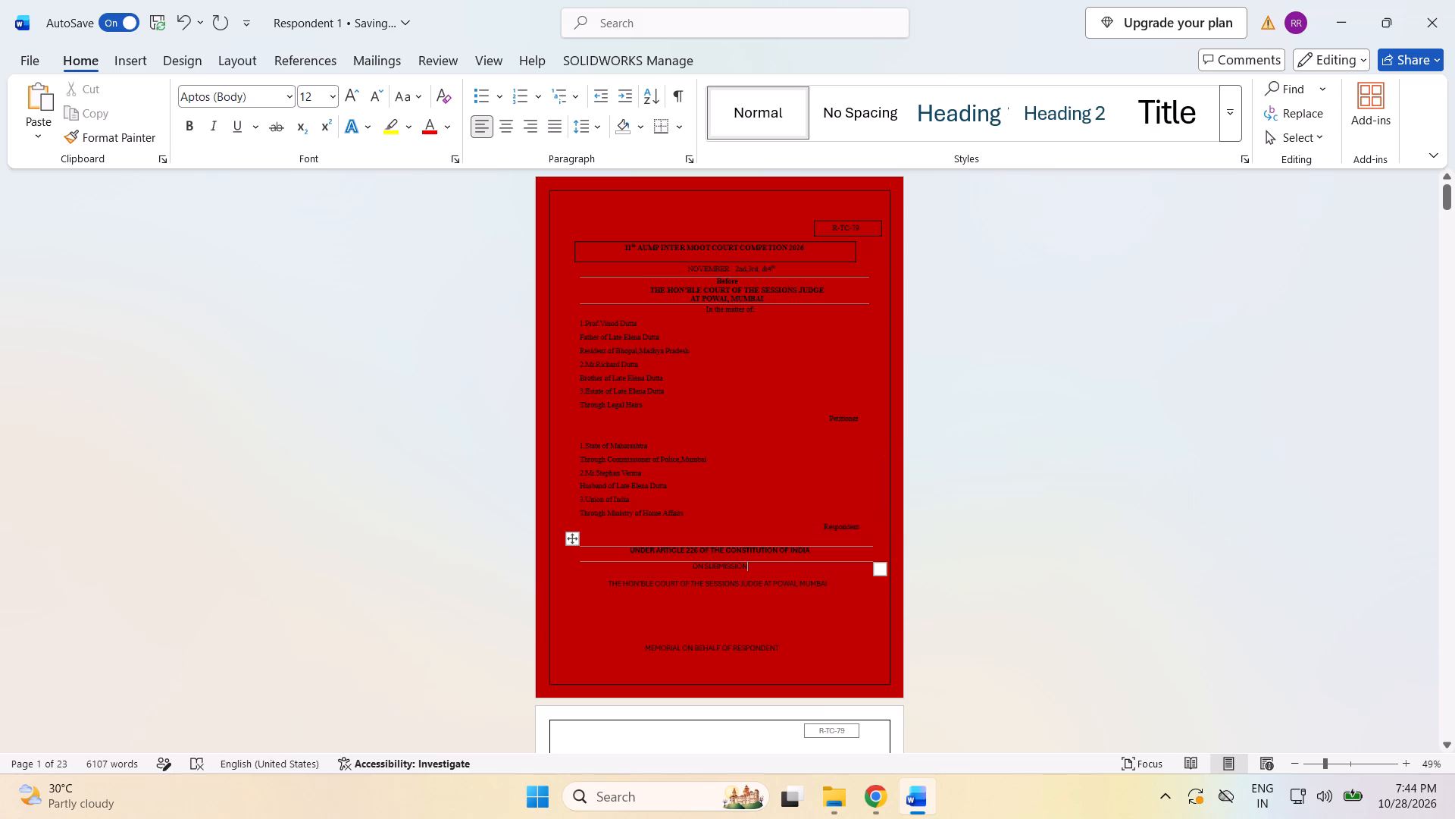
Set the cover's "Under Article" Constitution of India heading and the "ON SUBMISSION" line to Times New Roman.
drag(627, 549, 867, 557)
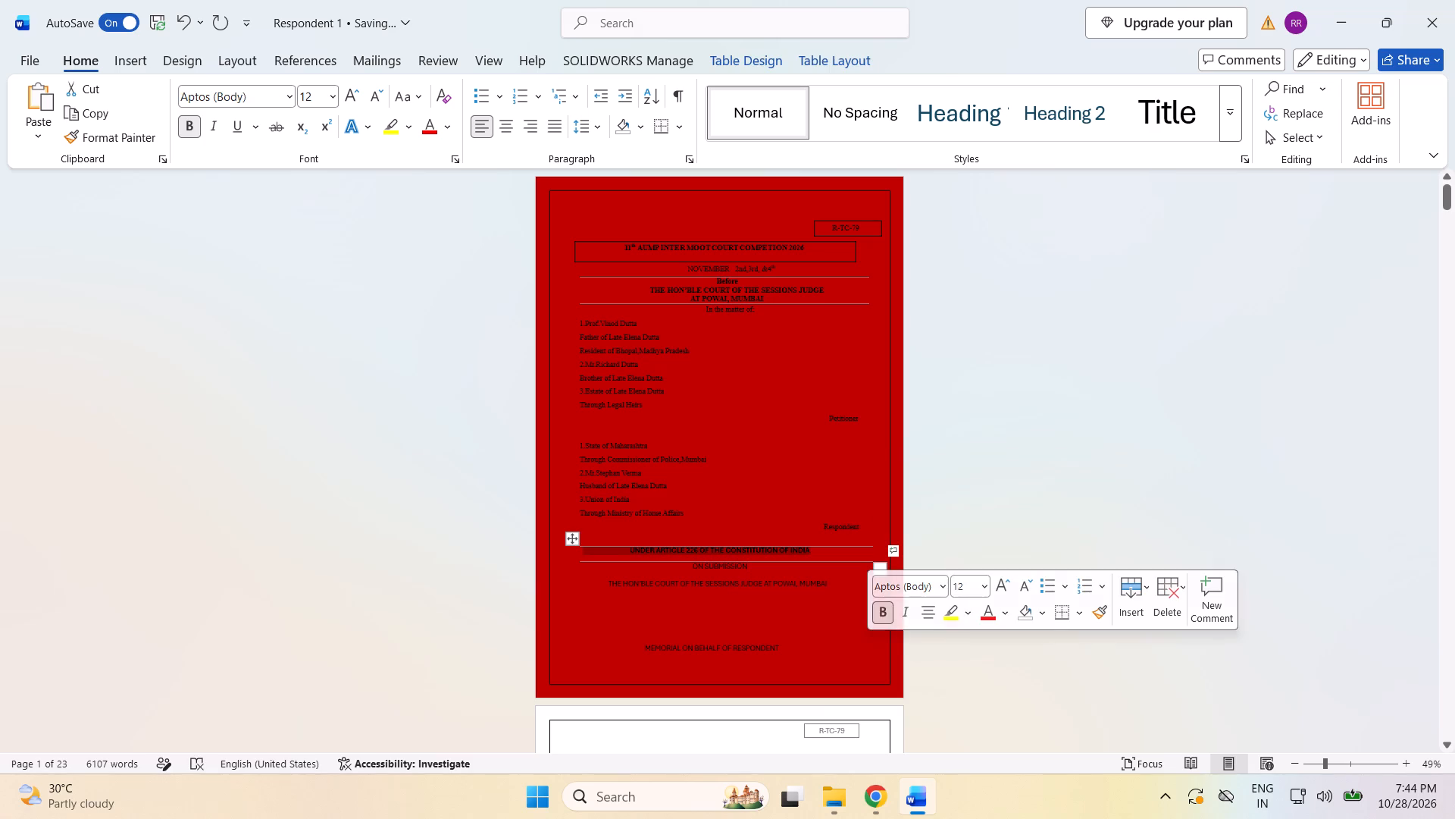
click(946, 586)
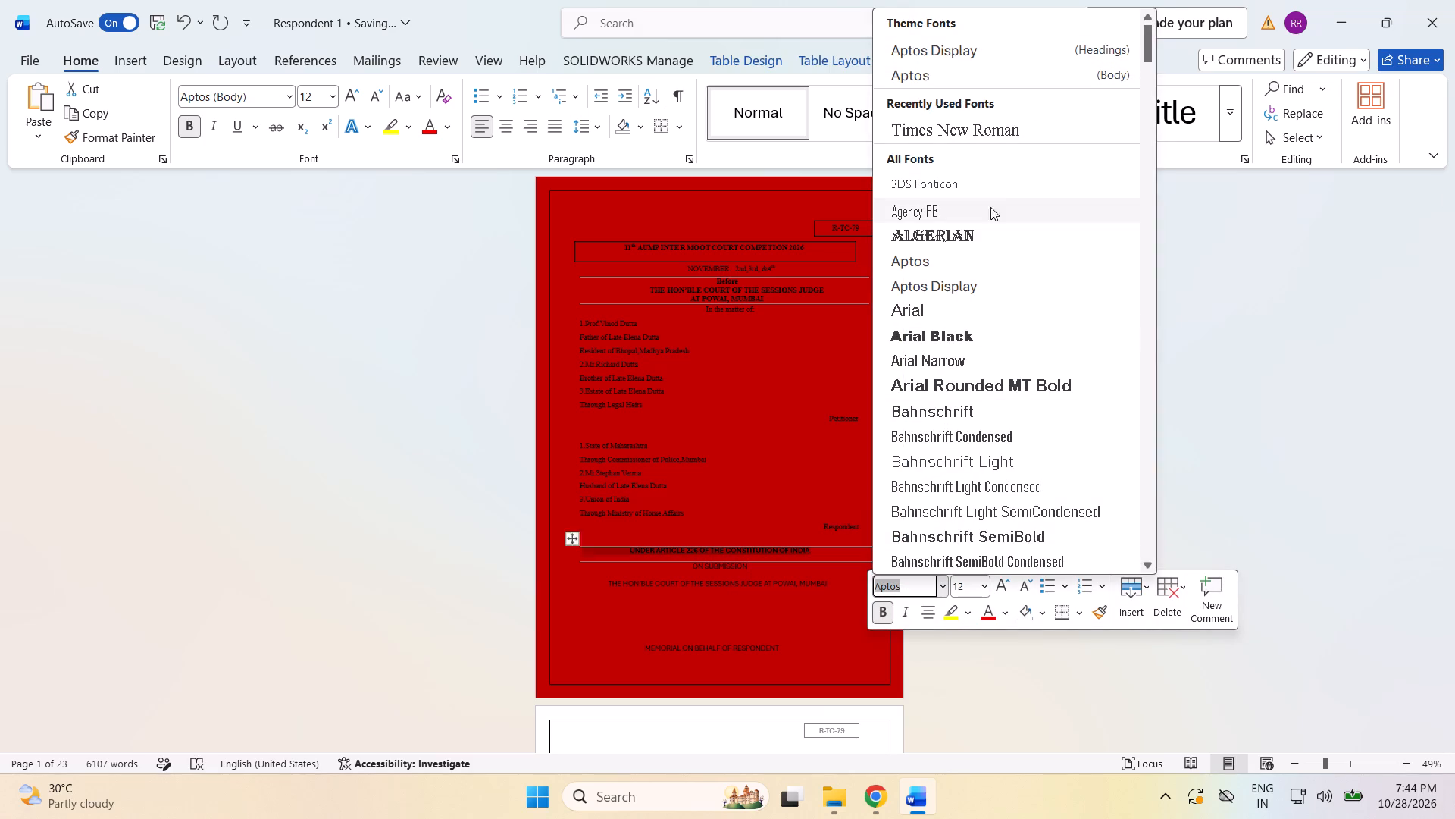
click(971, 126)
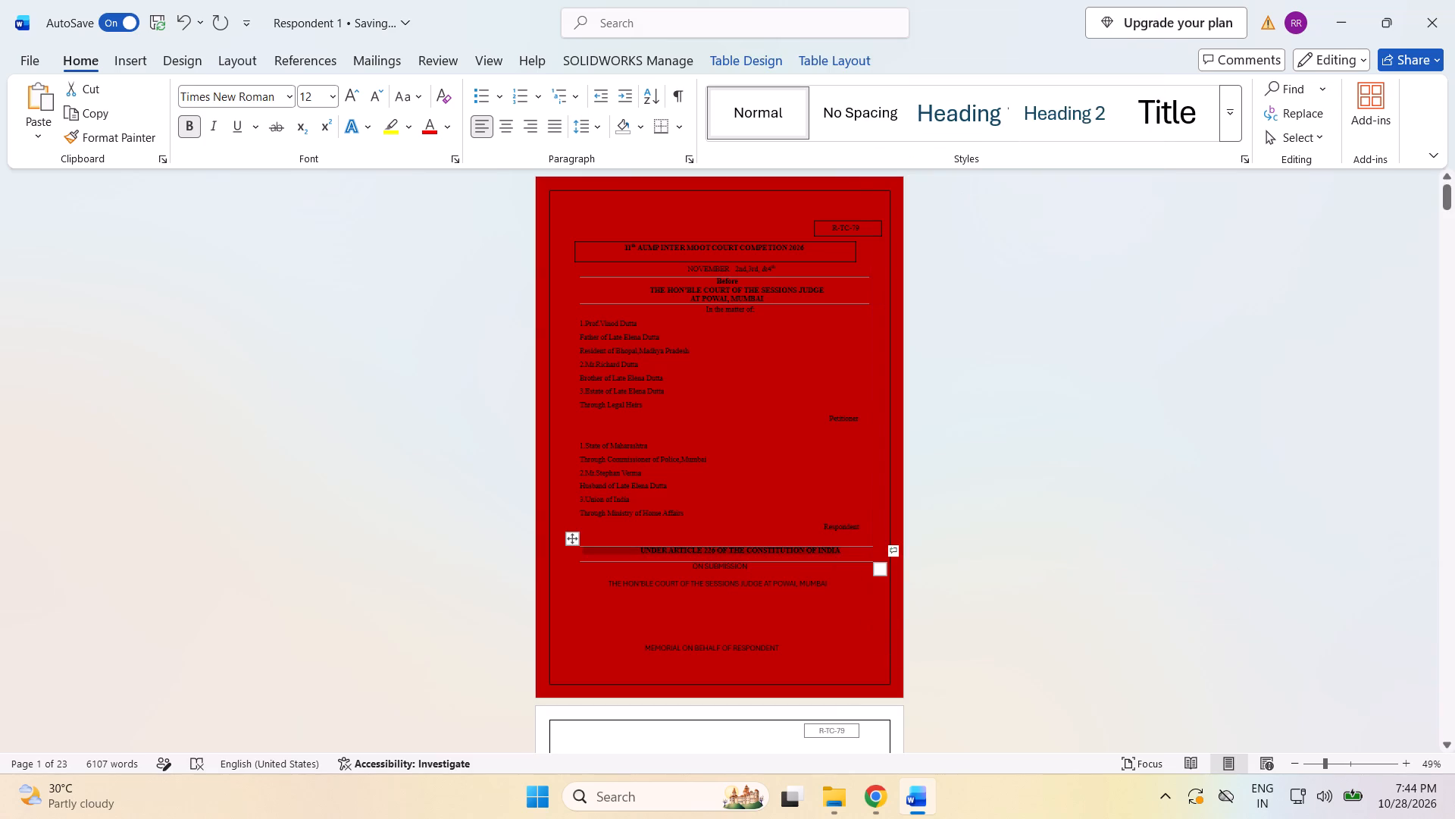
drag(686, 566, 816, 593)
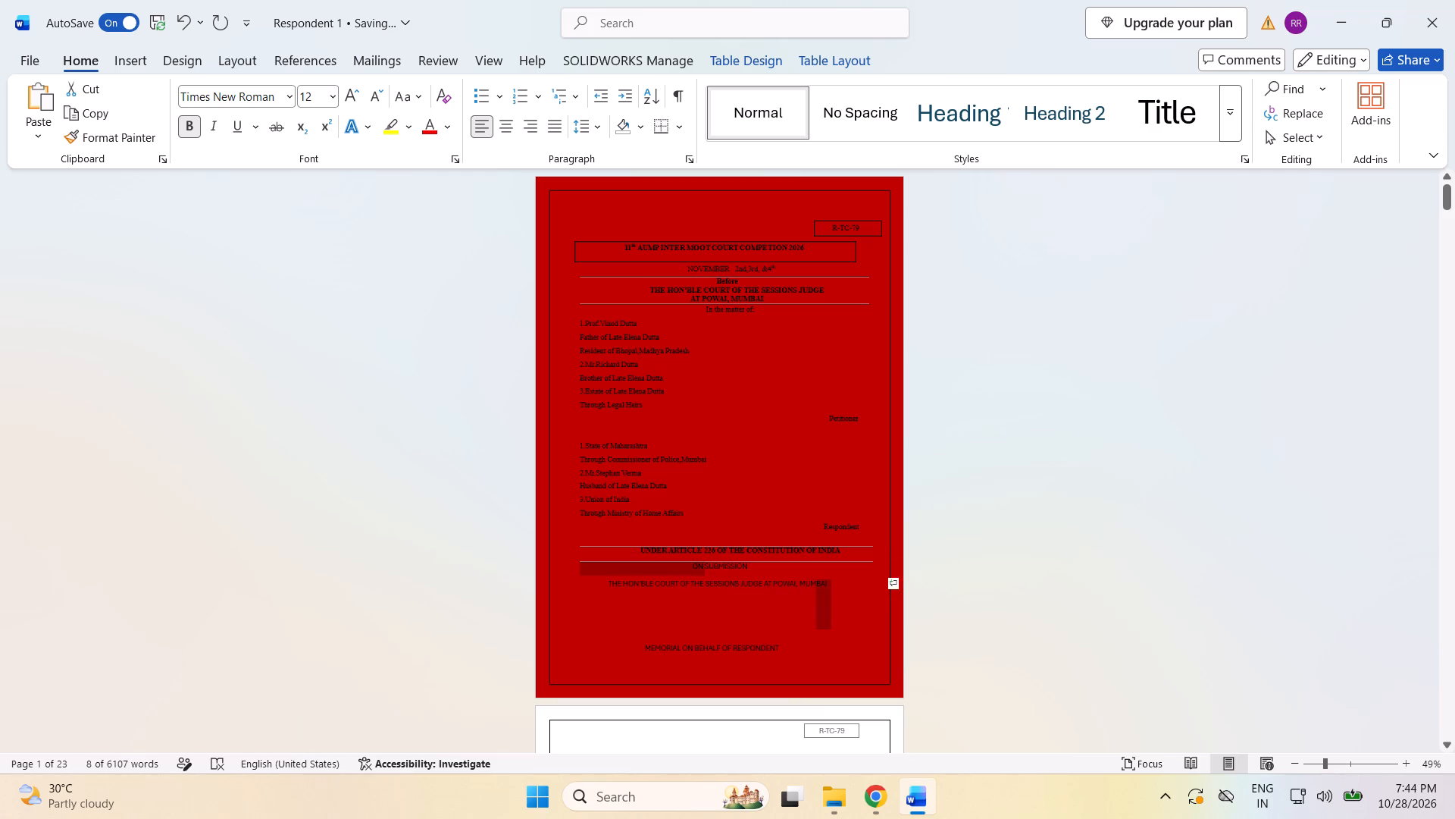
drag(816, 593, 773, 571)
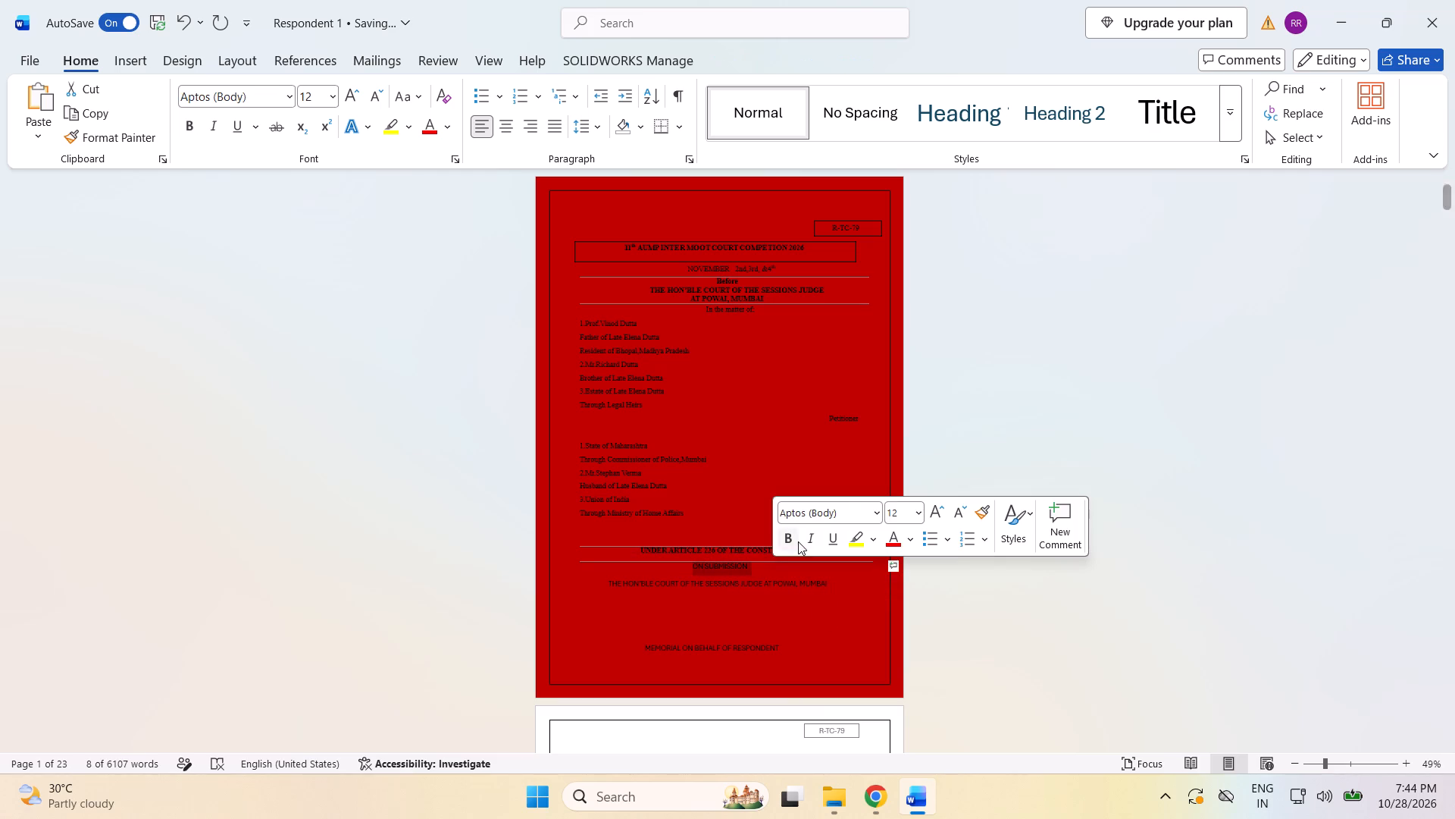
click(878, 515)
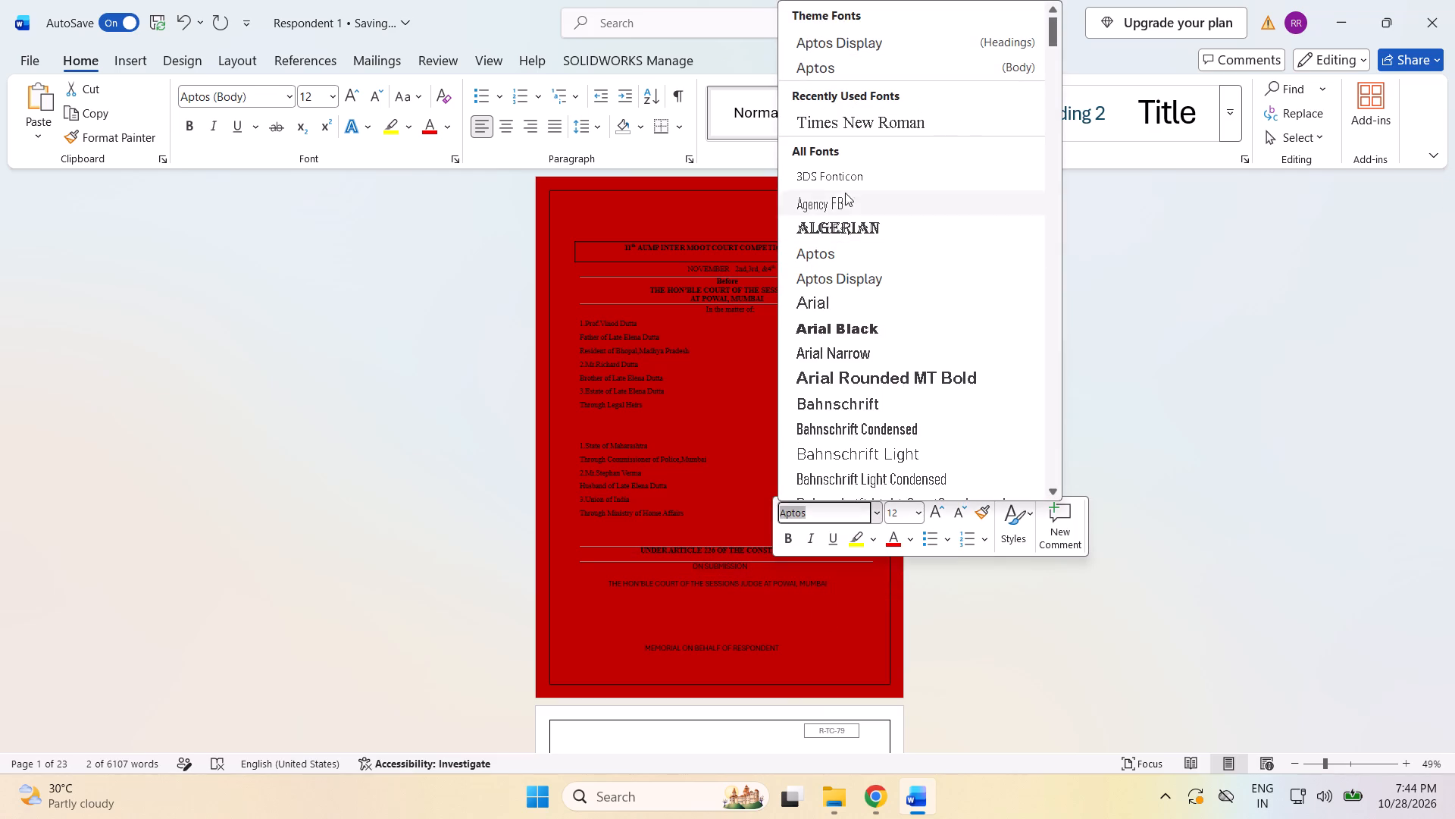
click(850, 131)
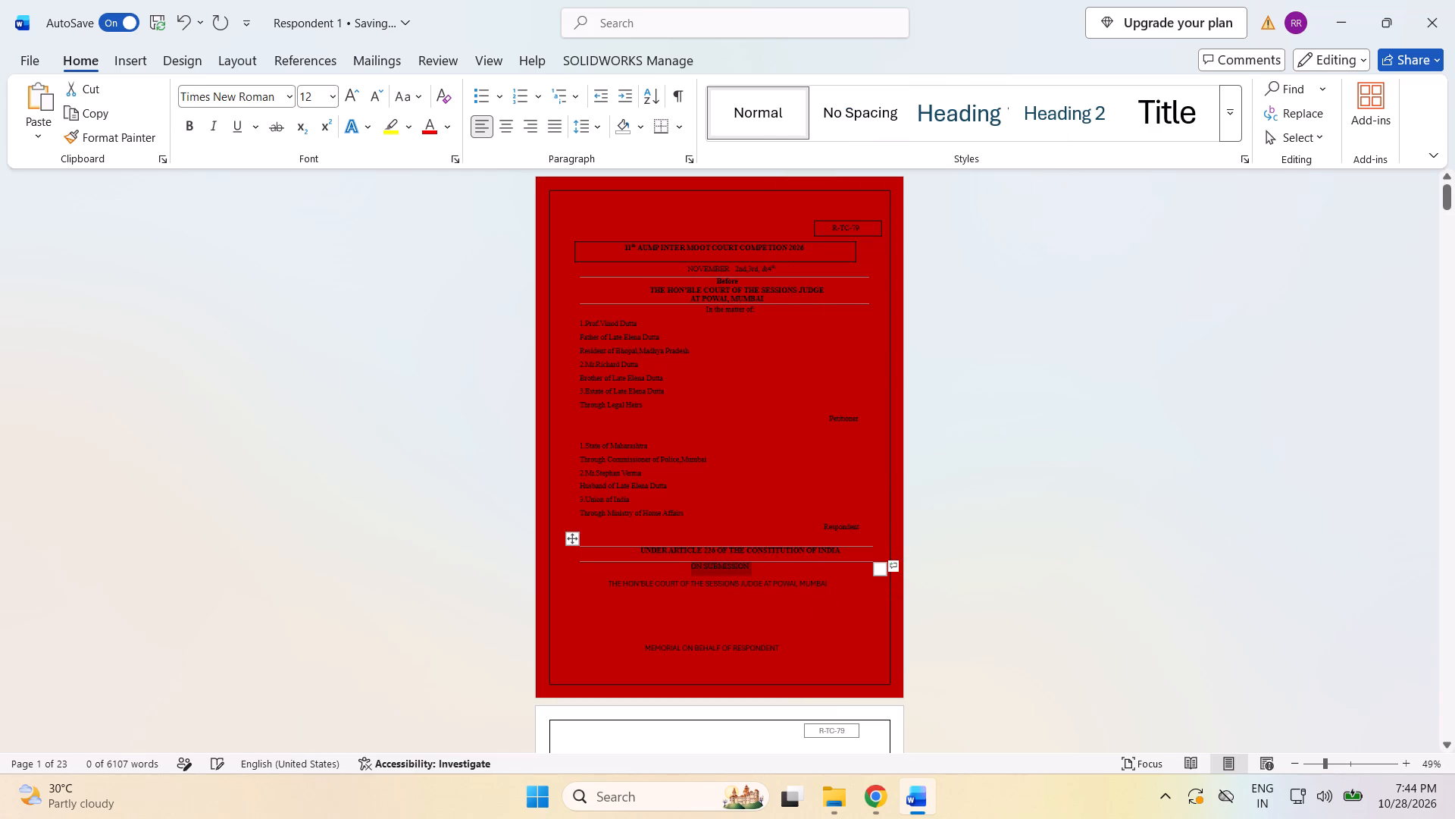
Set the lower Sessions Judge at Powai, Mumbai court line and "MEMORIAL ON BEHALF OF RESPONDENT" to Times New Roman.
drag(603, 579, 839, 586)
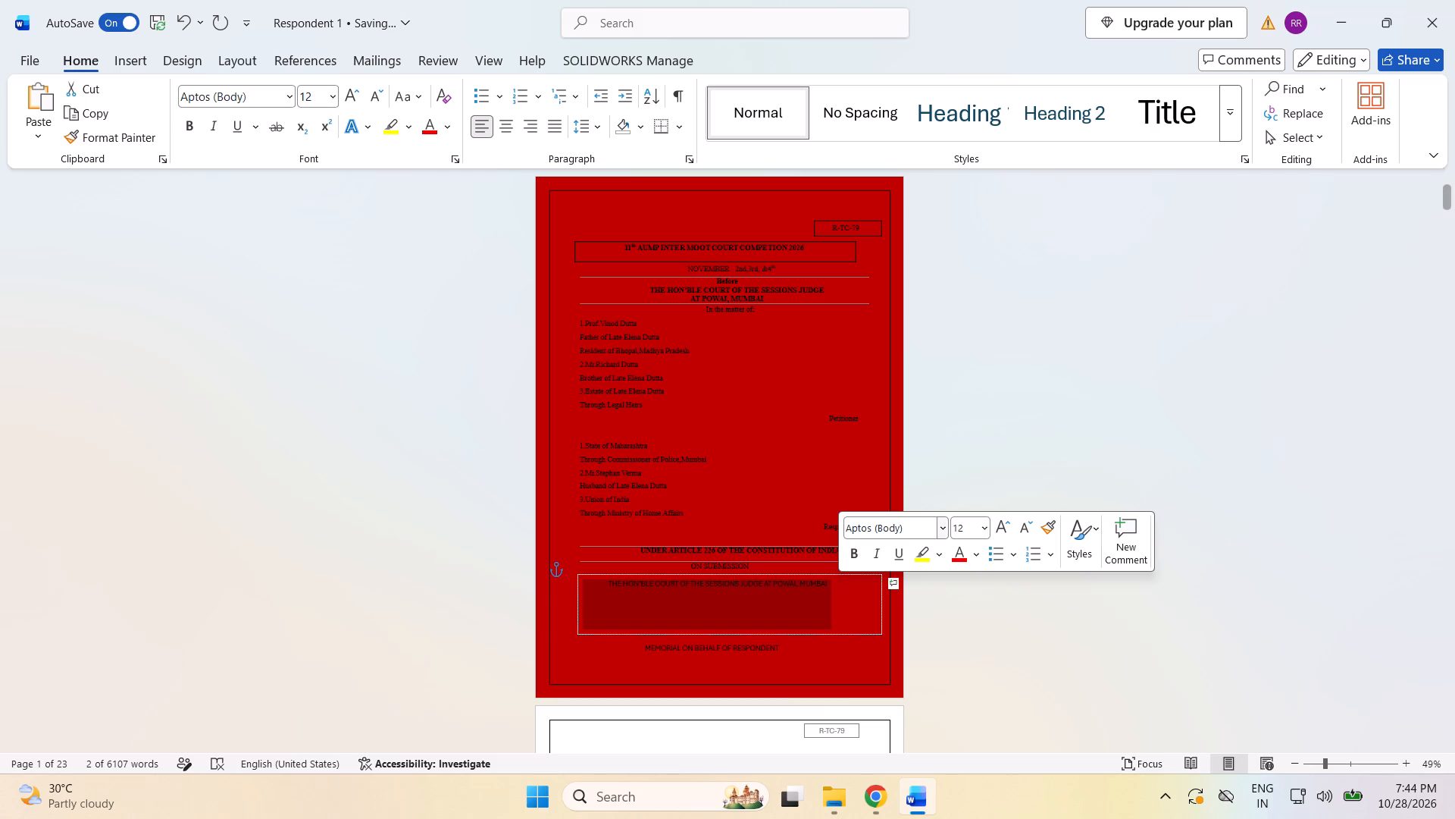
click(944, 529)
click(925, 129)
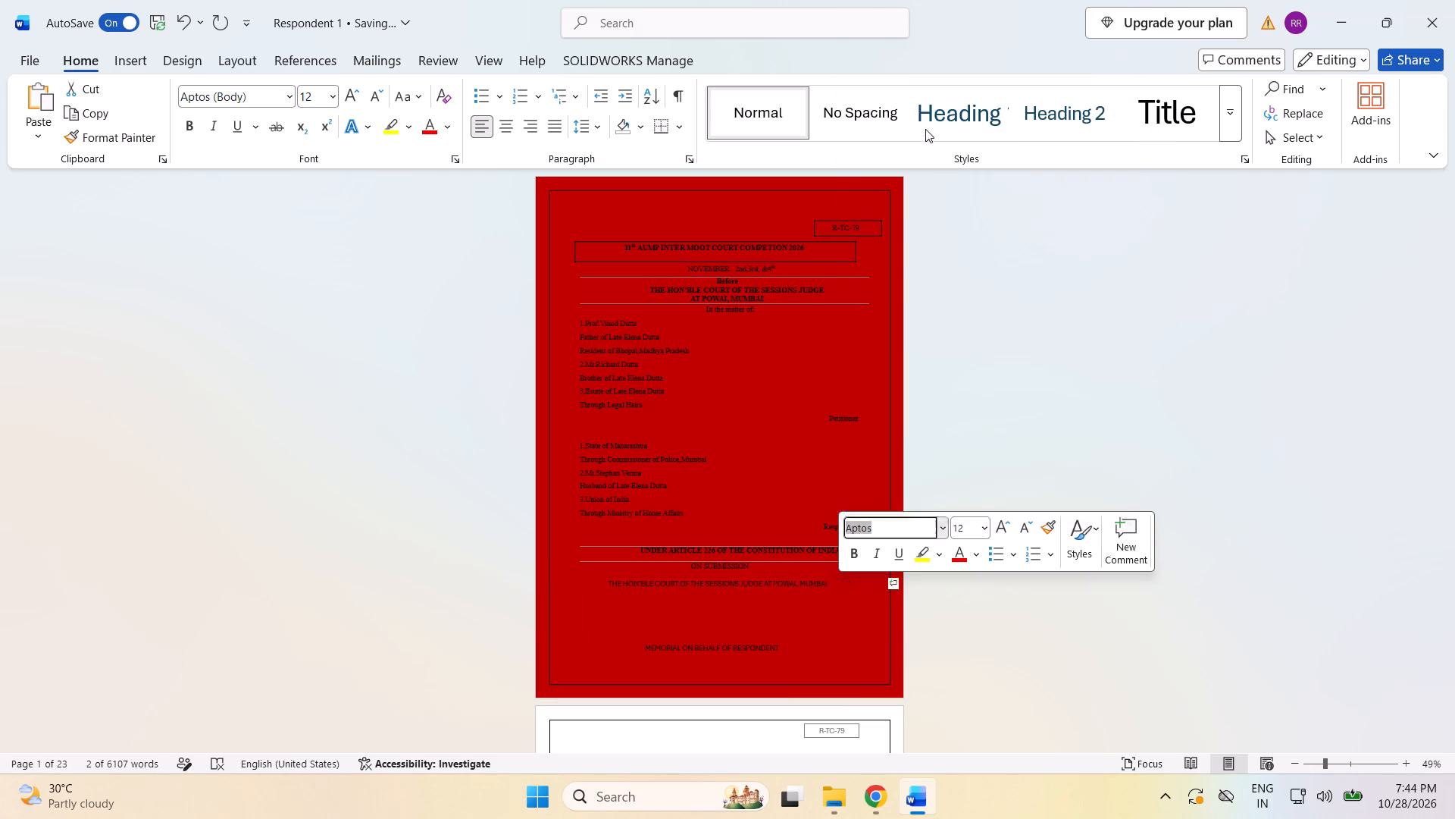
drag(644, 645, 828, 650)
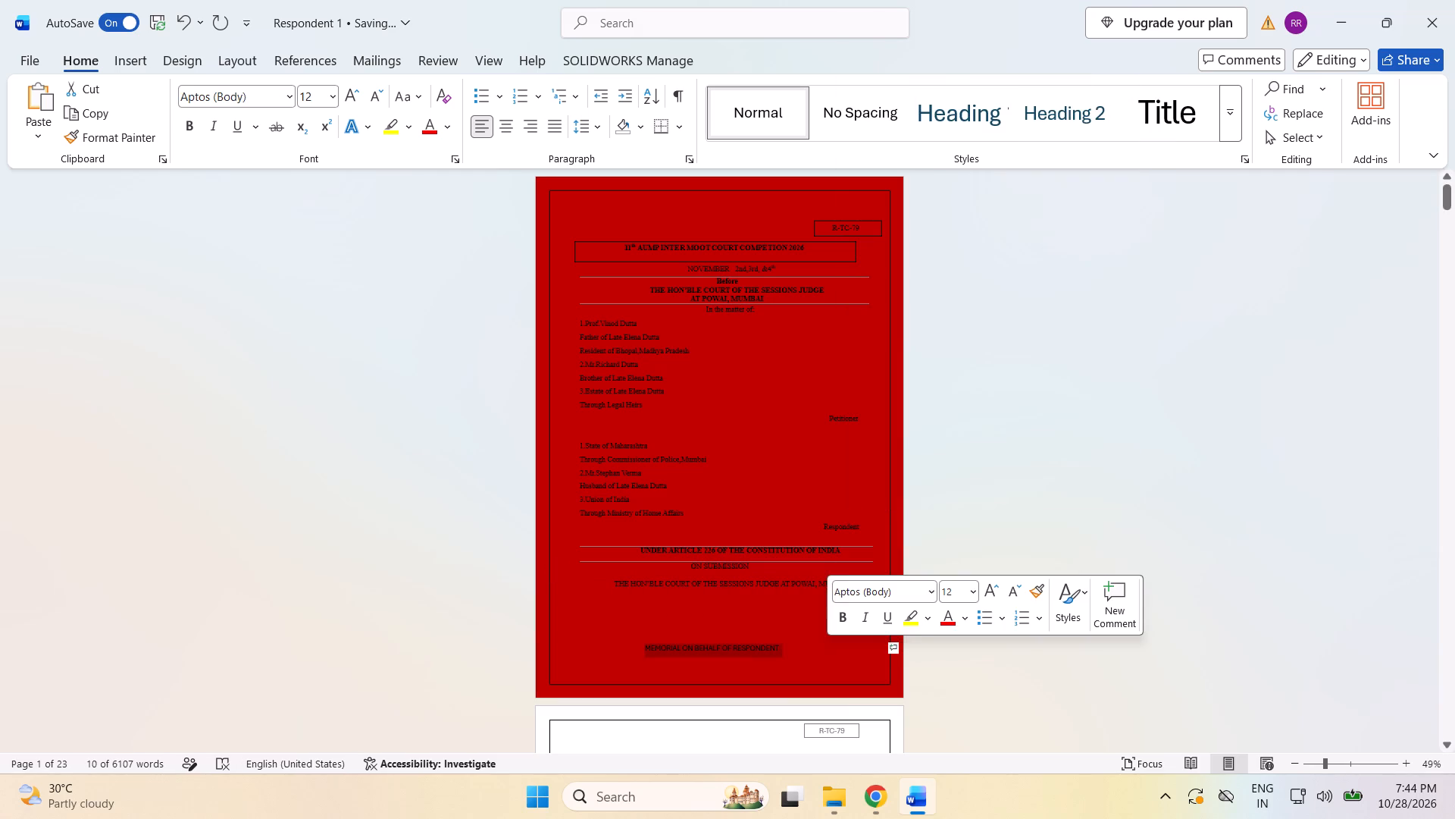
click(931, 595)
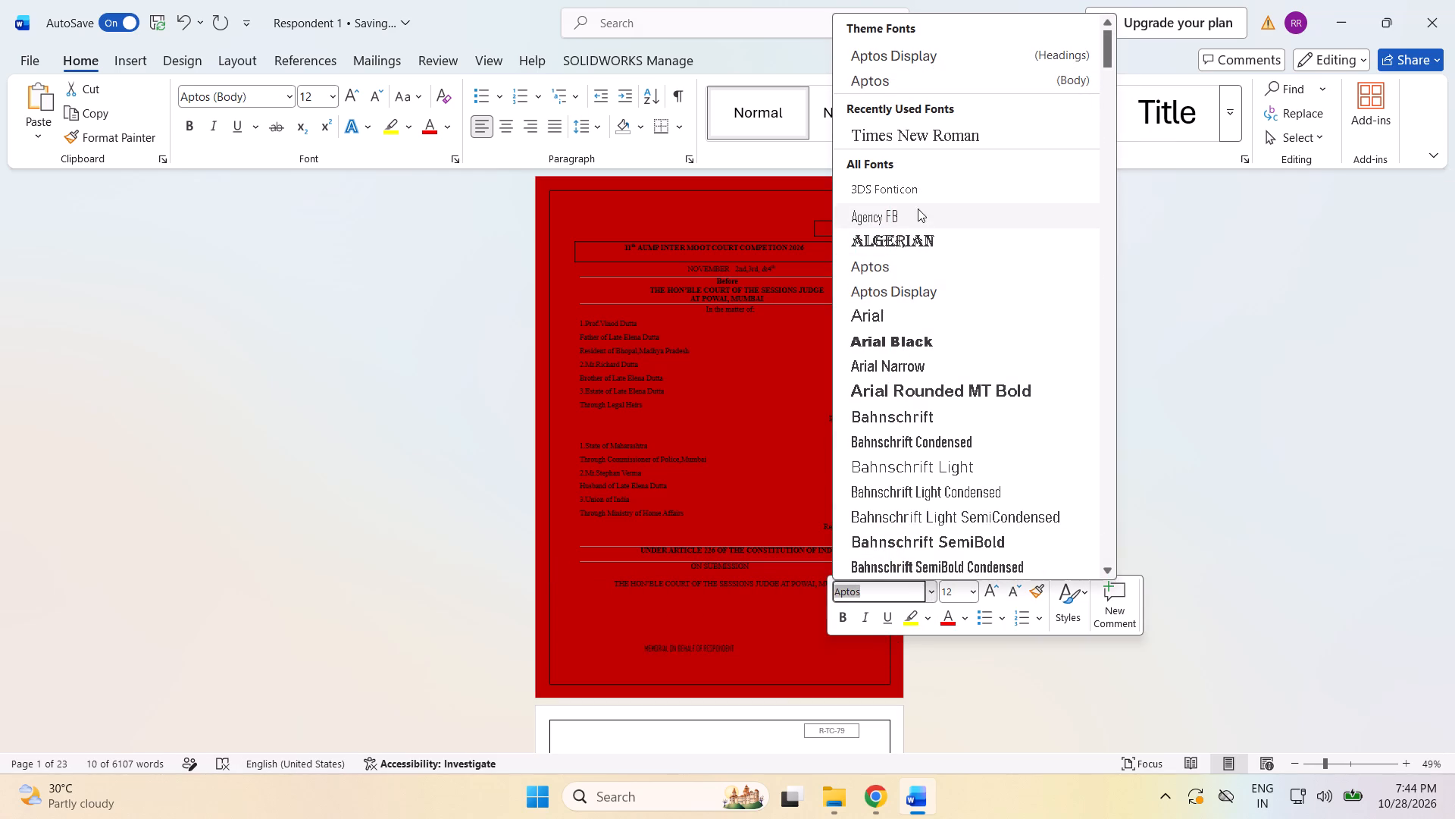
click(906, 143)
click(1072, 585)
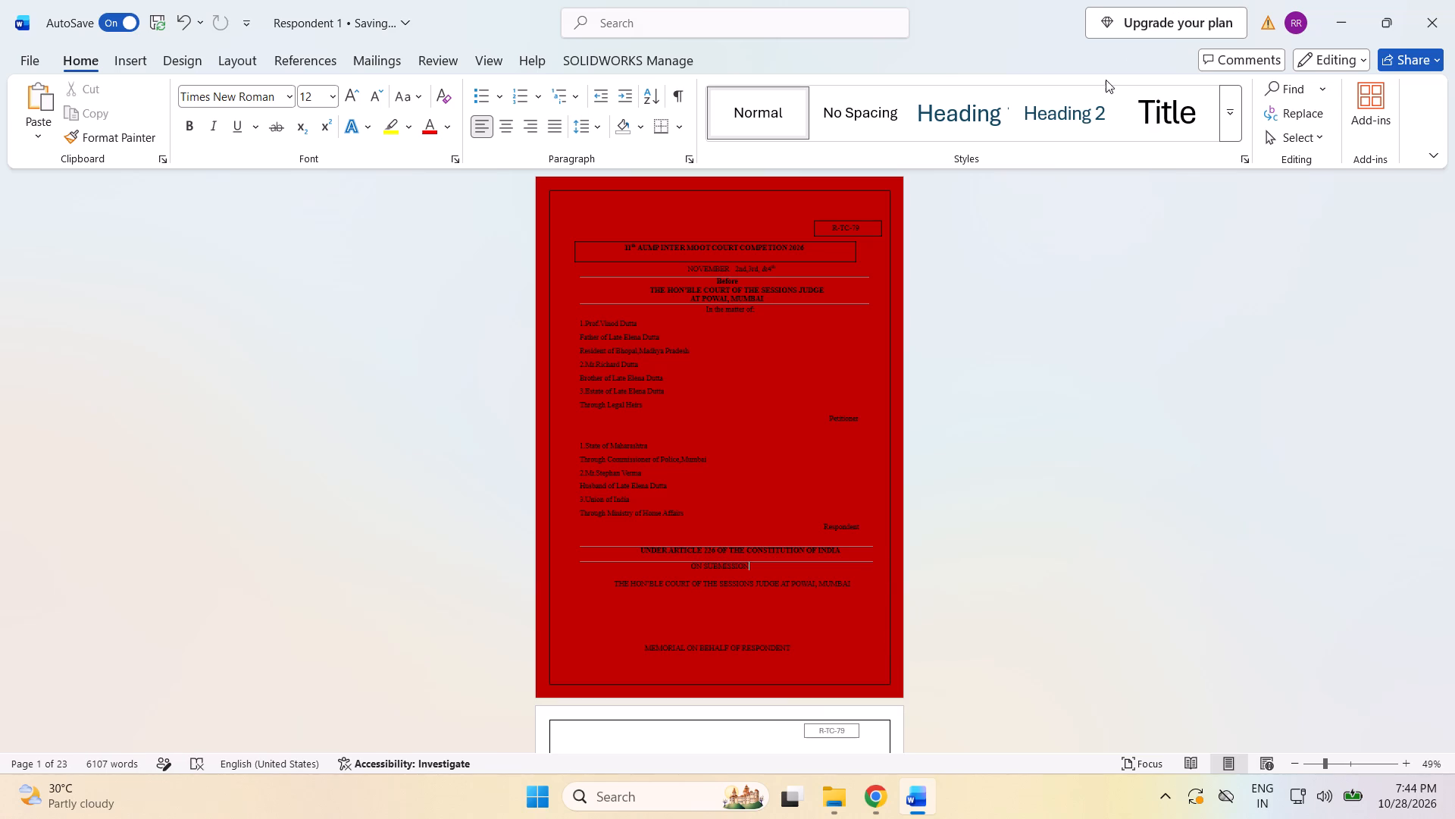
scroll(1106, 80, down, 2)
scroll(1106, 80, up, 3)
Set the boxed TABLE OF CONTENTS heading on page 2 to Times New Roman.
scroll(901, 283, down, 8)
scroll(901, 283, up, 3)
scroll(901, 283, down, 7)
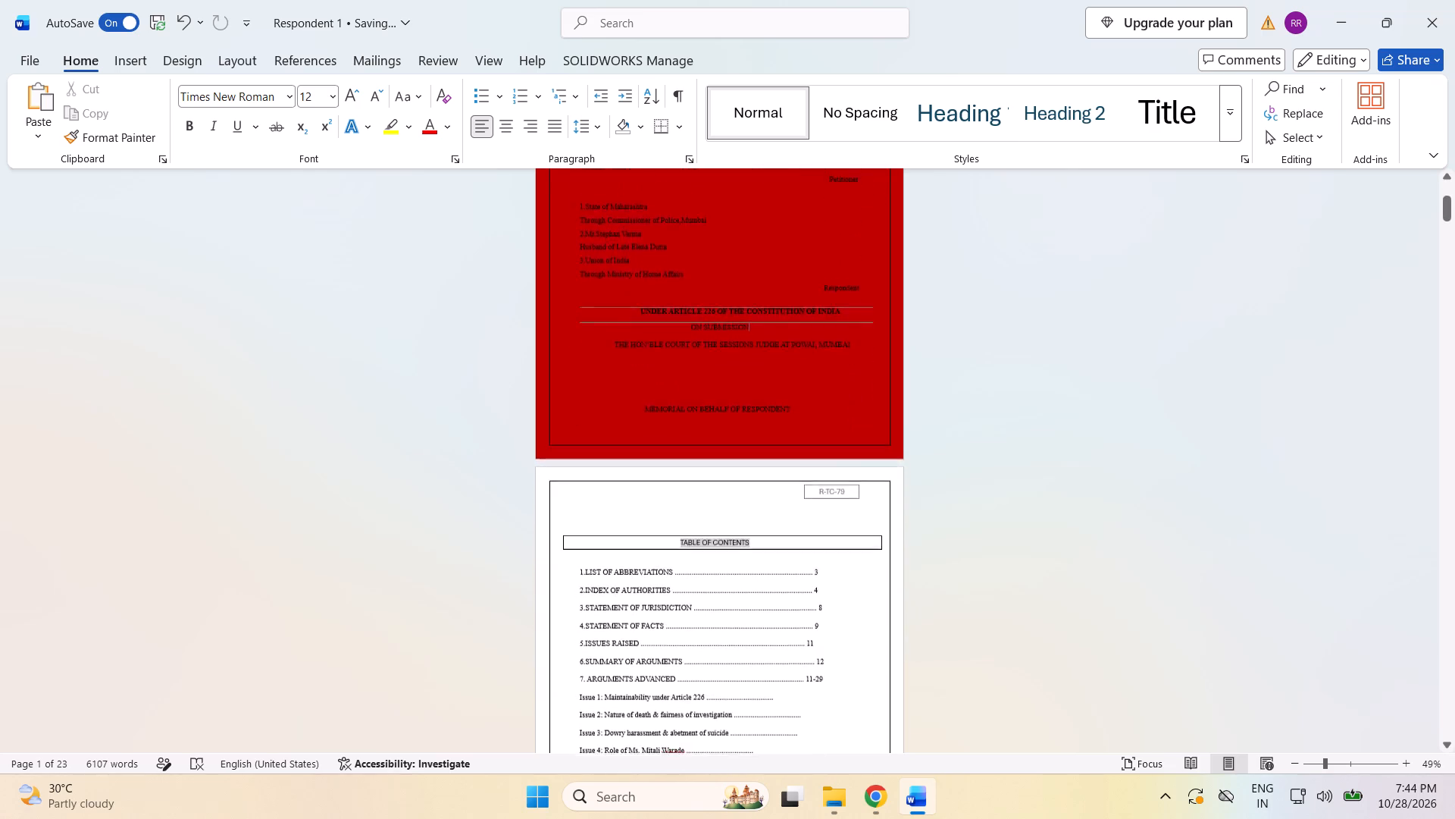
scroll(901, 283, down, 14)
click(679, 251)
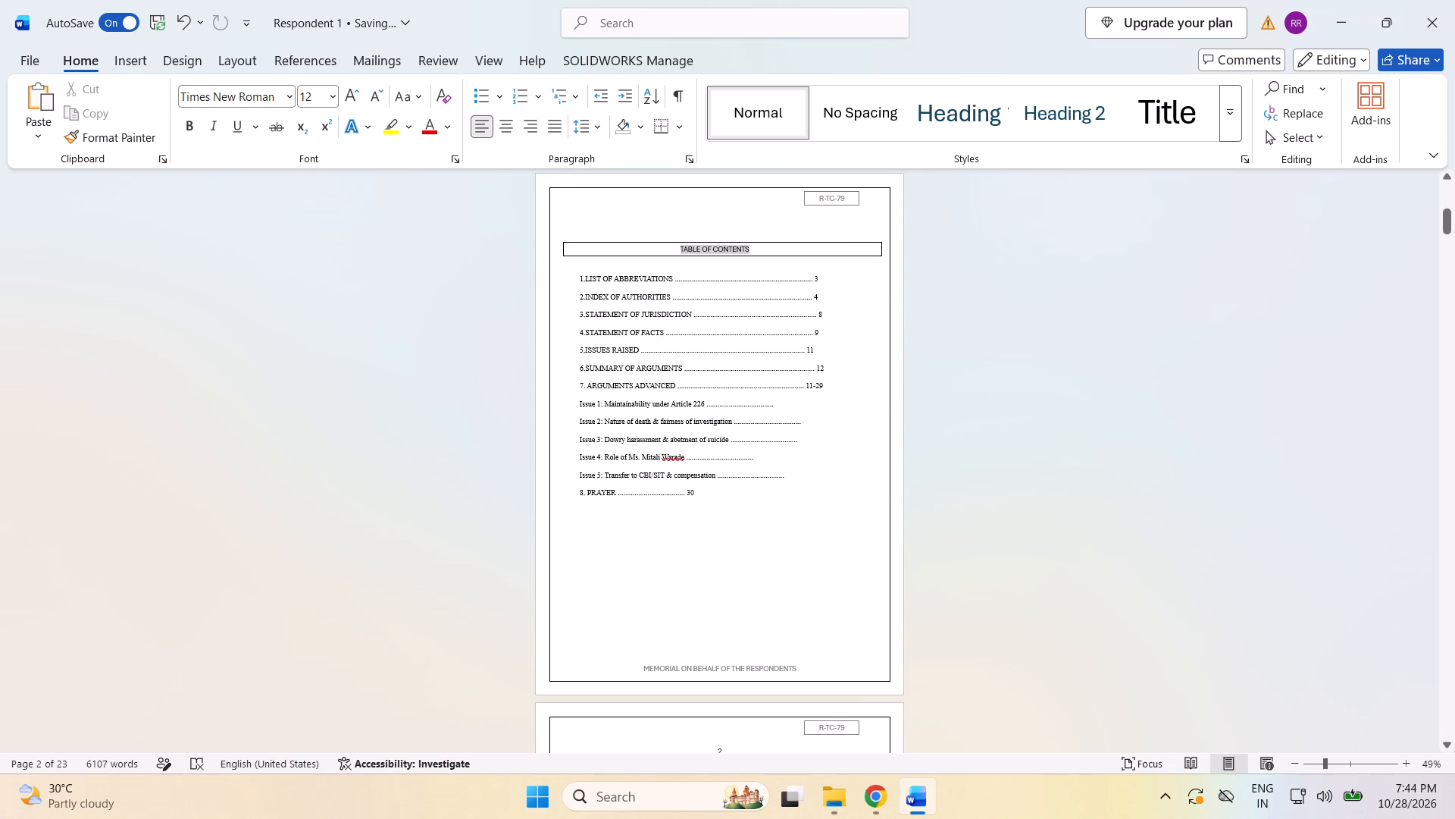
drag(674, 247, 803, 247)
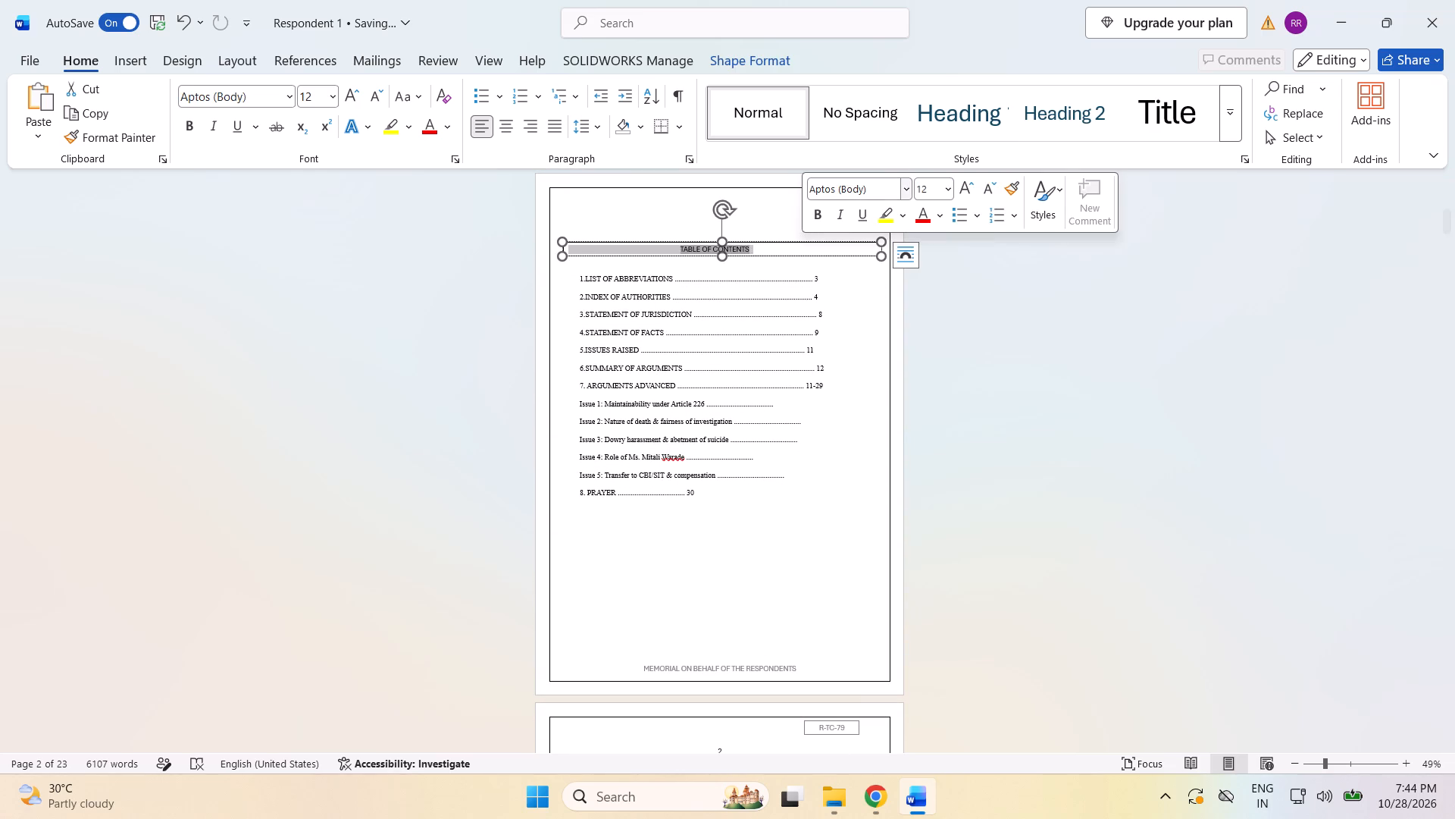
click(909, 195)
click(883, 322)
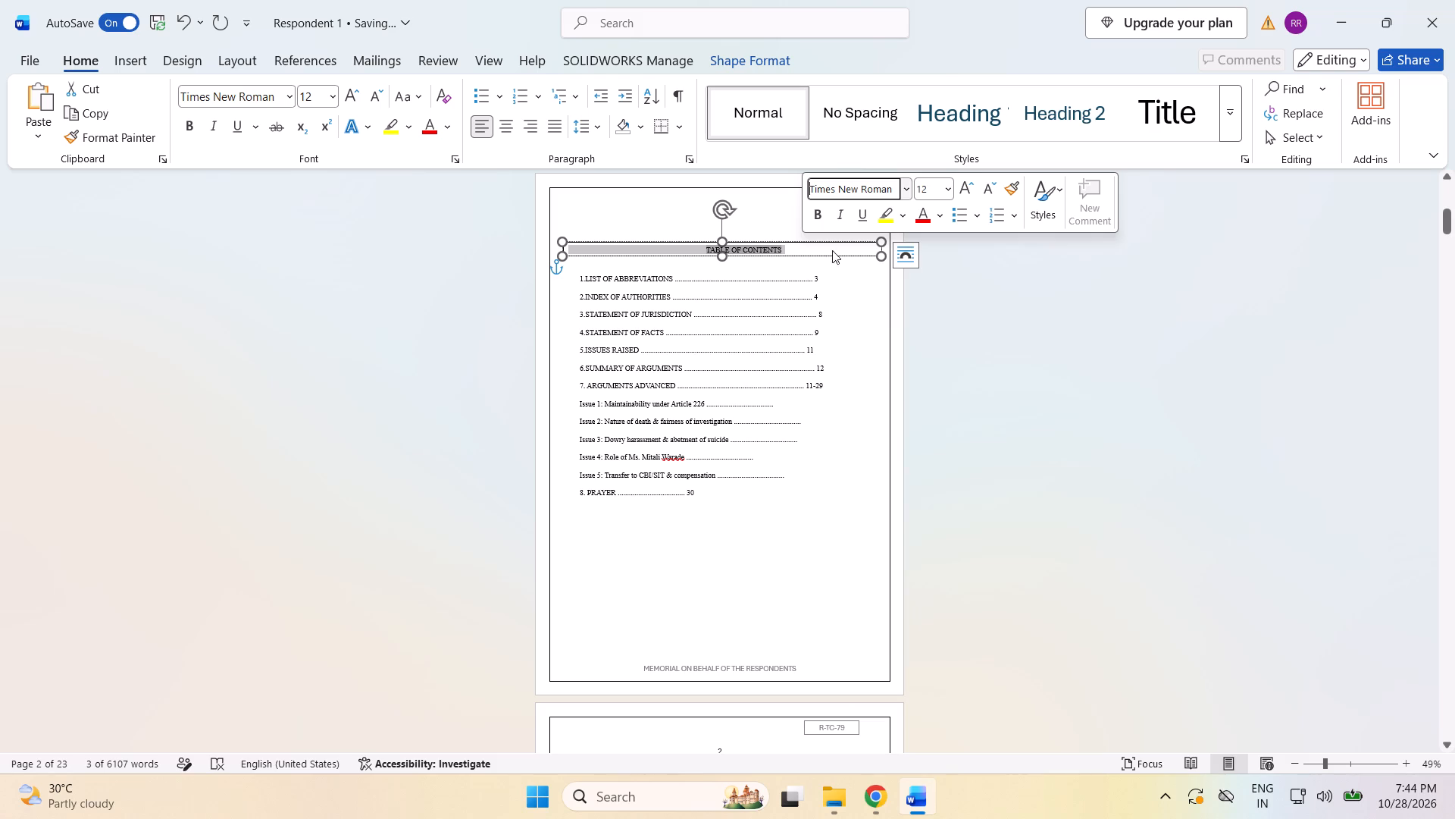
click(901, 186)
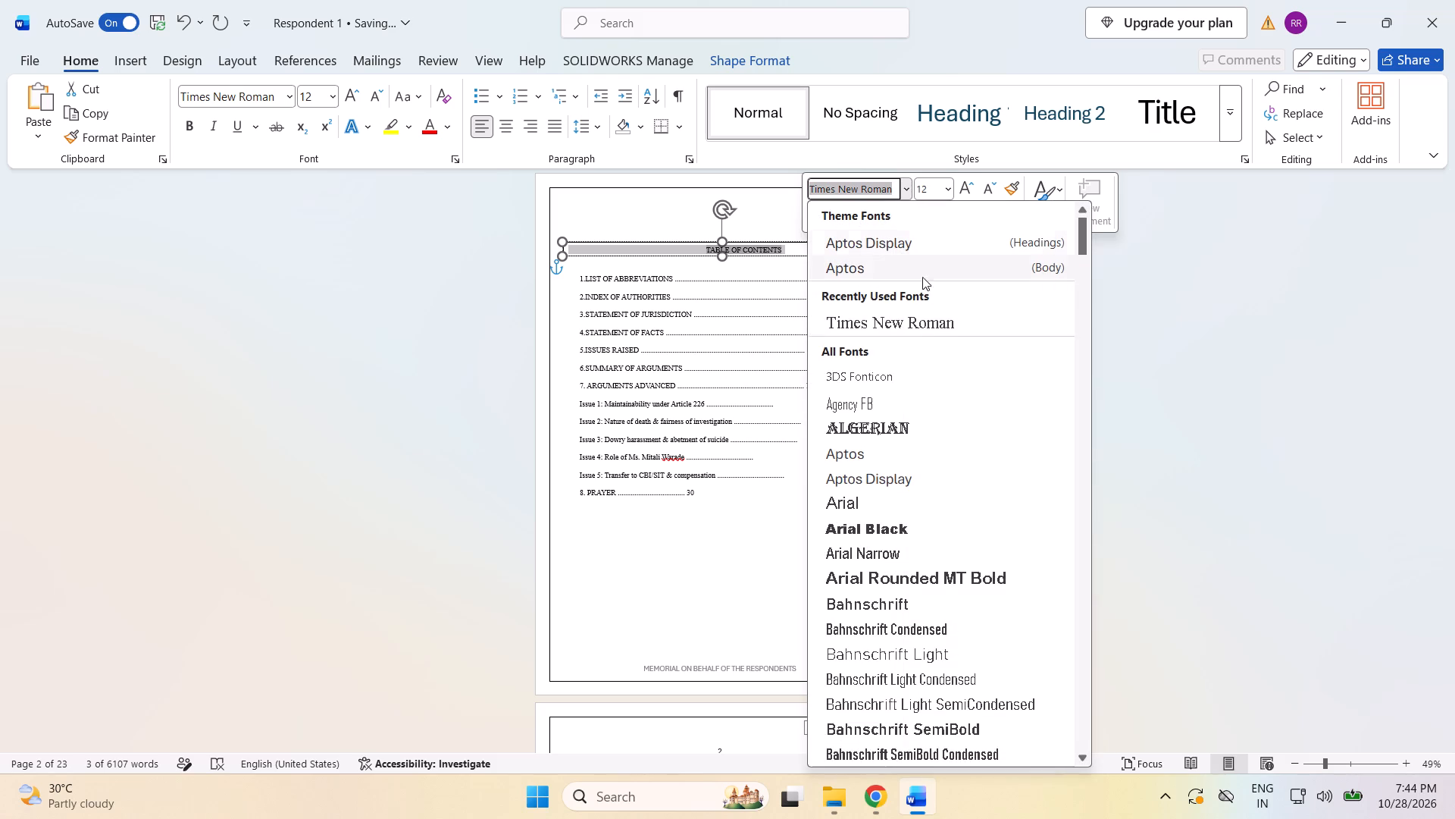
click(923, 322)
Apply Times New Roman to all the contents entries, from LIST OF ABBREVIATIONS through PRAYER.
drag(576, 275, 734, 494)
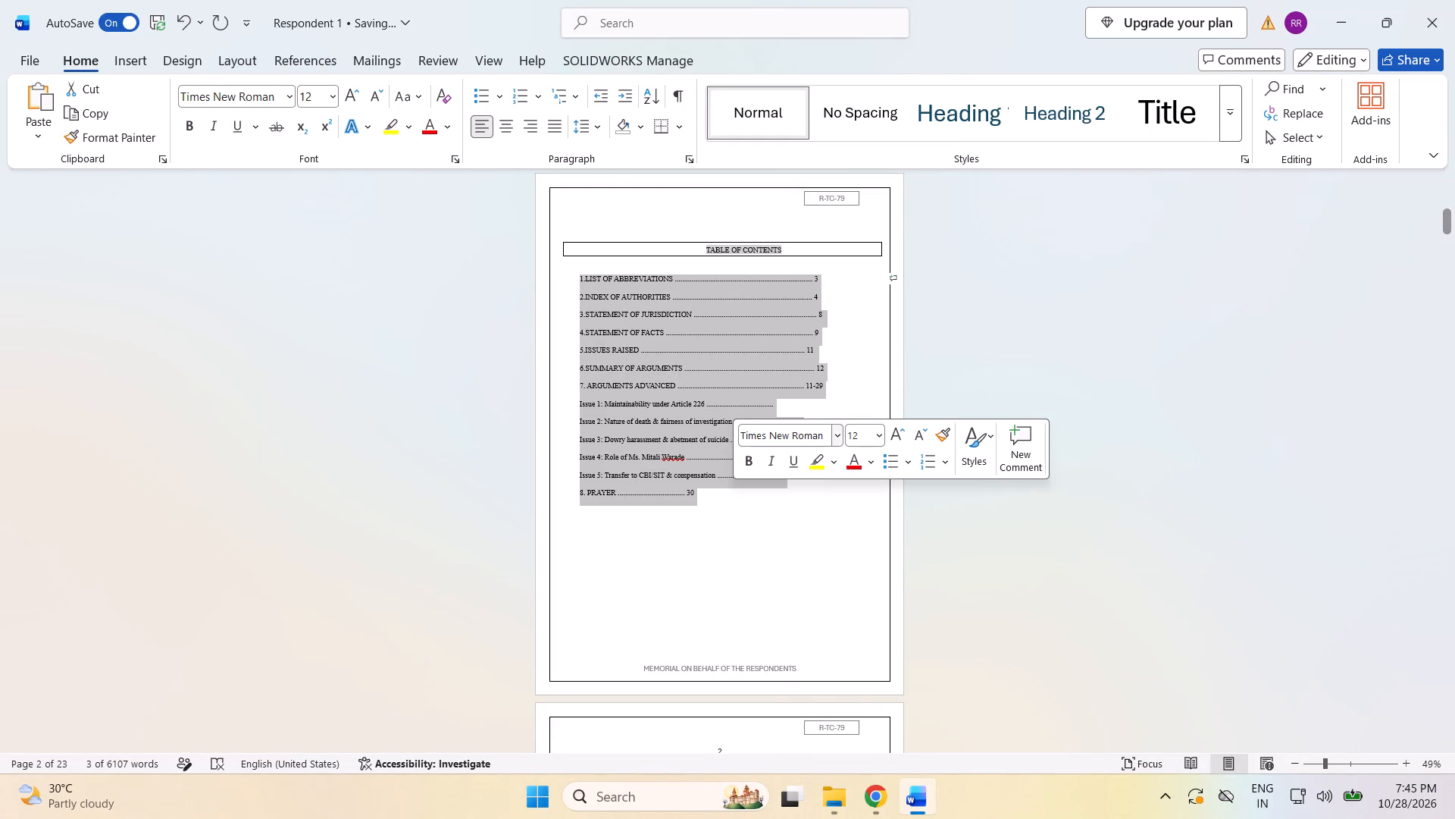
click(837, 439)
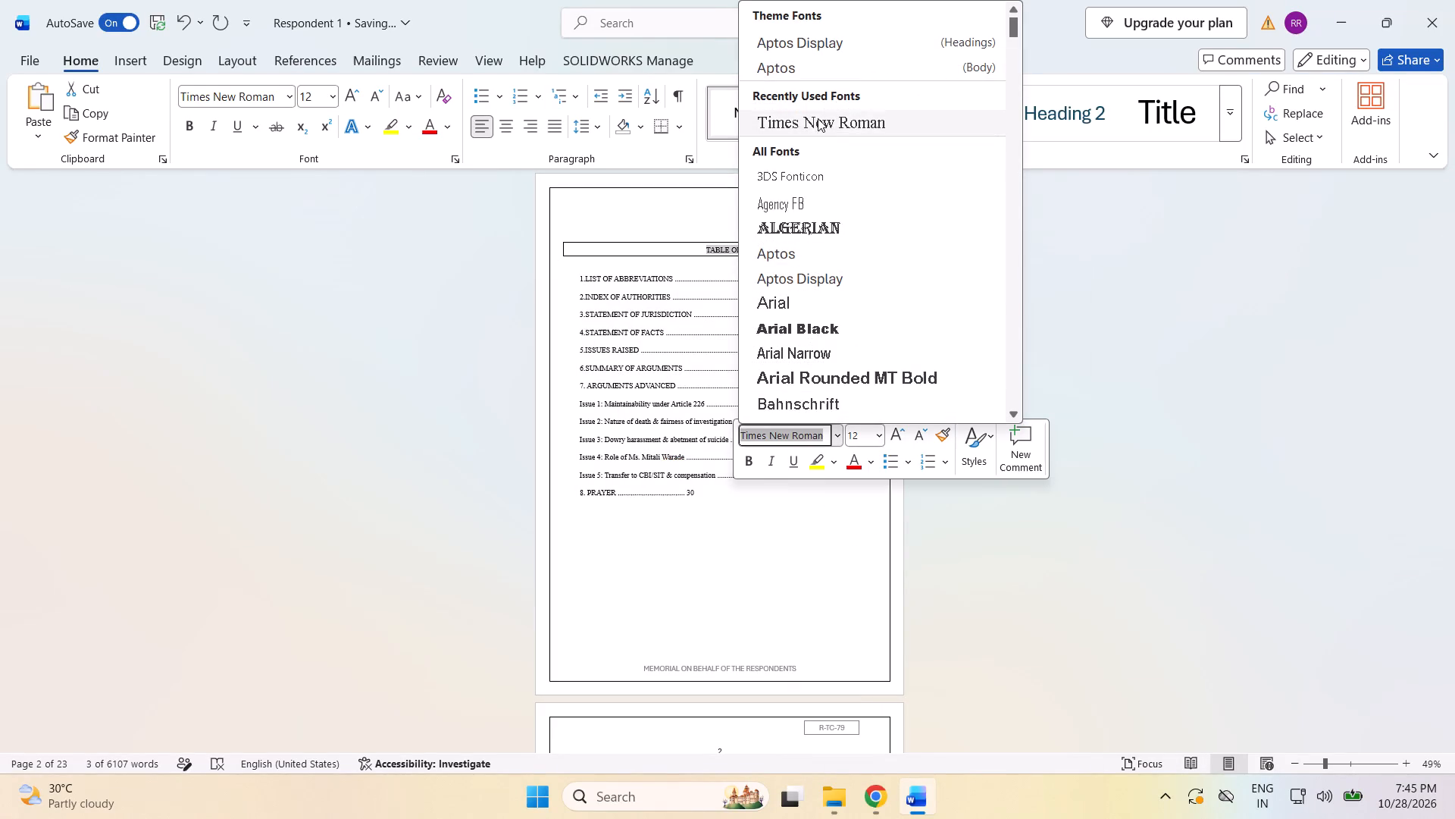
click(818, 118)
click(1045, 441)
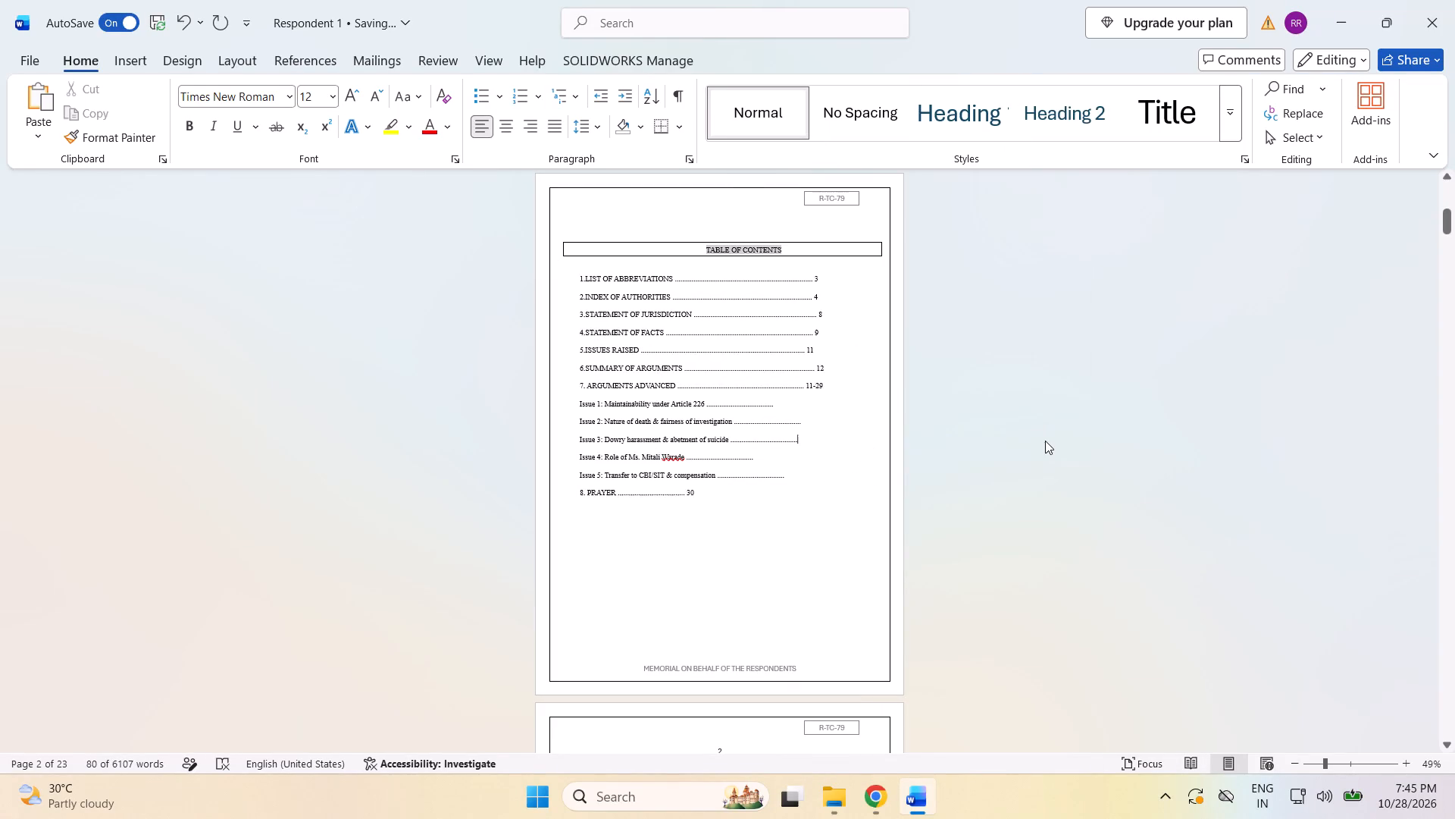
Set the footer text "MEMORIAL ON BEHALF OF THE RESPONDENTS" to Times New Roman, check it on the following pages, and leave footer editing.
scroll(1044, 438, down, 9)
double_click(634, 485)
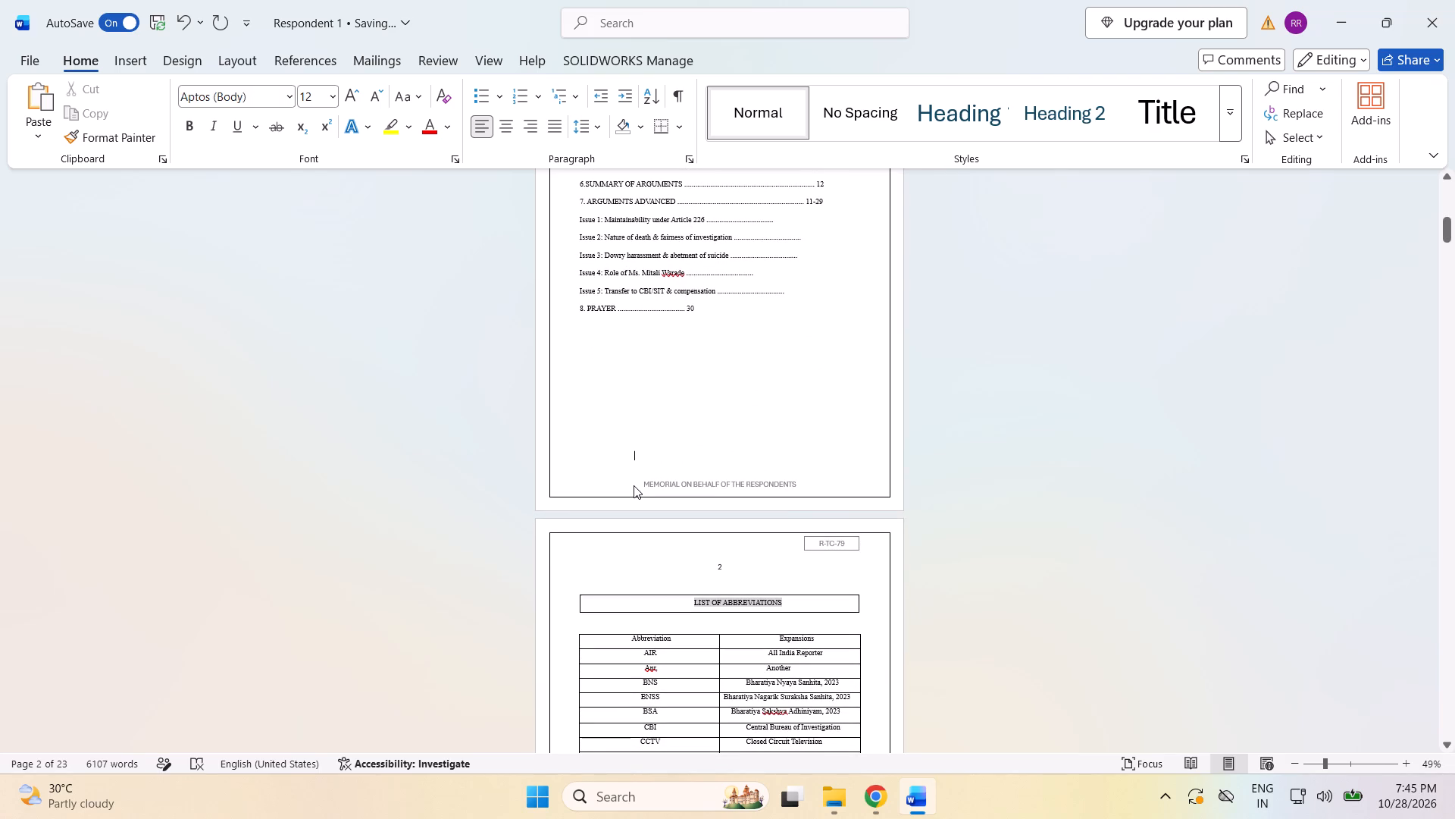
drag(634, 484, 812, 480)
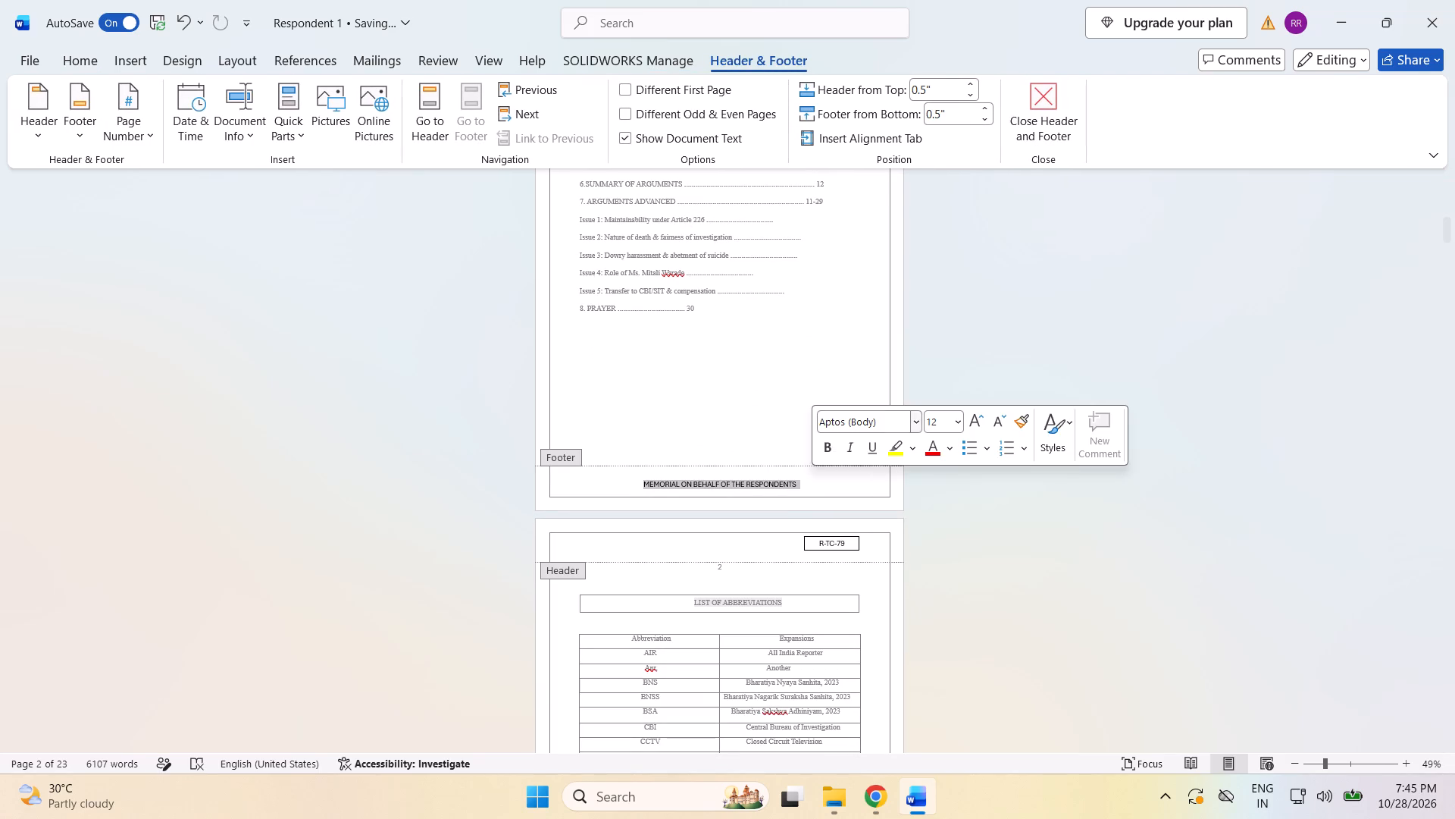
click(917, 423)
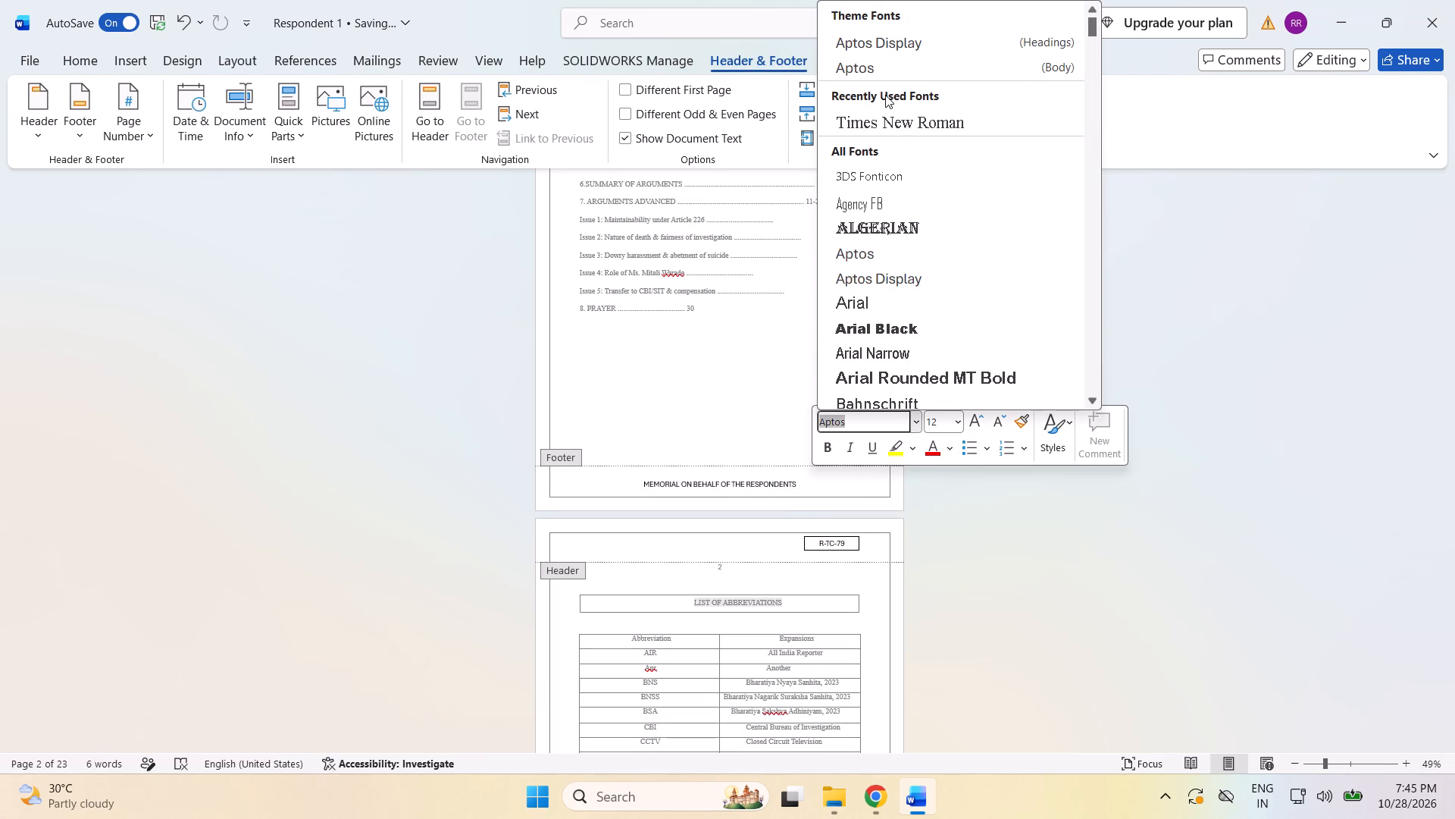
click(889, 121)
click(1028, 430)
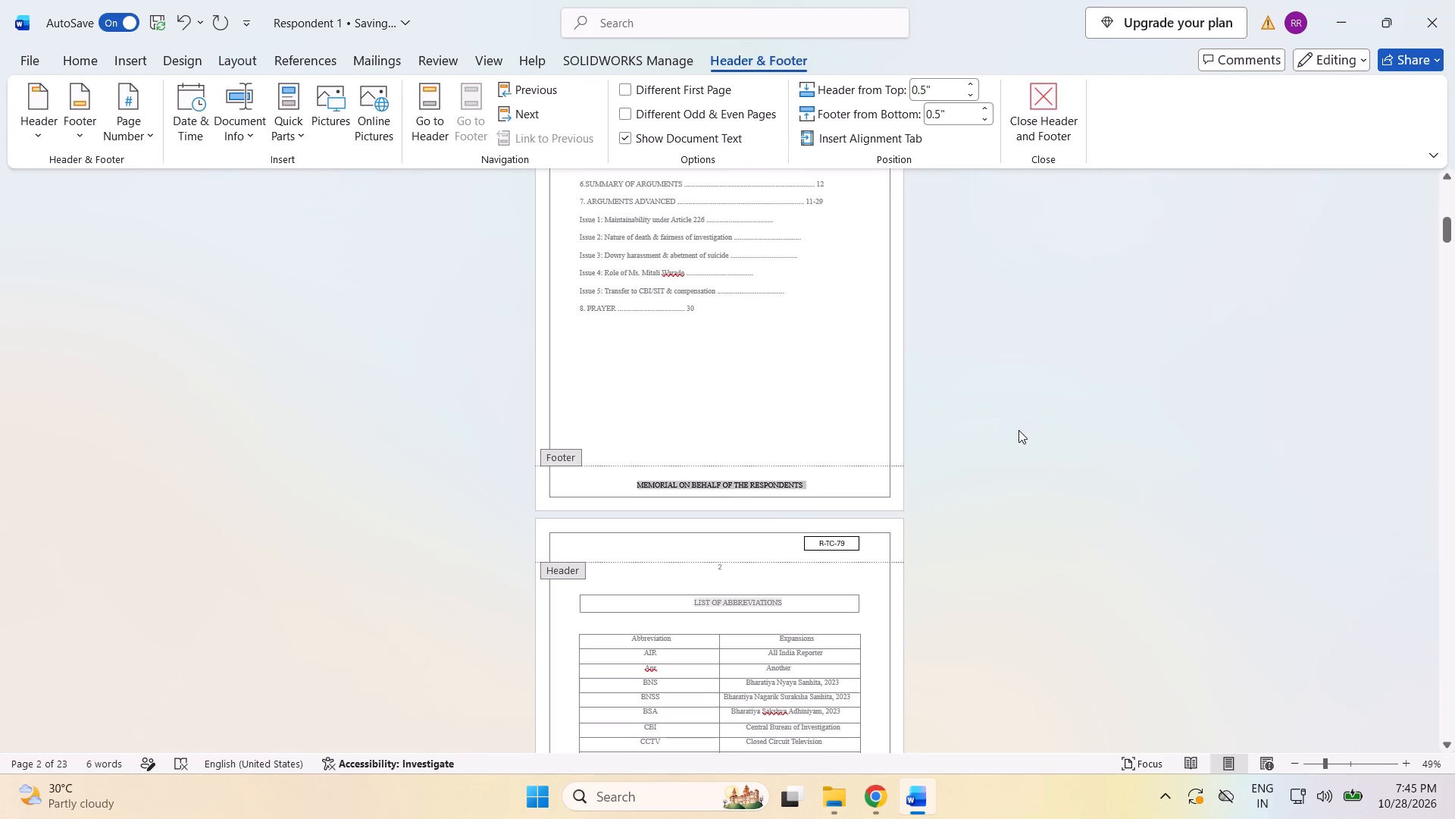
scroll(1018, 430, up, 9)
scroll(1012, 434, down, 20)
scroll(1012, 434, down, 2)
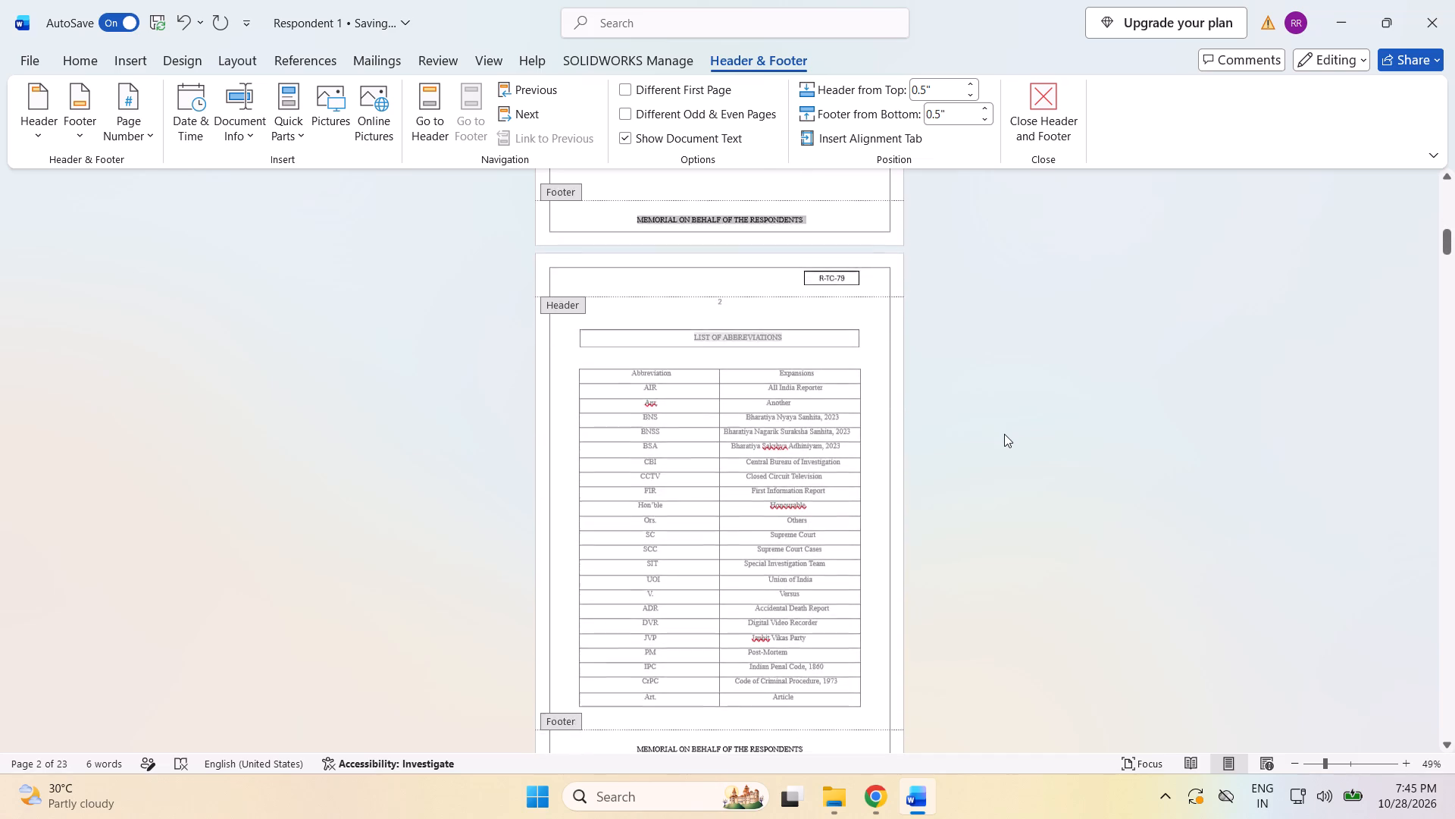
scroll(1004, 434, down, 8)
scroll(1004, 434, up, 7)
scroll(1004, 434, down, 4)
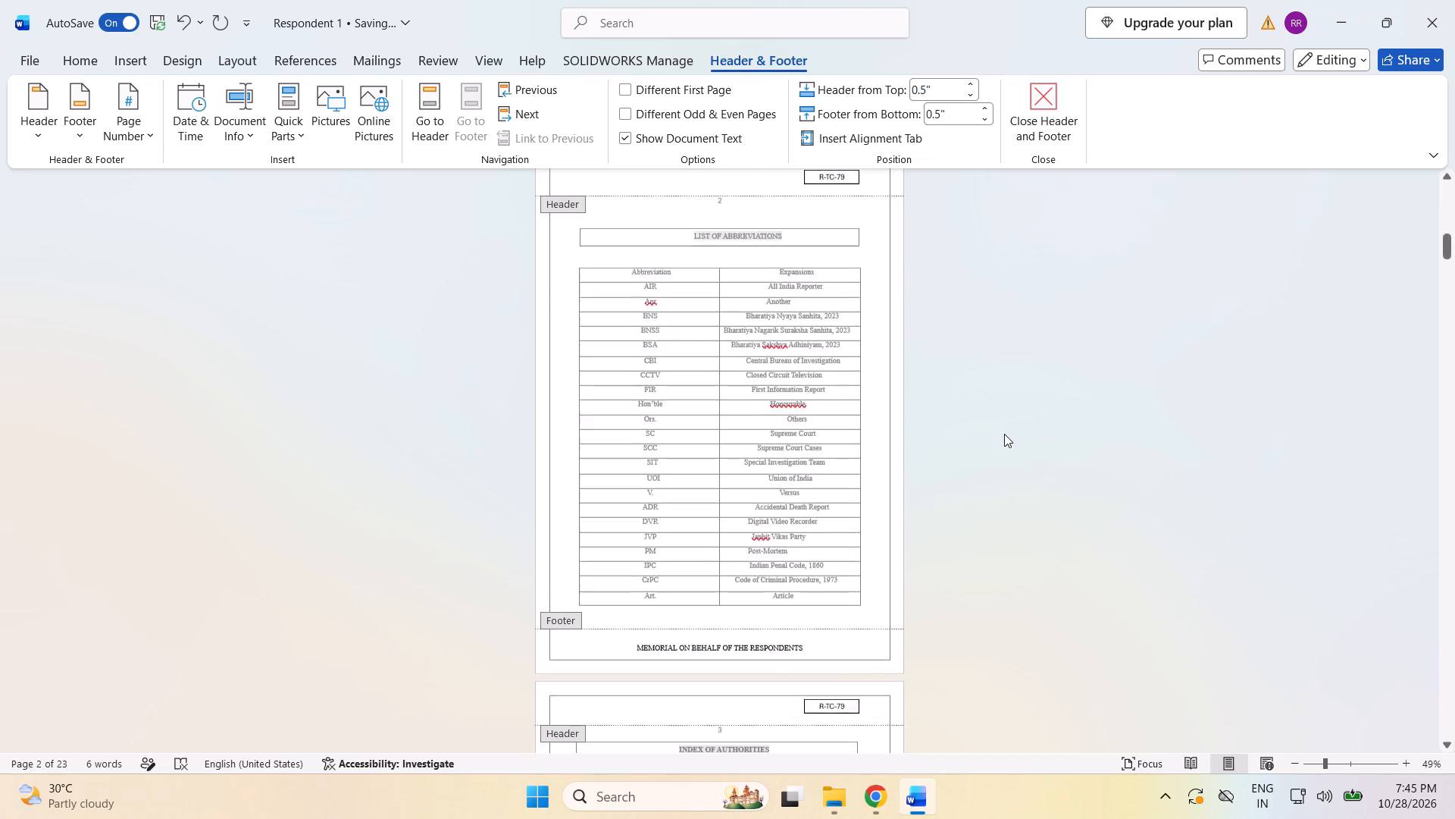
scroll(1004, 434, up, 2)
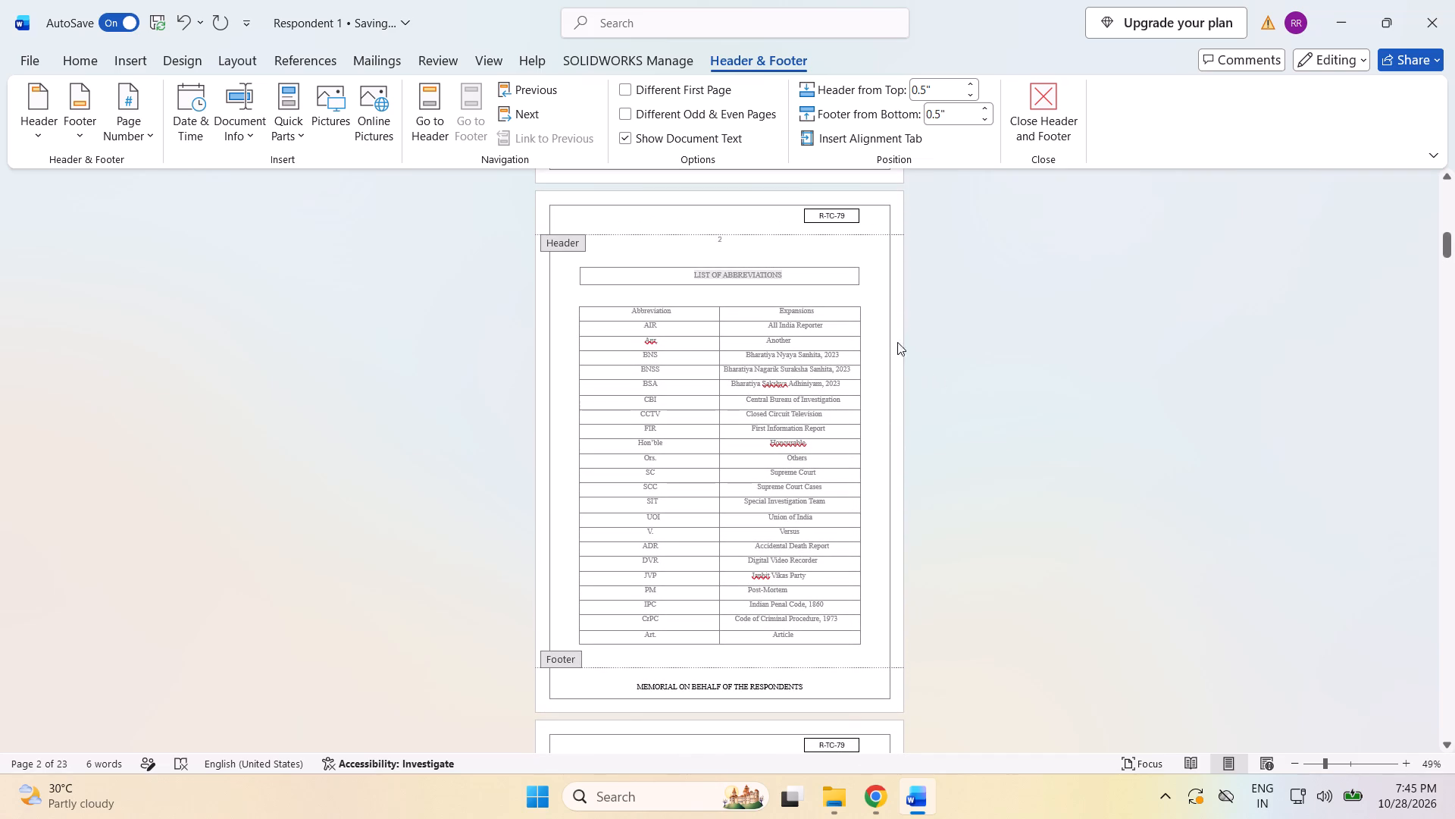
click(684, 275)
double_click(667, 255)
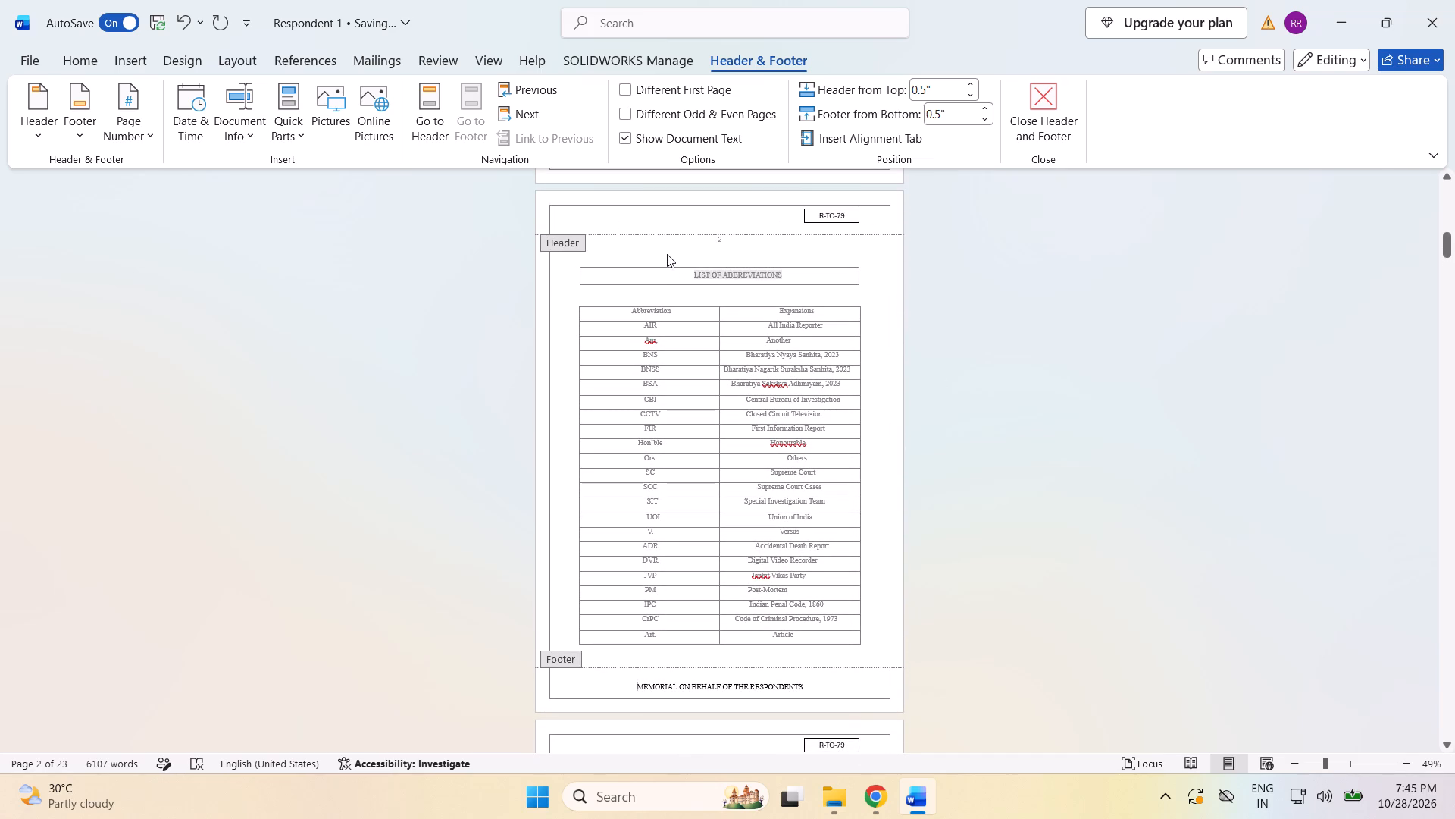
Apply Times New Roman to every row of the table under the LIST OF ABBREVIATIONS heading.
drag(688, 281, 818, 278)
click(933, 340)
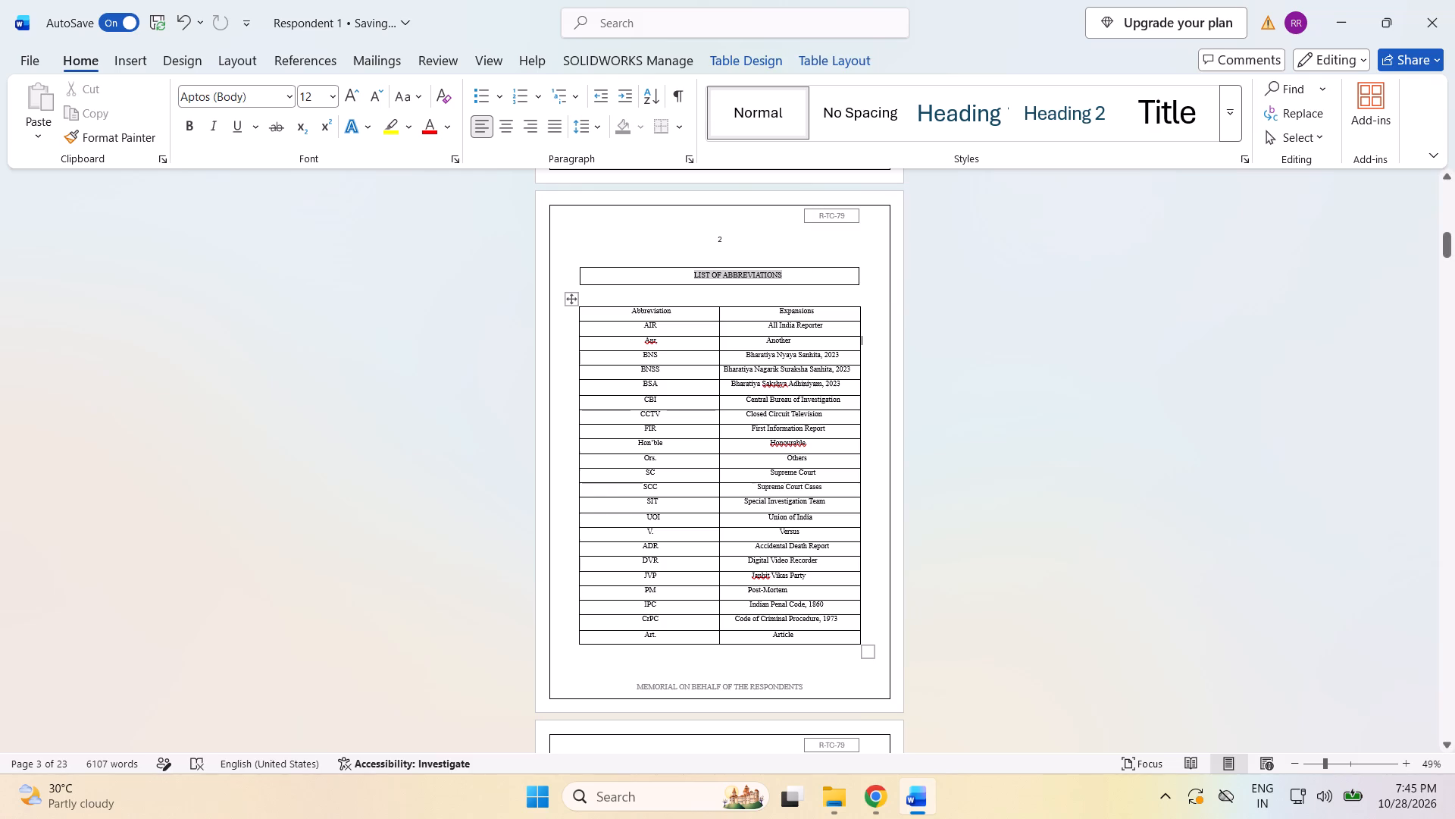
click(623, 307)
click(1152, 240)
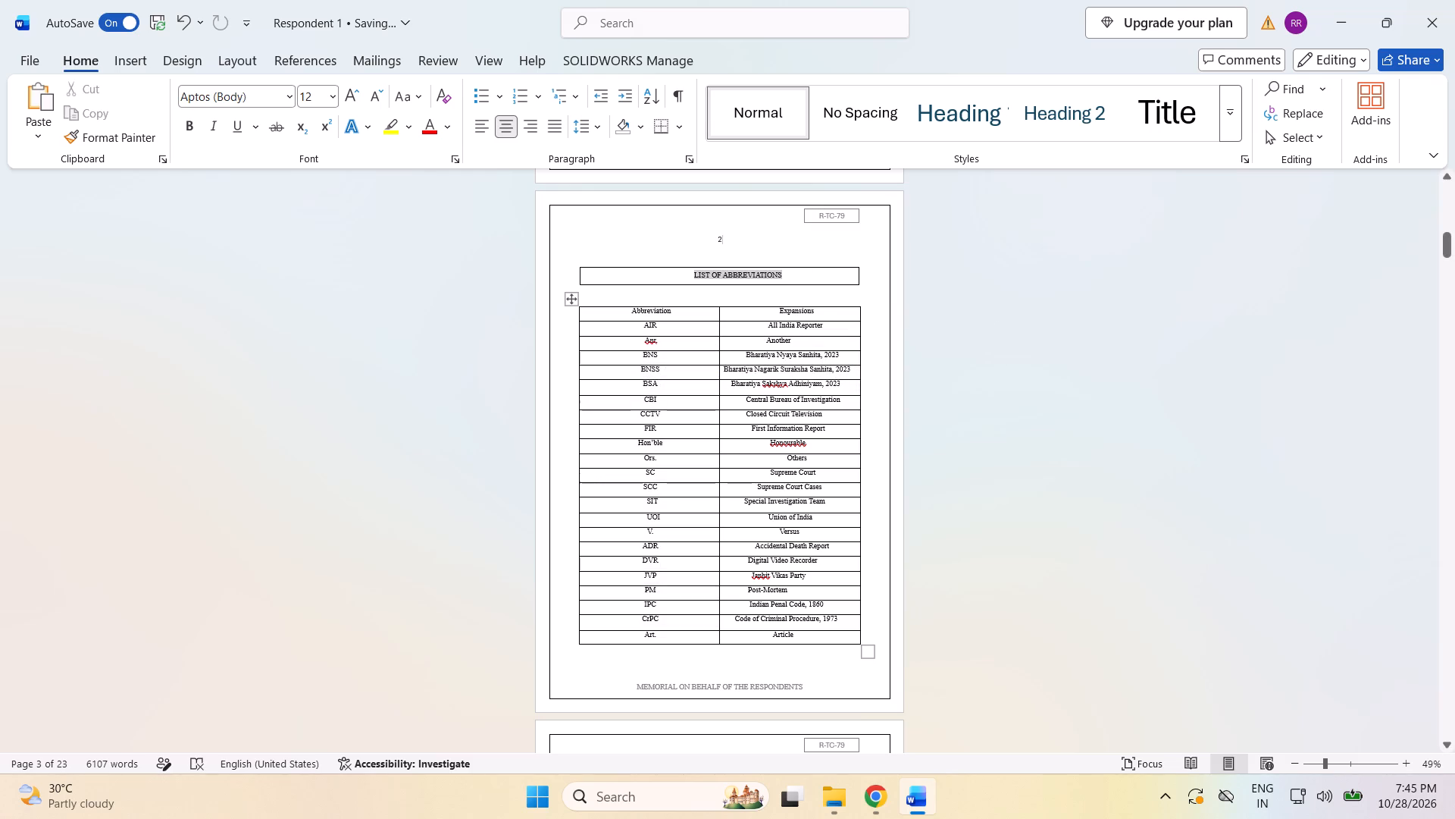
click(627, 315)
drag(627, 315, 808, 504)
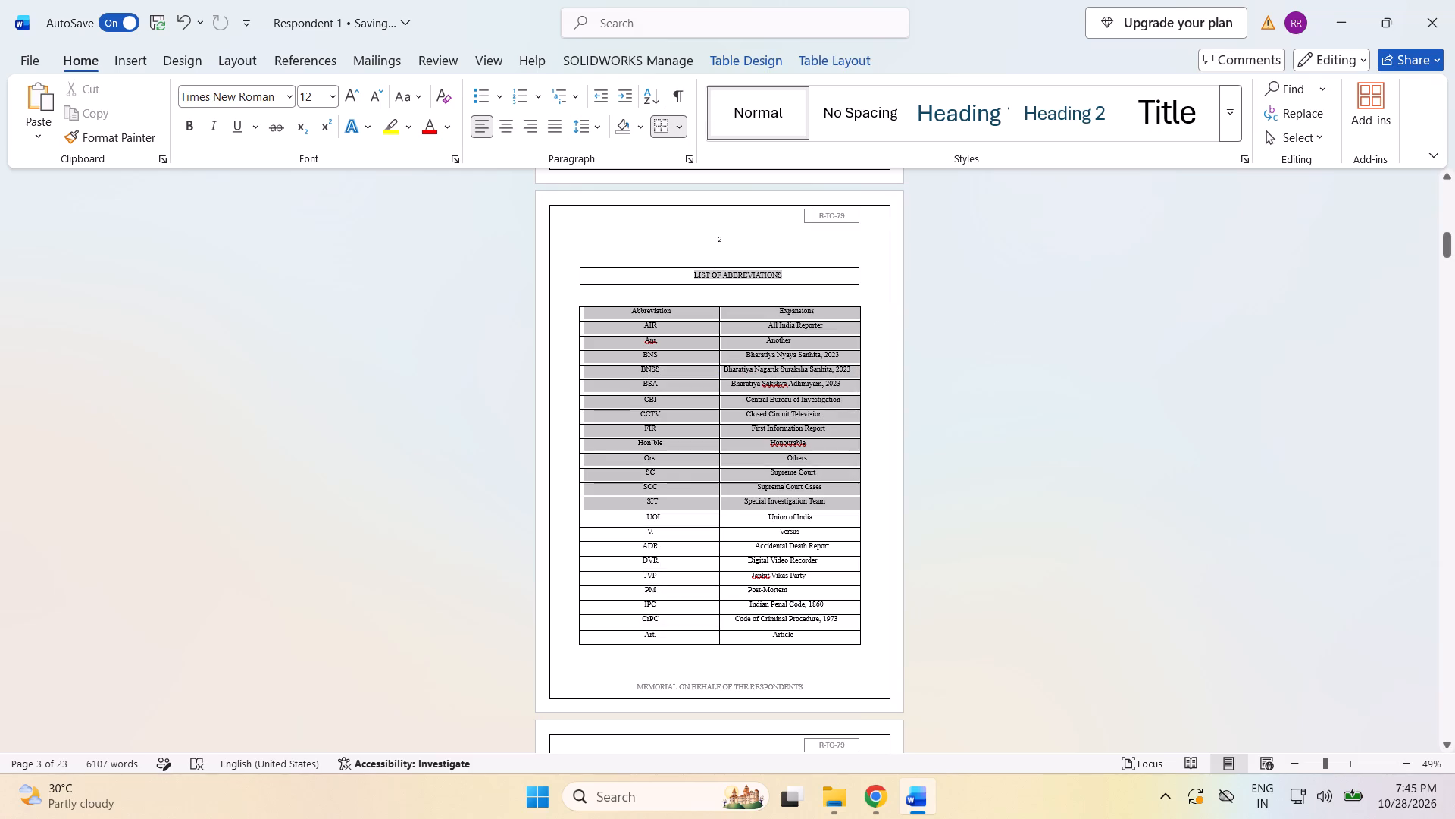
drag(808, 504, 831, 645)
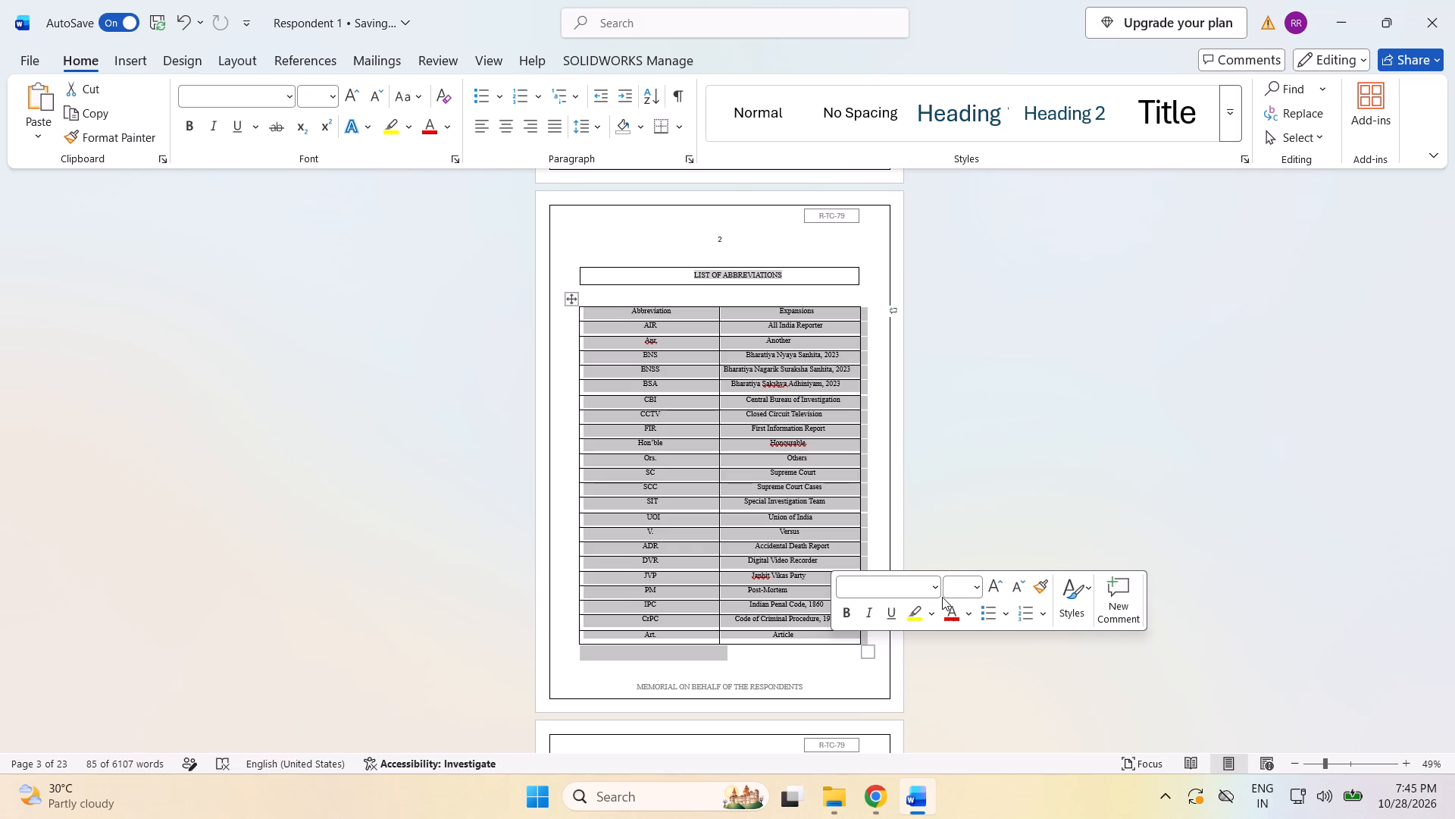
click(940, 591)
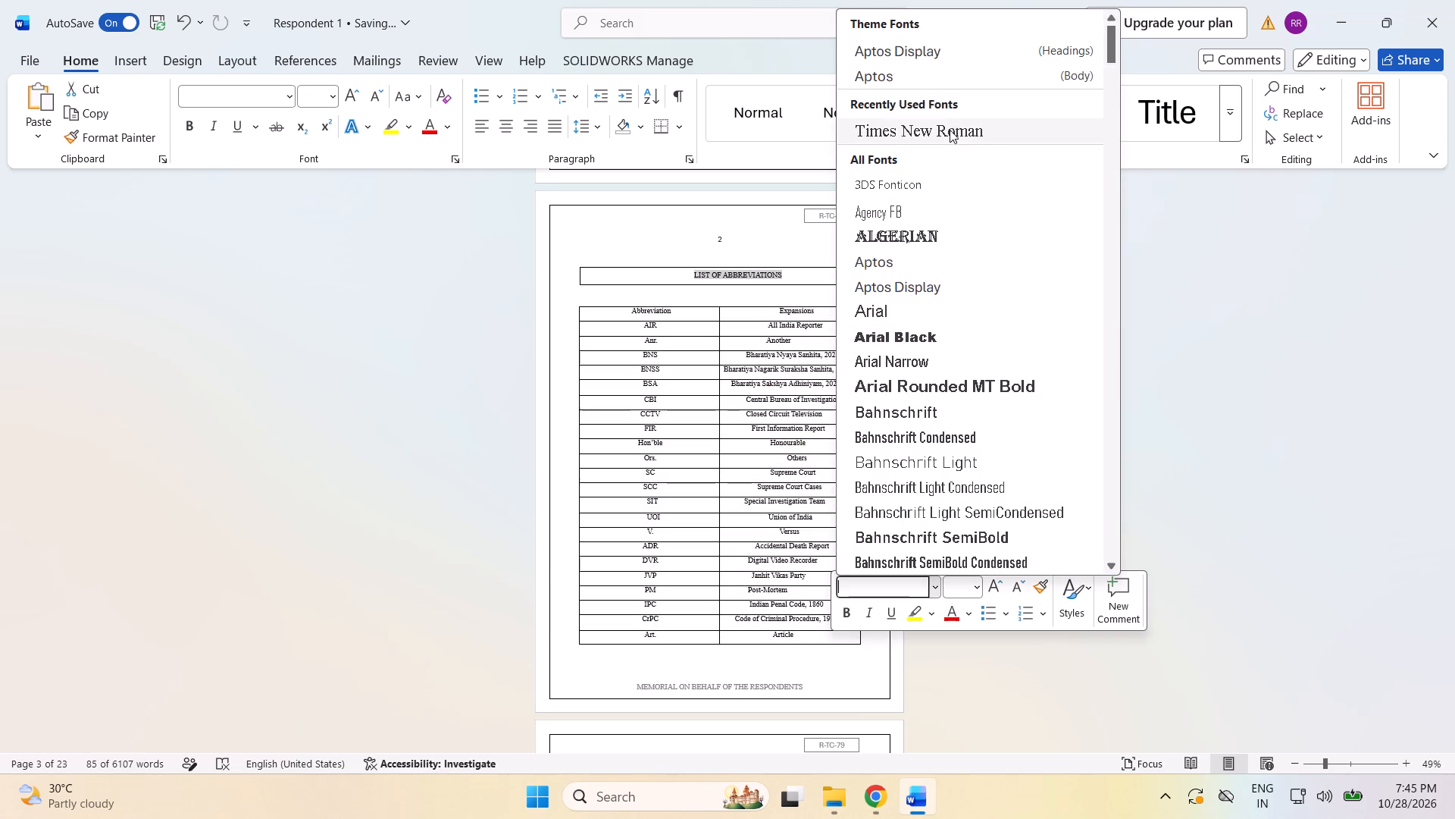
click(950, 130)
click(996, 340)
Set the boxed R-TC-79 team code in the page header to Times New Roman.
scroll(965, 443, down, 7)
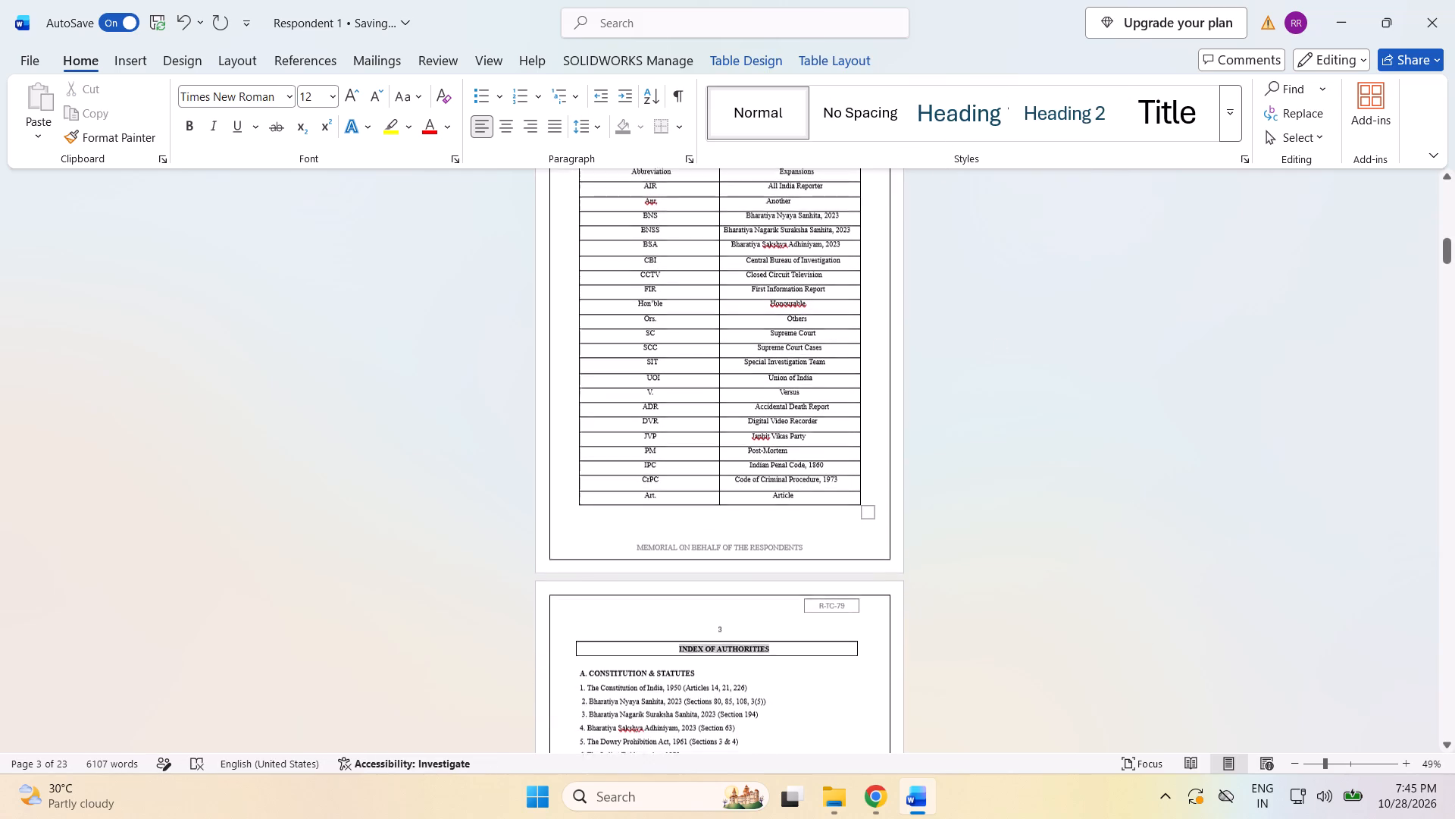
click(621, 537)
scroll(725, 452, up, 2)
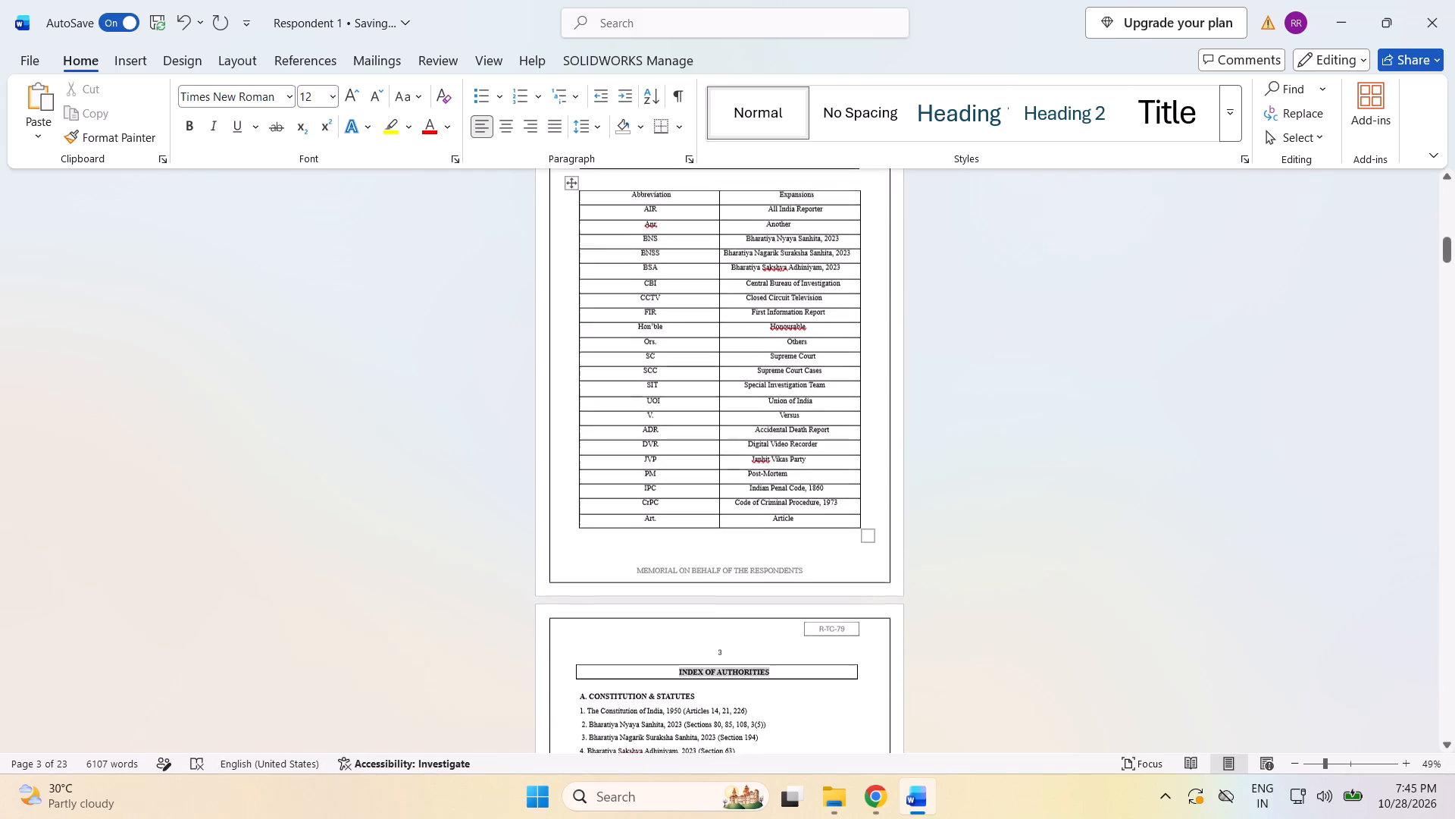
scroll(726, 450, up, 5)
click(821, 218)
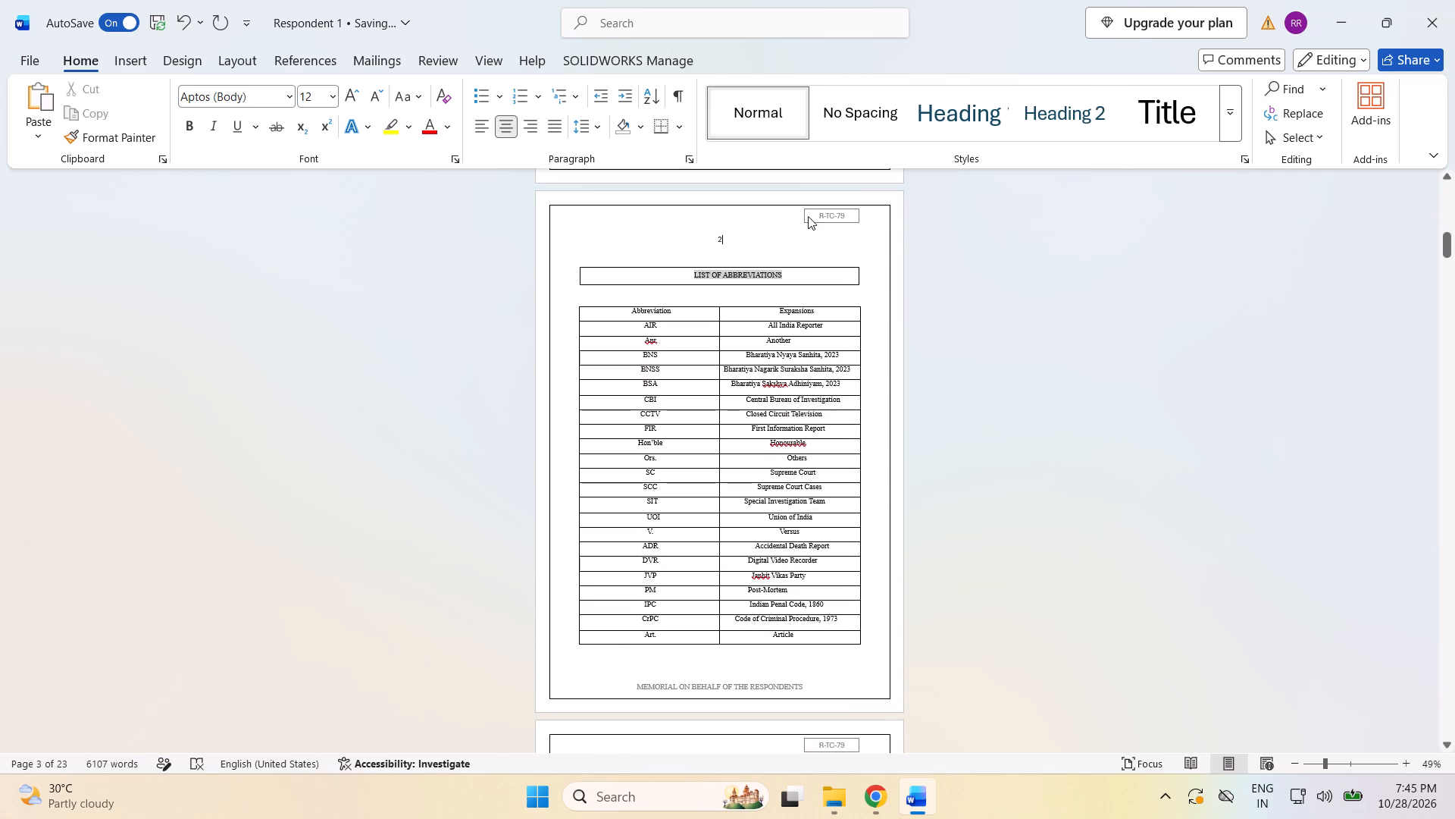
double_click(775, 218)
click(808, 215)
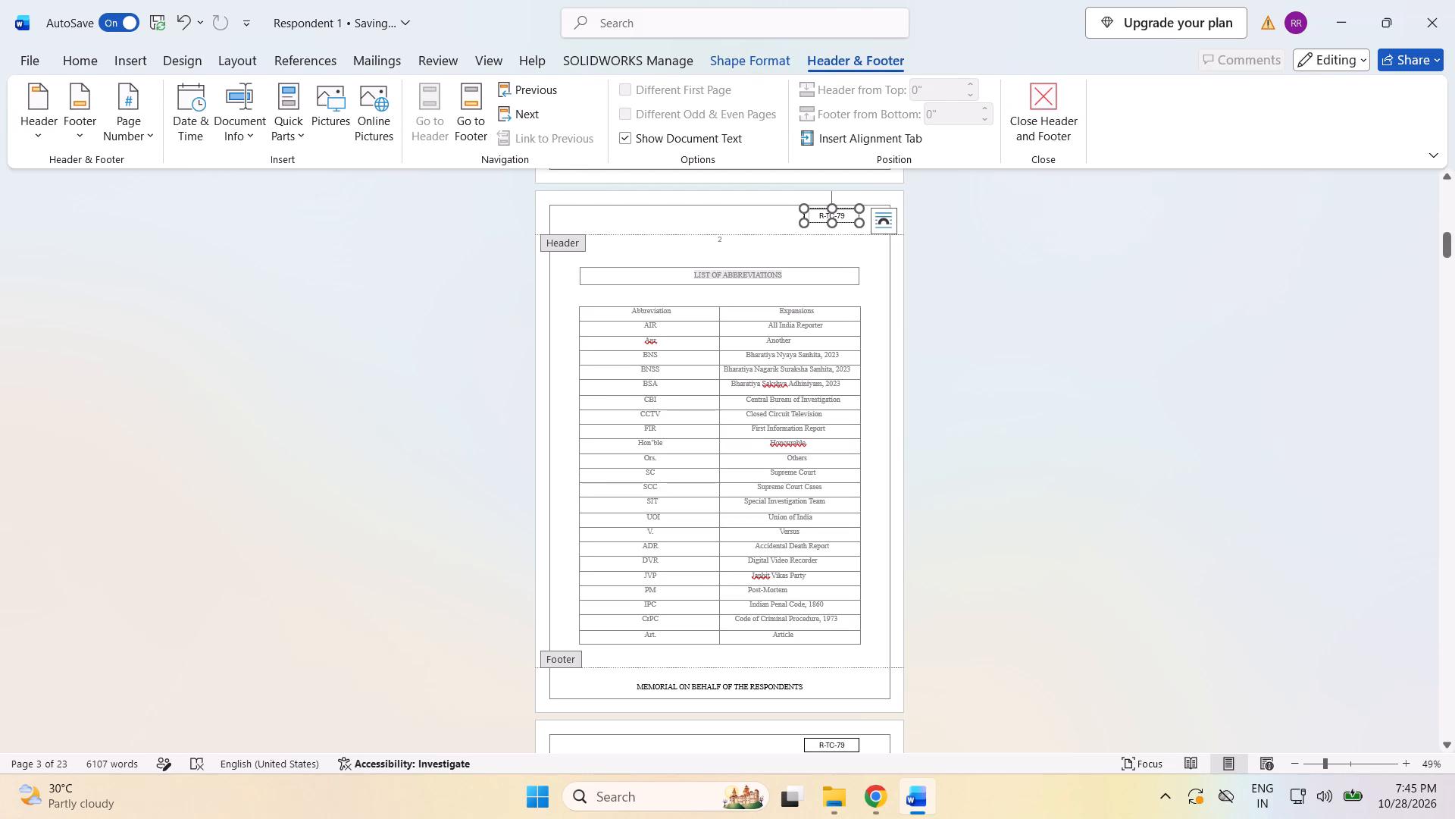
drag(815, 216, 846, 216)
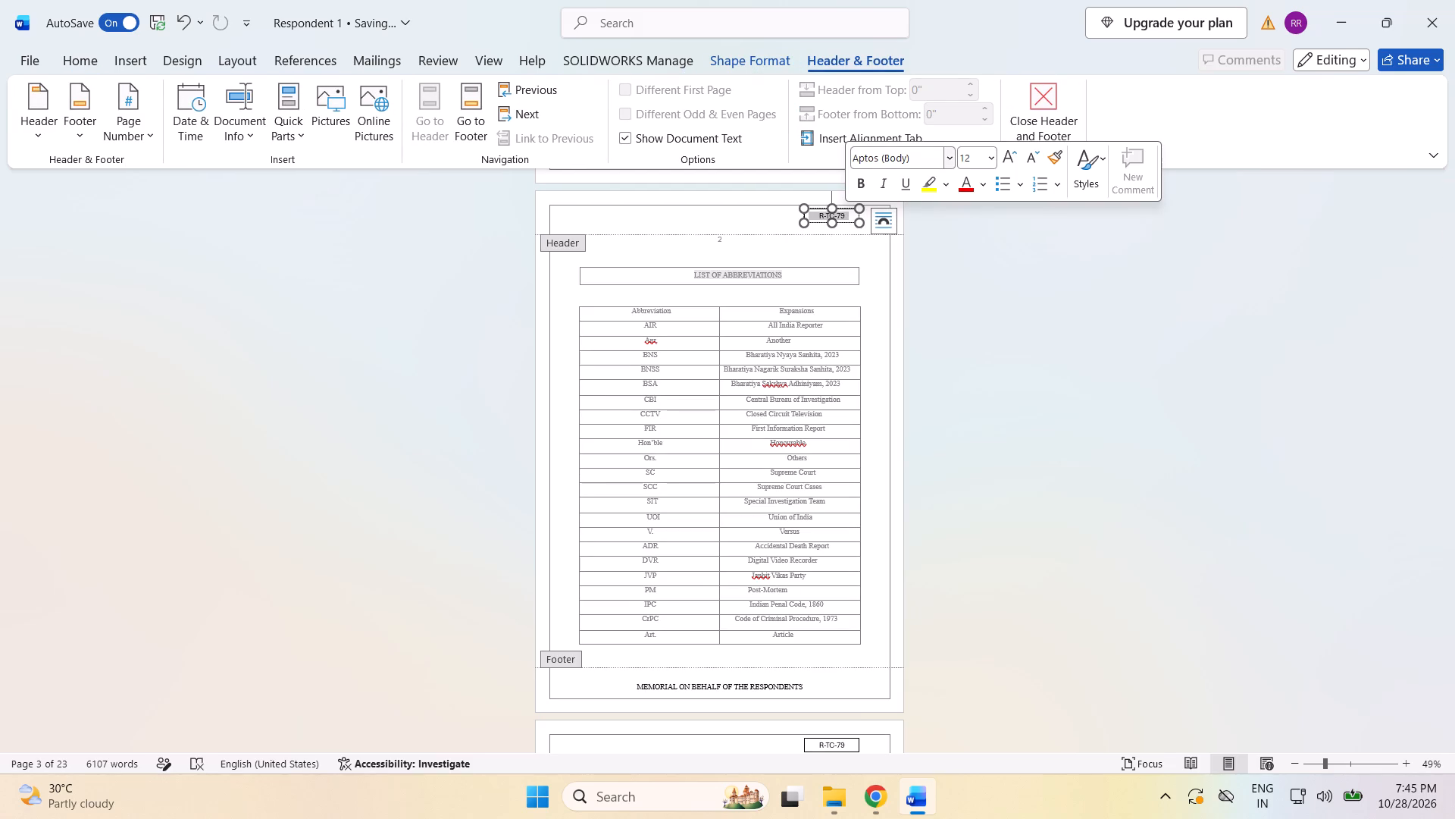
click(947, 160)
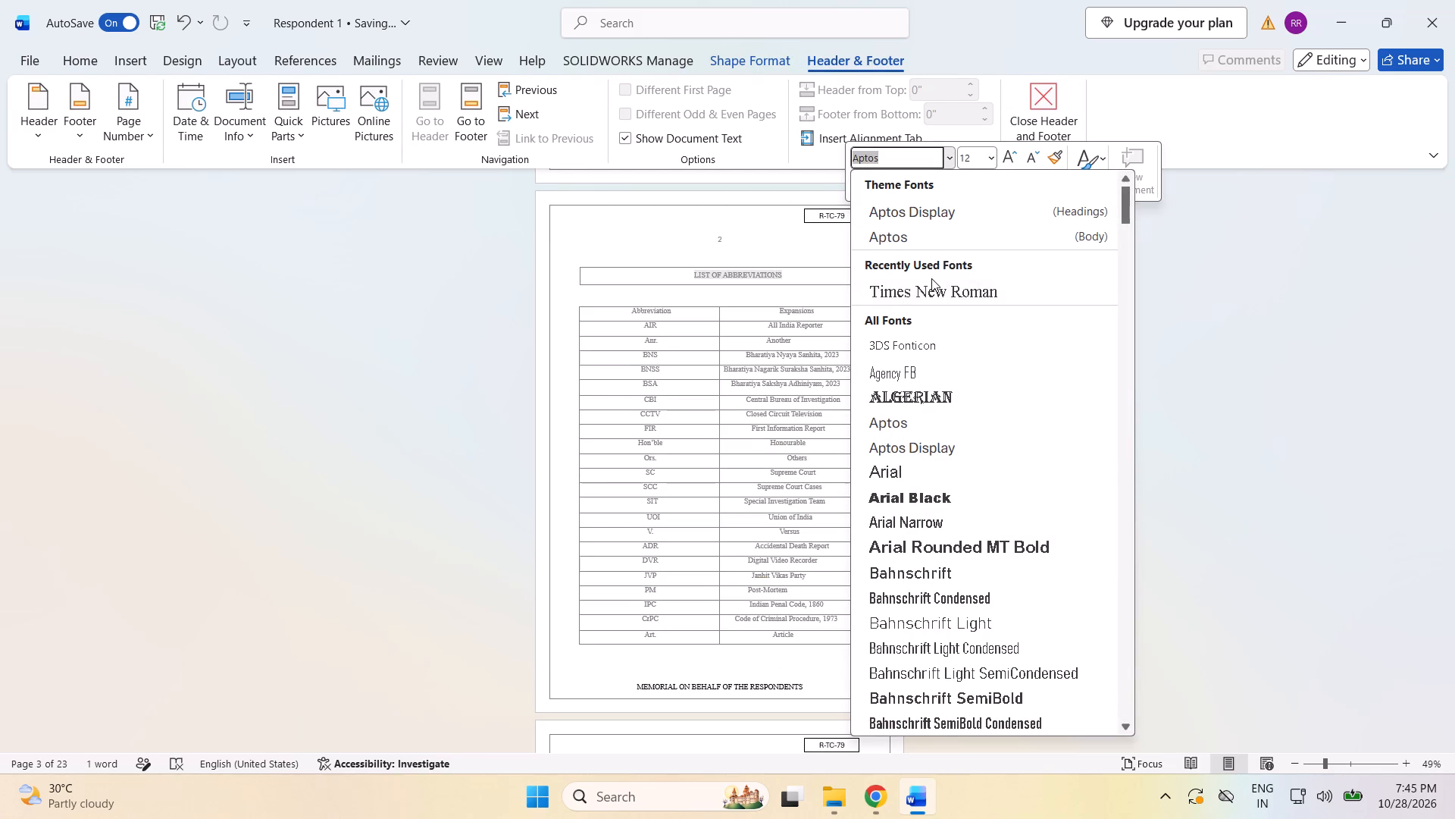
click(931, 285)
click(953, 293)
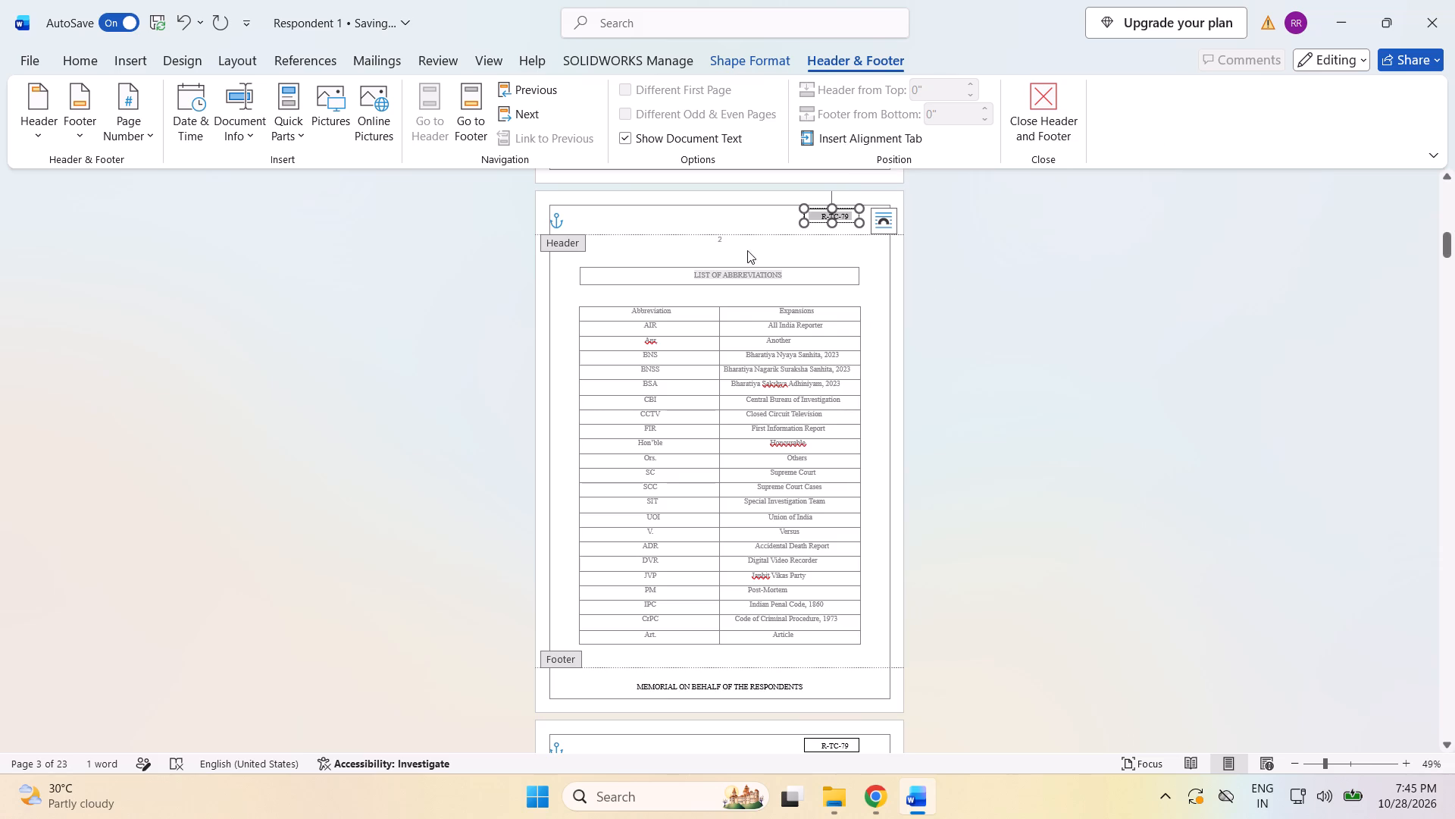
Move the page number 2 from above the LIST OF ABBREVIATIONS heading back to the foot of the contents page.
click(740, 238)
double_click(731, 241)
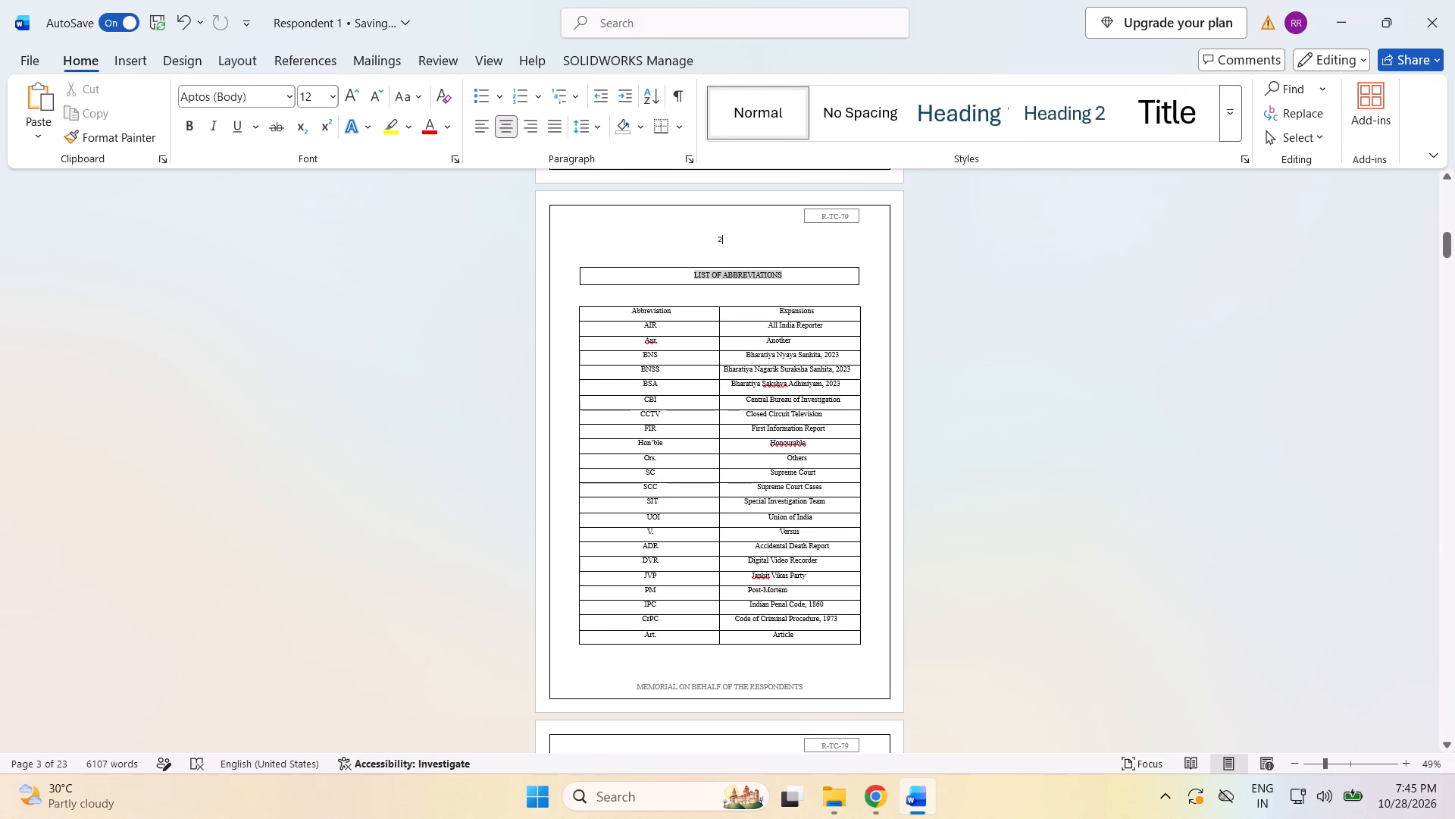
click(712, 239)
key(BackSpace)
key(BackSpace)
scroll(715, 252, up, 12)
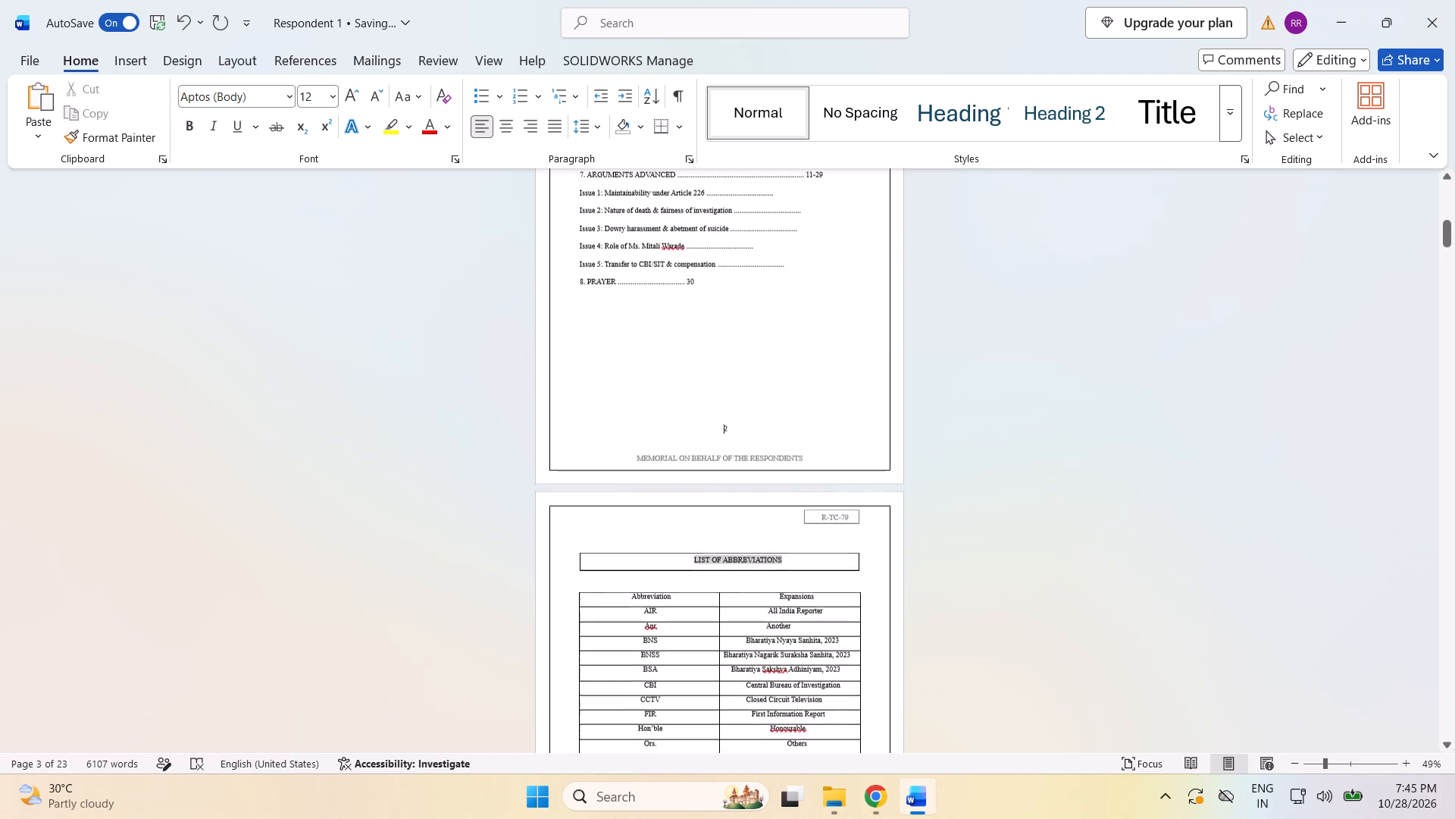
Apply Times New Roman to the INDEX OF AUTHORITIES text from "A. CONSTITUTION & STATUTES" through the "D. ONLINE RESOURCES" line.
scroll(715, 252, down, 18)
scroll(715, 252, down, 9)
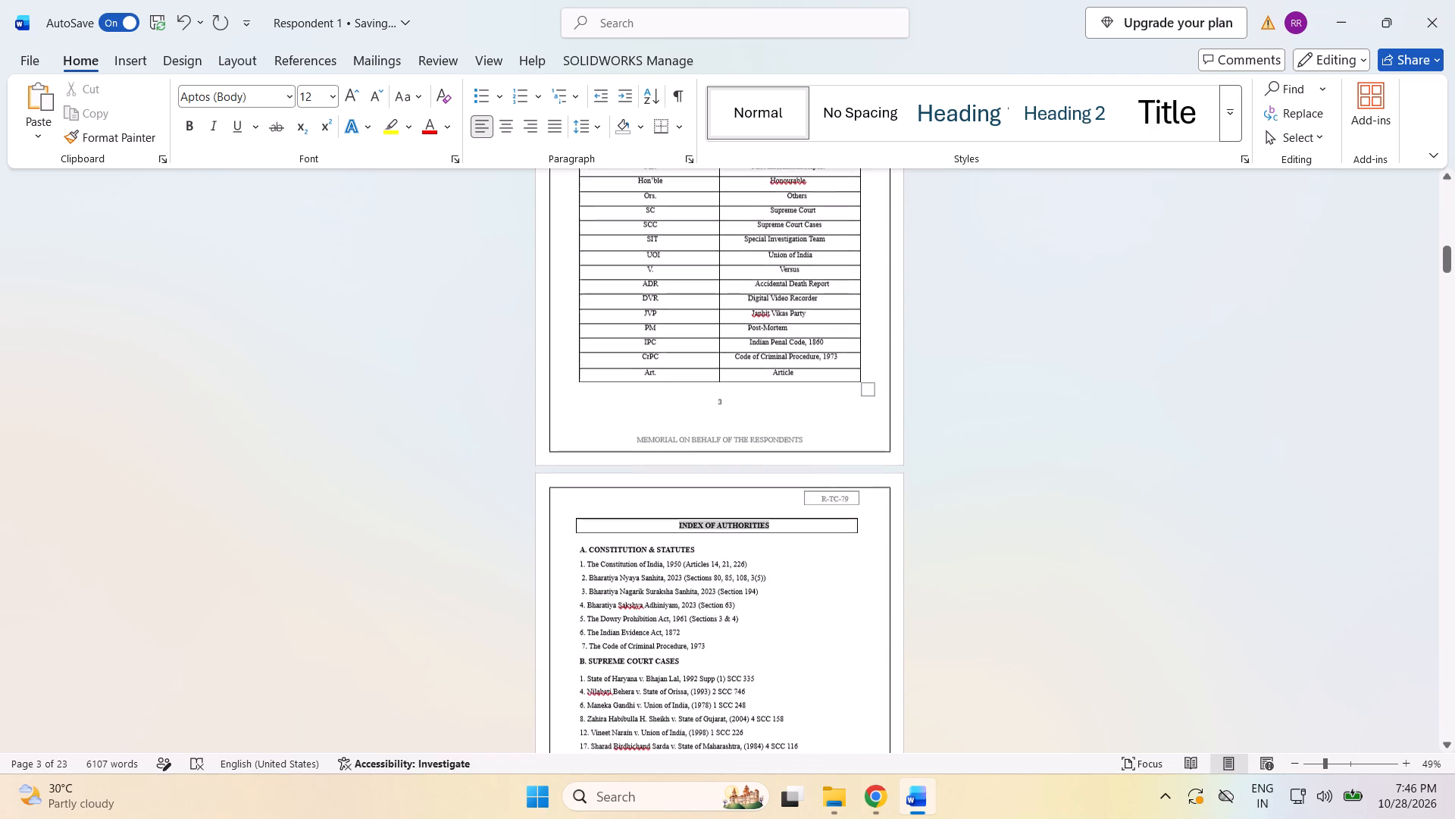
scroll(715, 254, down, 12)
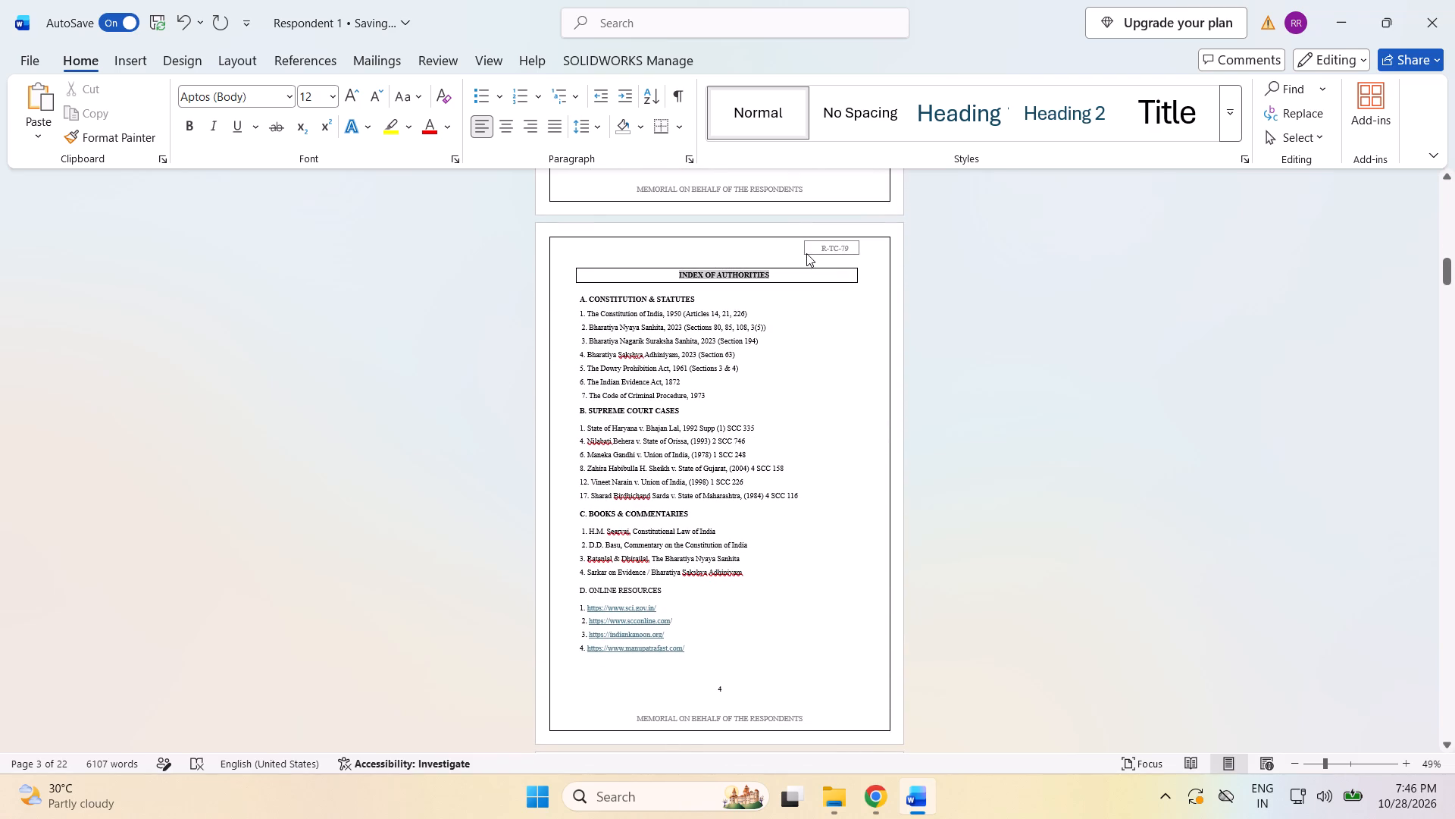
click(657, 271)
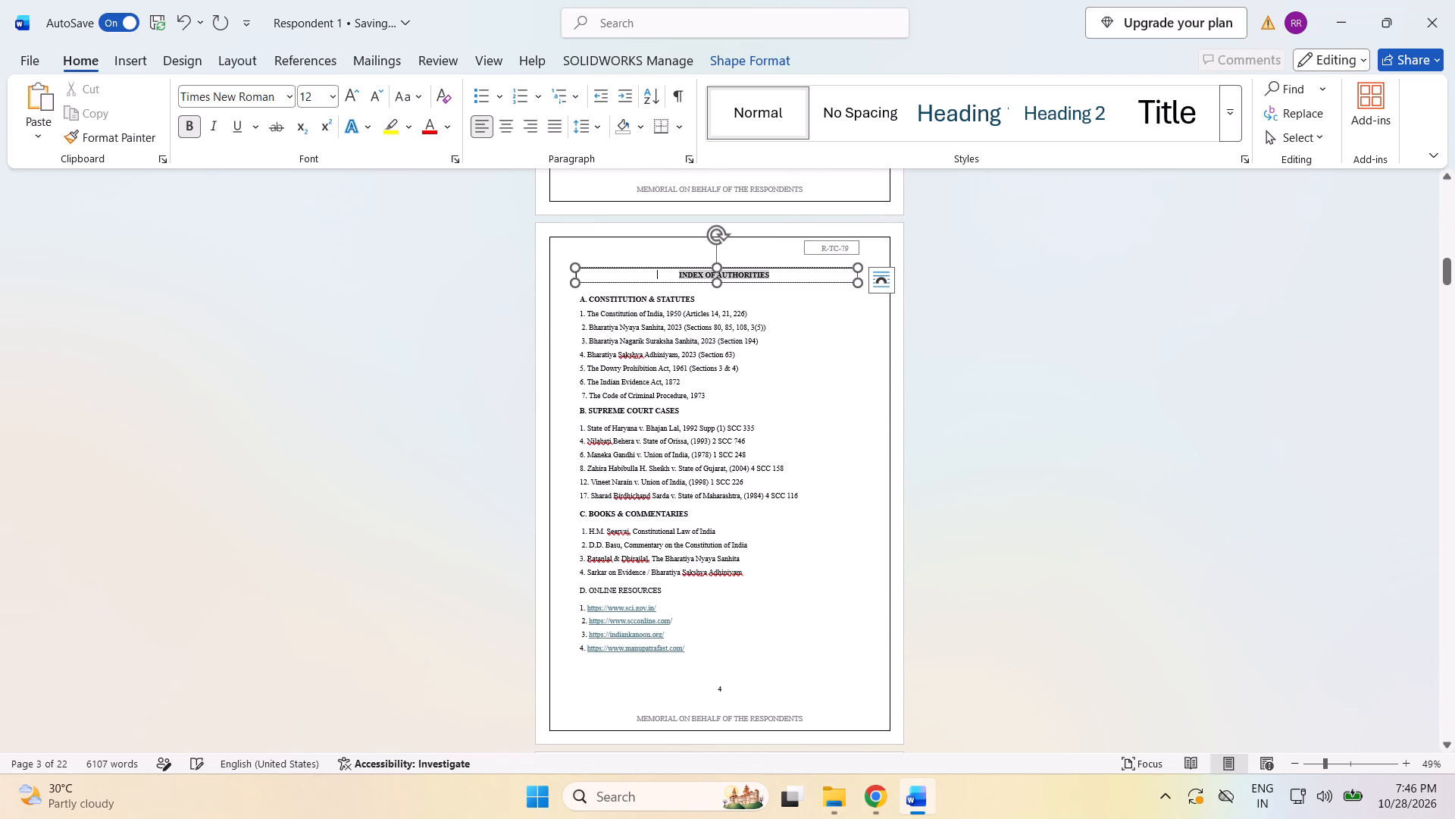
drag(668, 273, 790, 270)
click(797, 336)
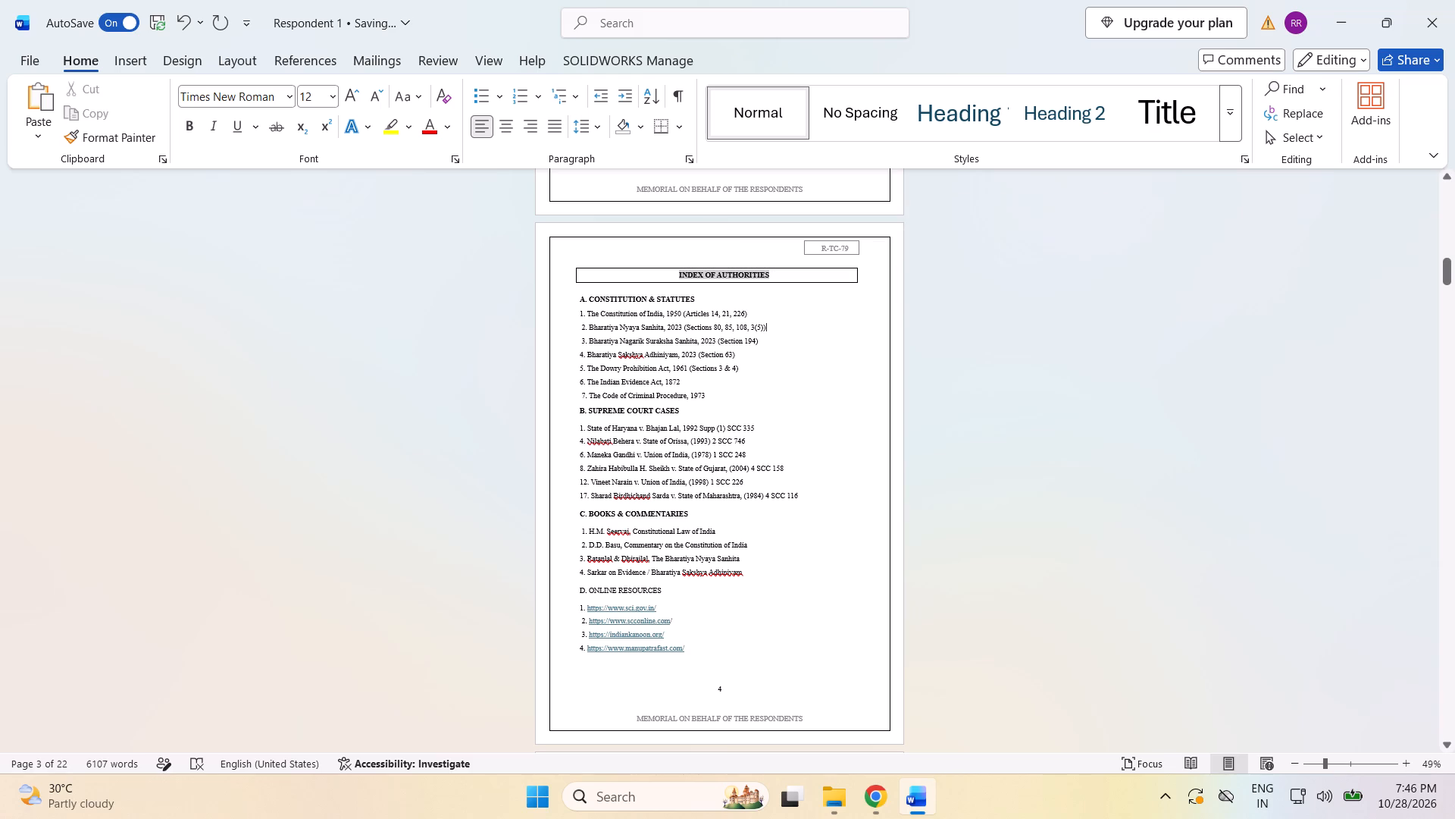
drag(575, 300, 683, 582)
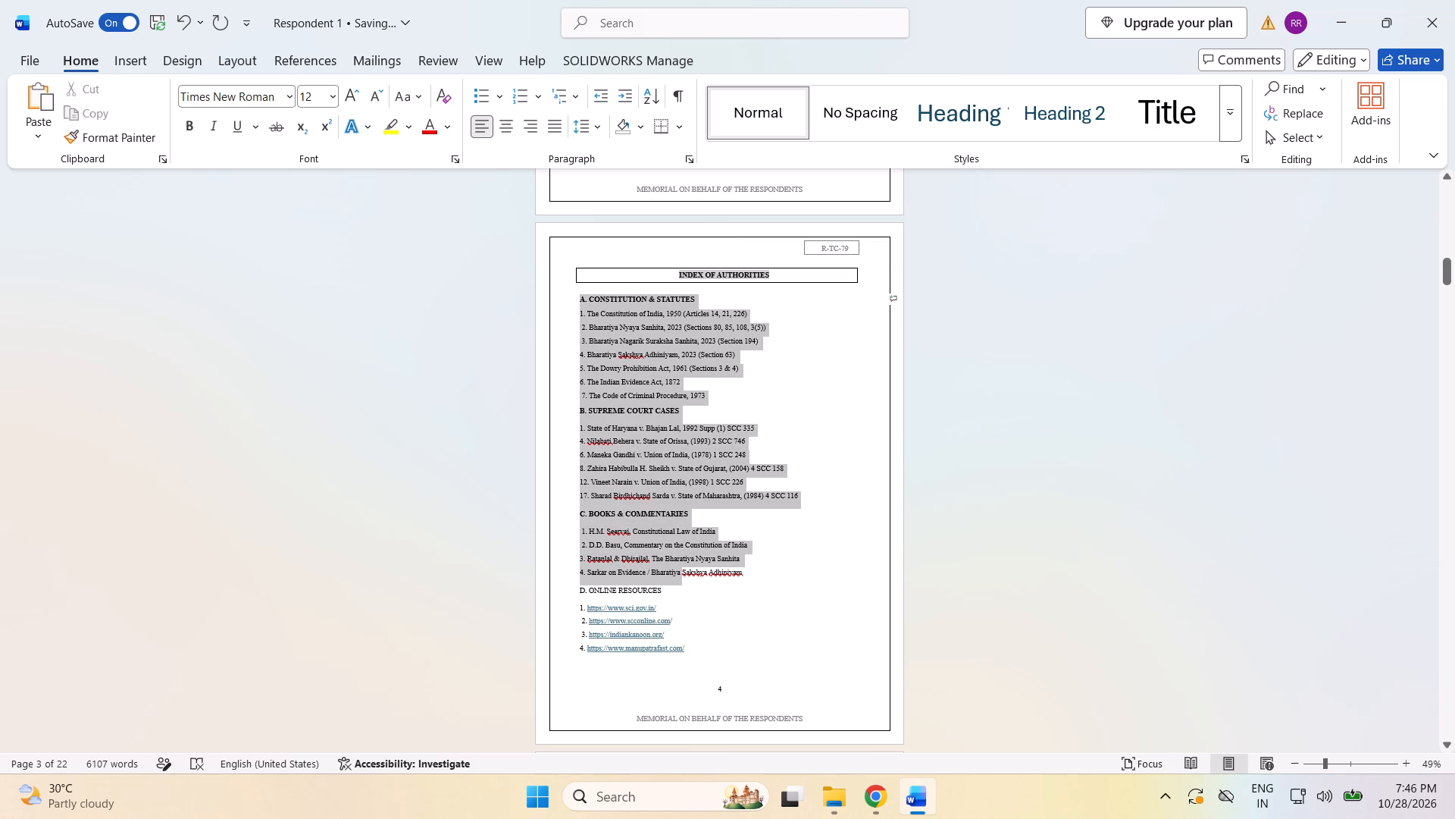
drag(683, 582, 686, 595)
click(790, 544)
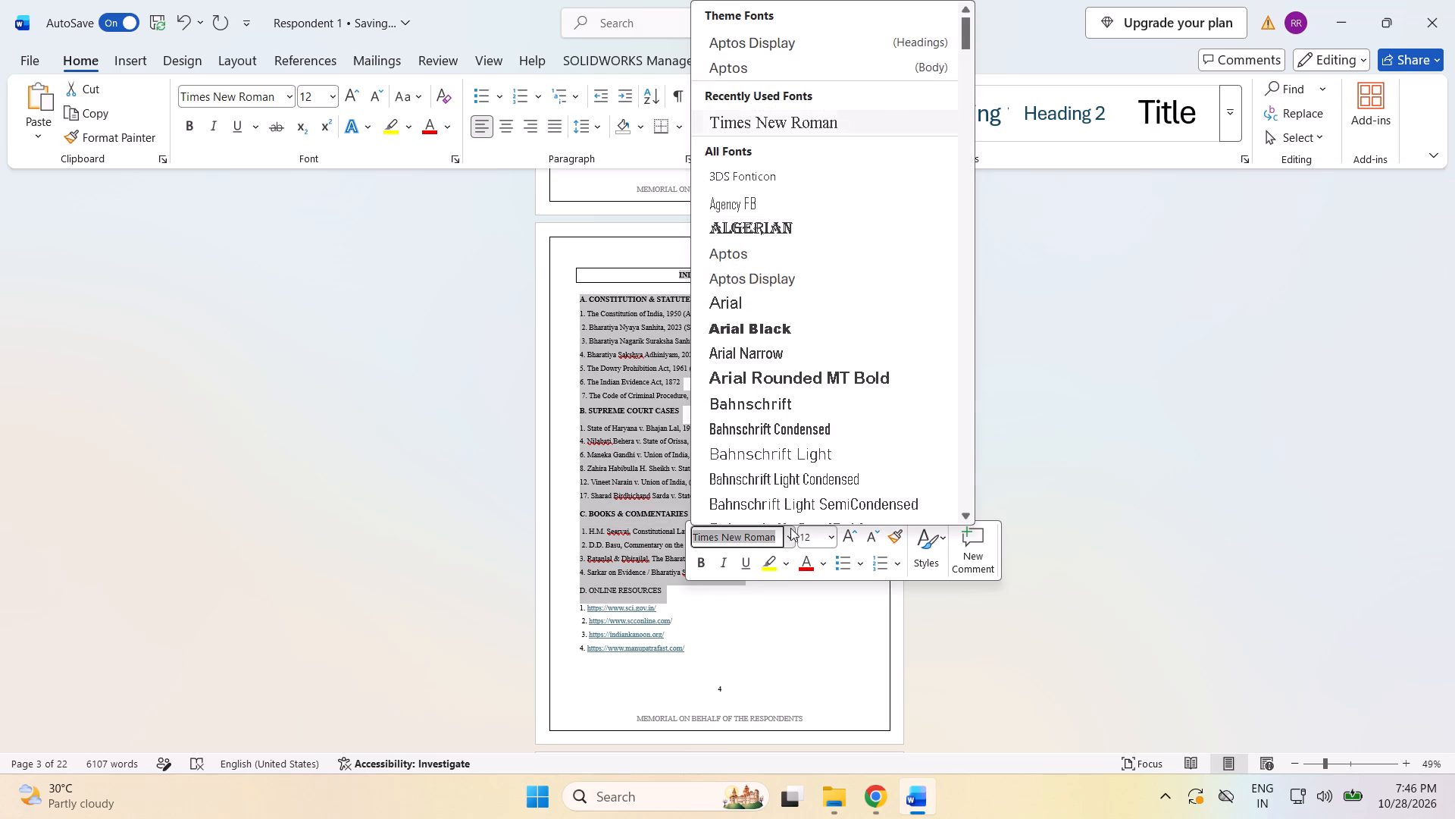
click(794, 128)
Set the boxed INDEX OF AUTHORITIES heading to Times New Roman.
scroll(780, 336, down, 7)
scroll(779, 338, up, 7)
click(675, 273)
drag(674, 272, 789, 277)
click(890, 221)
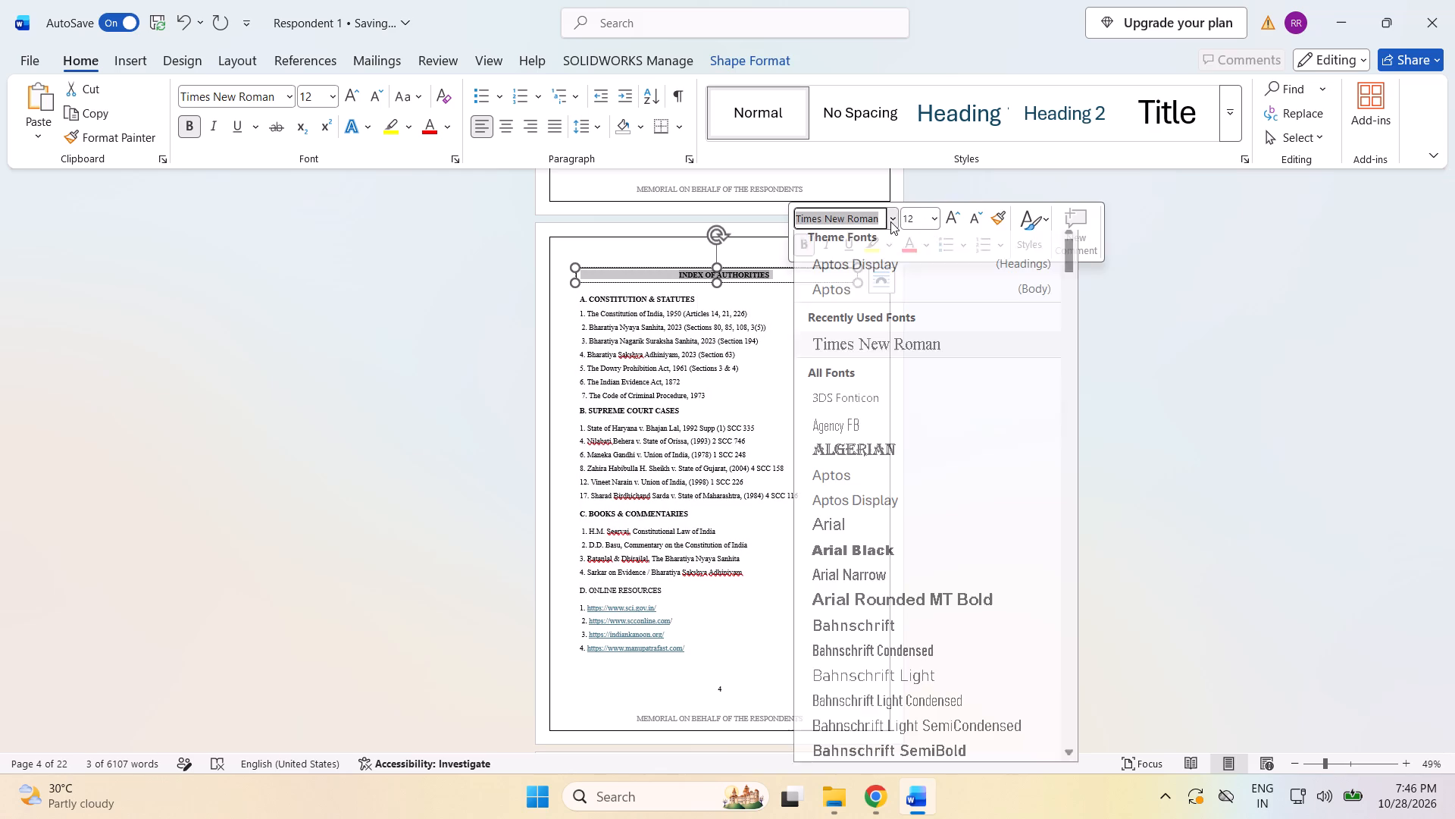
click(877, 354)
Set the boxed STATEMENT OF JURISDICTION heading on the following page to Times New Roman.
scroll(871, 349, down, 14)
click(766, 331)
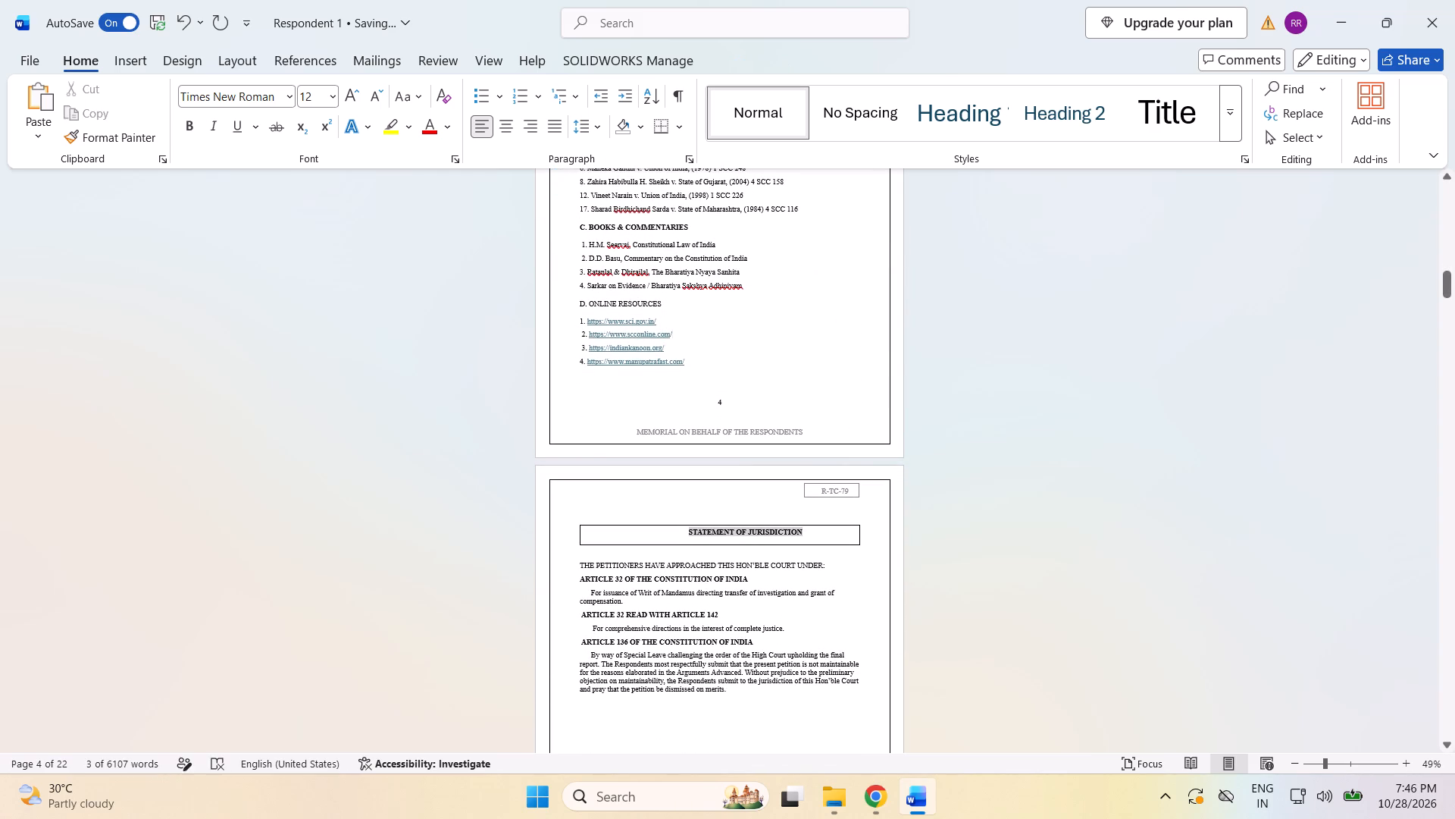
drag(730, 351, 740, 367)
scroll(740, 367, down, 12)
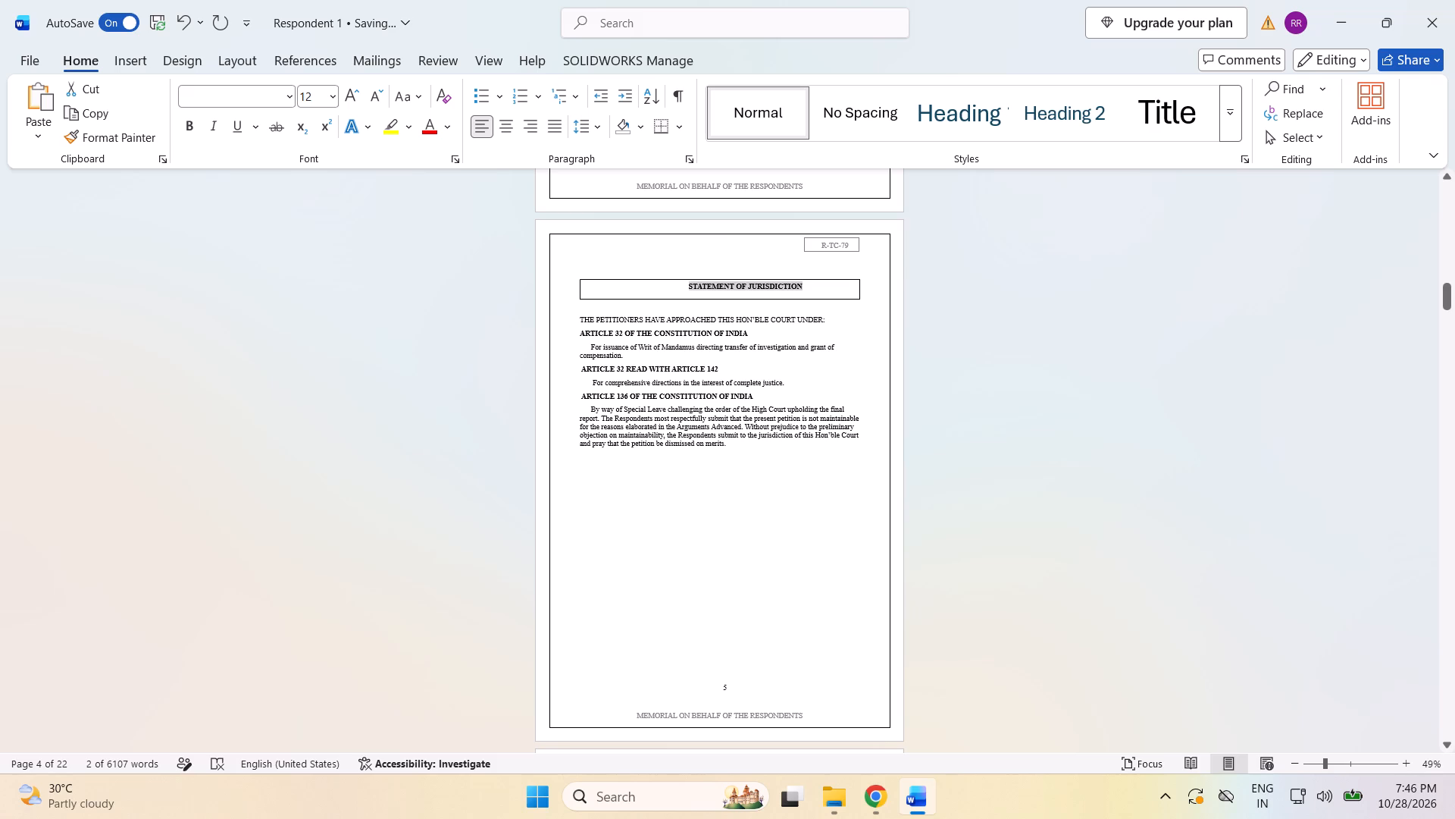
click(662, 281)
drag(671, 287, 822, 293)
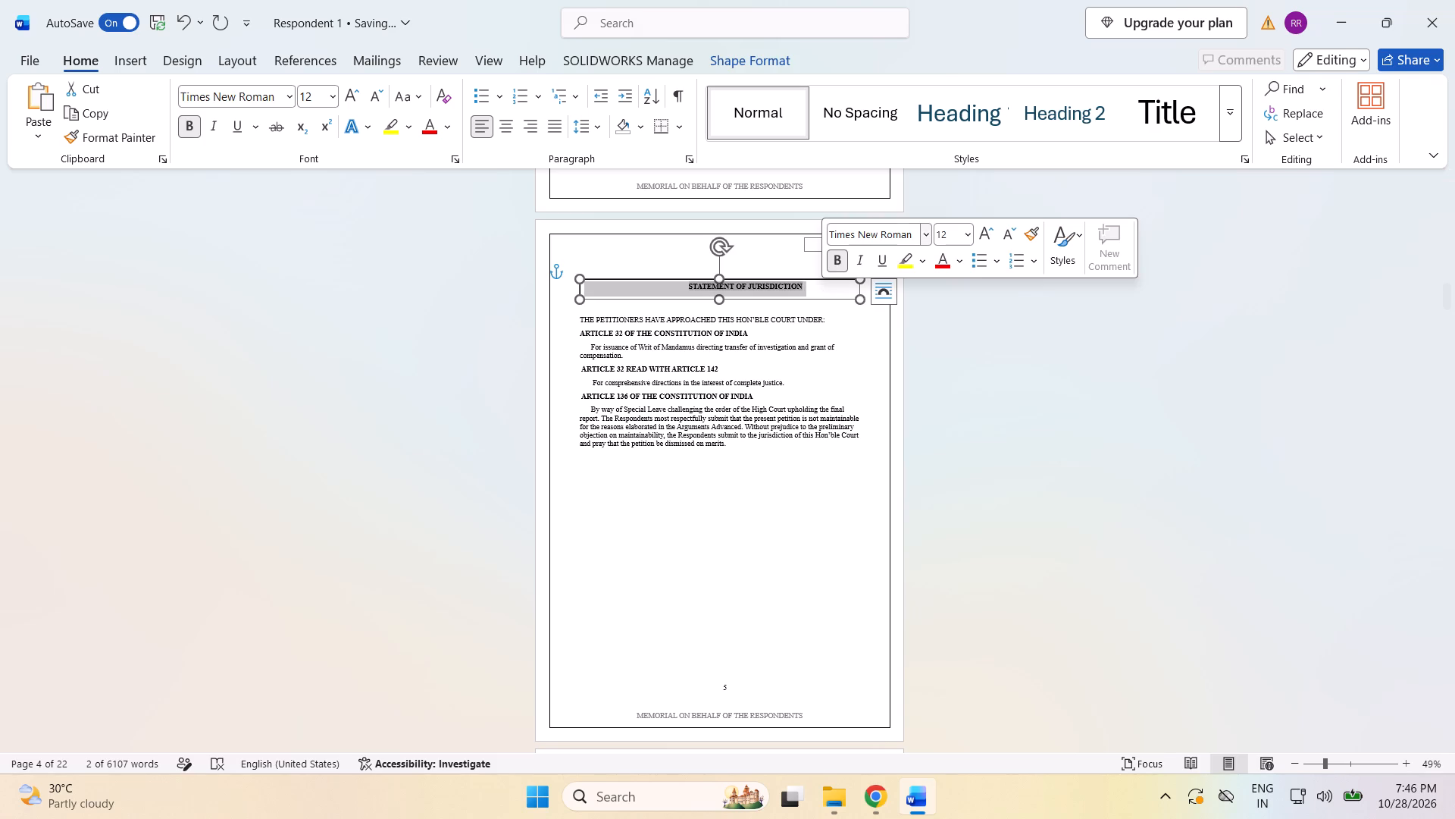
click(926, 237)
click(909, 363)
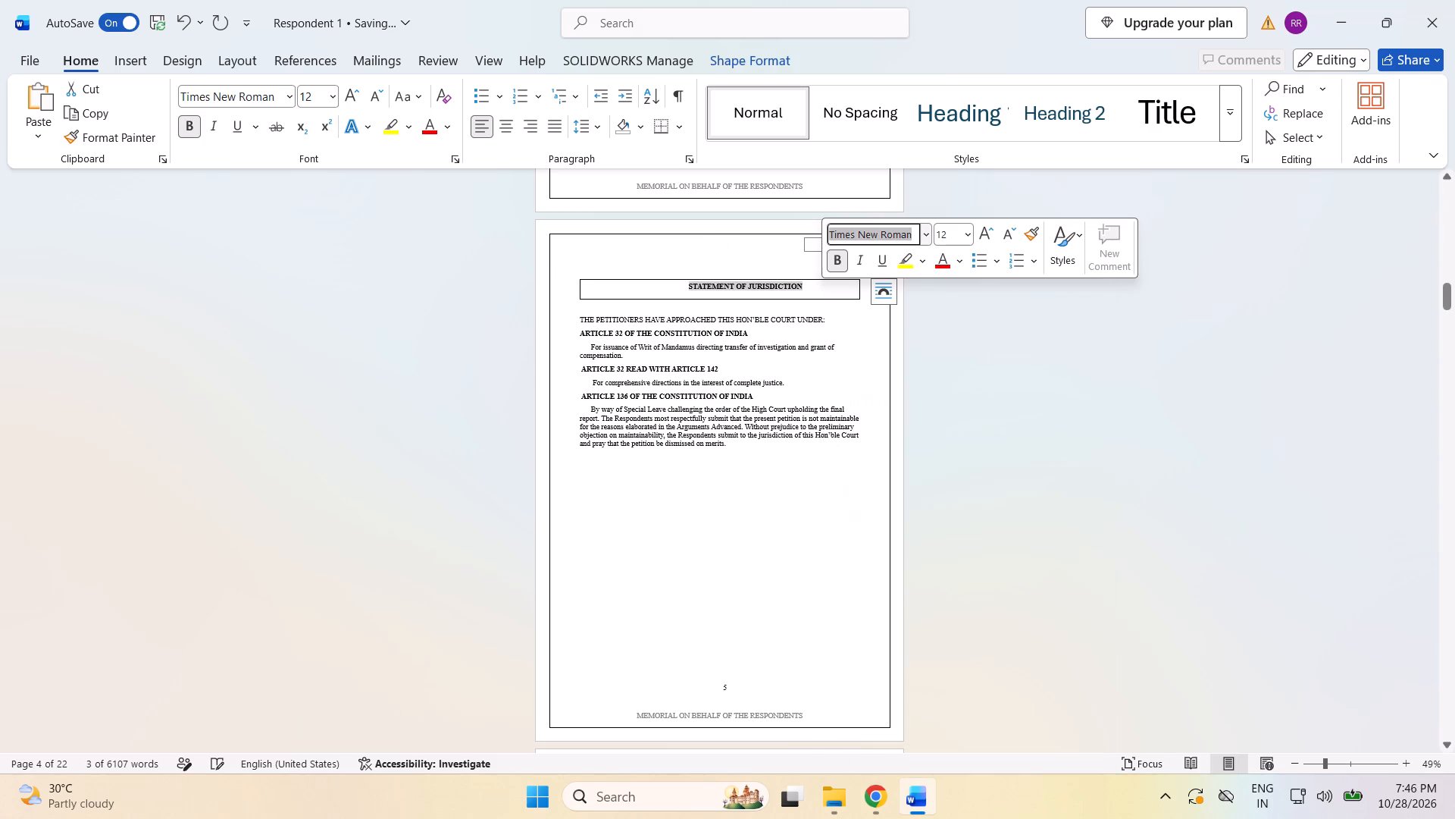
Apply Times New Roman to all the body text under the STATEMENT OF JURISDICTION heading, including its Article subheadings.
drag(569, 310, 644, 391)
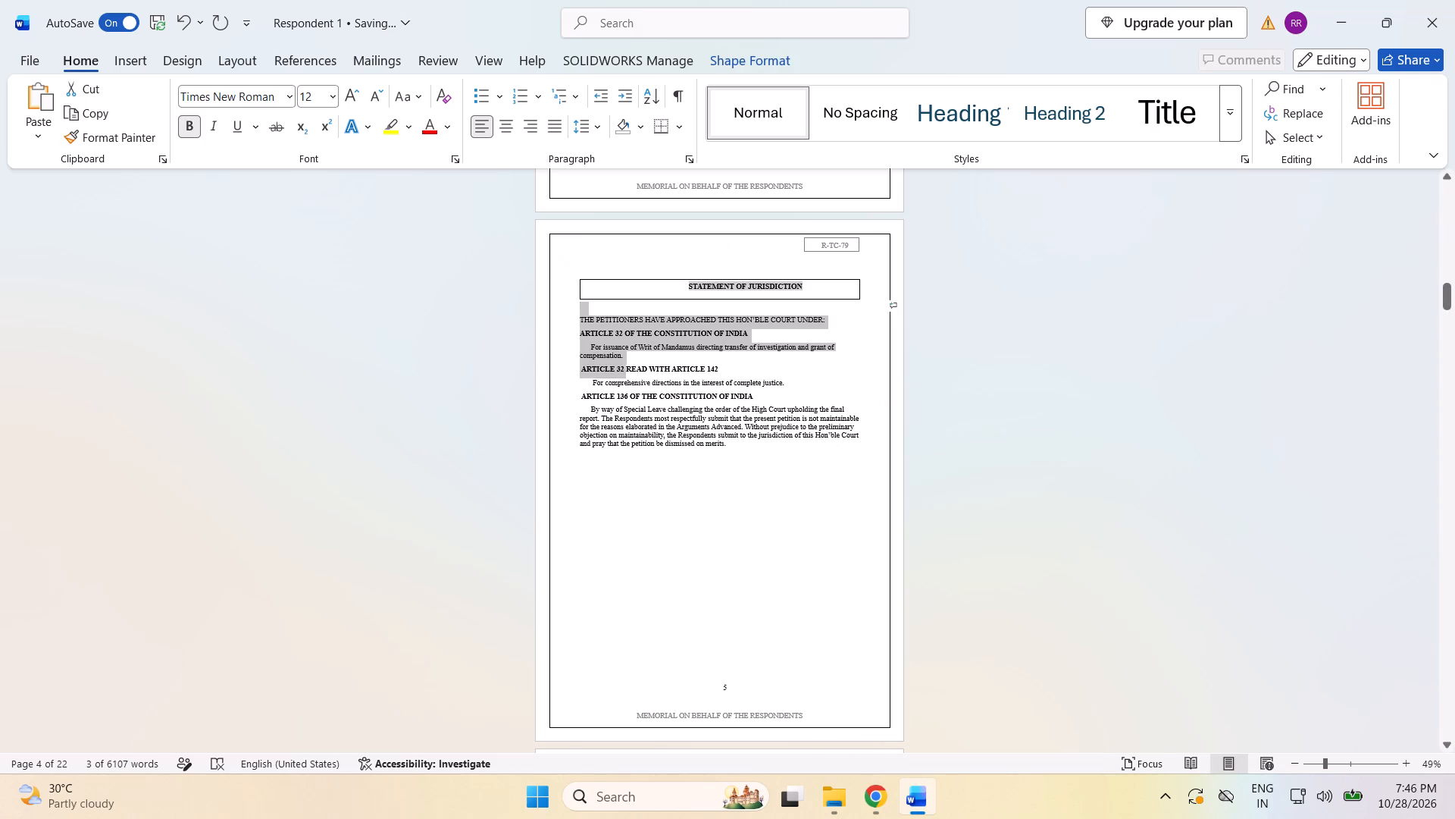
drag(644, 391, 732, 453)
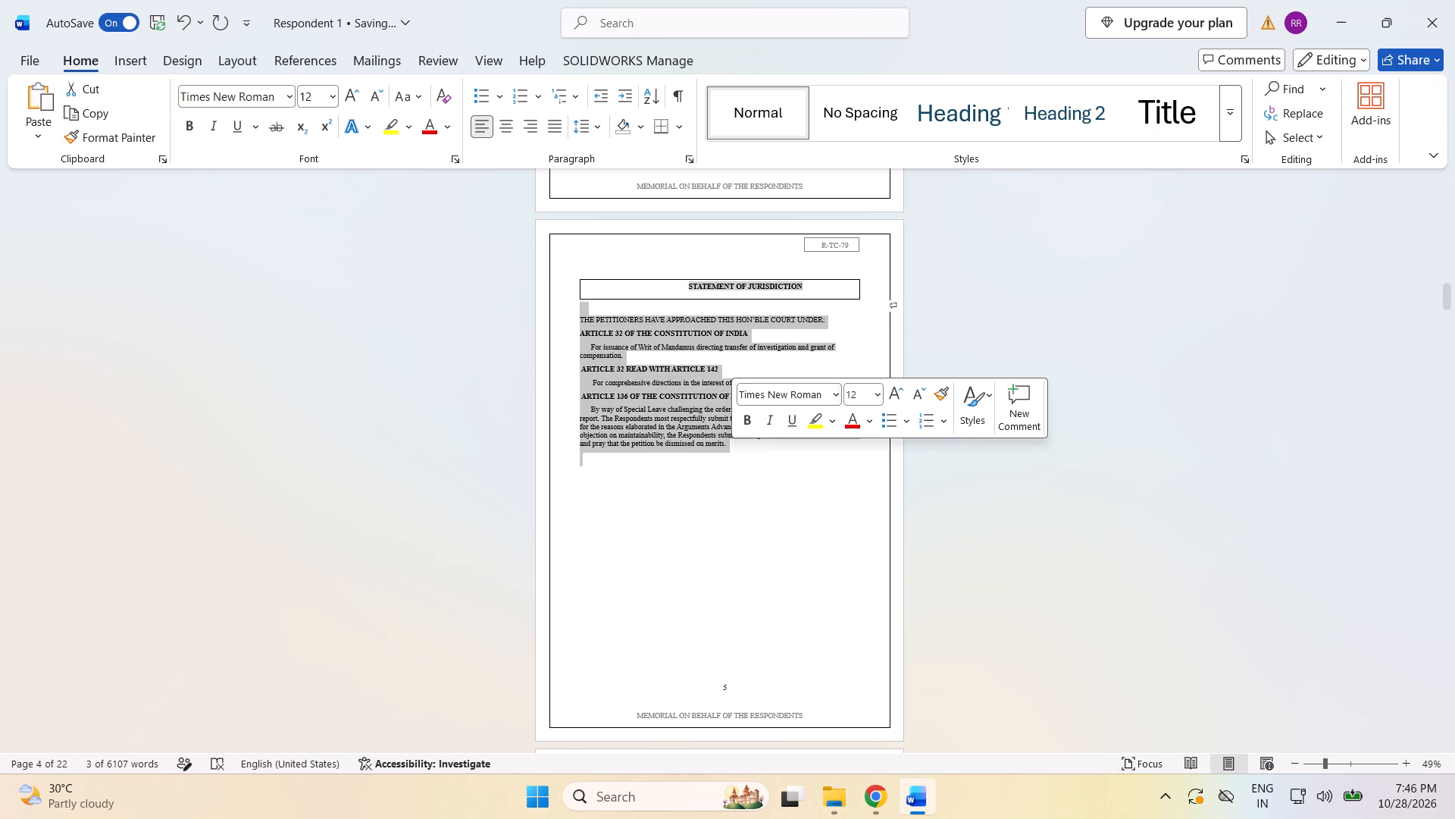
click(841, 393)
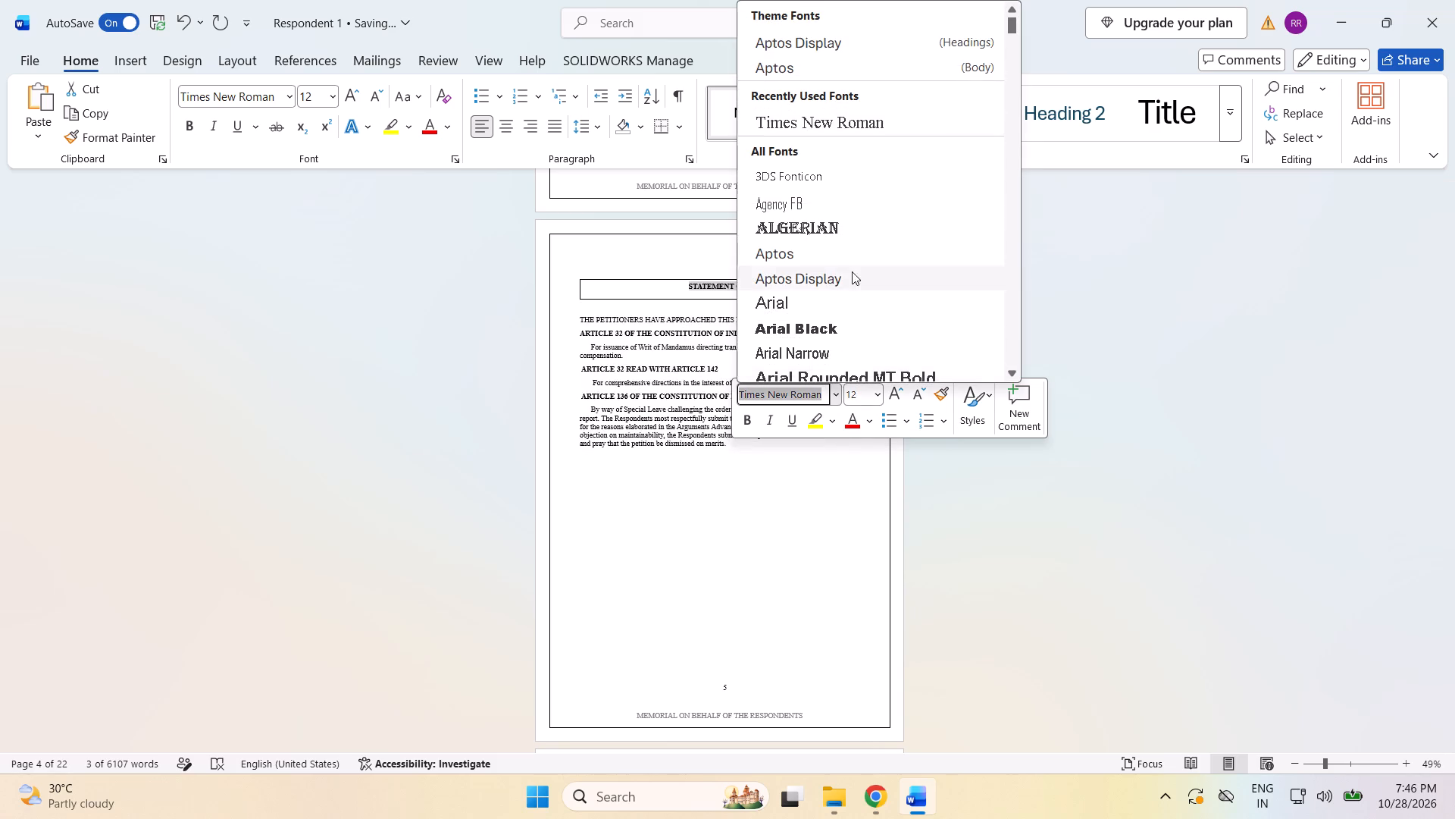
click(823, 123)
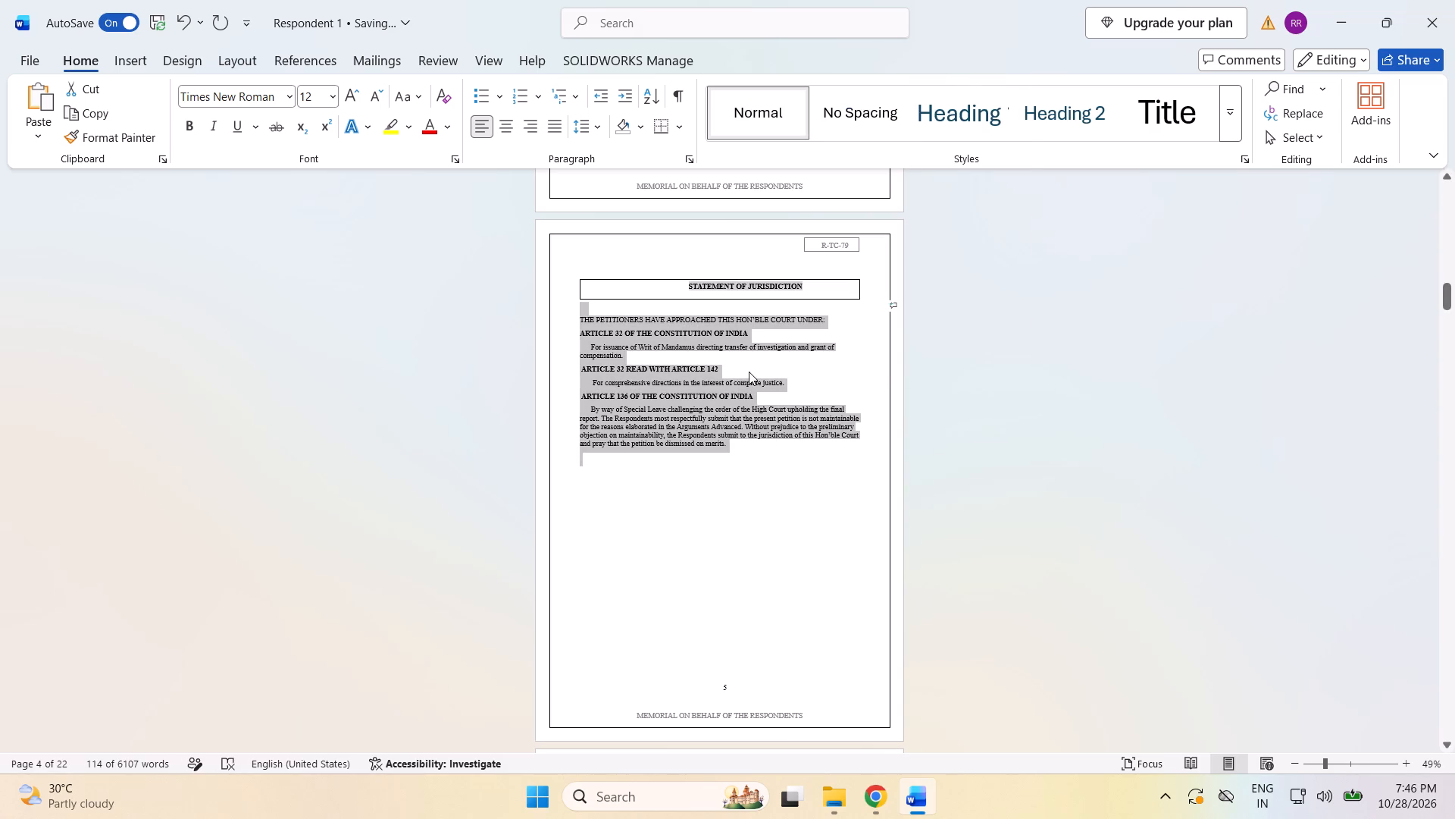
click(740, 418)
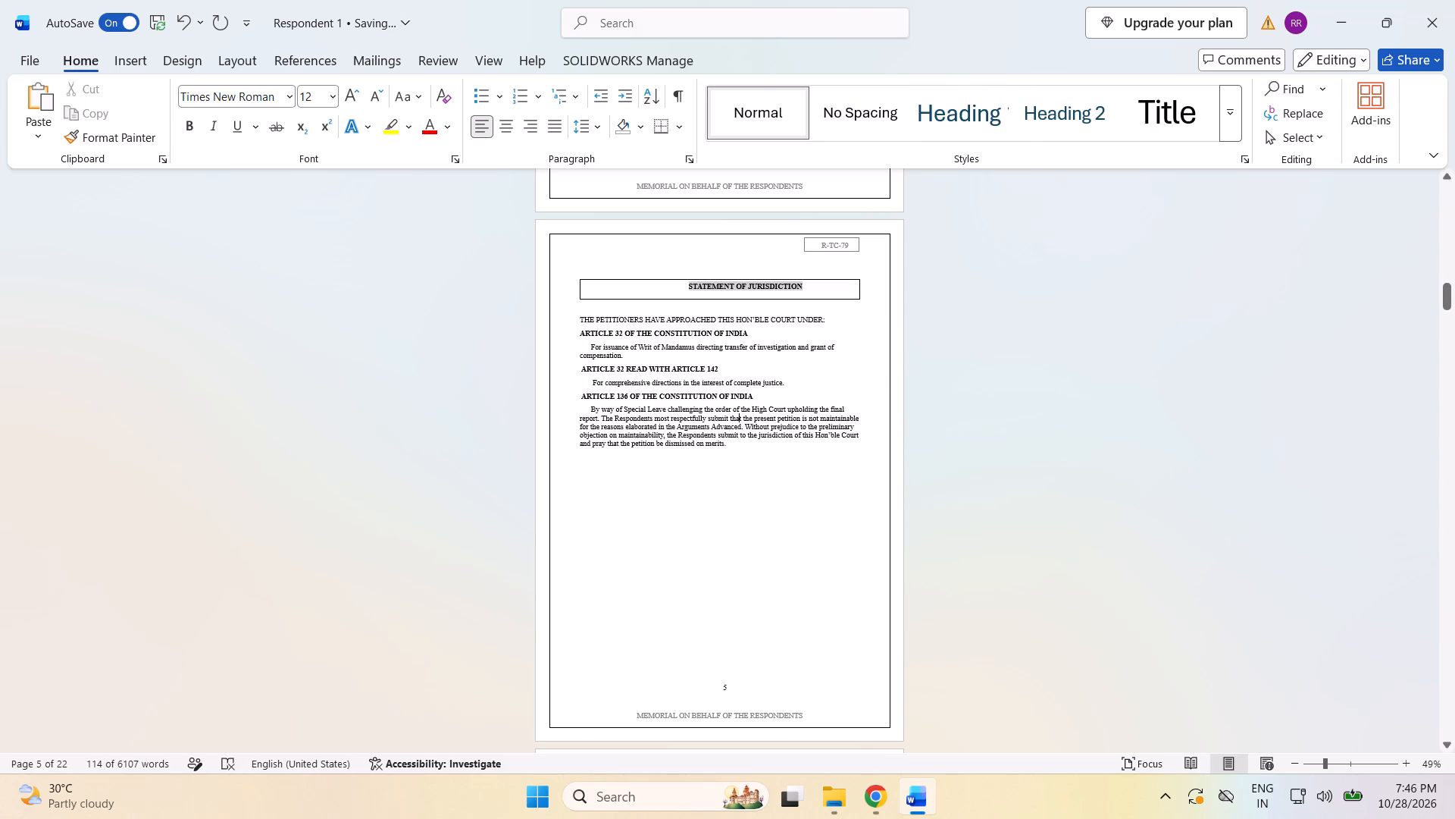
click(731, 551)
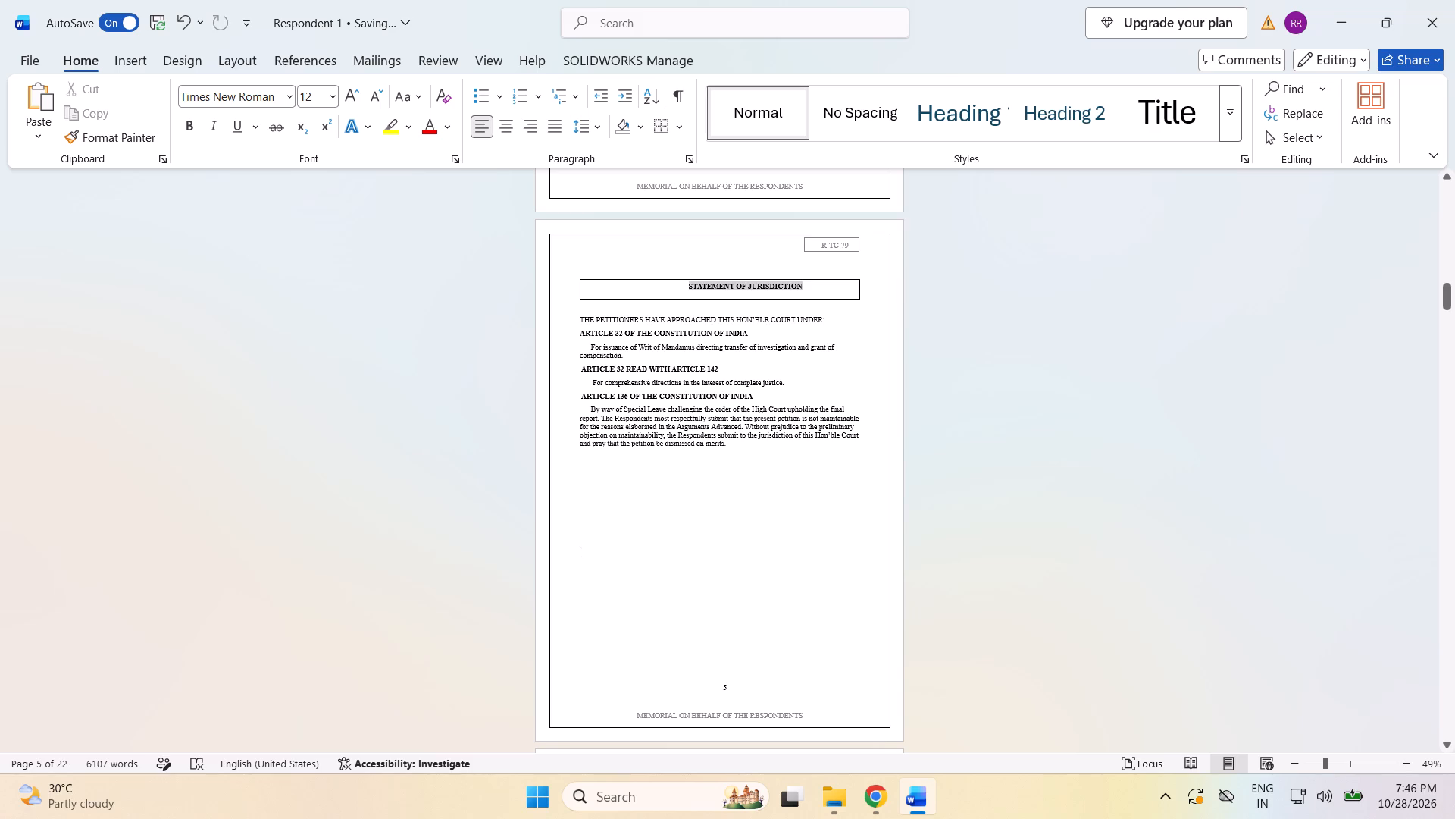
Check the text and layout of the STATEMENT OF JURISDICTION page up close.
click(1350, 760)
scroll(933, 593, up, 5)
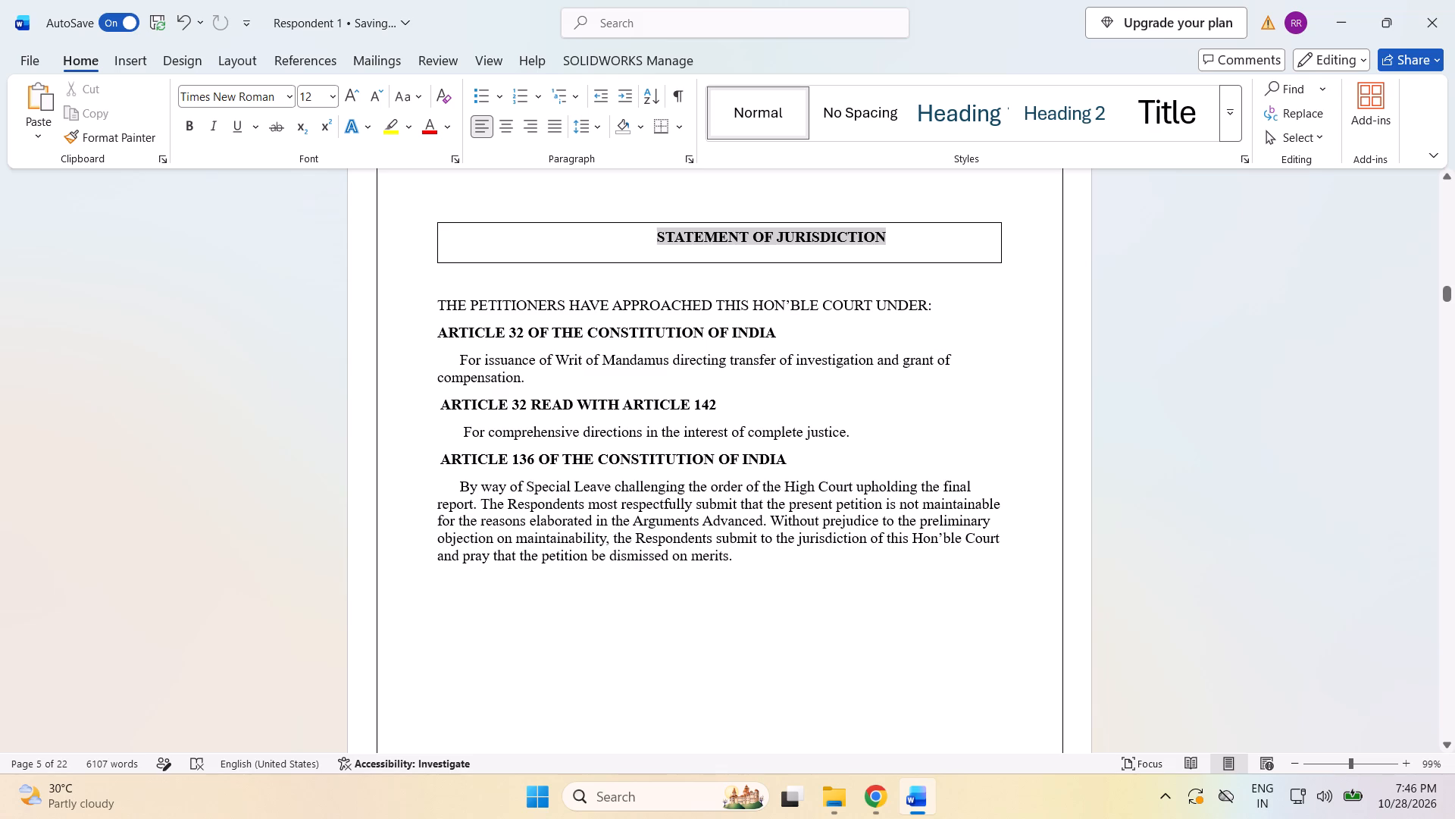
scroll(933, 592, down, 1)
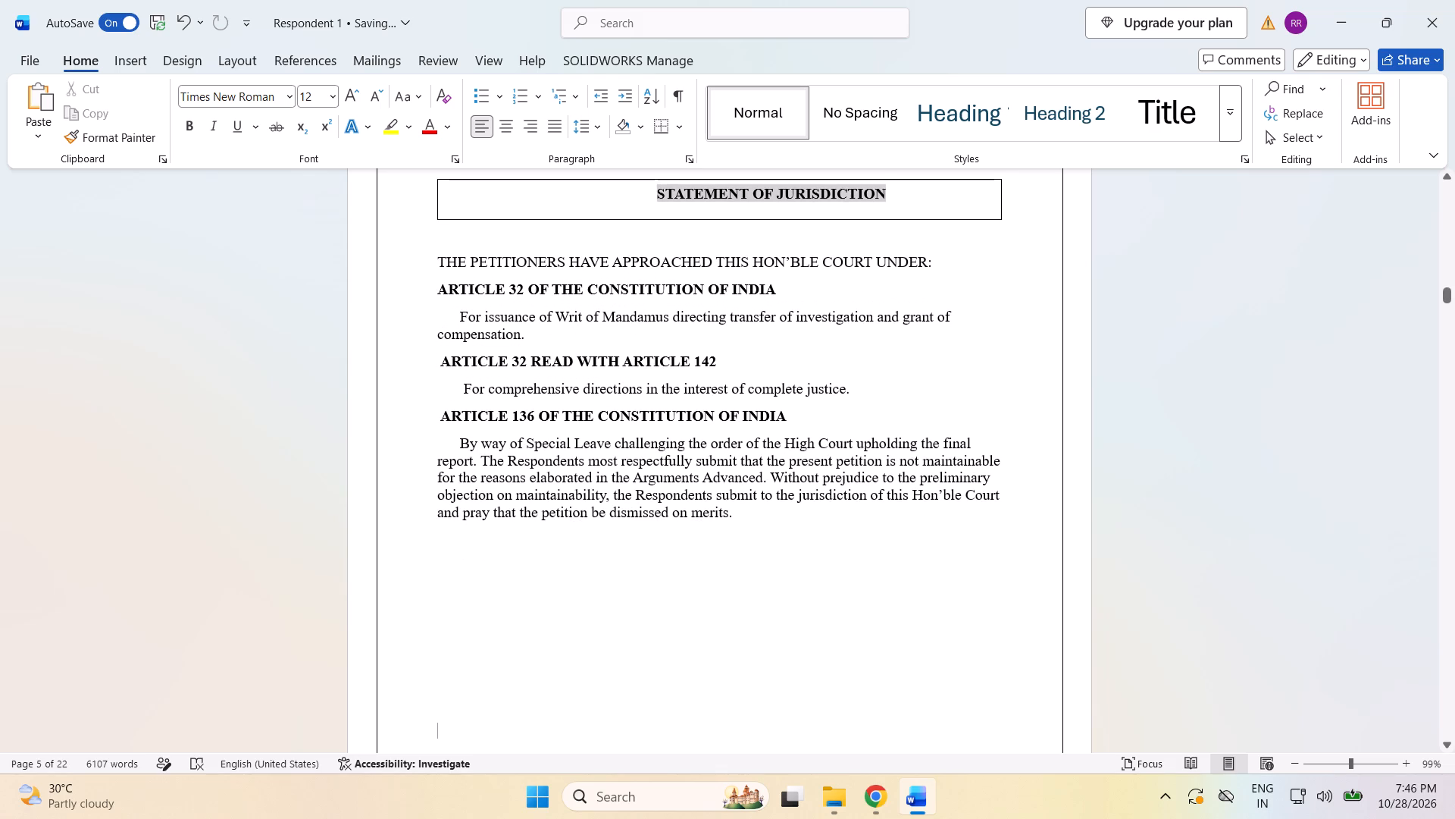
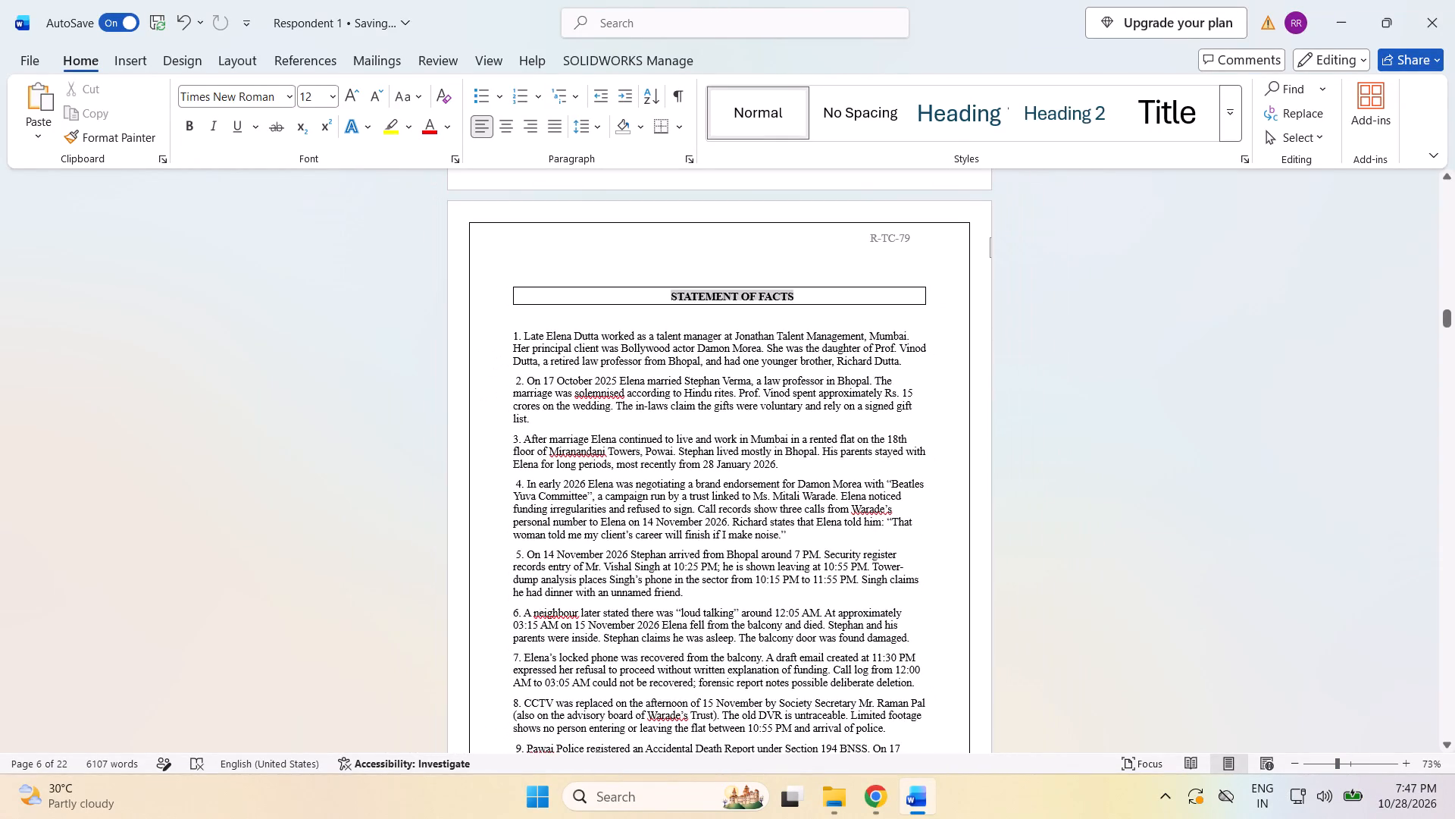
Reposition the boxed STATEMENT OF FACTS heading slightly on its page, keeping it above paragraph 1.
scroll(843, 517, down, 4)
scroll(843, 517, up, 1)
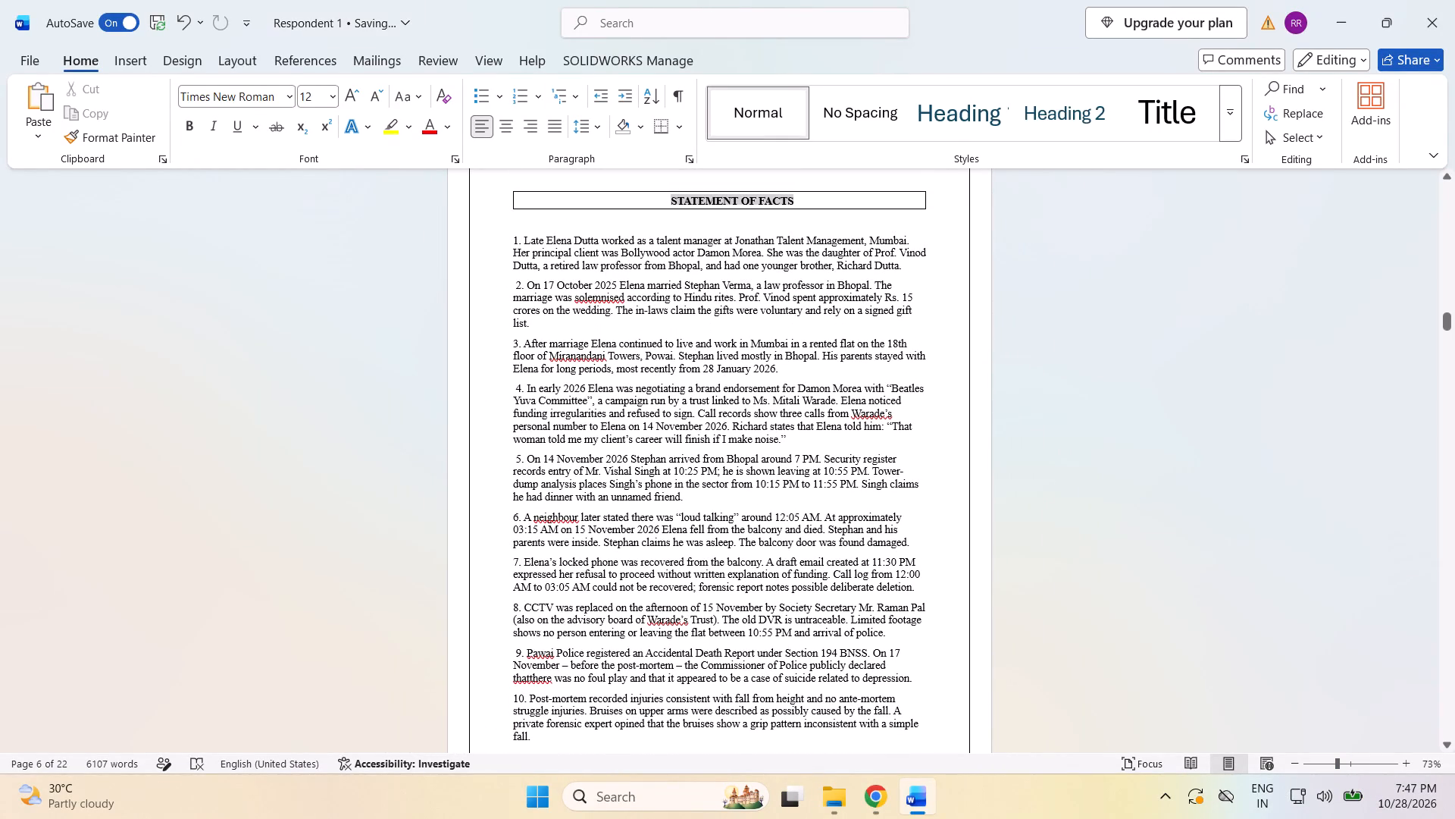
click(643, 196)
click(658, 194)
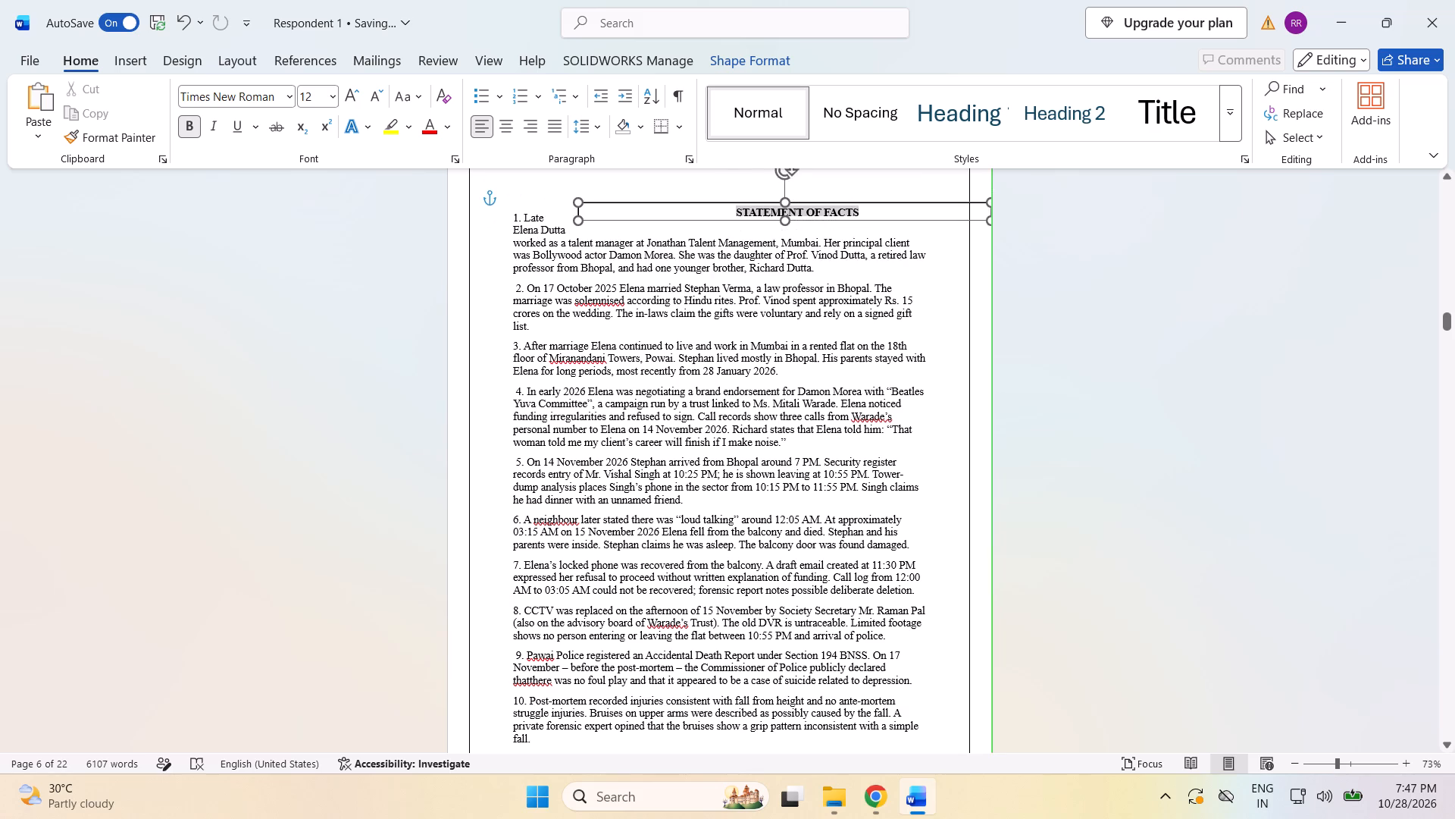
scroll(660, 190, up, 3)
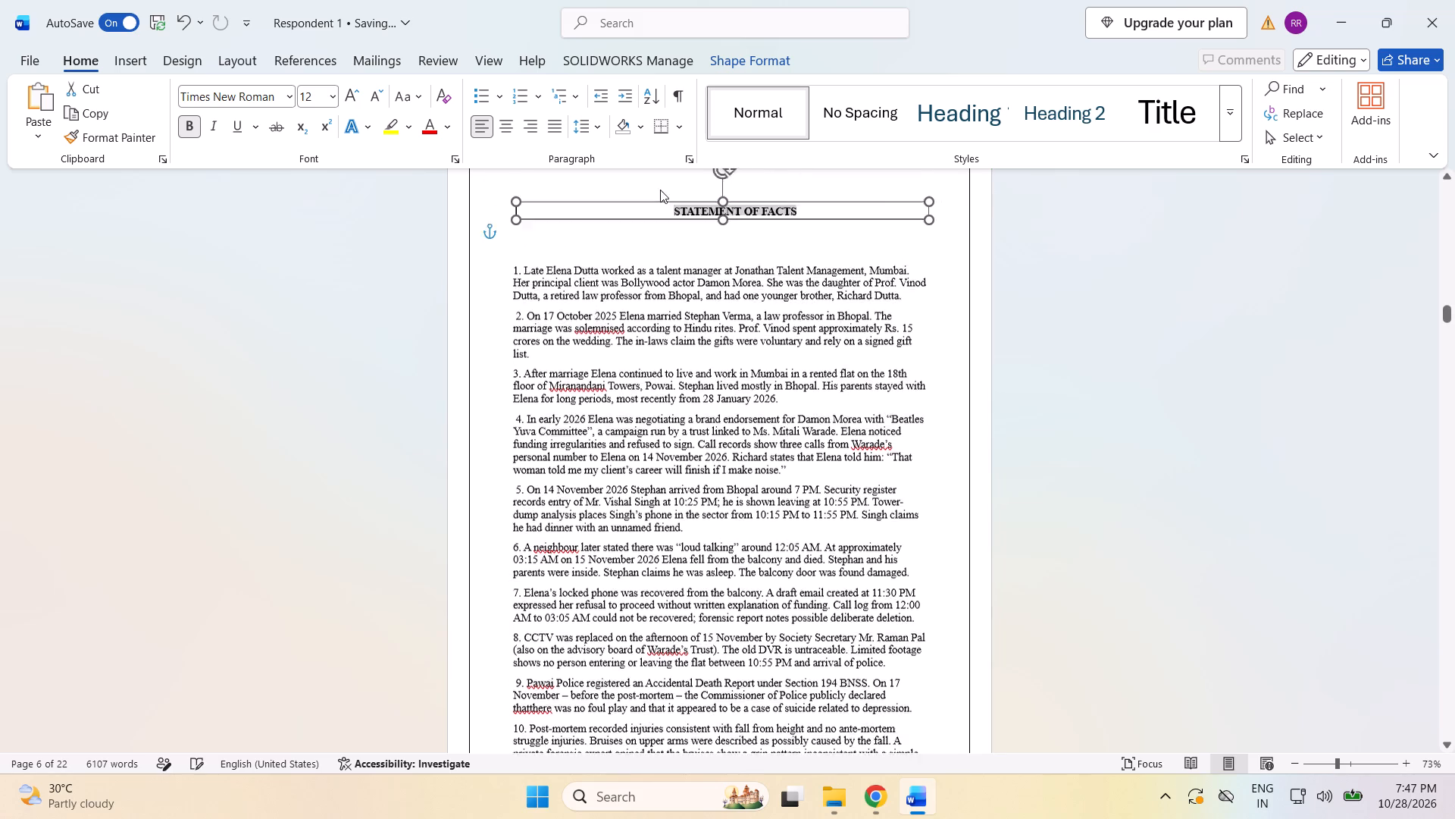
scroll(660, 190, down, 5)
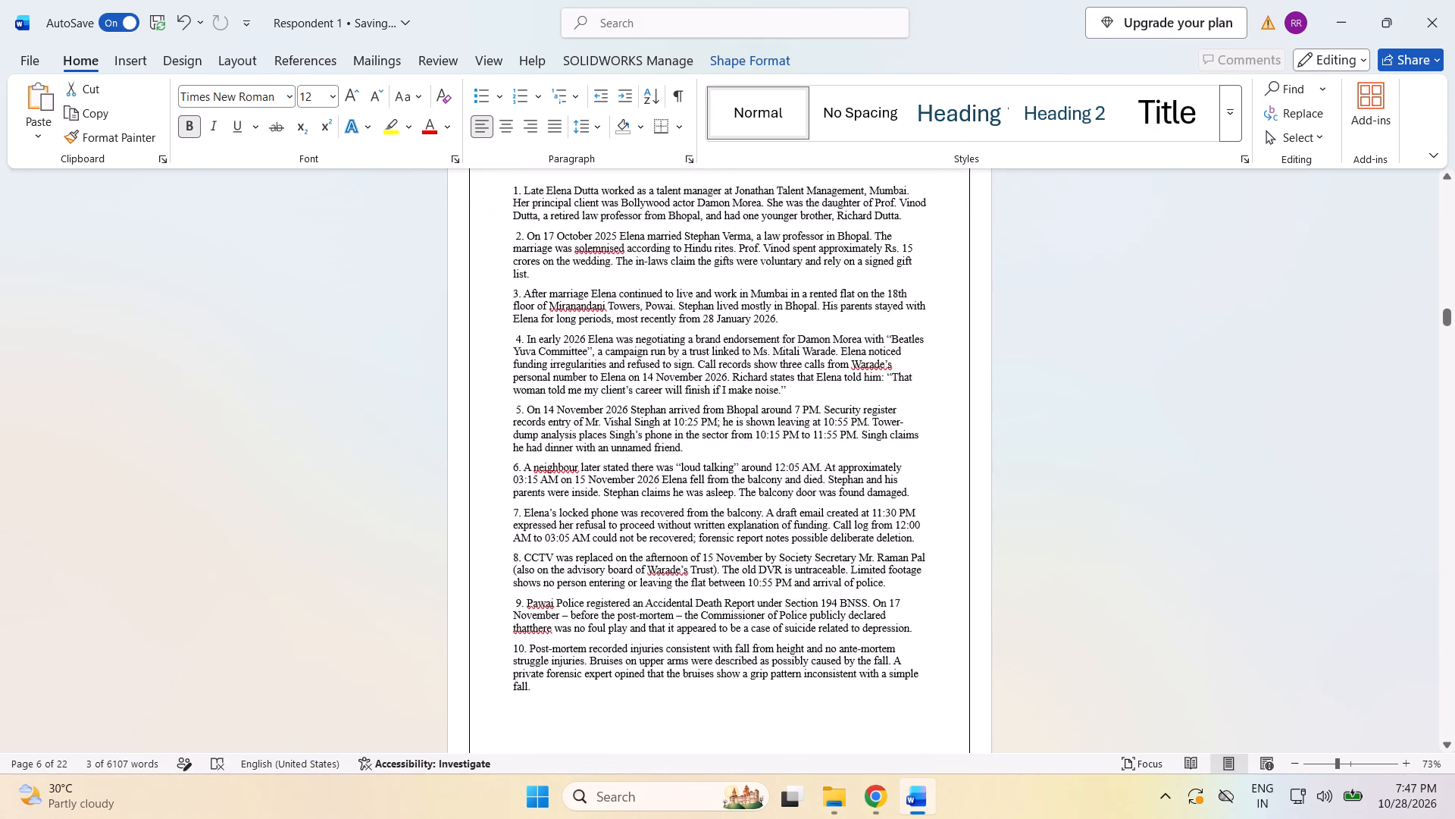
scroll(659, 200, down, 3)
scroll(659, 200, up, 4)
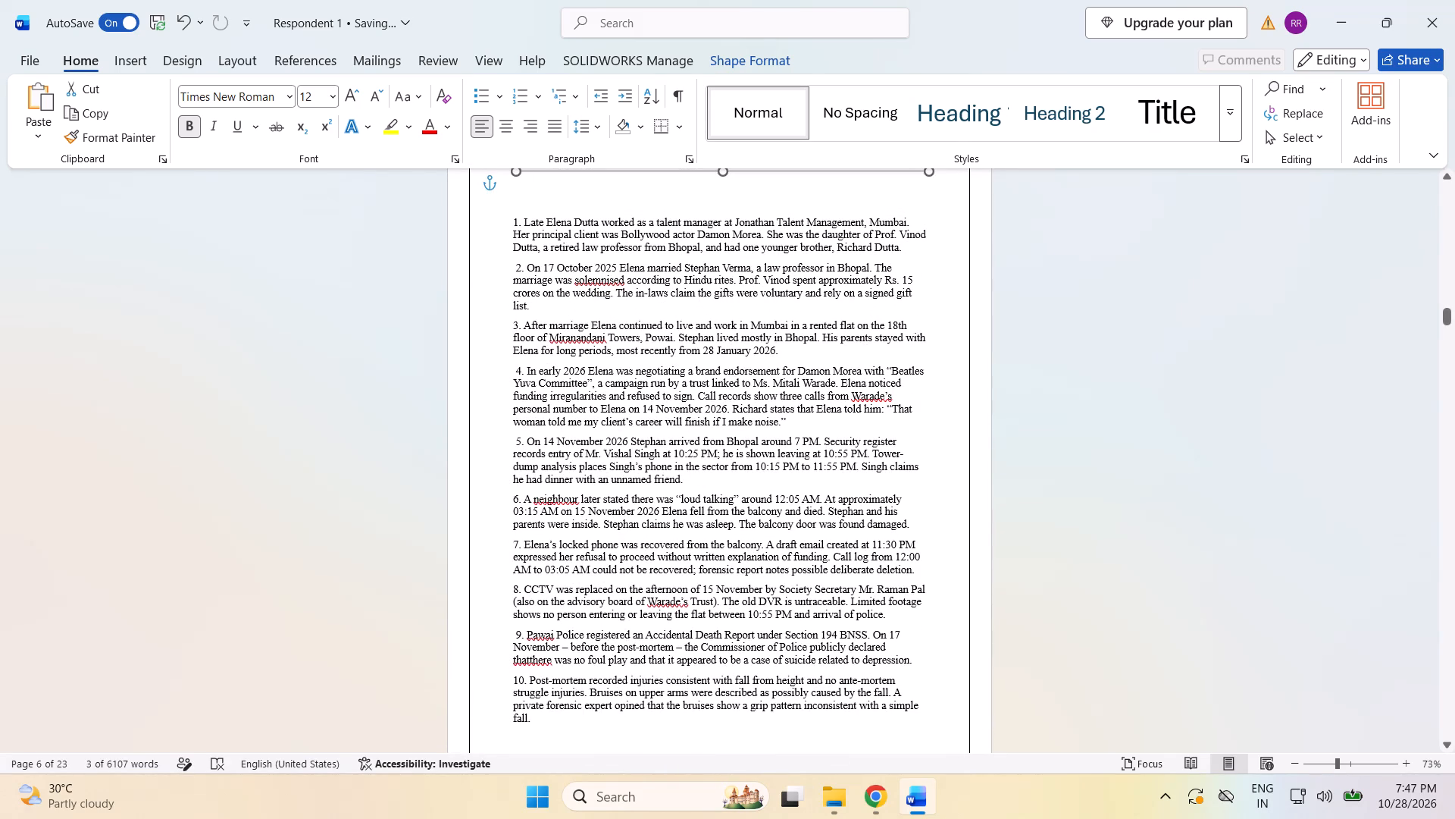
Remove the blank lines between the STATEMENT OF FACTS heading and paragraph 1, keeping page number 5 on its own line.
click(536, 210)
key(BackSpace)
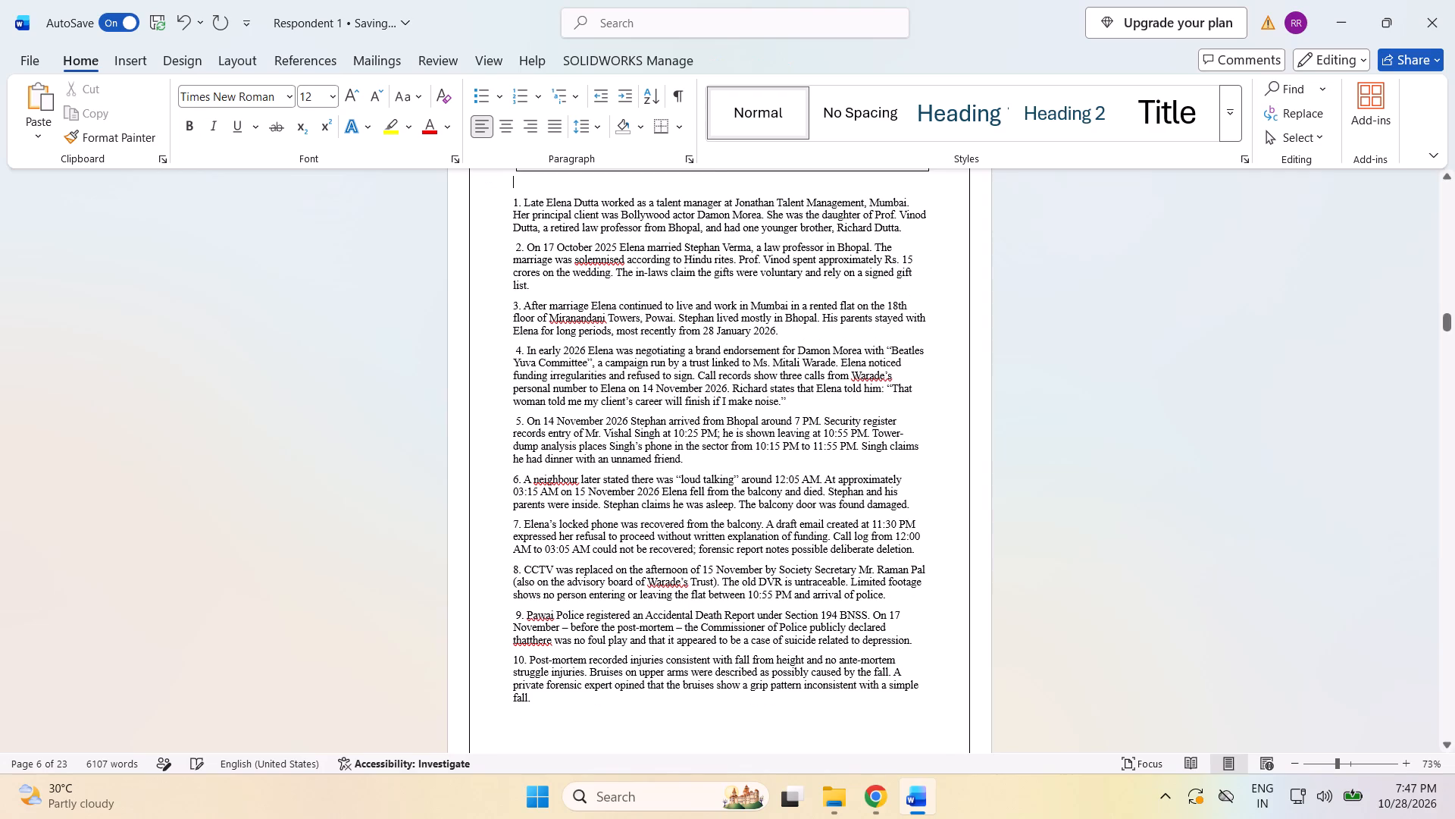
key(BackSpace)
key(Return)
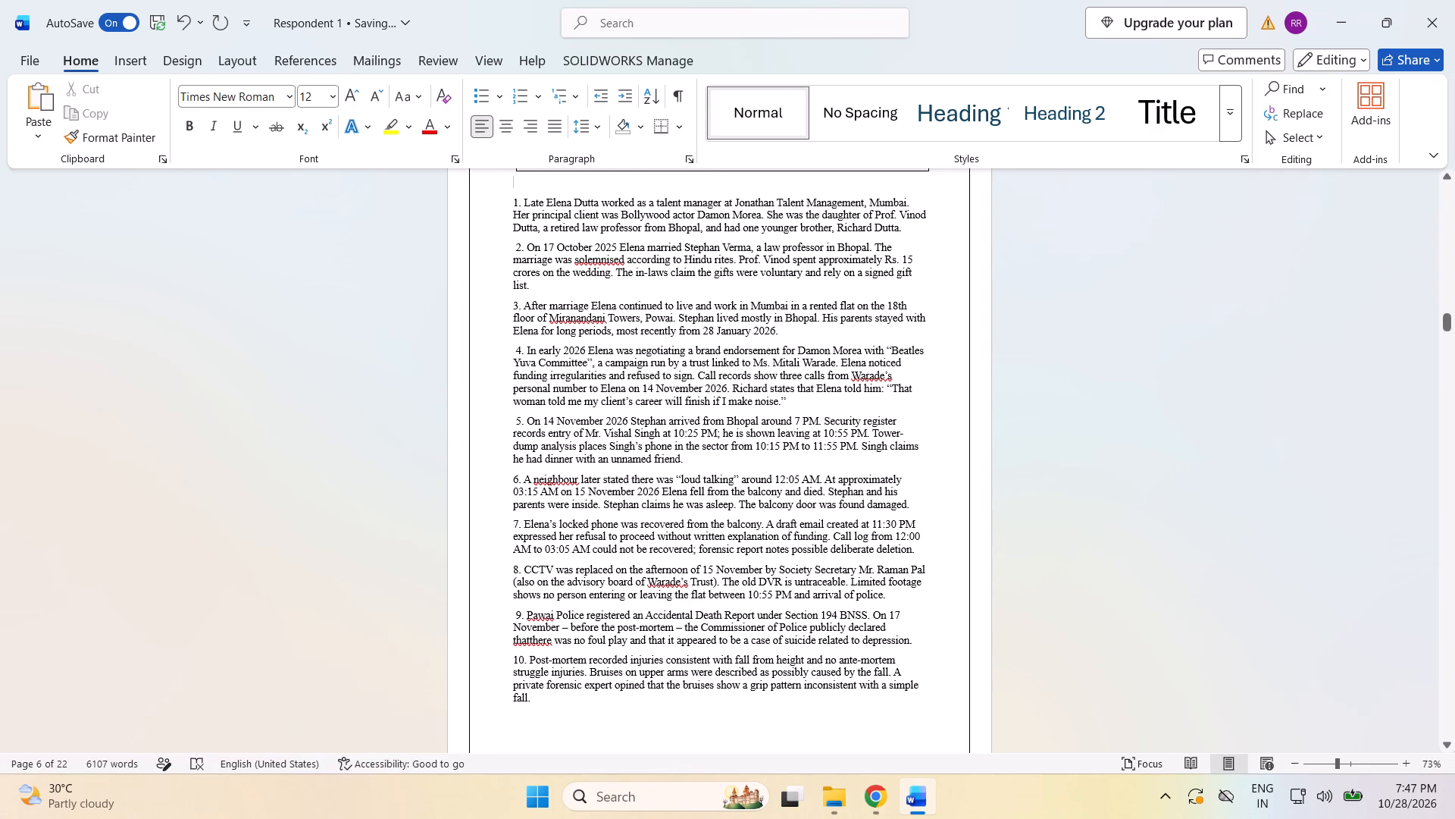
scroll(533, 256, up, 9)
scroll(542, 275, down, 3)
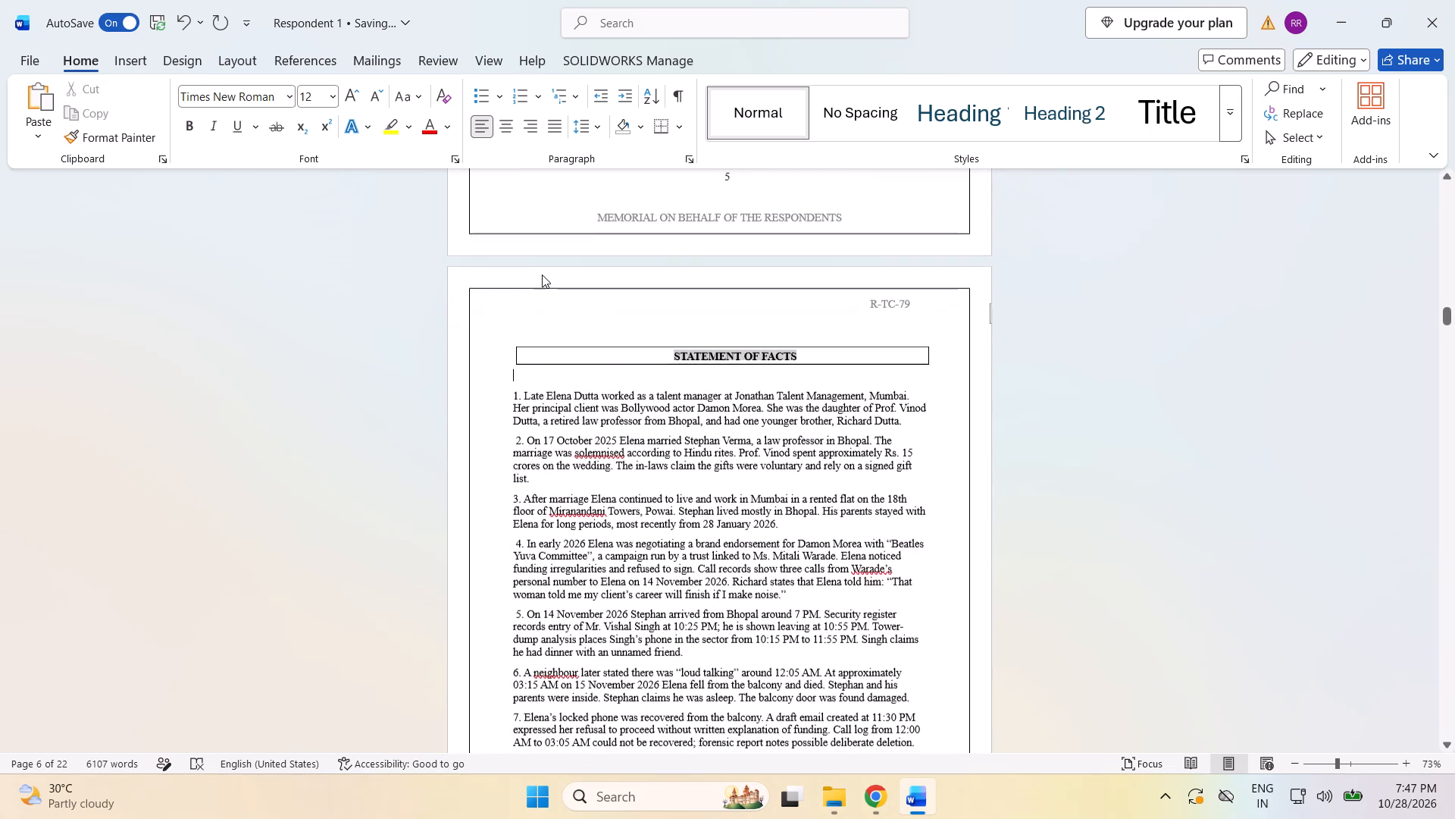
click(552, 321)
click(546, 331)
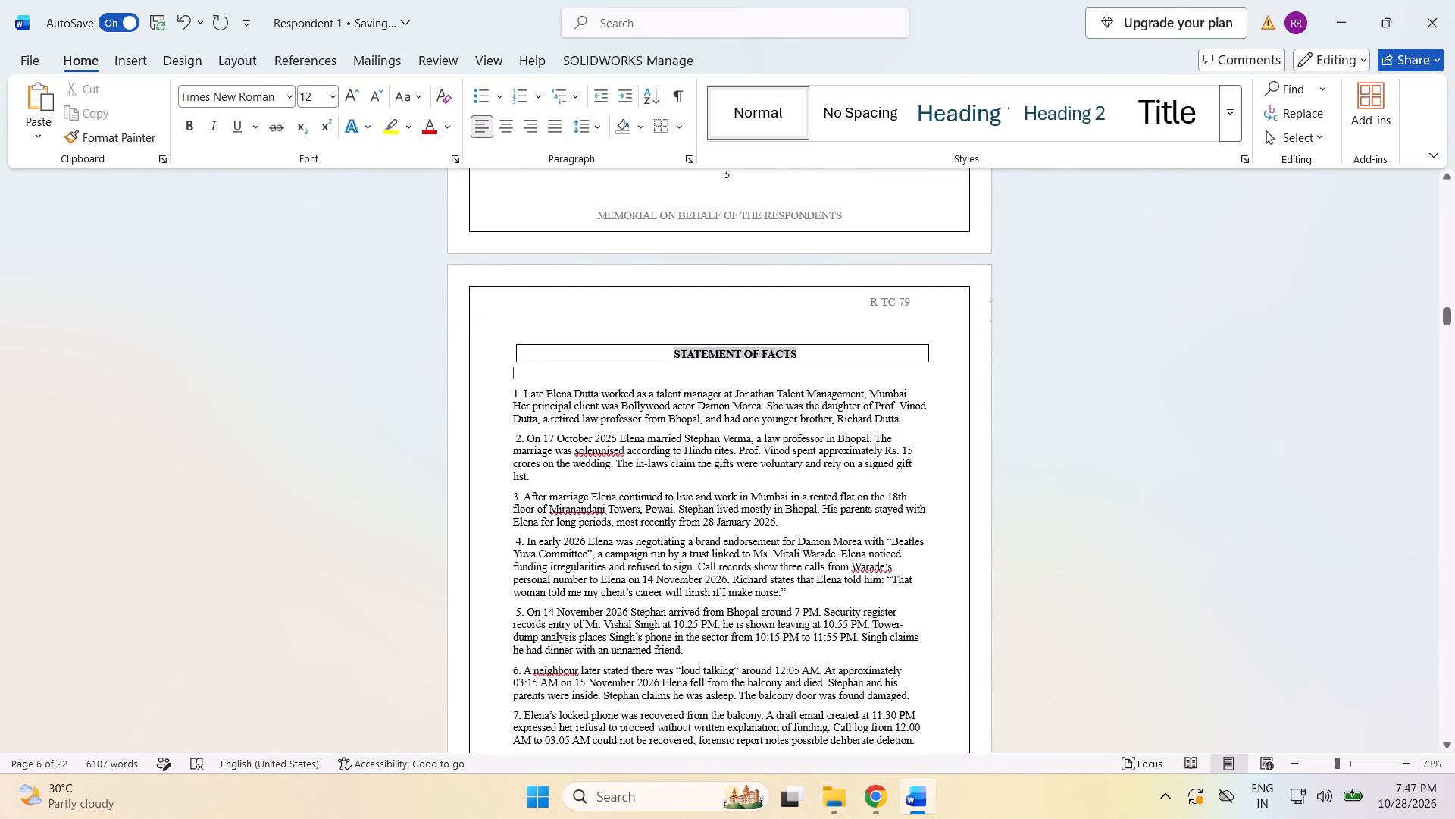
click(511, 391)
key(BackSpace)
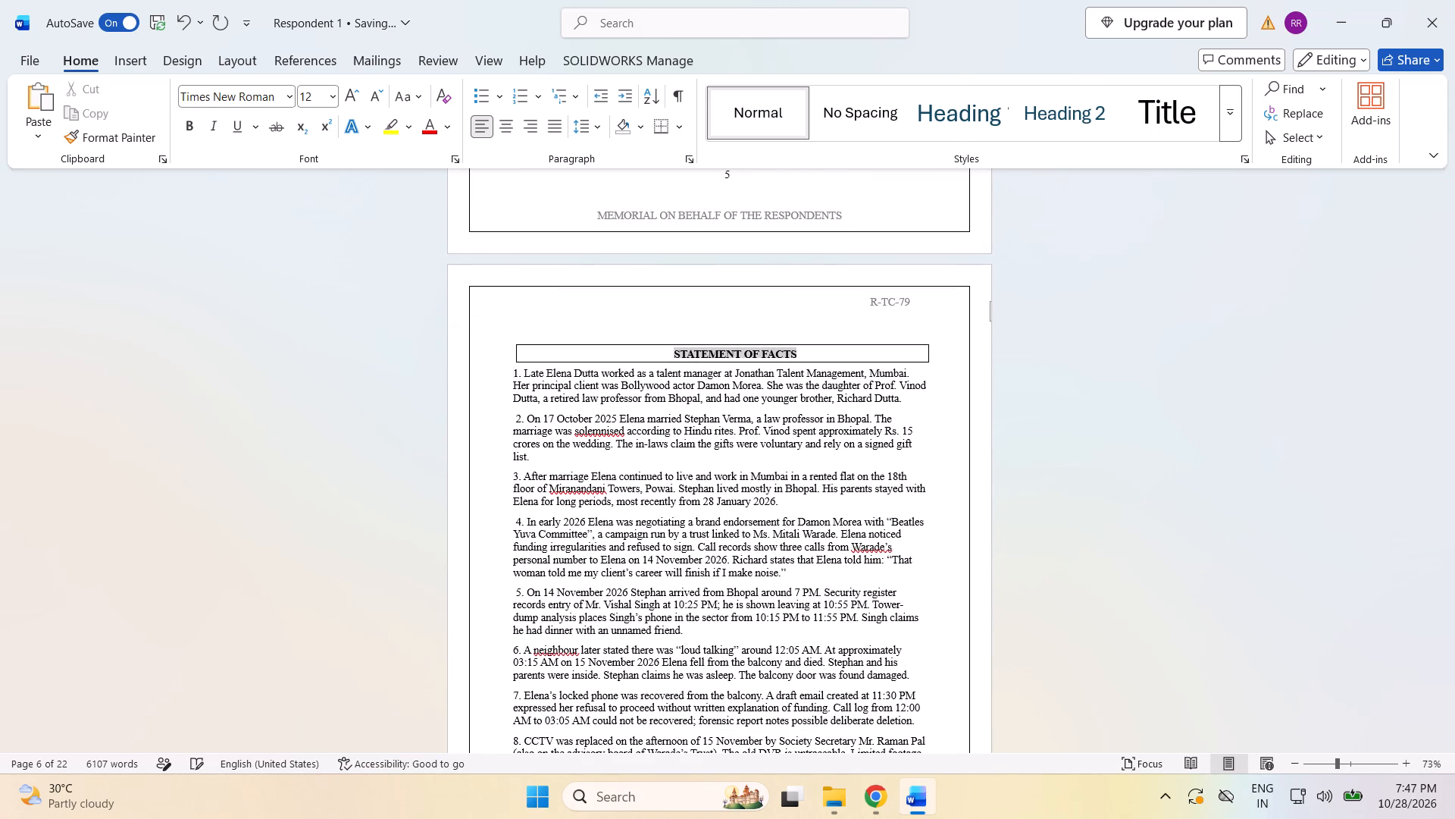
Insert one line break before paragraph 1 of the STATEMENT OF FACTS to adjust the page's vertical layout.
scroll(657, 372, down, 10)
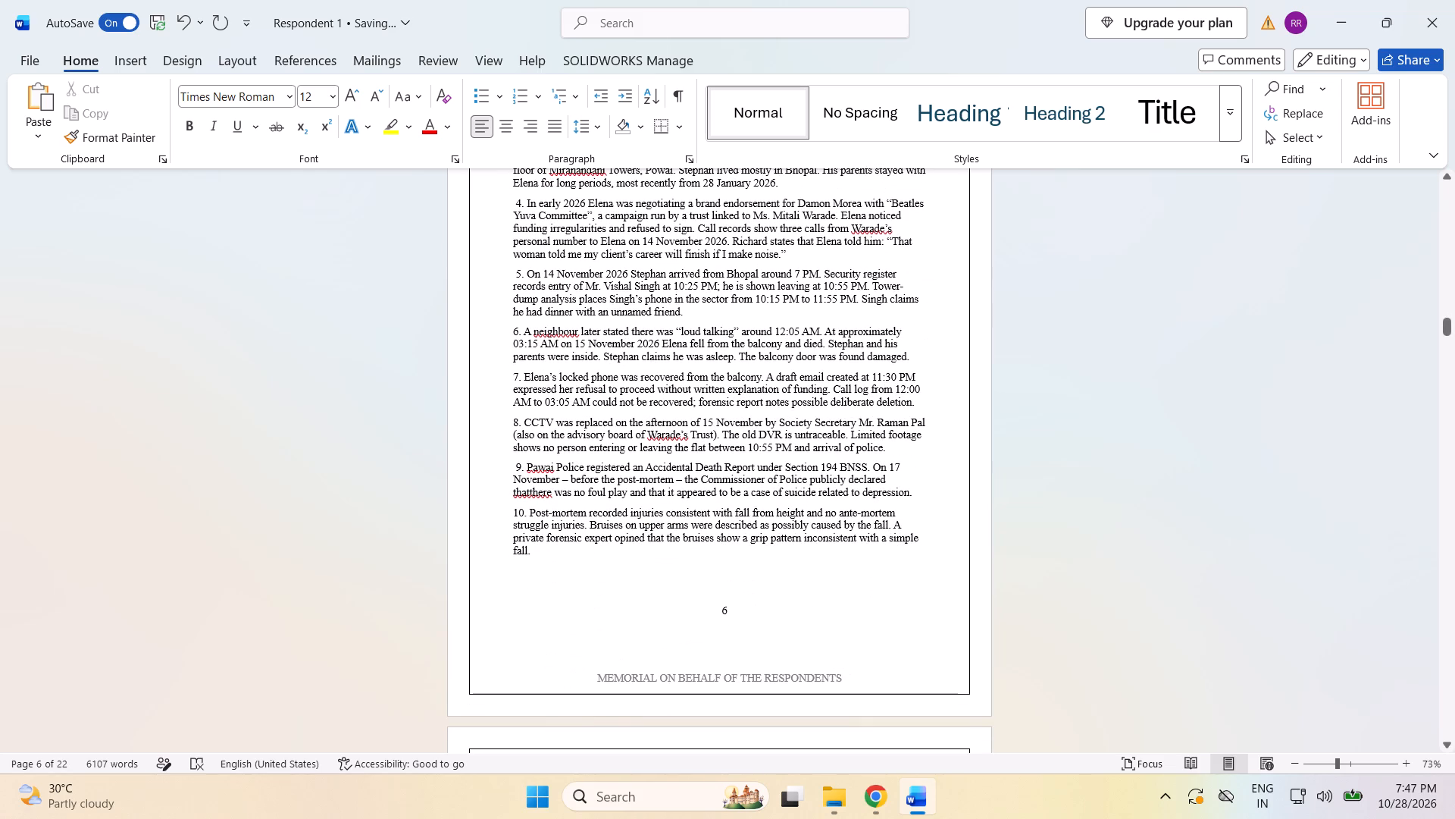
click(740, 640)
scroll(723, 617, up, 4)
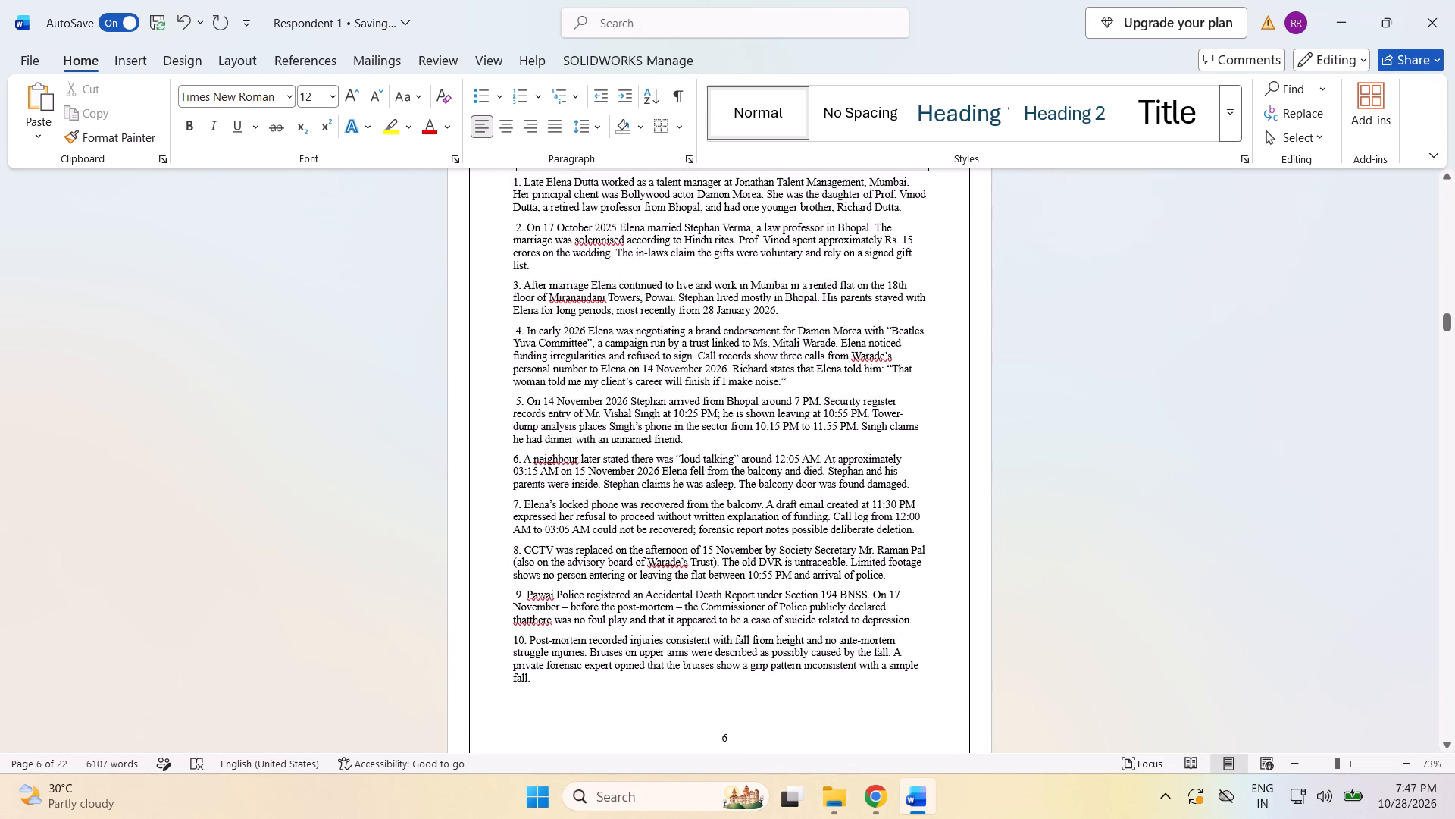
scroll(723, 617, up, 2)
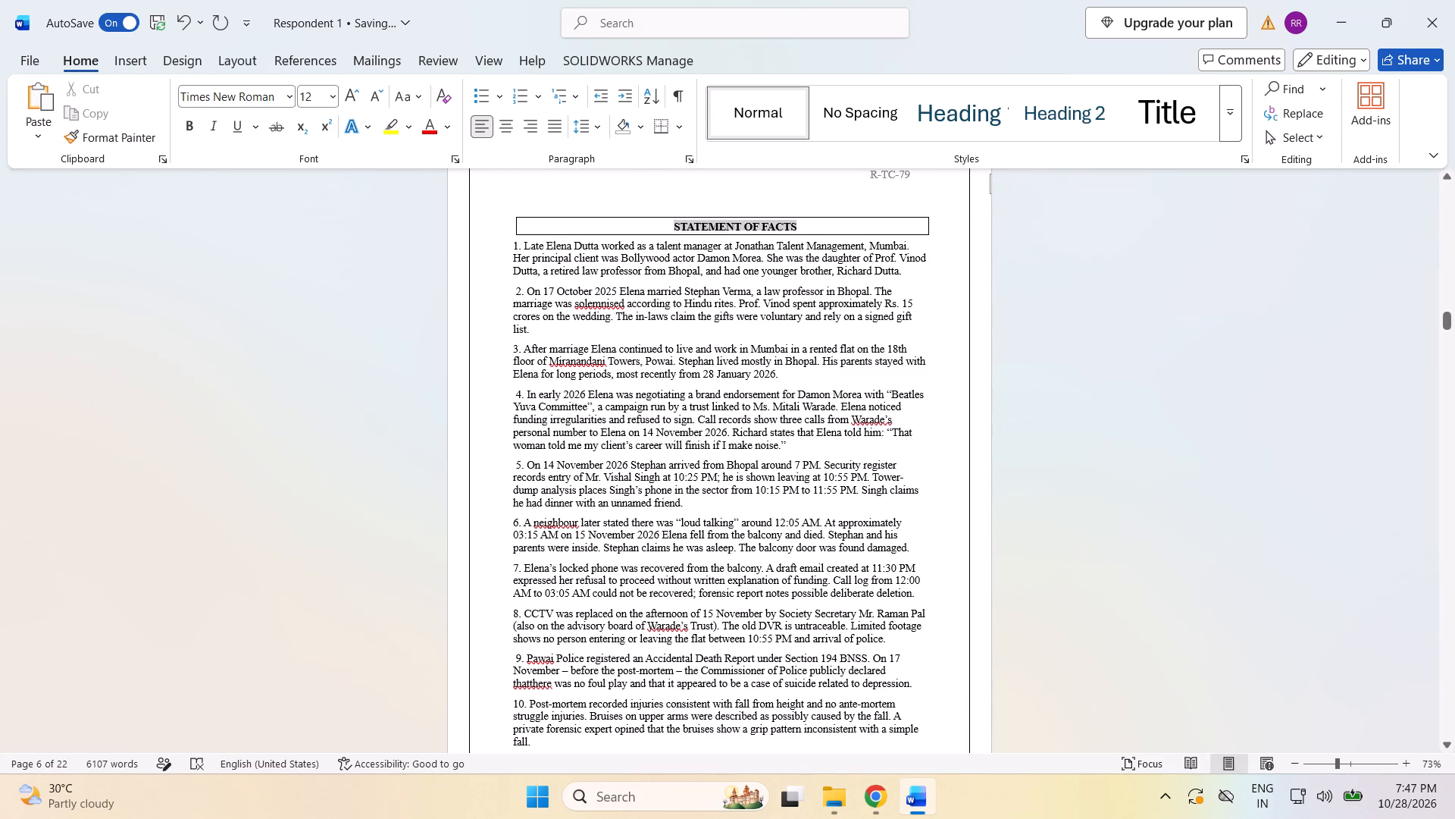
click(506, 243)
key(Return)
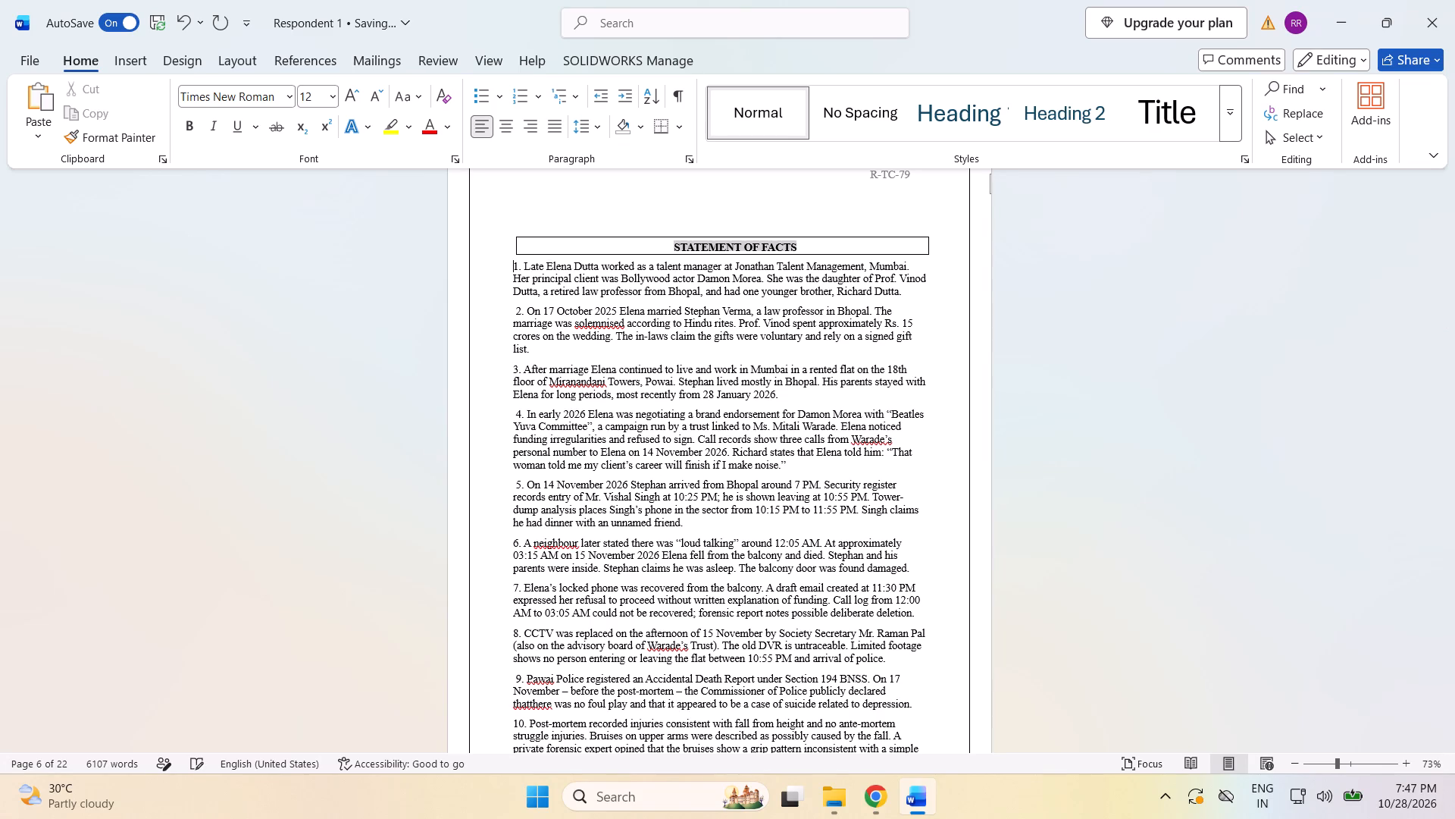
scroll(520, 280, down, 7)
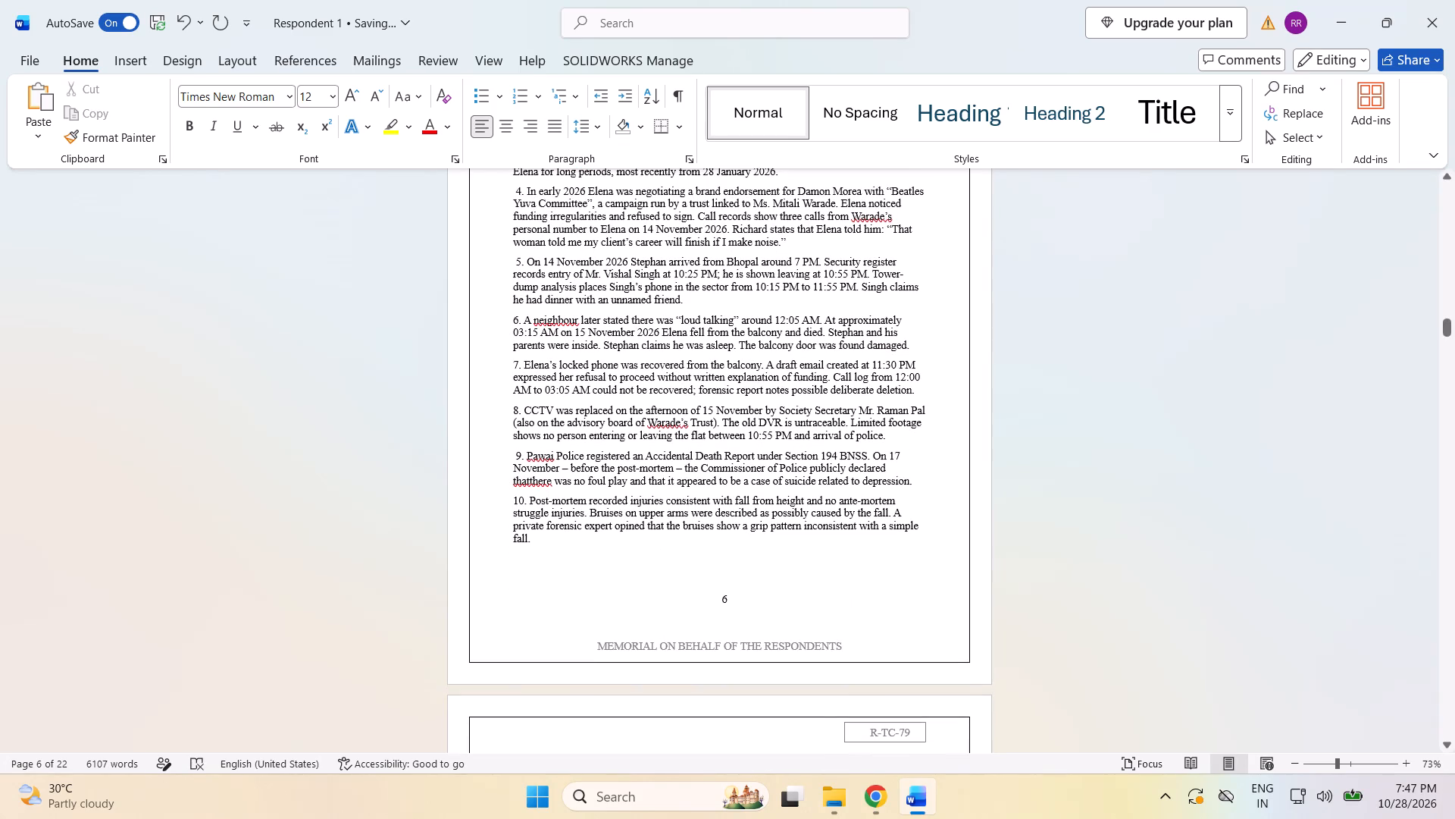
click(728, 613)
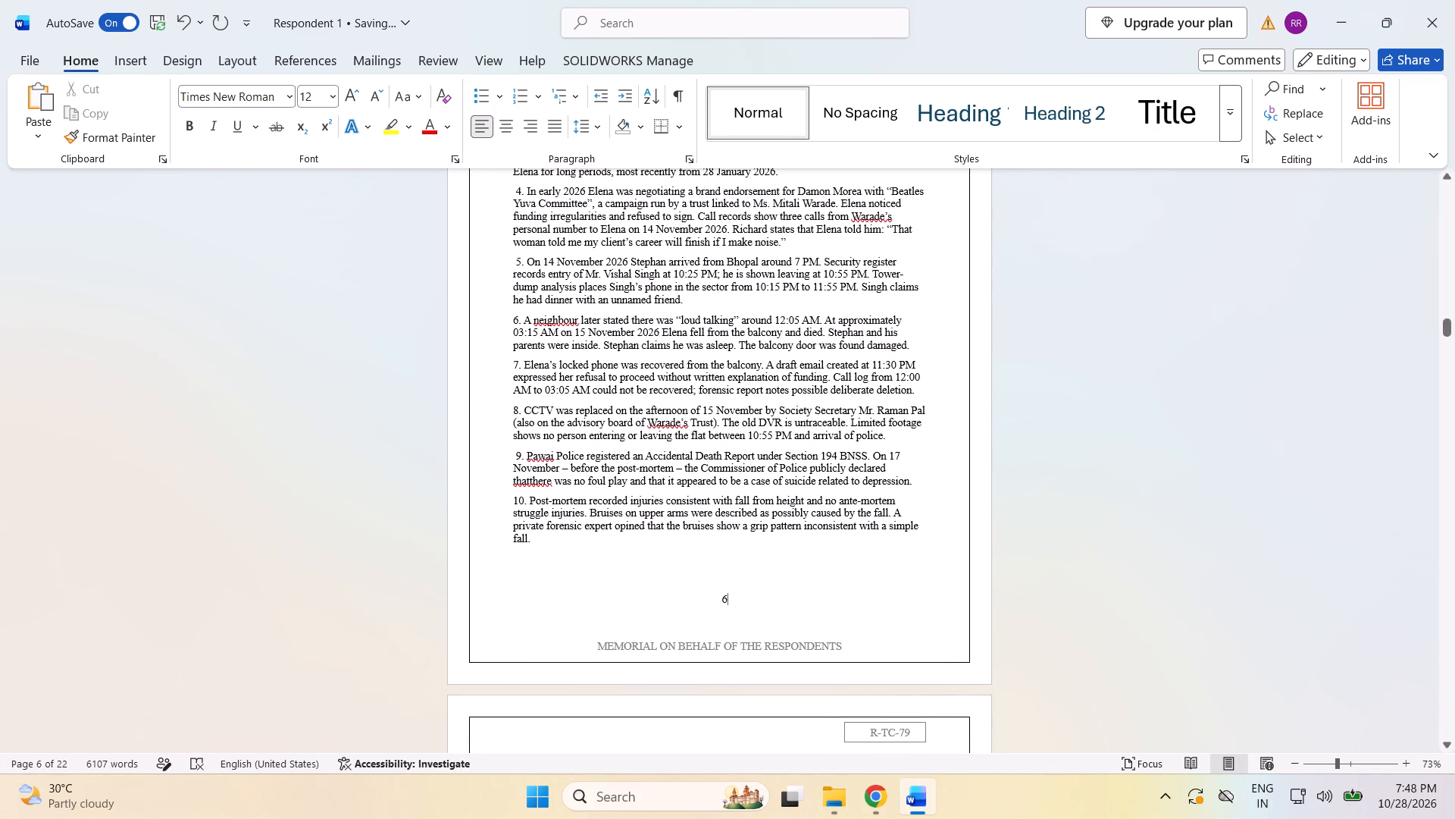
click(710, 600)
Apply Times New Roman to paragraphs 1 to 10 of the STATEMENT OF FACTS, with the boxed heading included in the selection.
scroll(714, 573, up, 5)
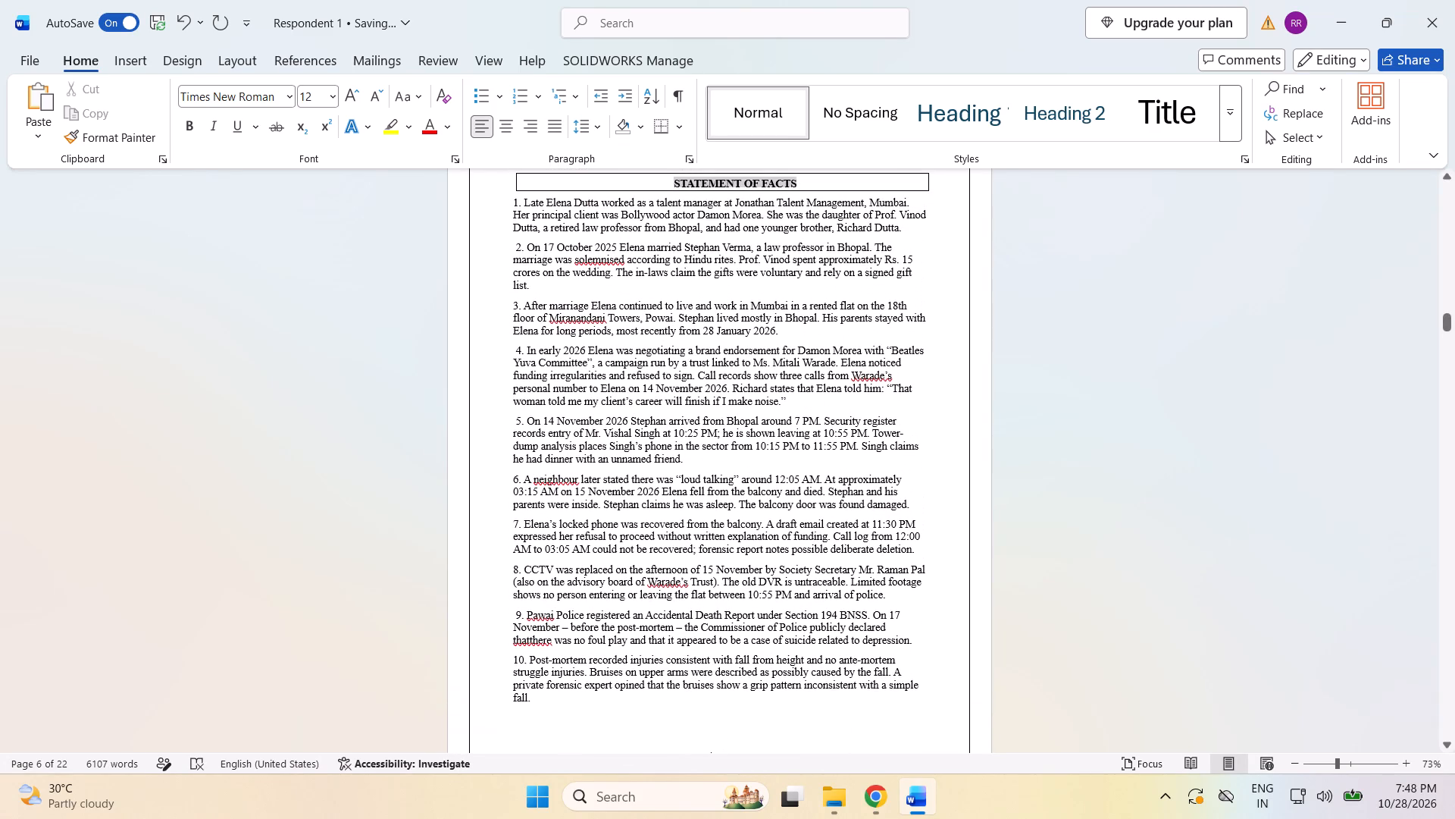
click(1329, 757)
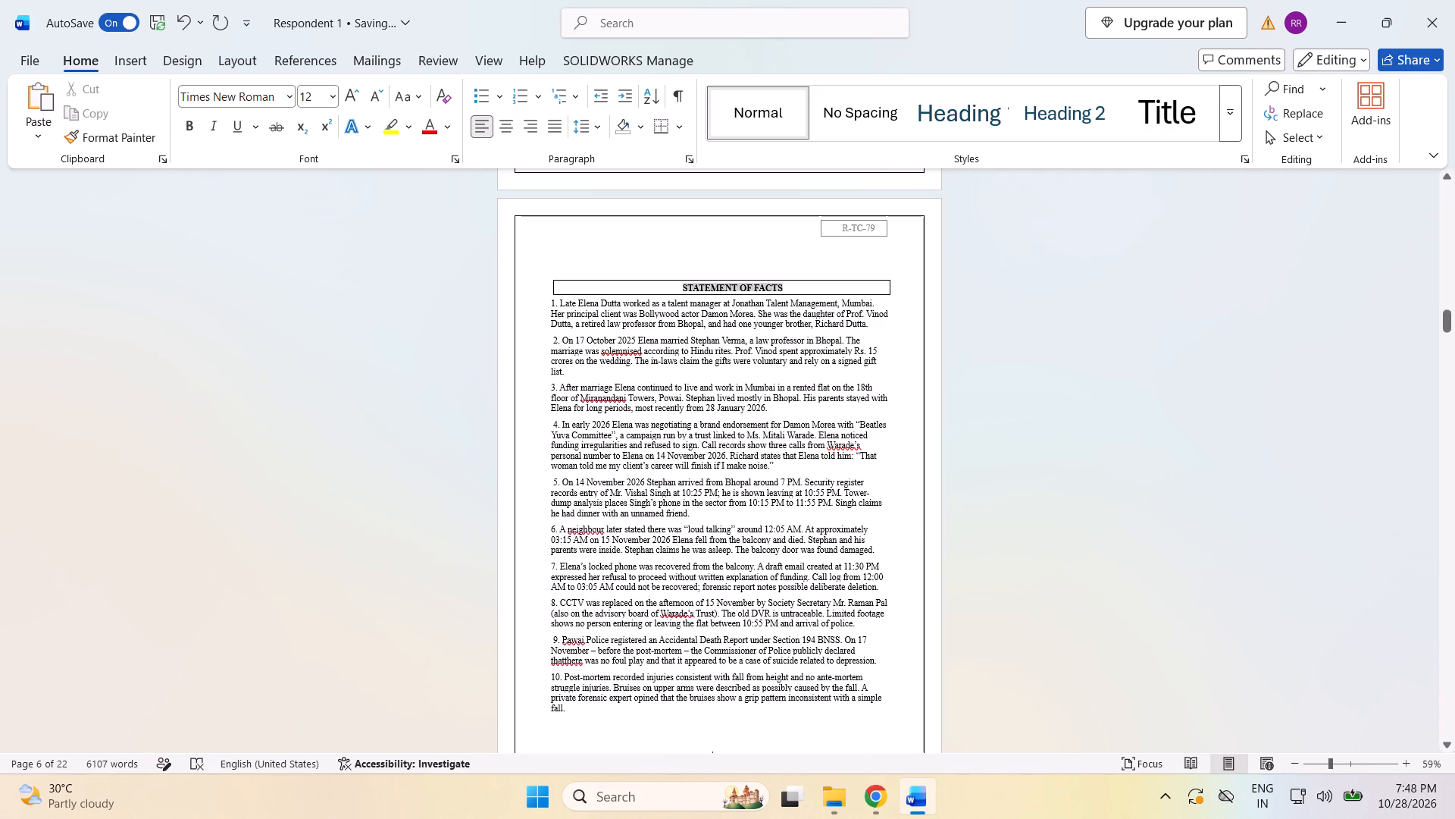
scroll(643, 425, down, 2)
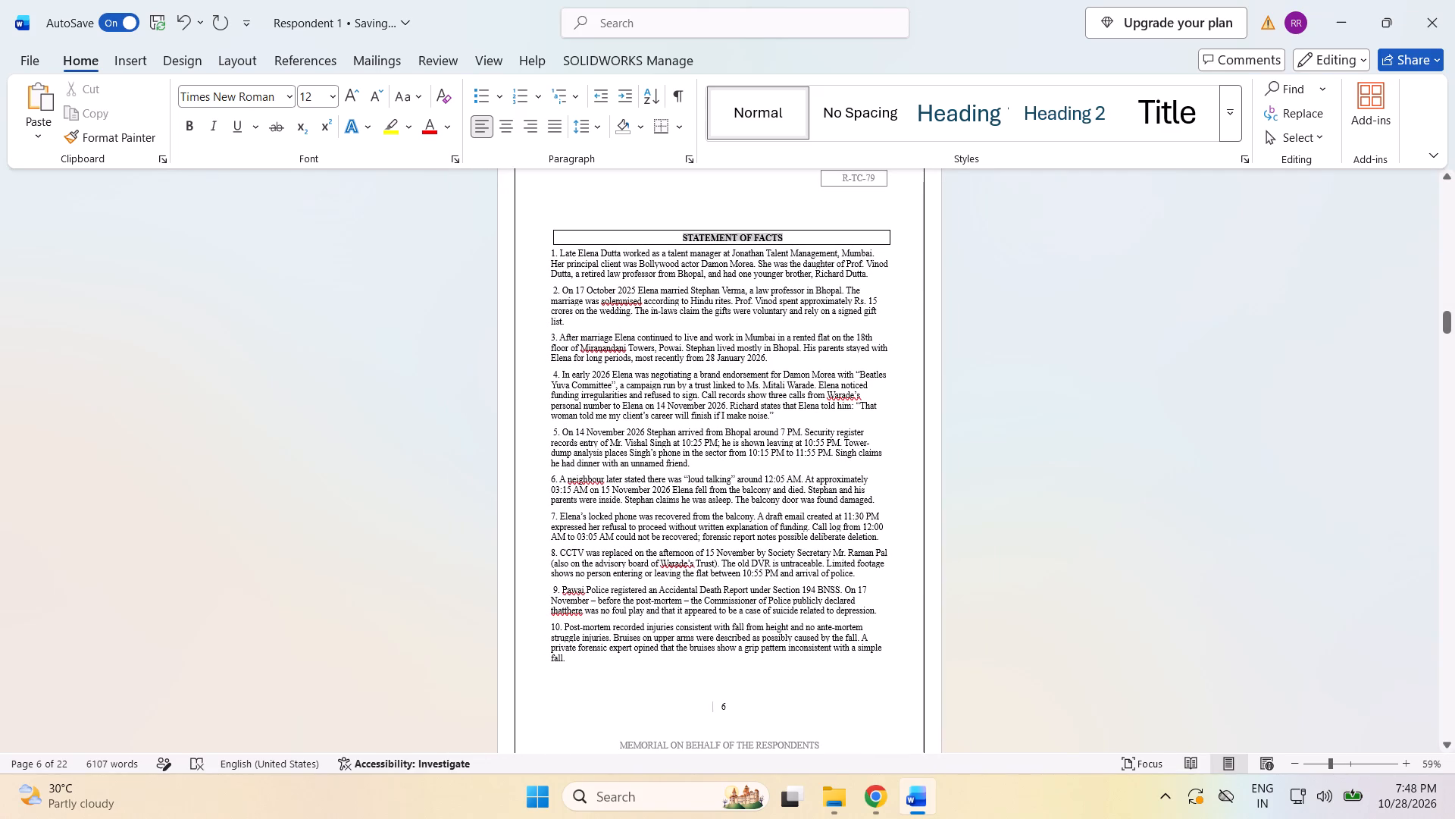
drag(548, 253, 577, 444)
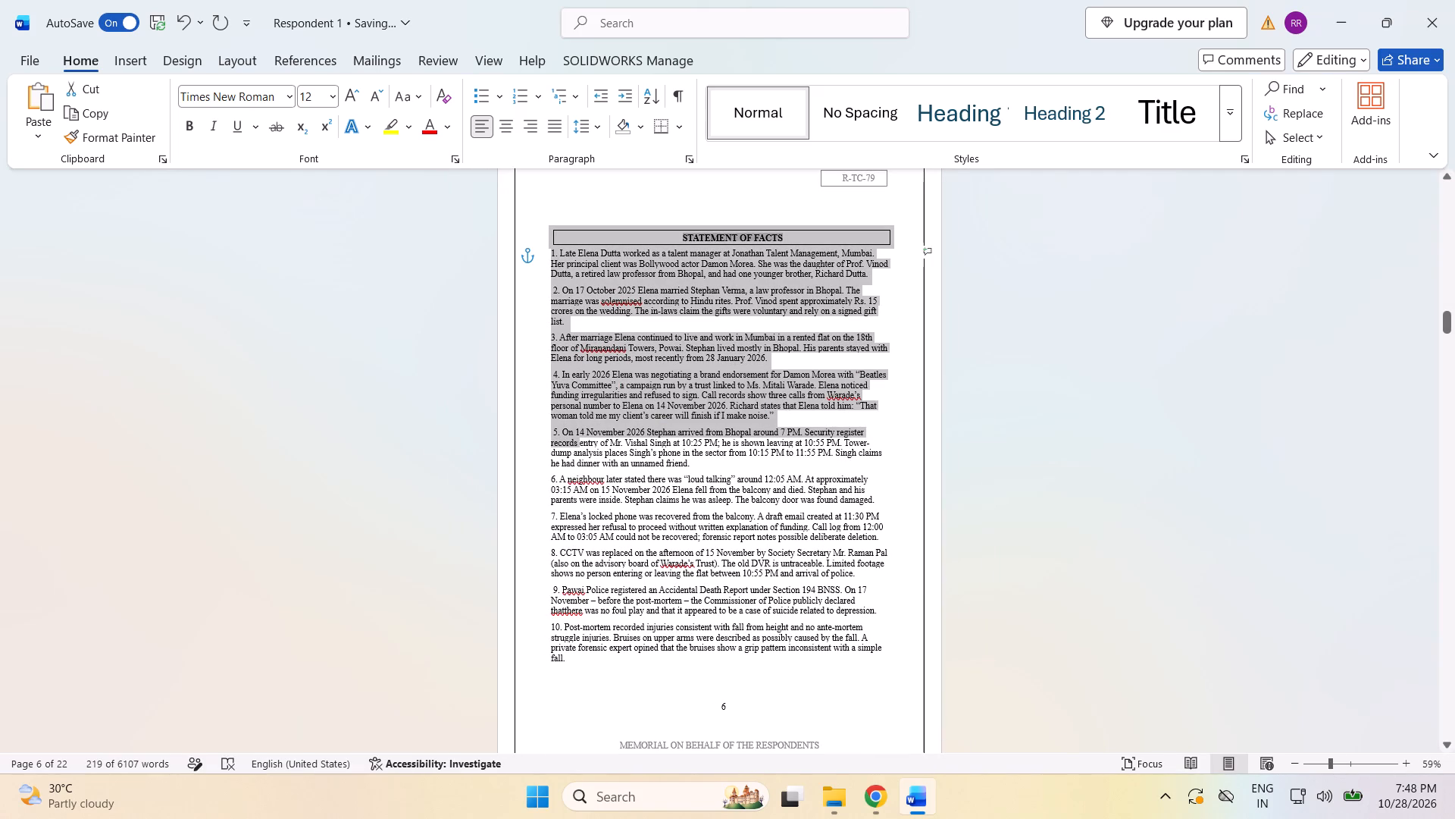
click(660, 680)
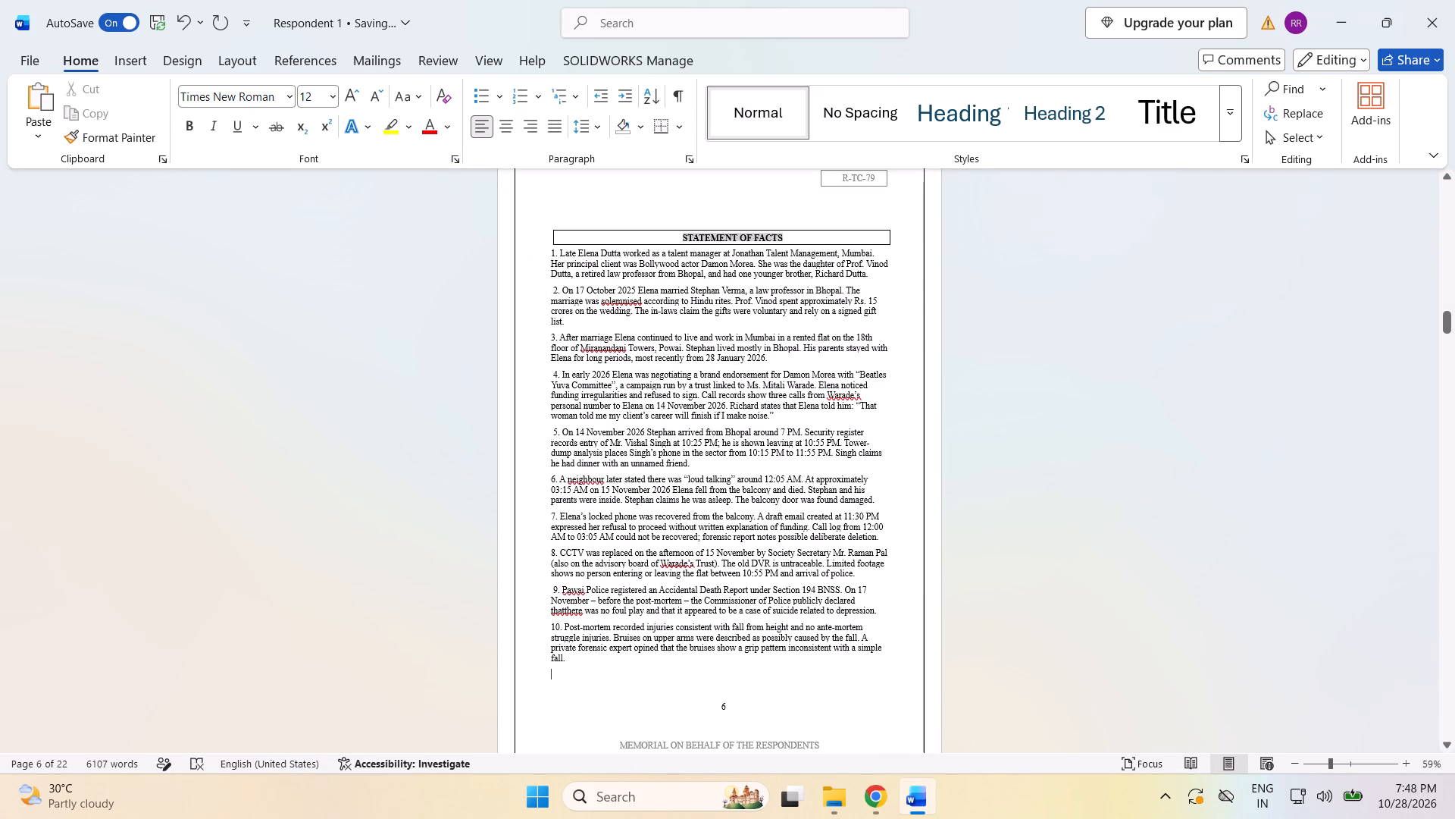
click(546, 260)
click(546, 253)
drag(546, 253, 601, 667)
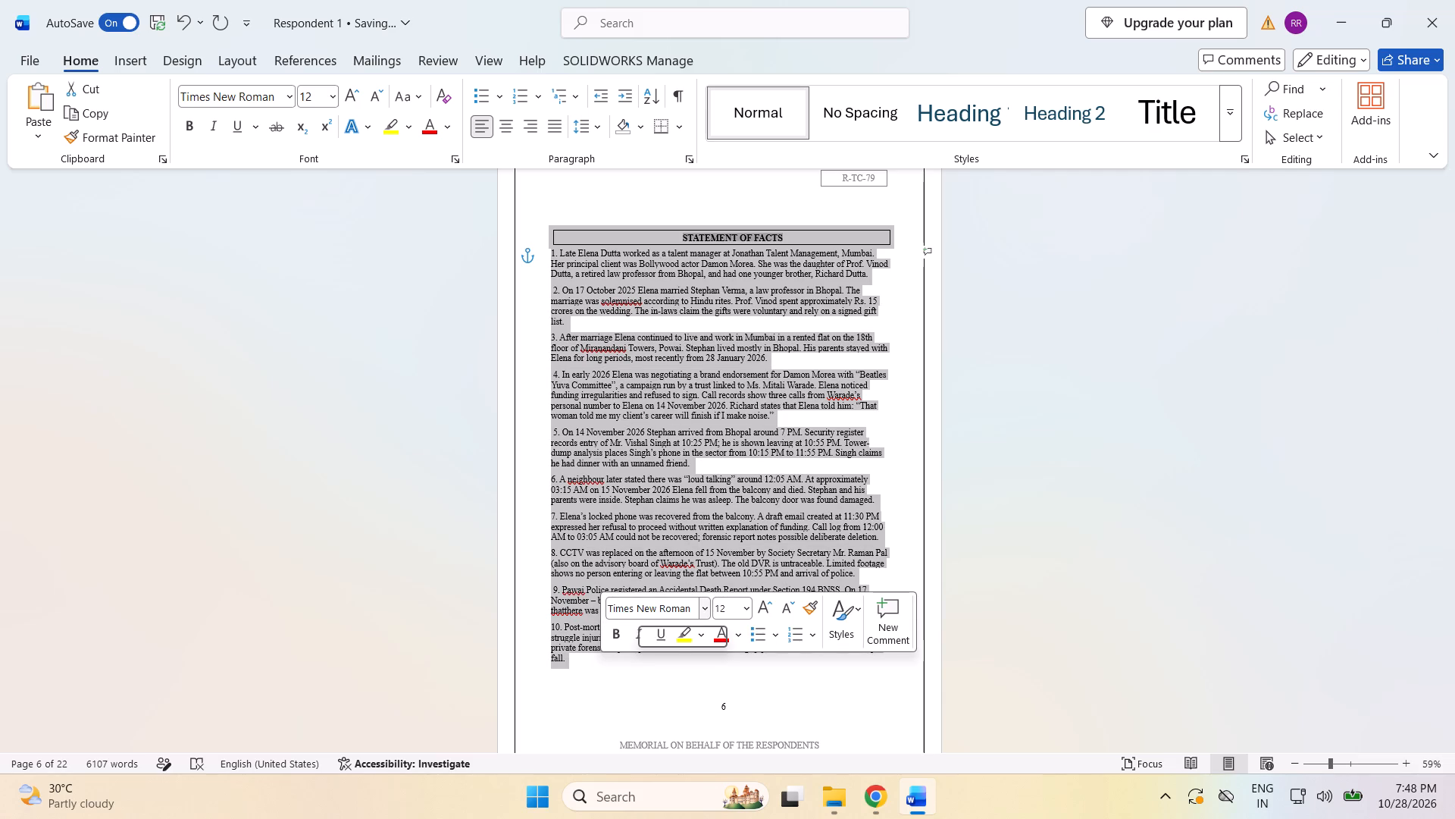
click(704, 610)
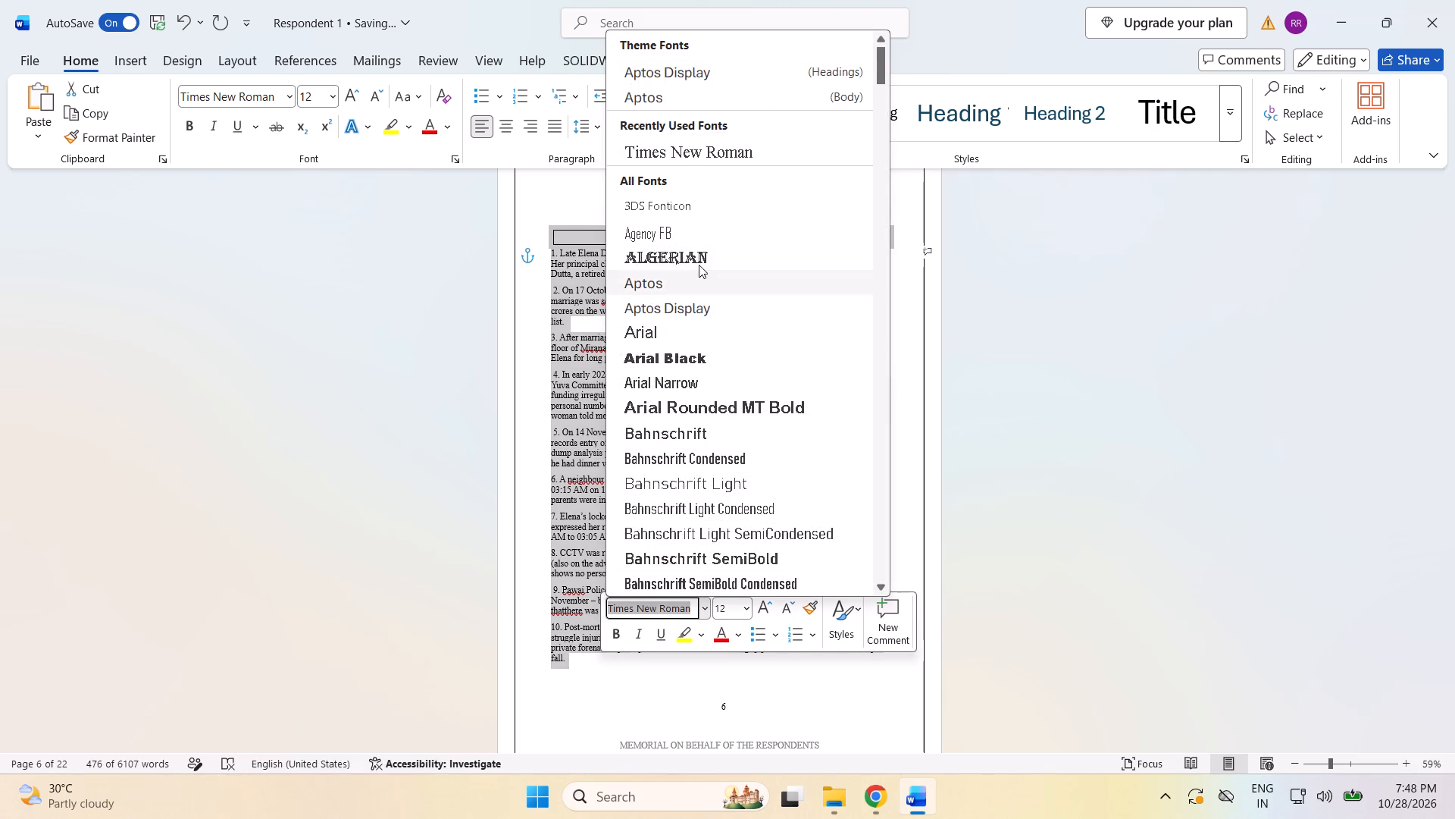
click(690, 157)
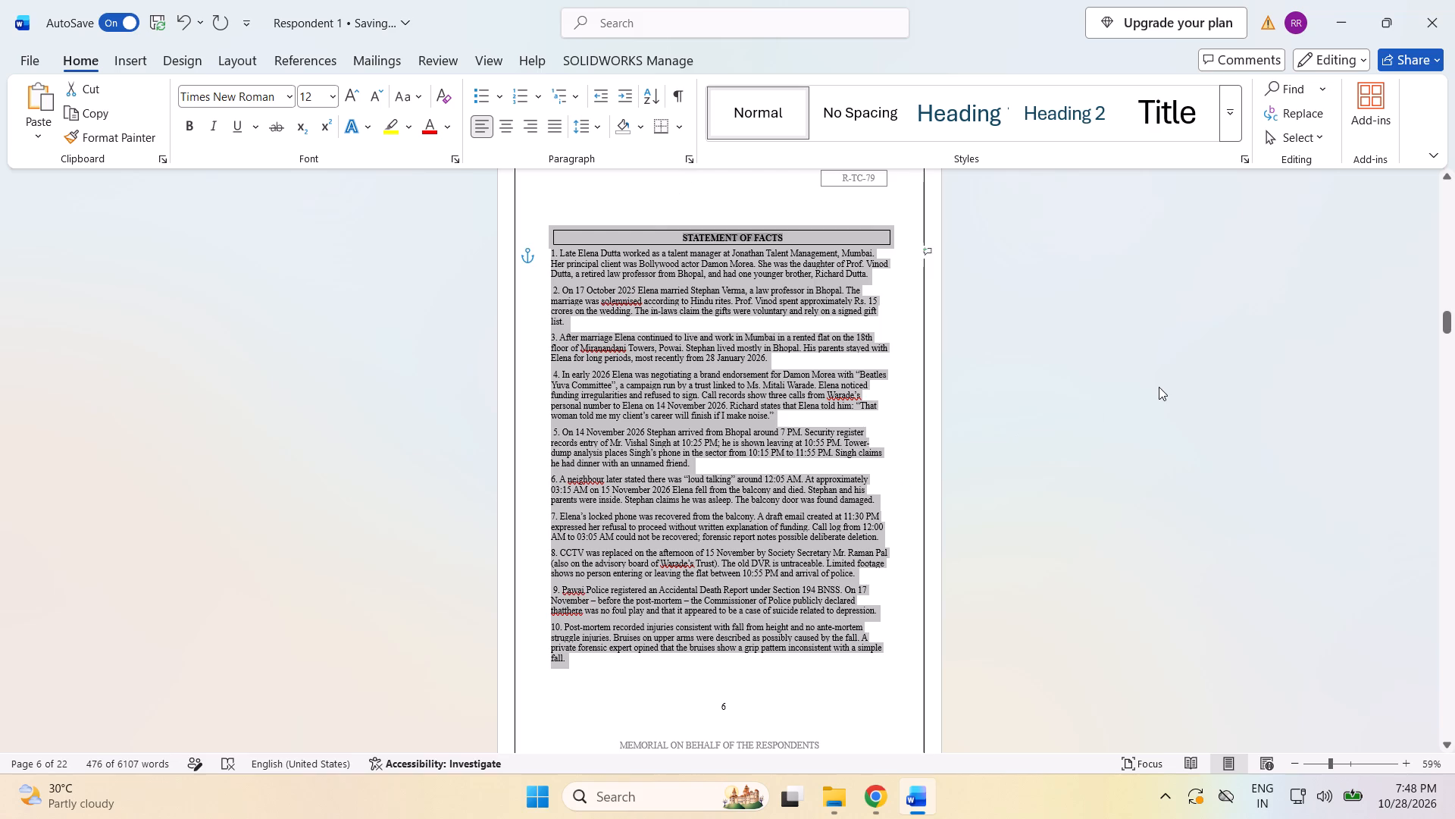
click(1159, 387)
Apply Times New Roman to paragraphs 11 to 13 of the STATEMENT OF FACTS on the following page.
scroll(890, 432, down, 6)
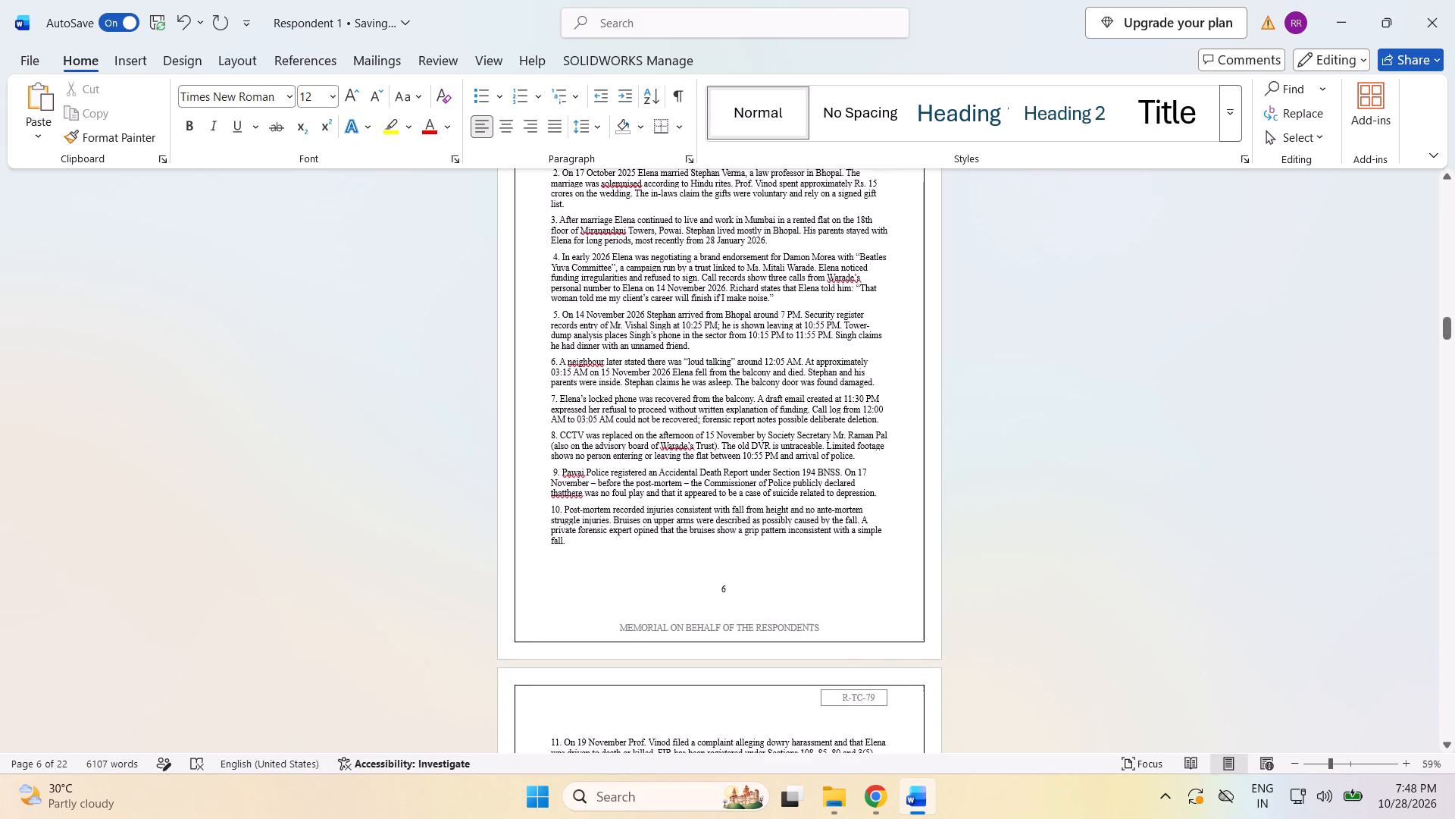
scroll(890, 432, down, 11)
drag(547, 436, 609, 549)
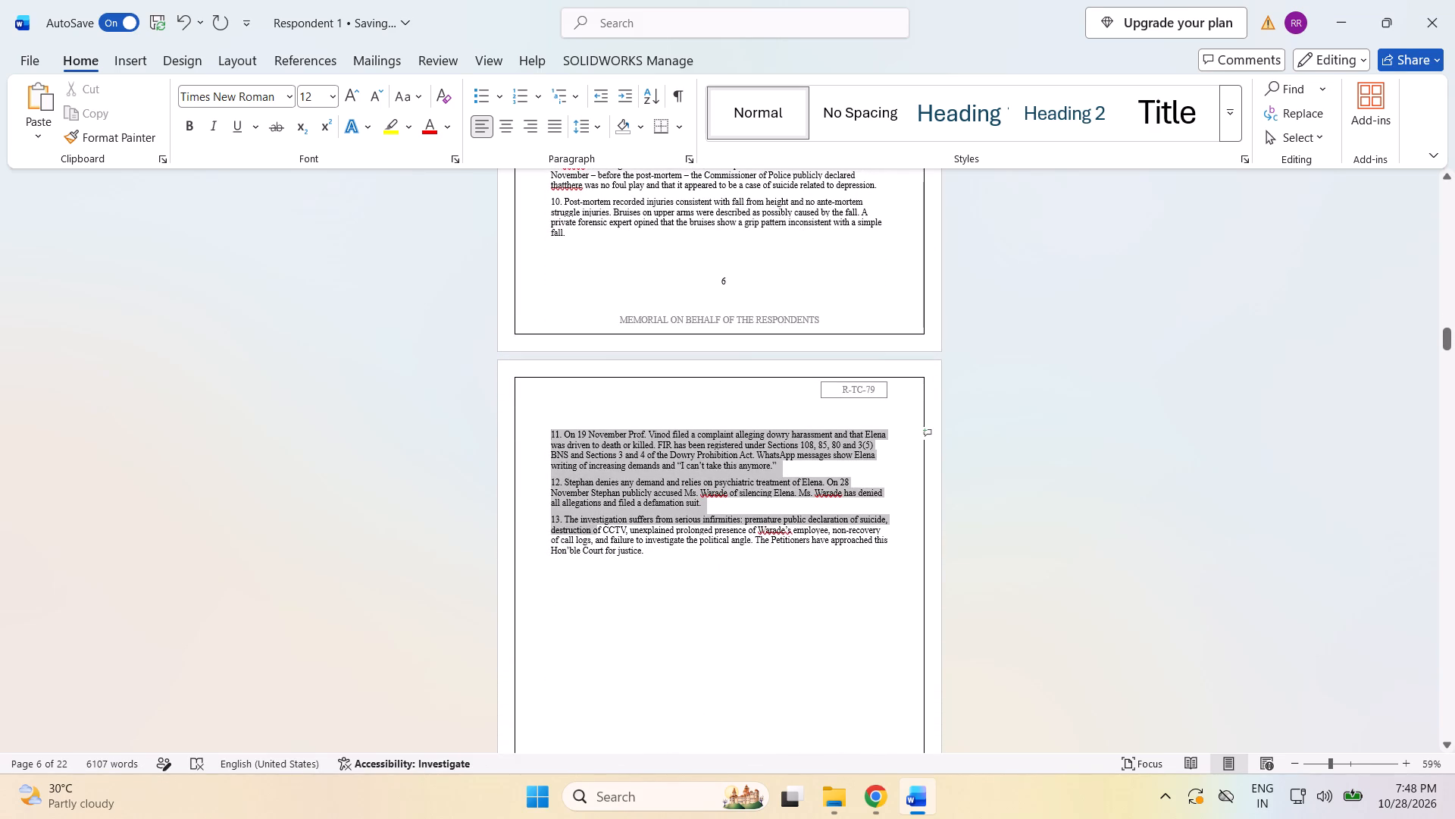
drag(609, 549, 641, 577)
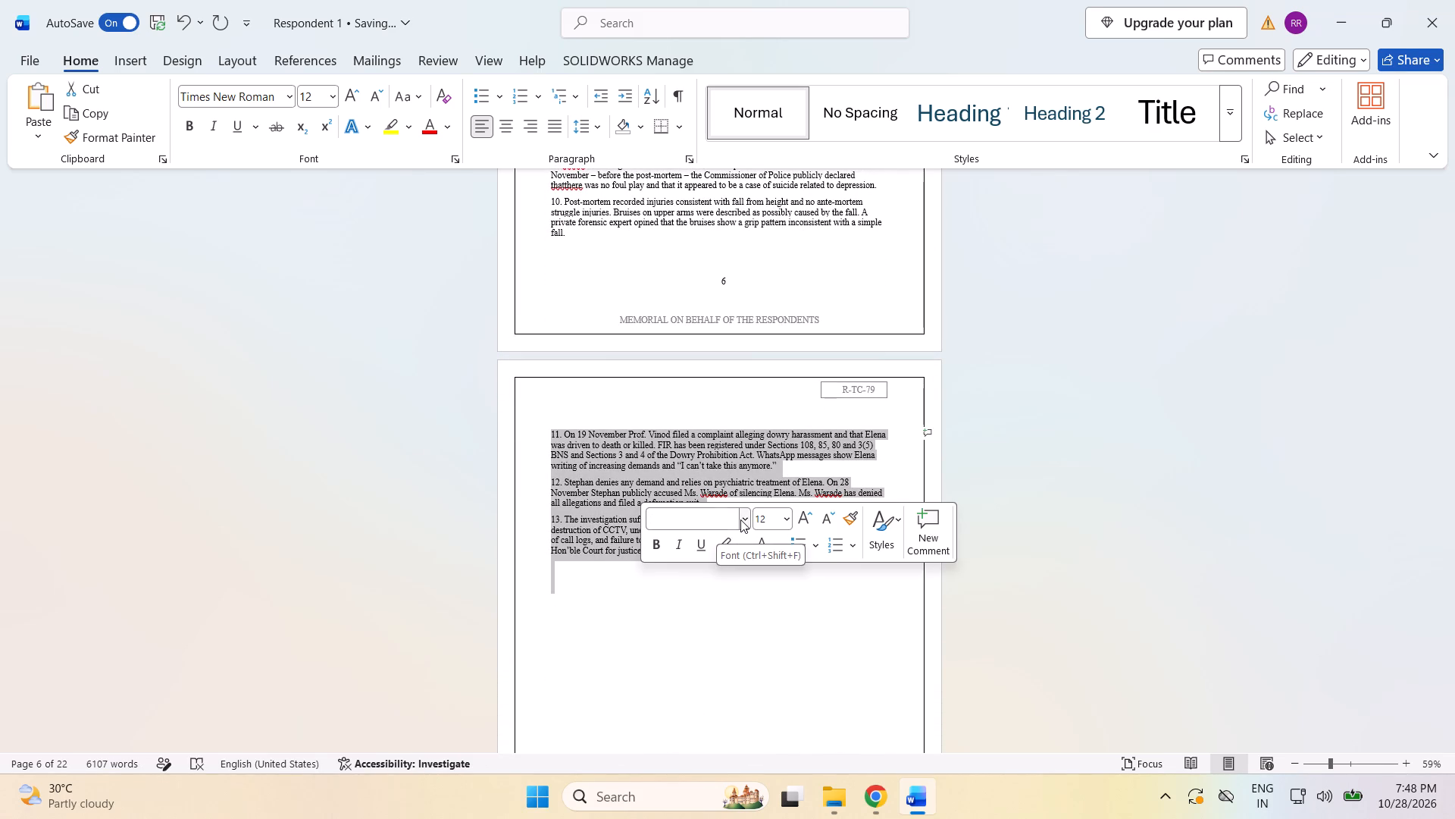
click(740, 519)
click(747, 128)
Apply Times New Roman to the ISSUE 1 to ISSUE 5 text under the ISSUES RAISED heading.
scroll(660, 359, down, 18)
scroll(659, 368, down, 13)
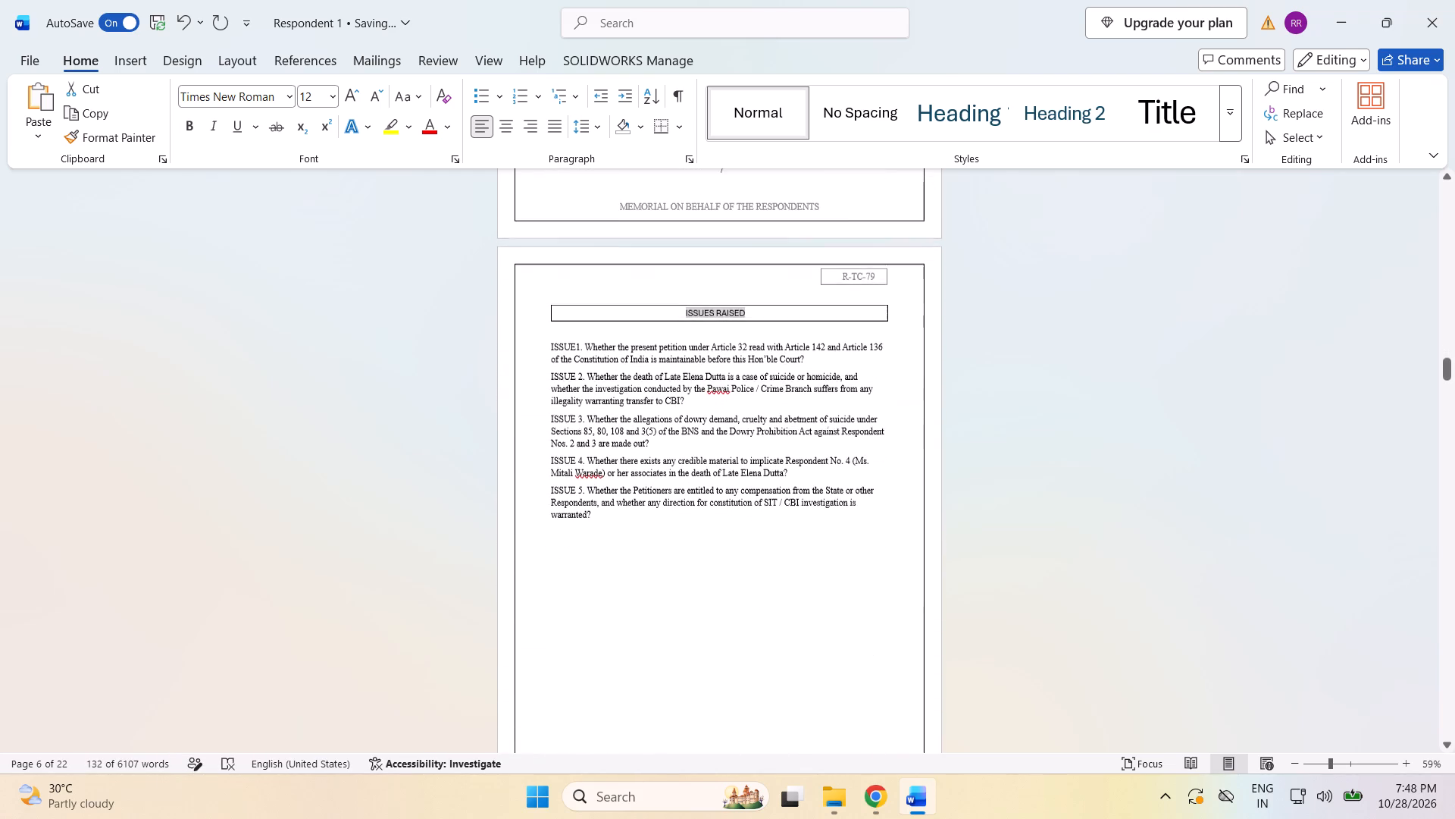
click(687, 604)
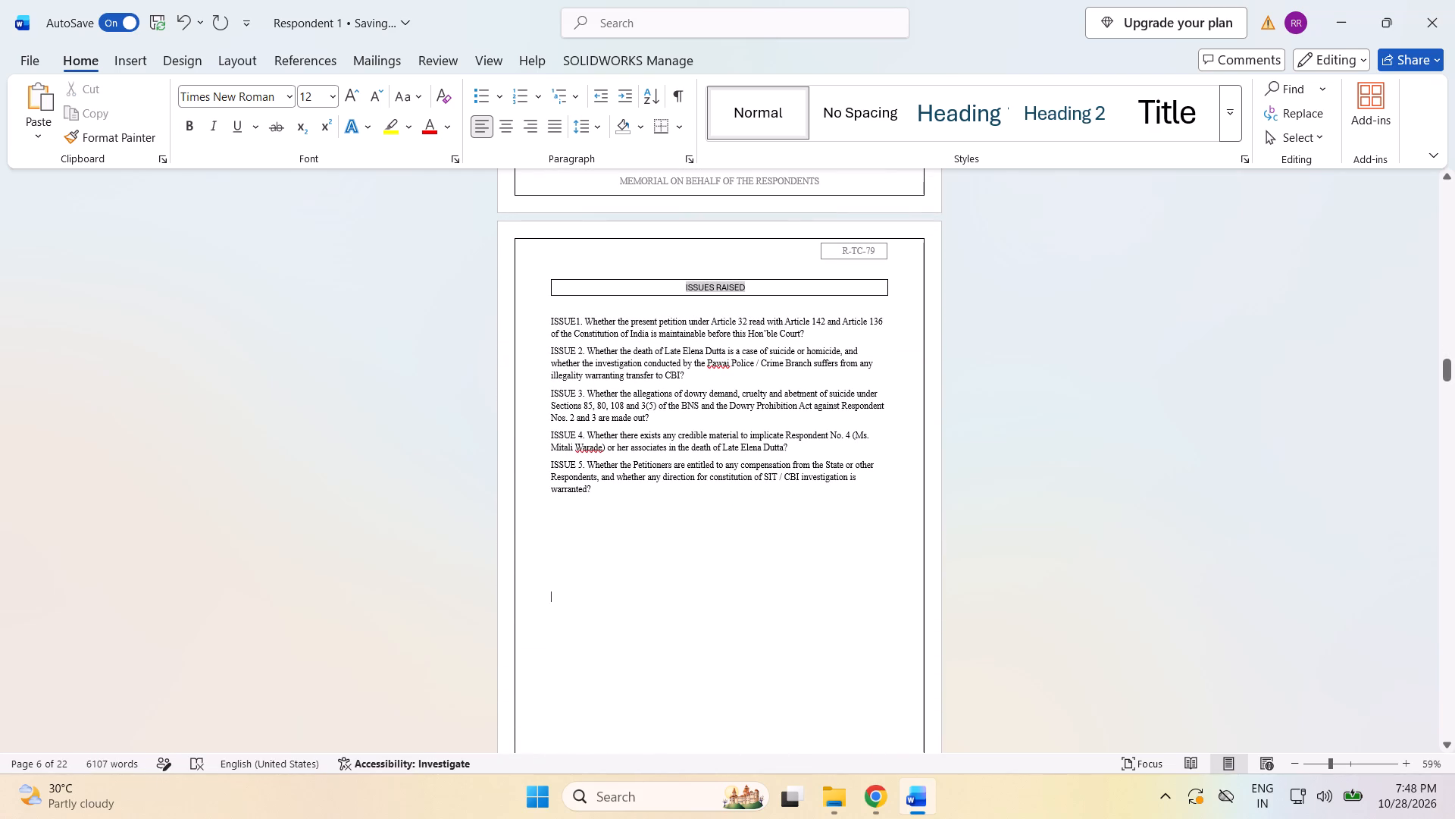
drag(546, 318, 610, 537)
click(707, 480)
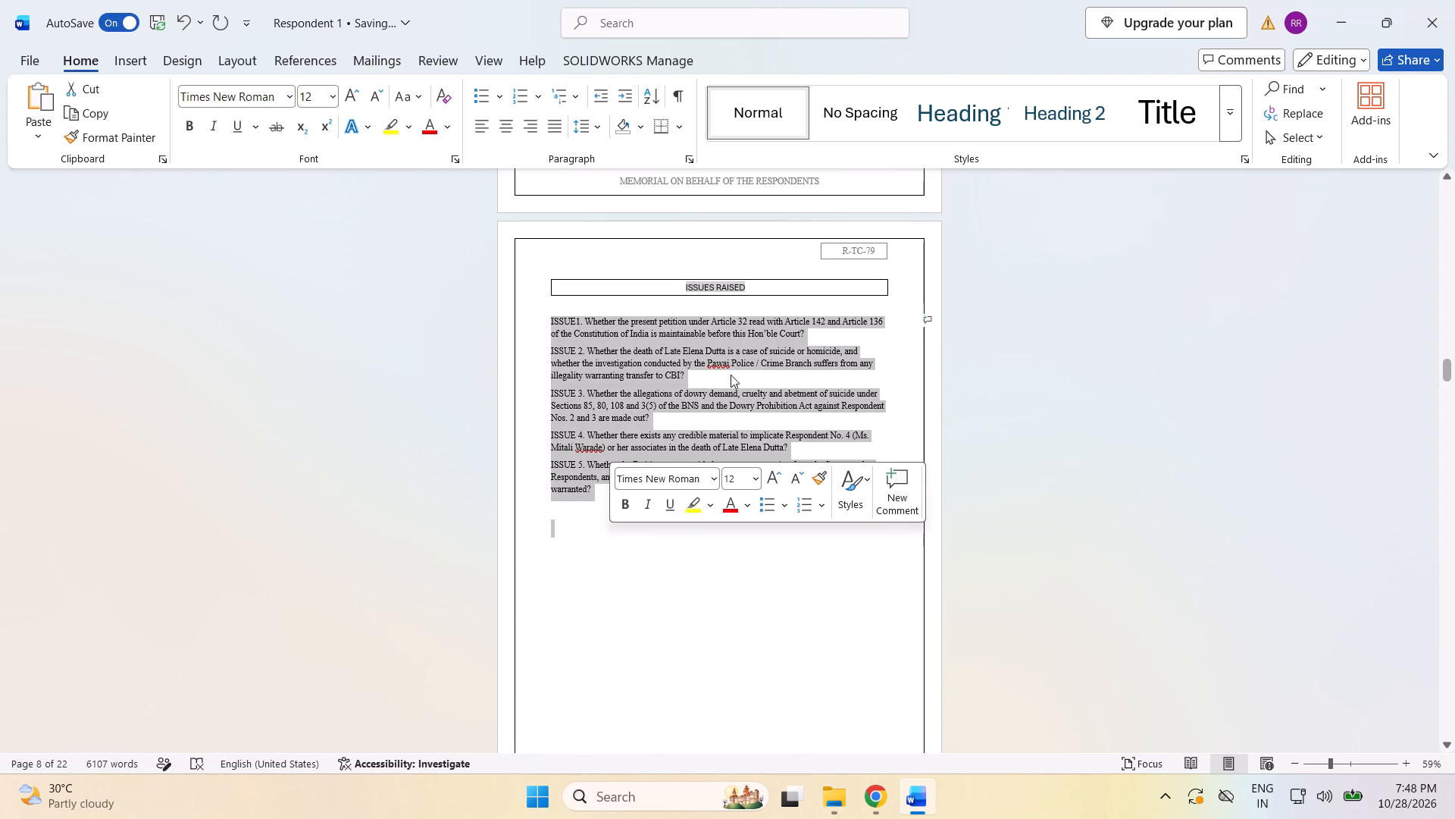
click(705, 480)
click(712, 480)
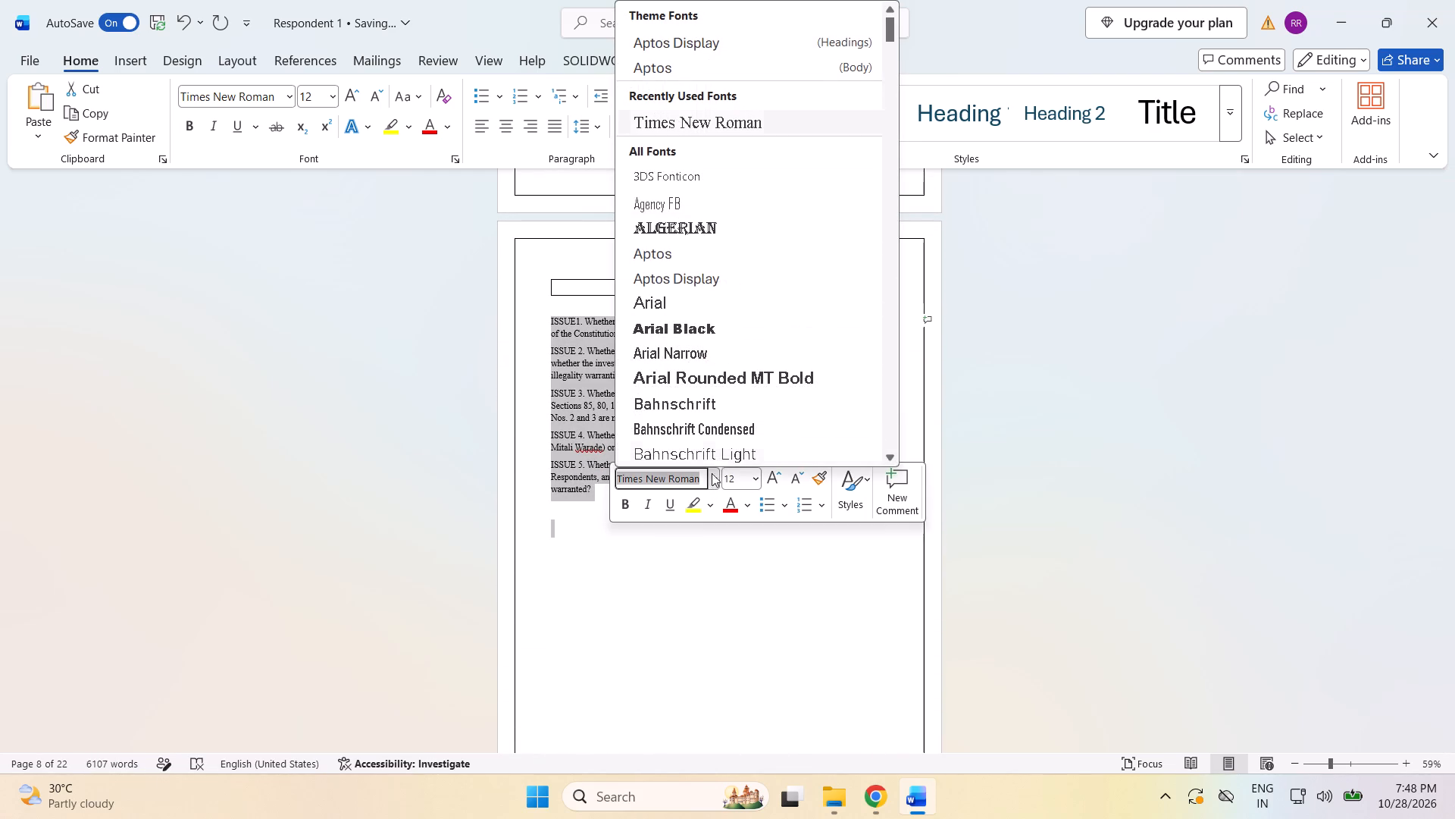
click(718, 123)
click(745, 571)
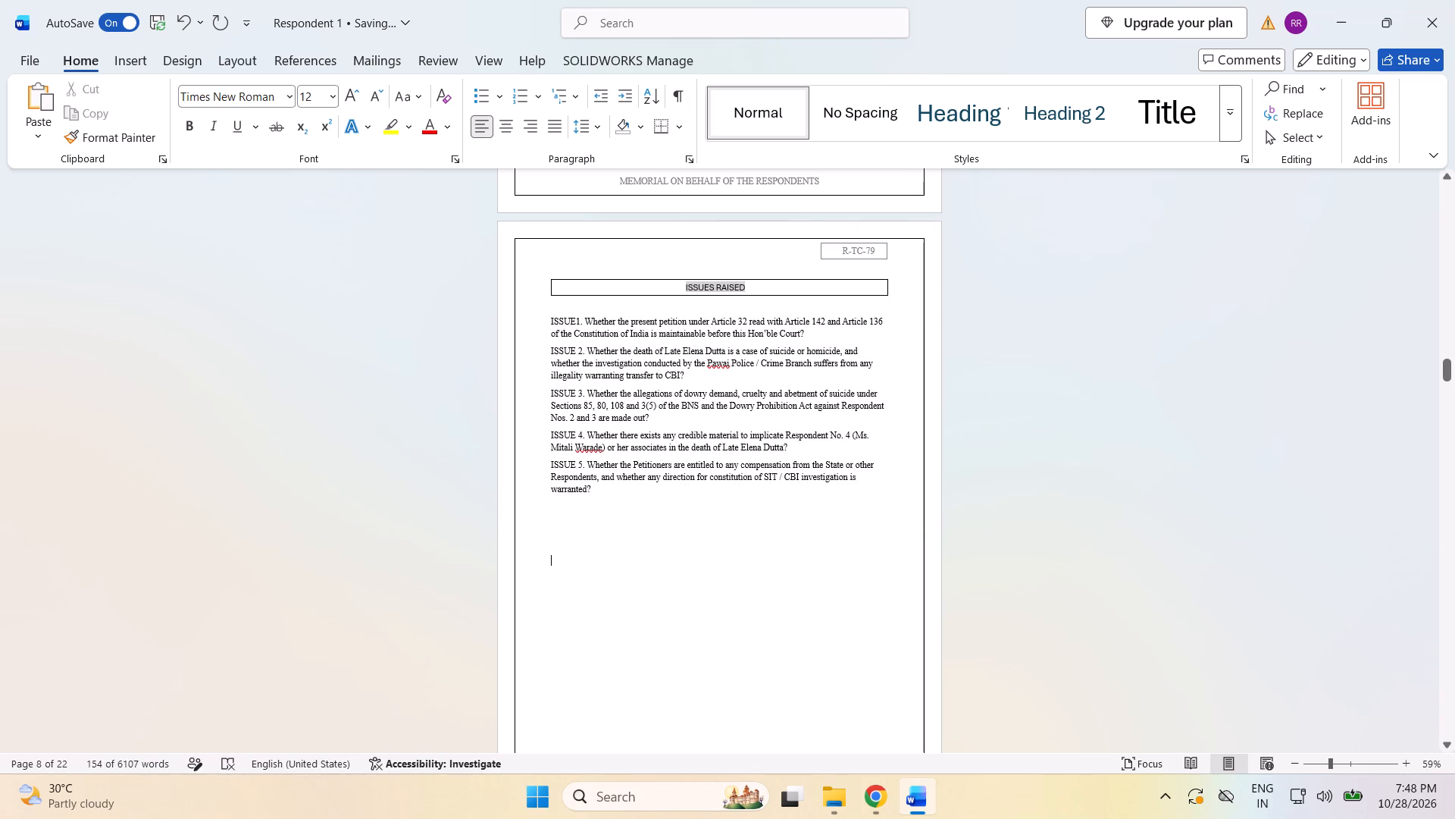
Apply Times New Roman to the boxed ISSUES RAISED heading.
click(674, 289)
drag(674, 289, 686, 289)
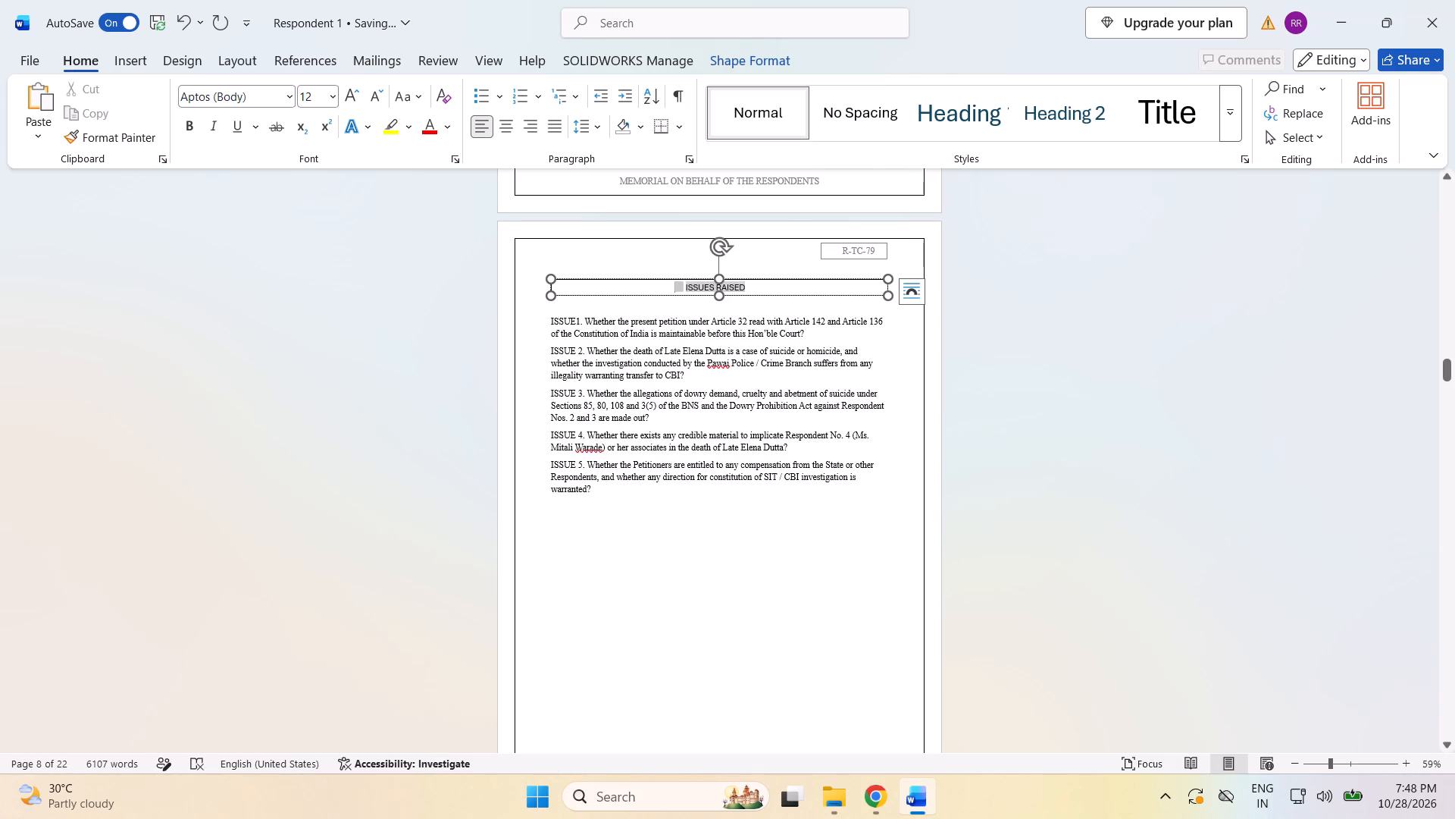
drag(686, 289, 746, 287)
click(851, 224)
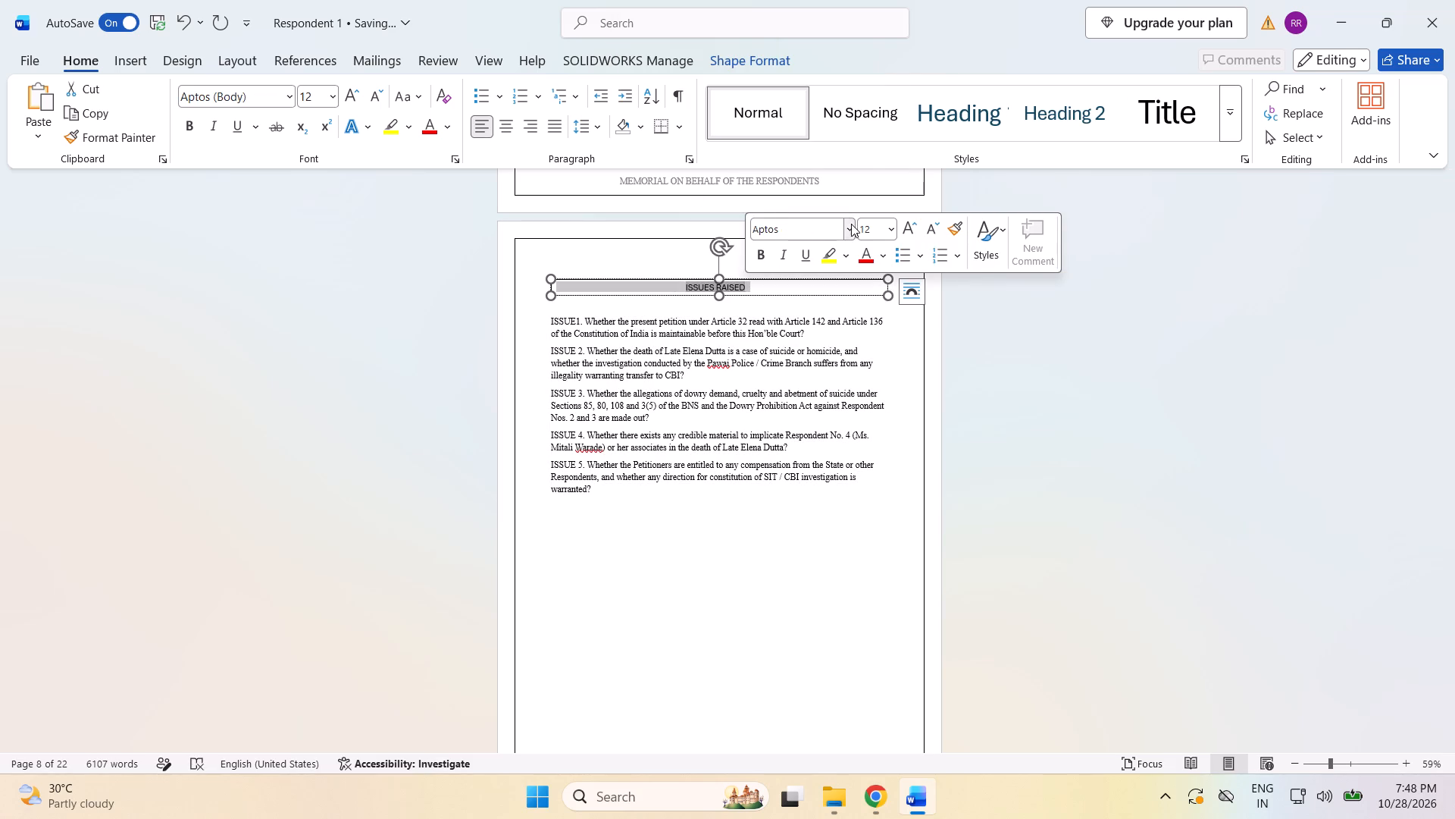
click(807, 357)
click(1100, 371)
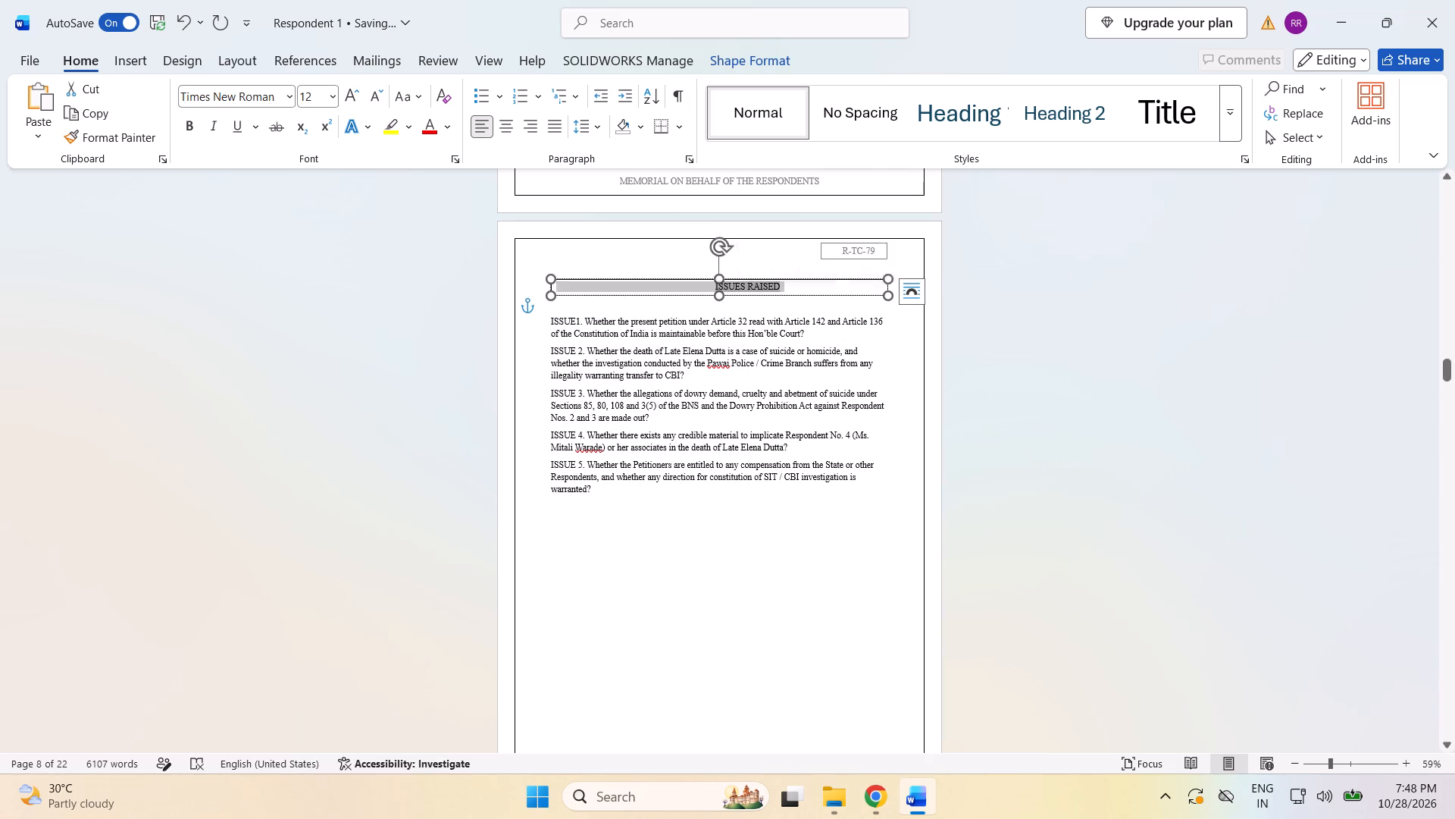
Apply Times New Roman to the boxed SUMMARY OF ARGUMENTS heading on the following page.
scroll(1097, 370, down, 6)
scroll(1097, 370, up, 4)
scroll(1097, 370, down, 9)
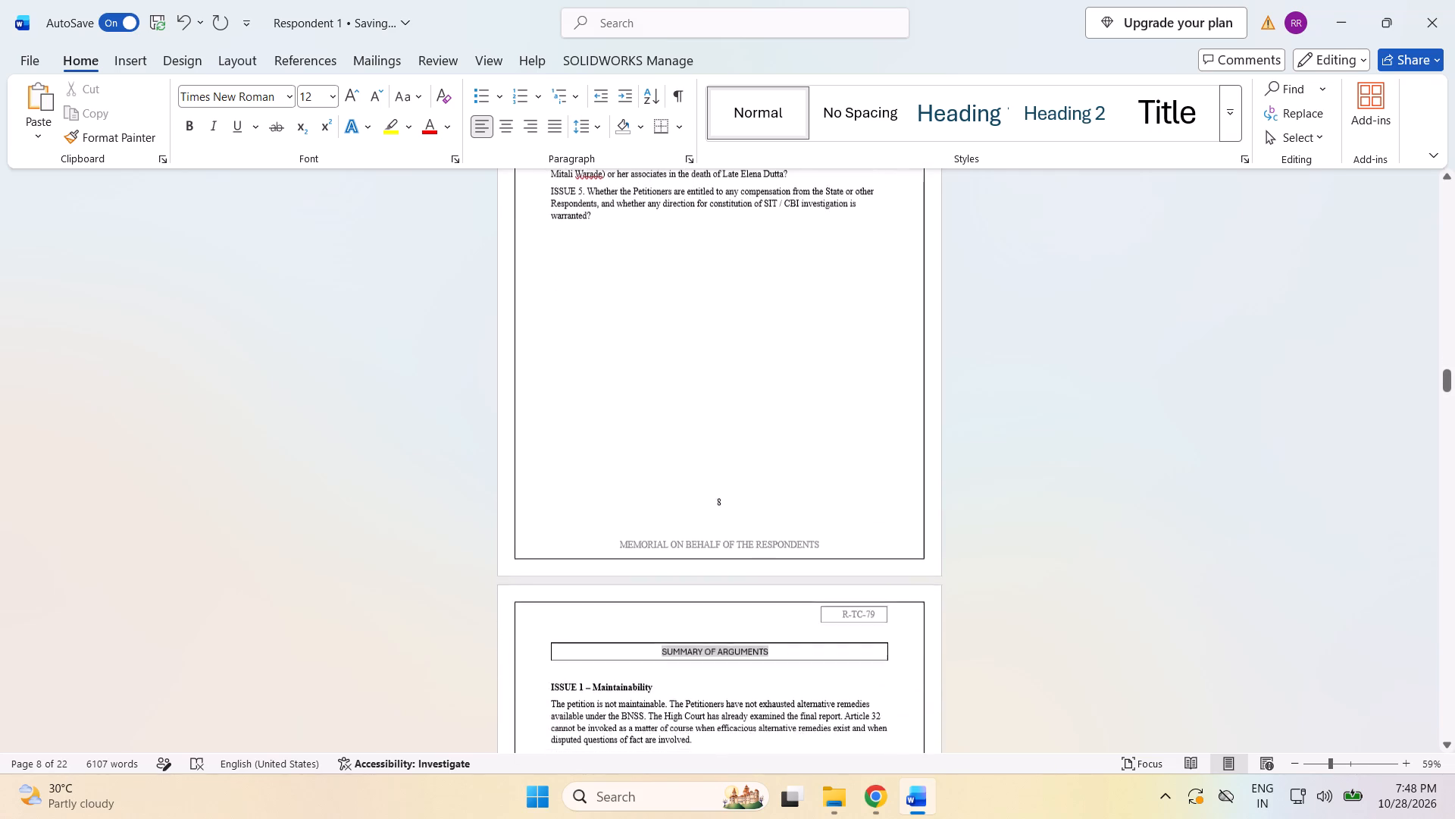
scroll(1097, 372, down, 19)
scroll(1097, 372, up, 3)
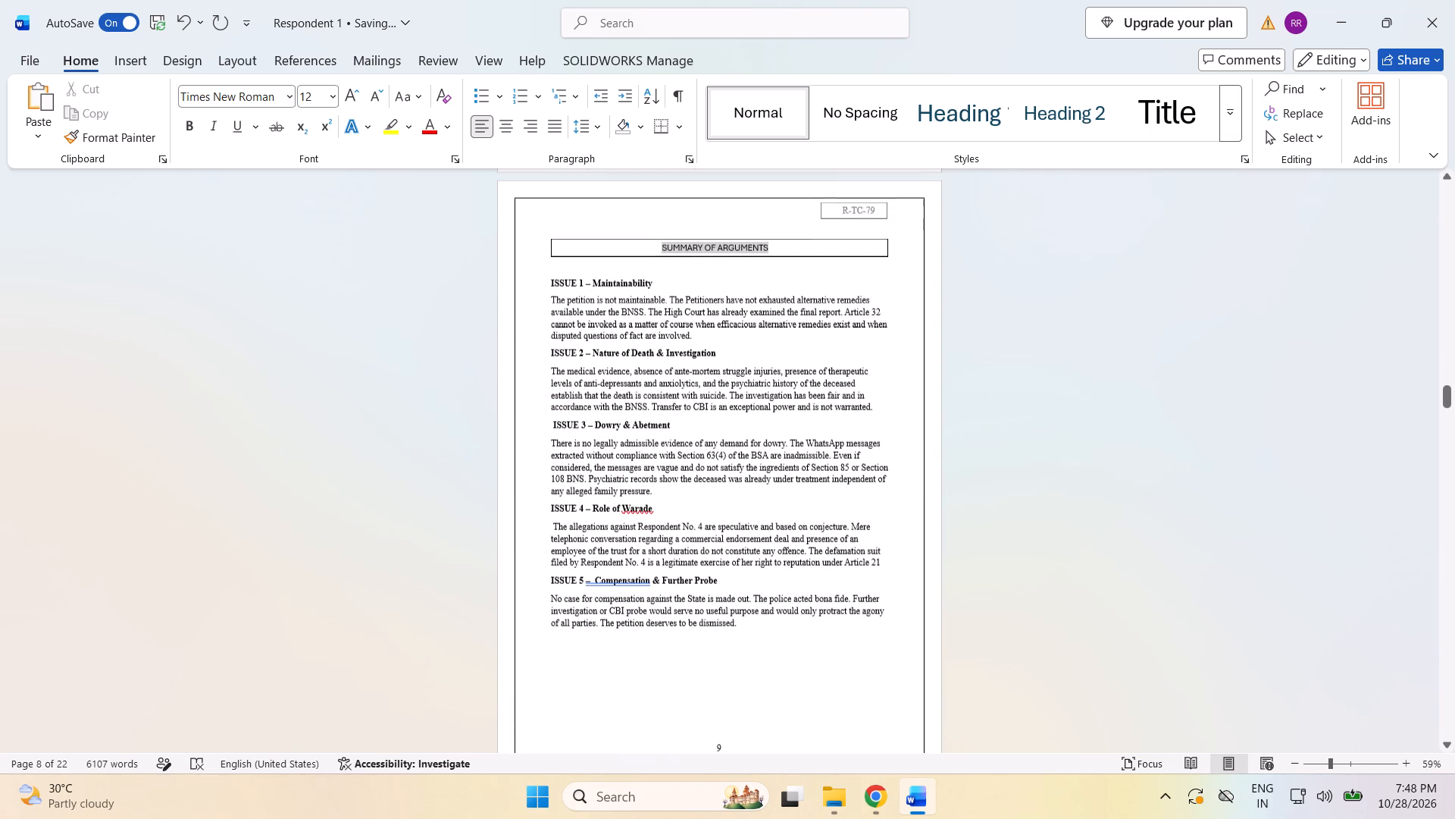
click(627, 246)
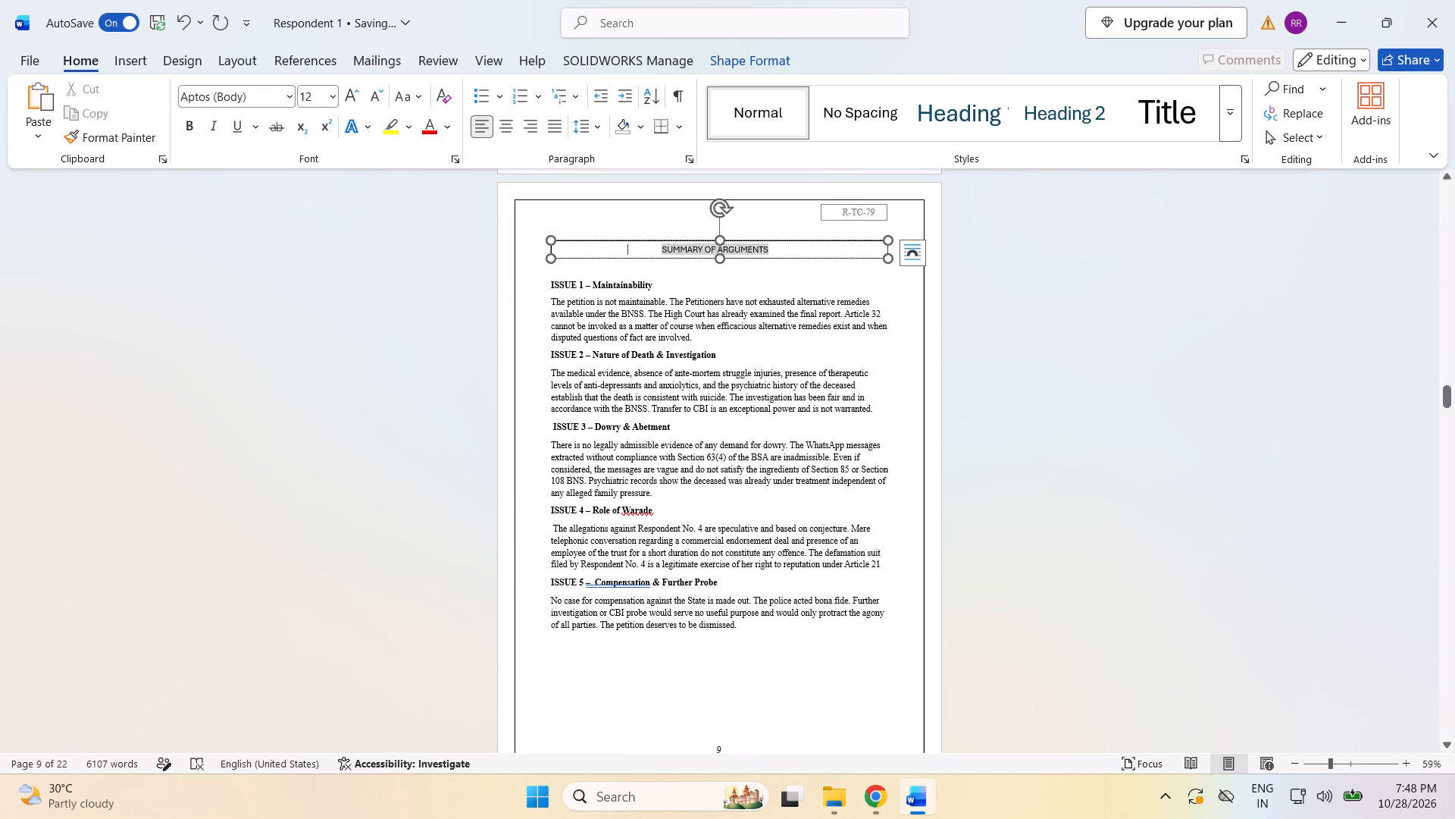
drag(657, 252, 793, 257)
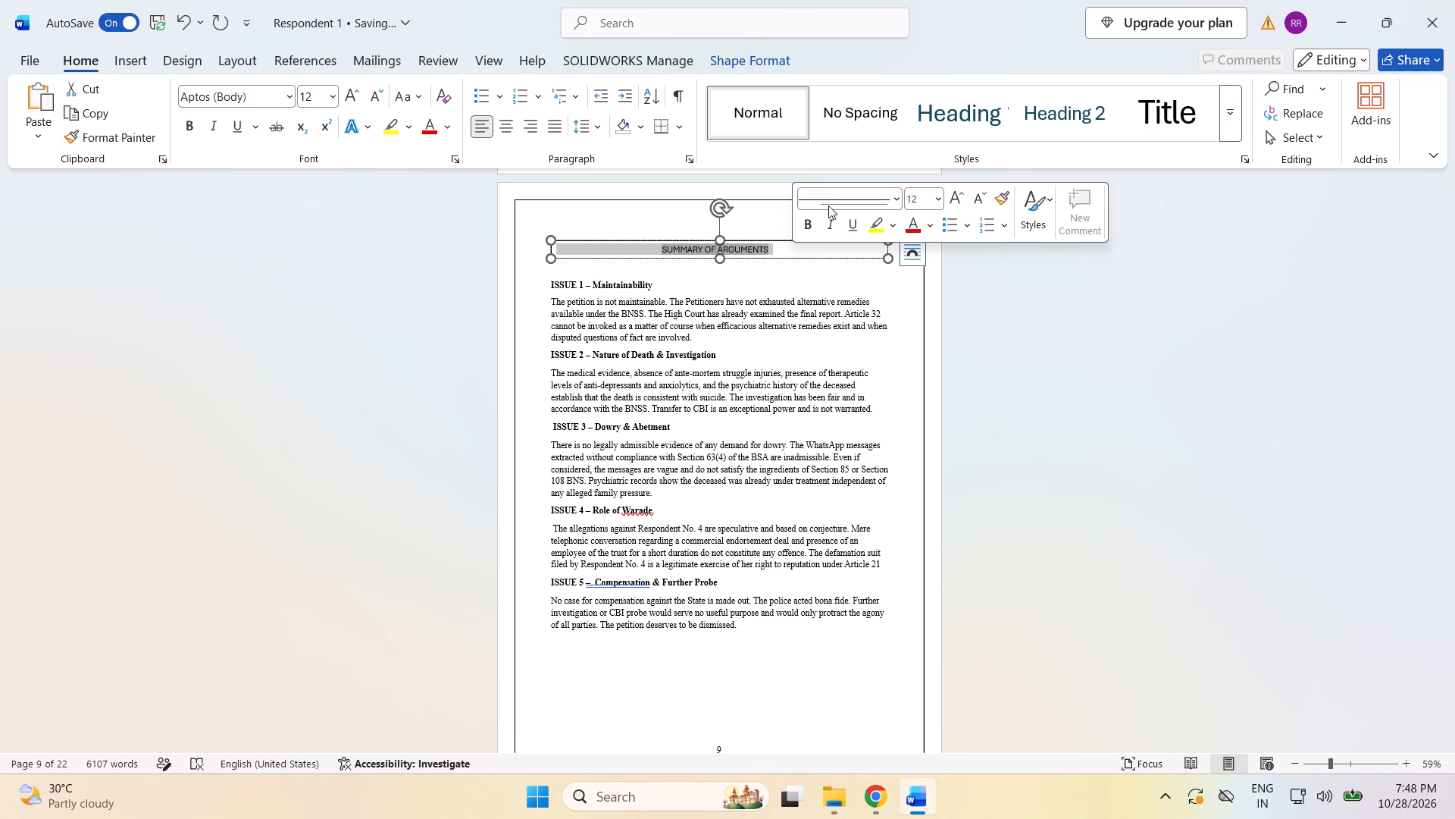
click(897, 193)
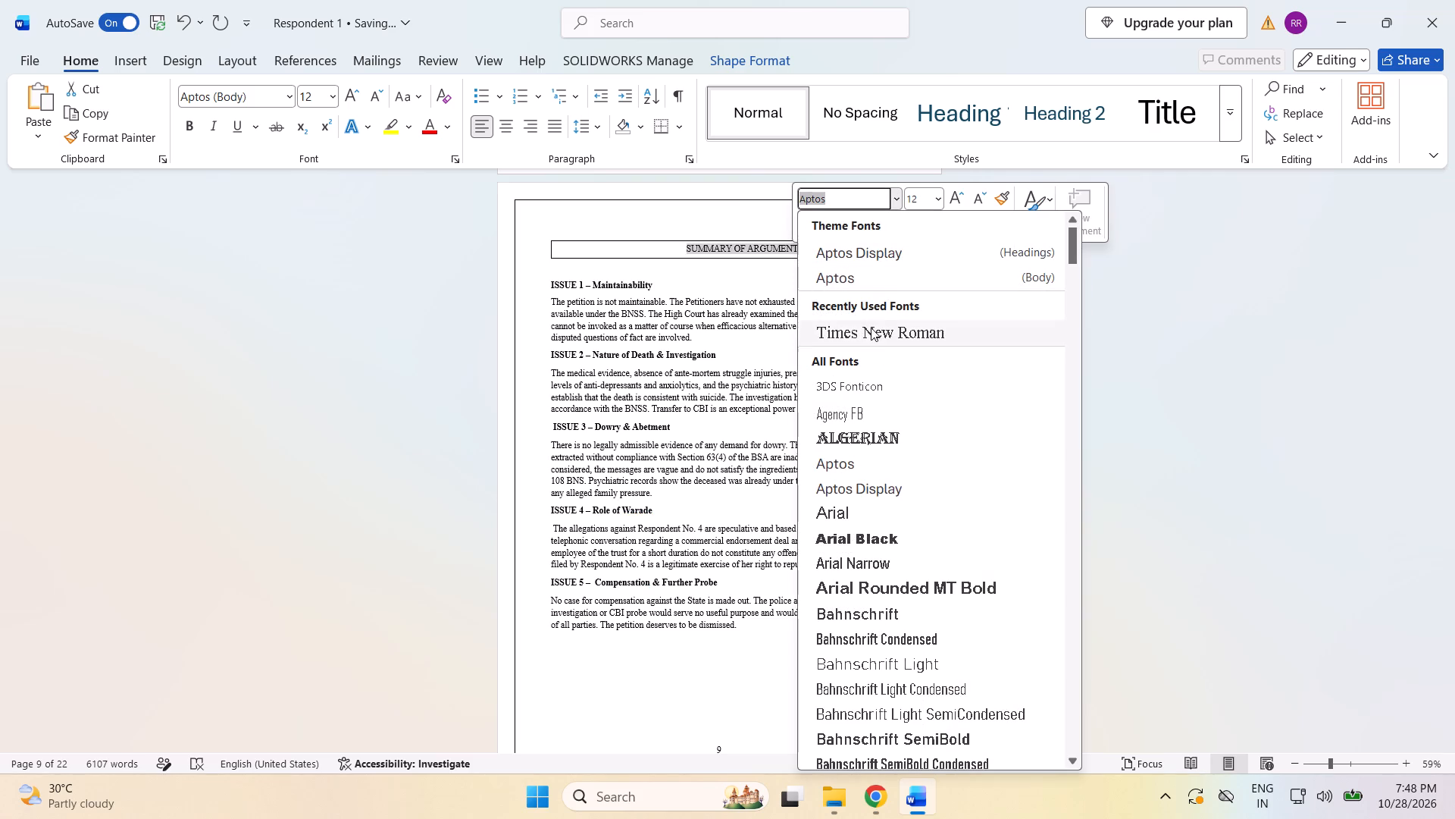
click(871, 329)
Apply Times New Roman to the ISSUE 1 to ISSUE 5 summaries under the SUMMARY OF ARGUMENTS heading.
scroll(850, 328, down, 4)
scroll(787, 290, up, 3)
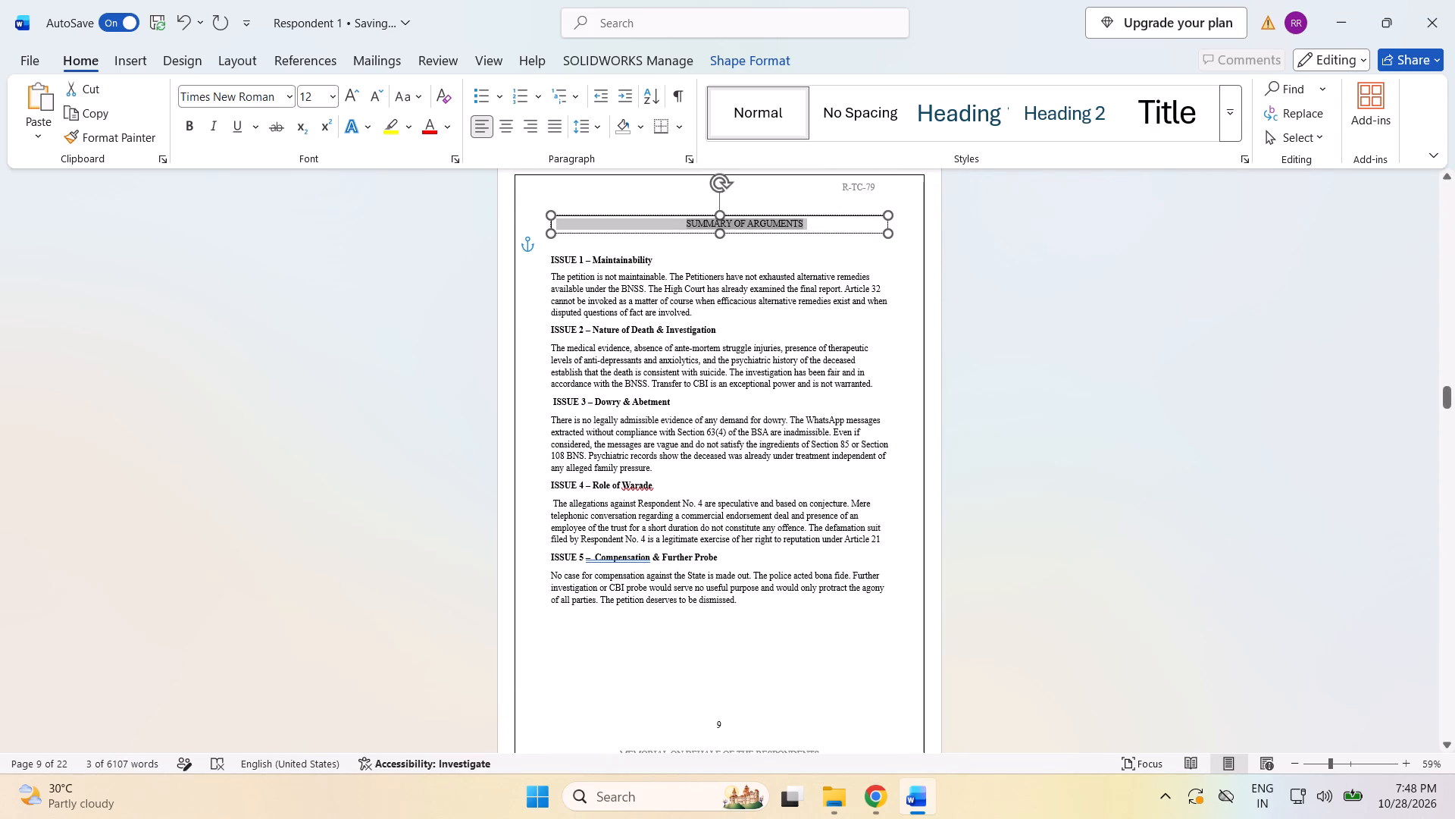
drag(544, 260, 745, 604)
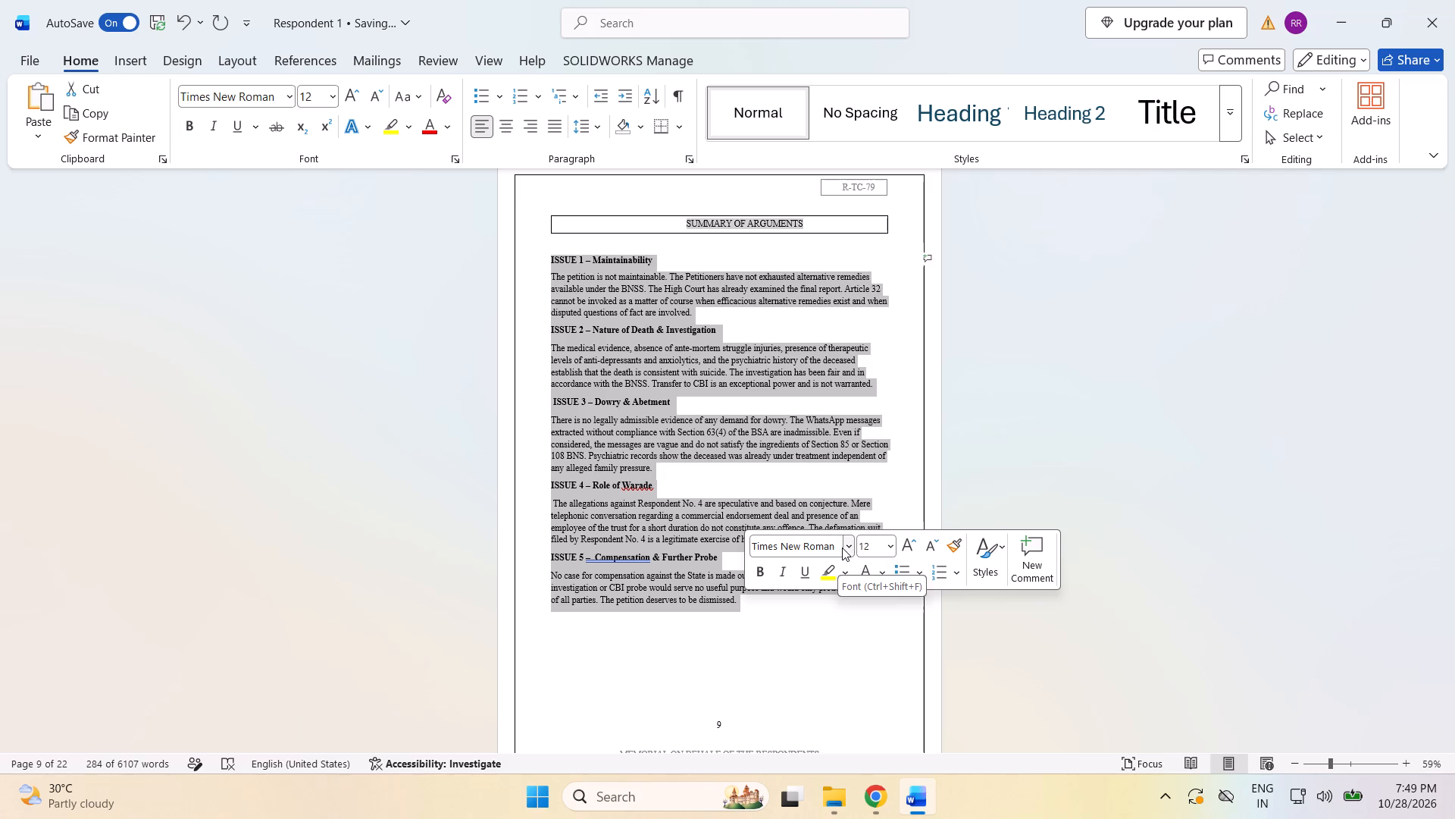
click(845, 548)
click(841, 125)
Apply Times New Roman to the boxed ARGUMENTS ADVANCED heading.
scroll(831, 198, down, 6)
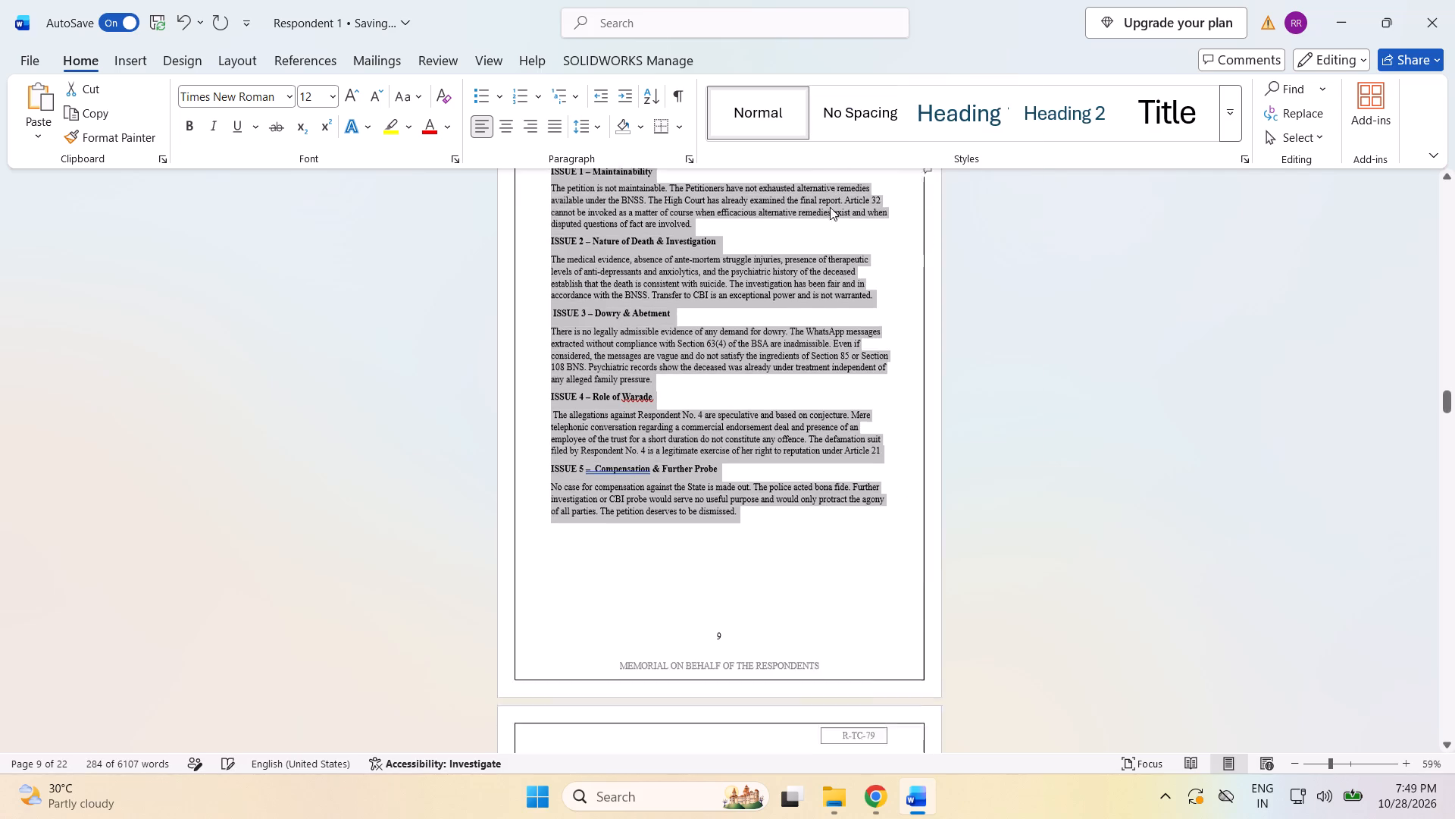
scroll(830, 207, down, 19)
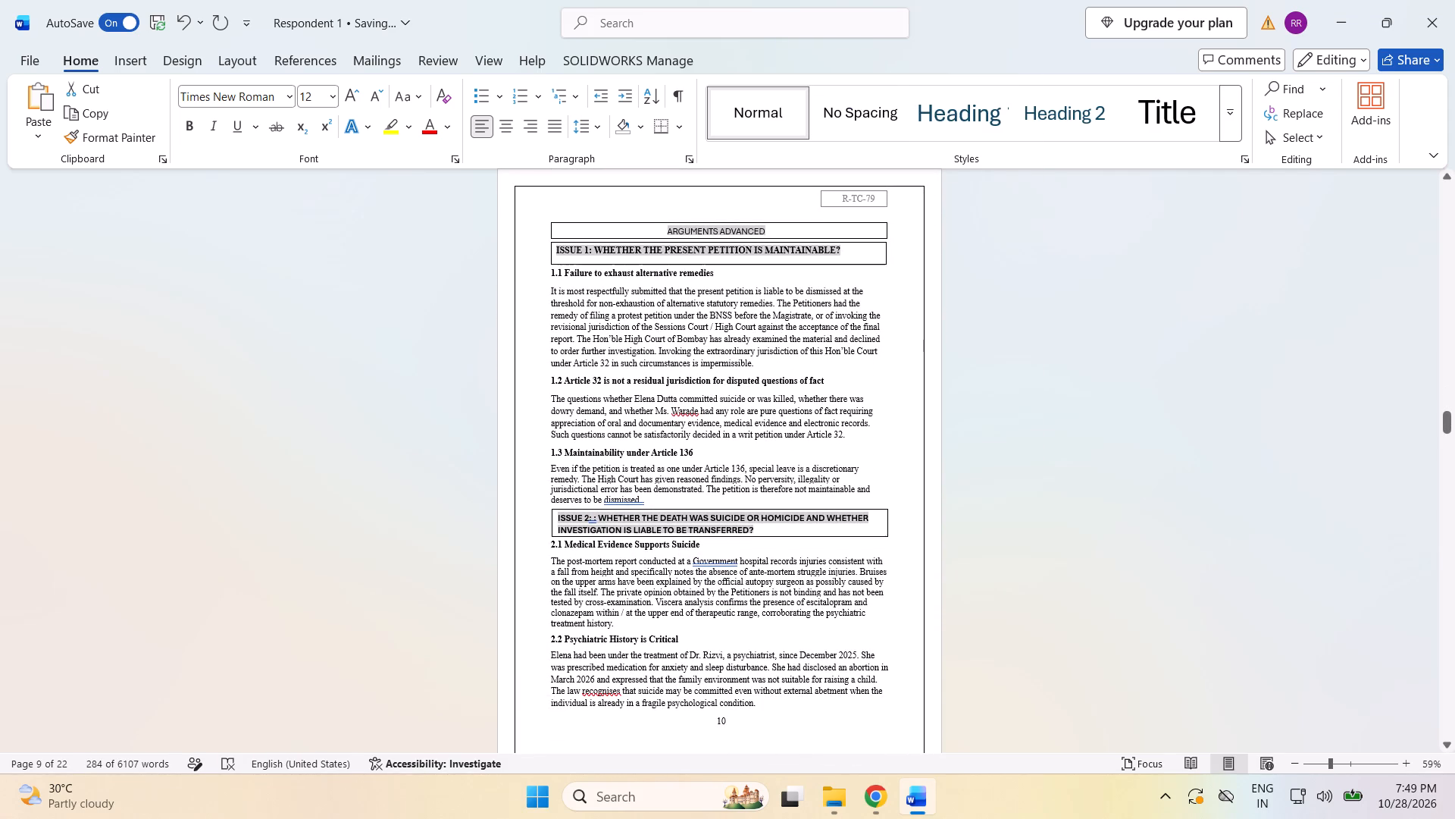
click(652, 221)
click(661, 233)
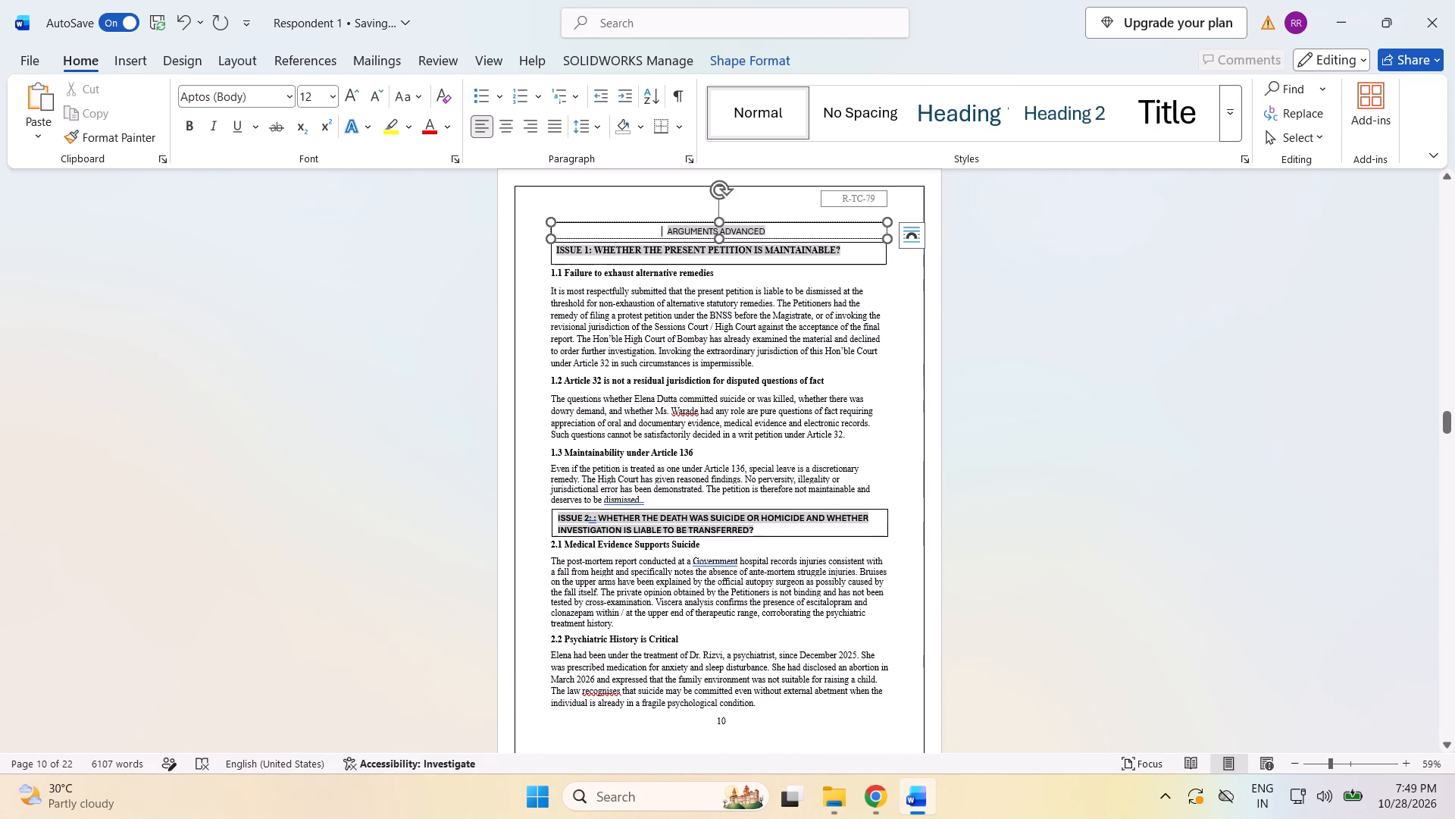
drag(661, 233, 783, 237)
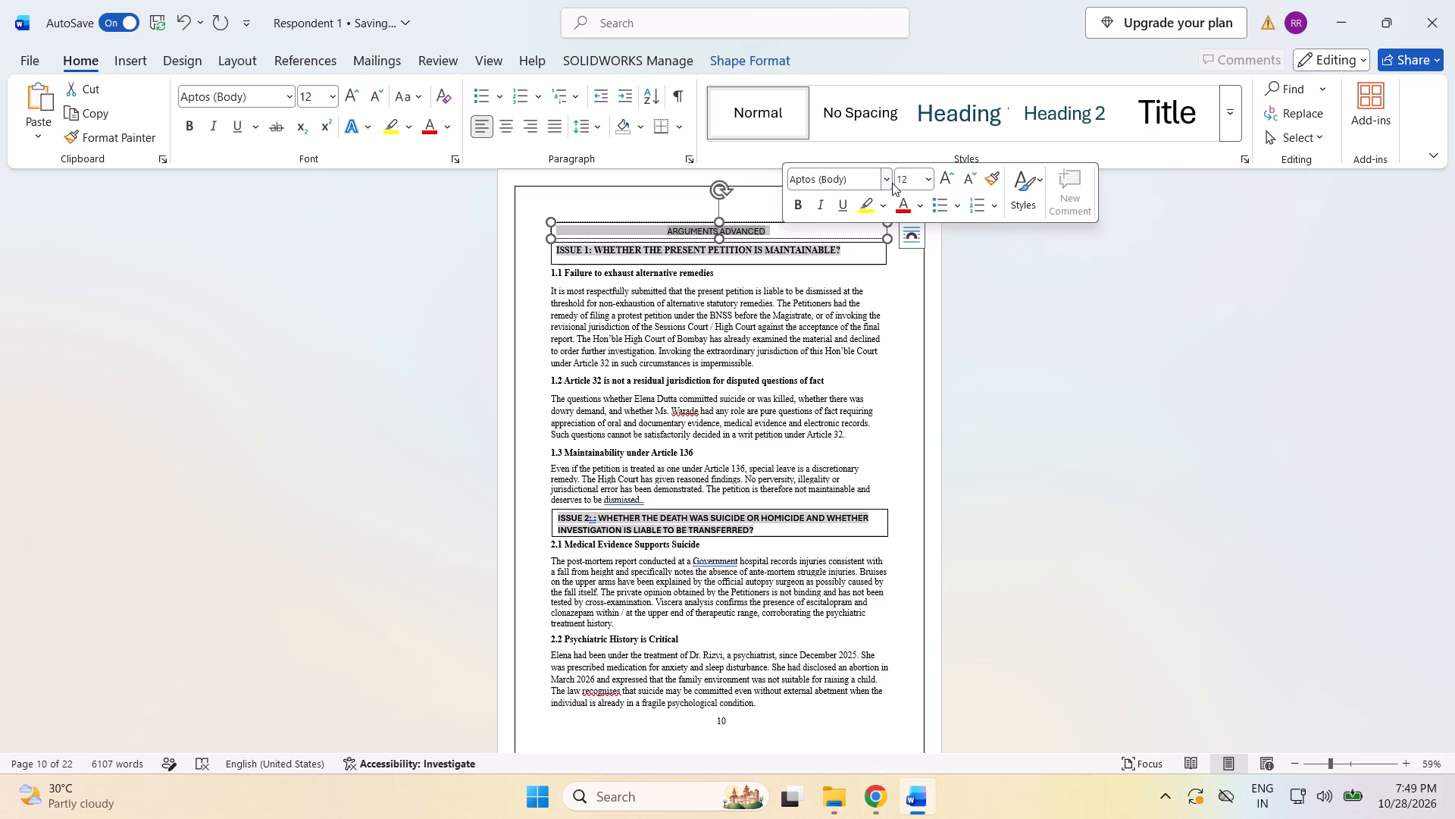
click(887, 180)
click(865, 318)
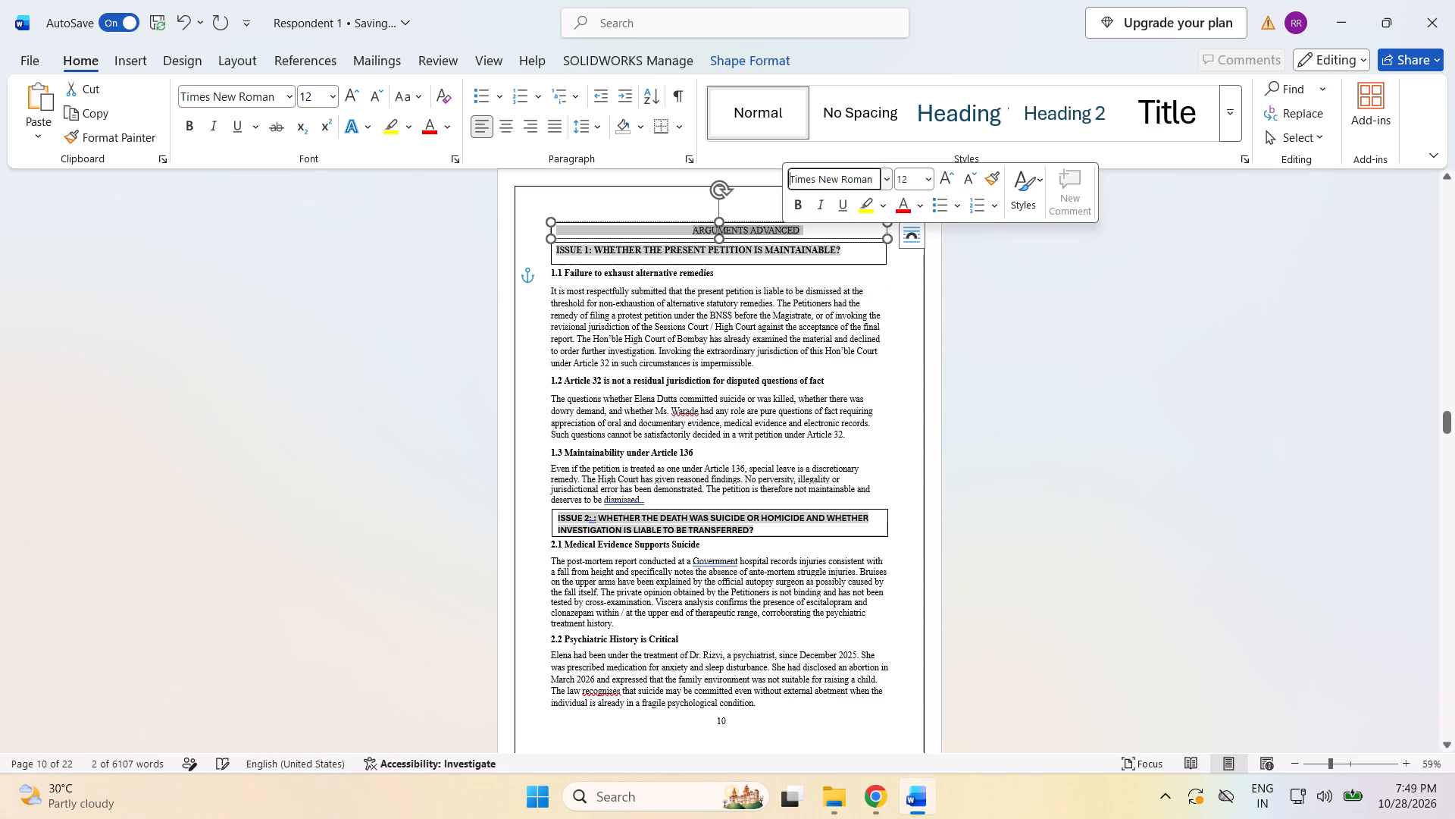
Adjust the ISSUE 1 heading box's position and height so it sits just beneath the ARGUMENTS ADVANCED box, aligned with its side edges.
click(599, 261)
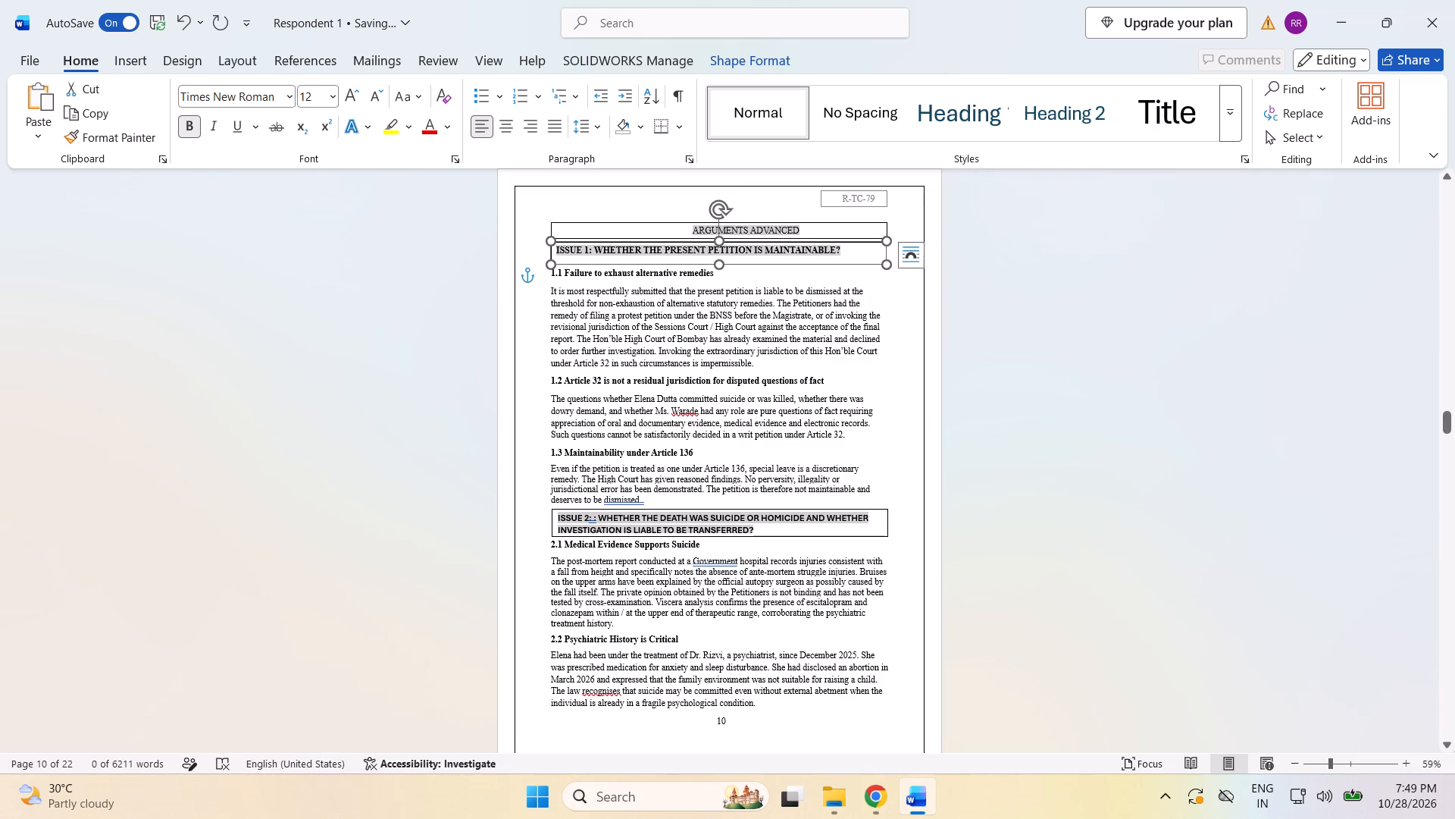
click(553, 249)
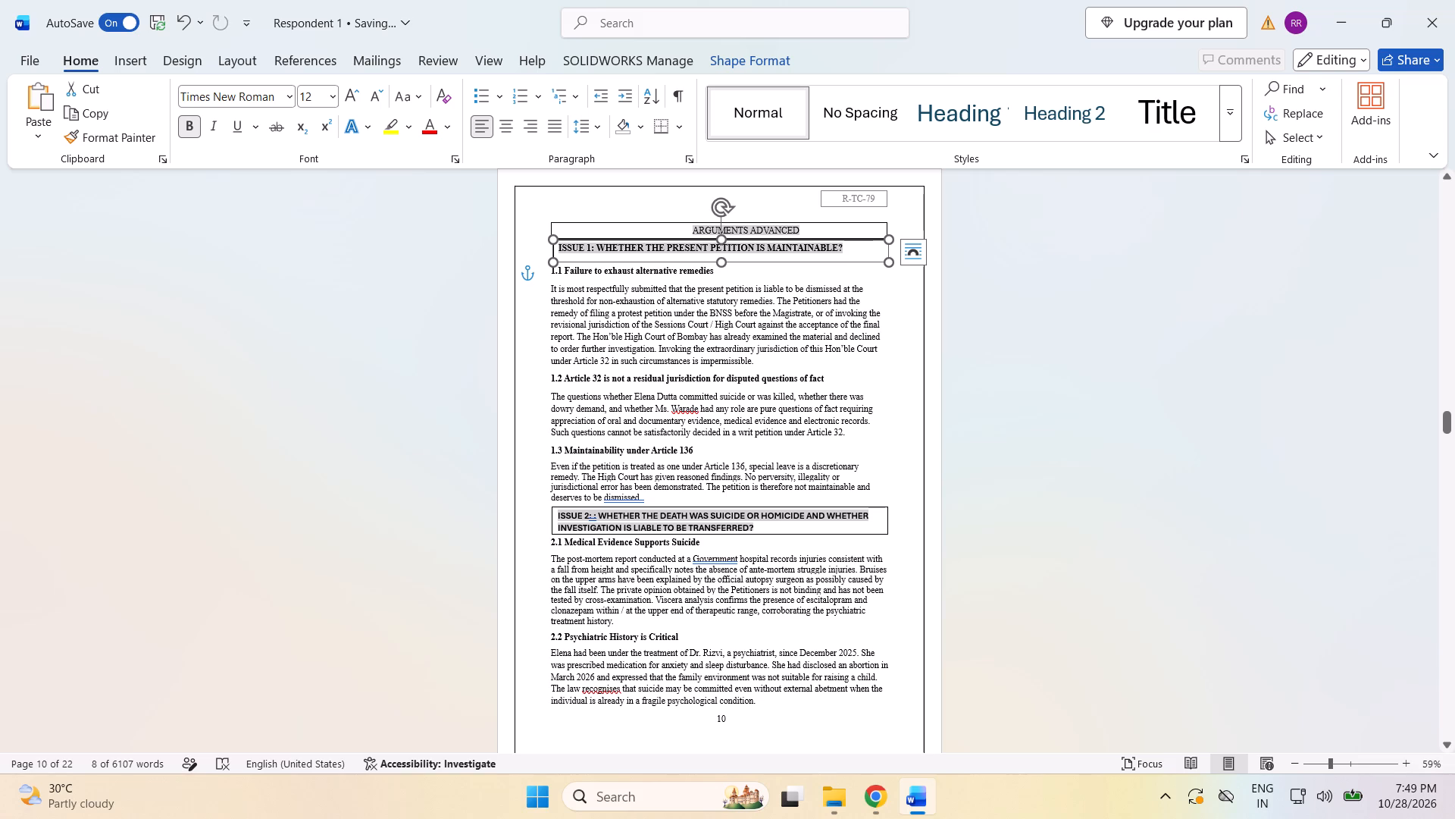
click(906, 318)
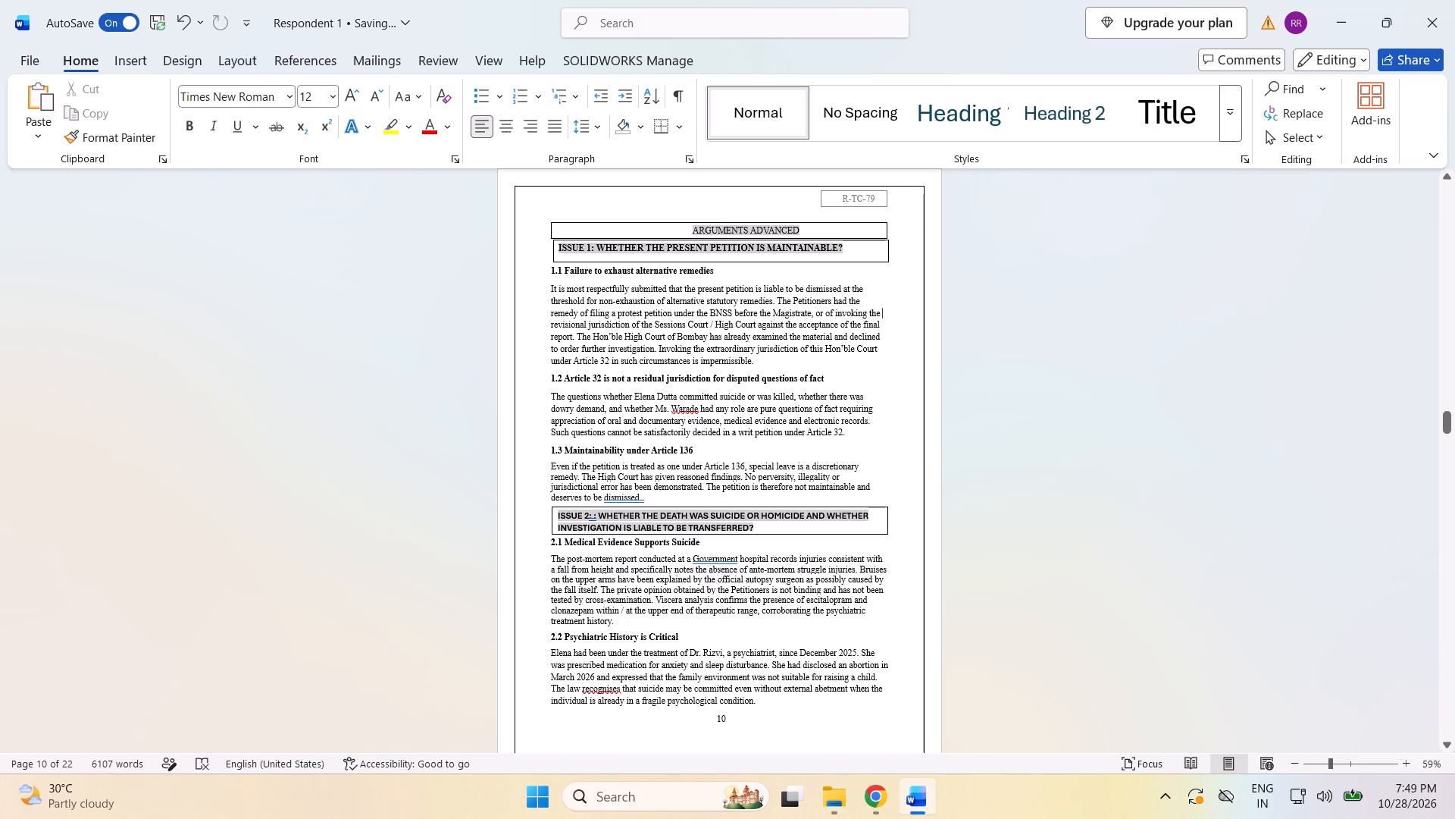
click(559, 252)
click(556, 249)
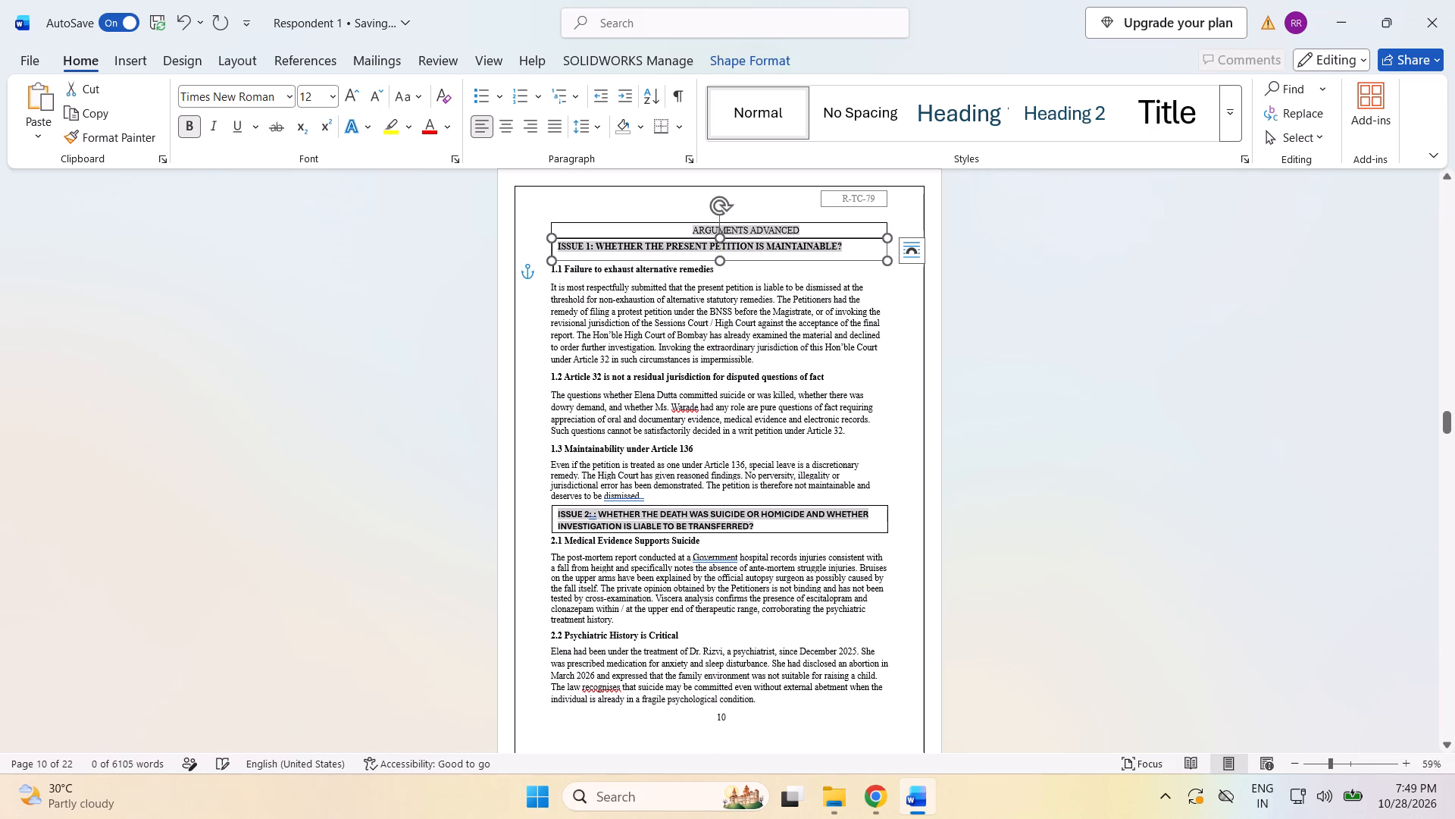
click(887, 241)
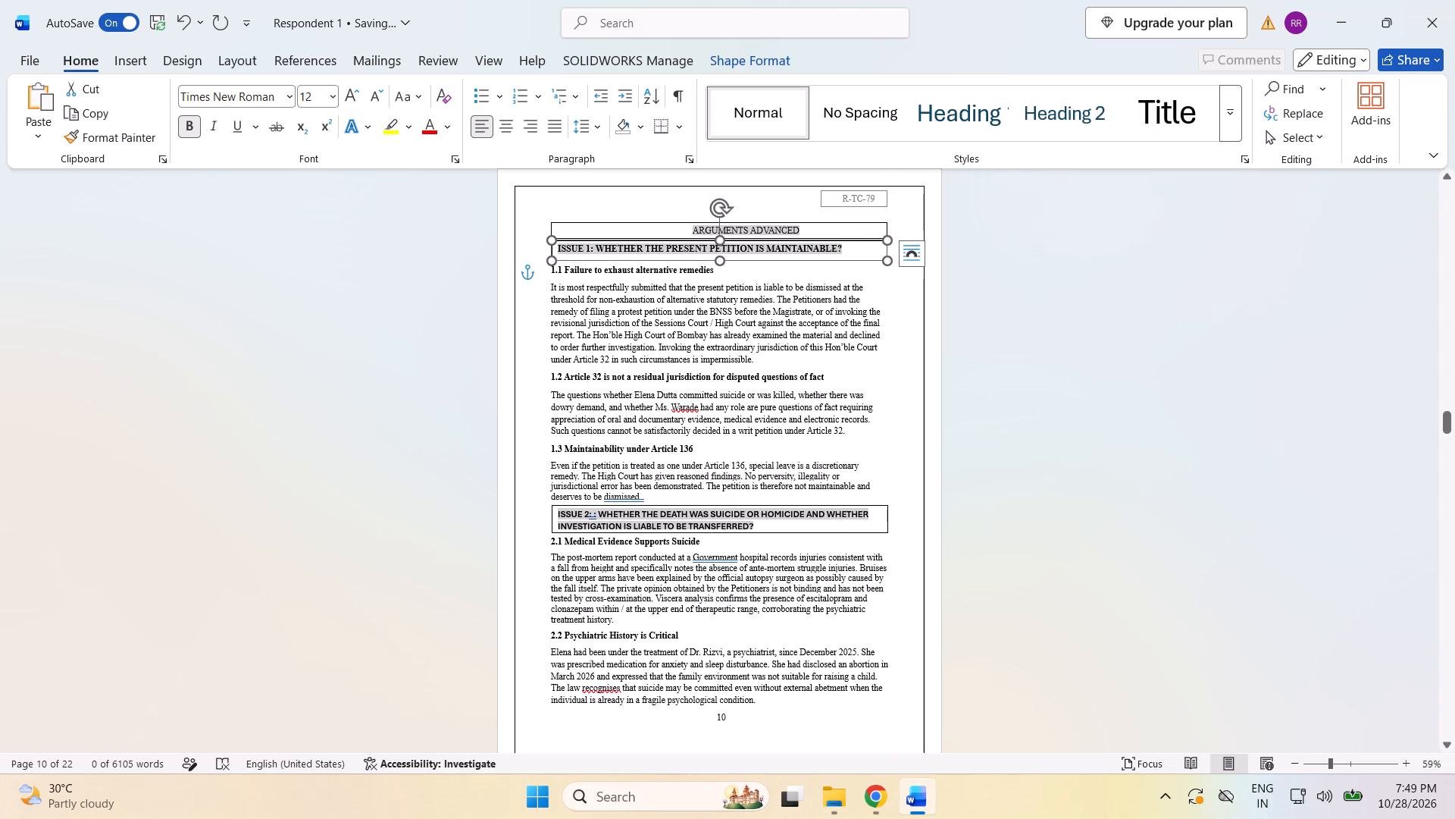
click(724, 260)
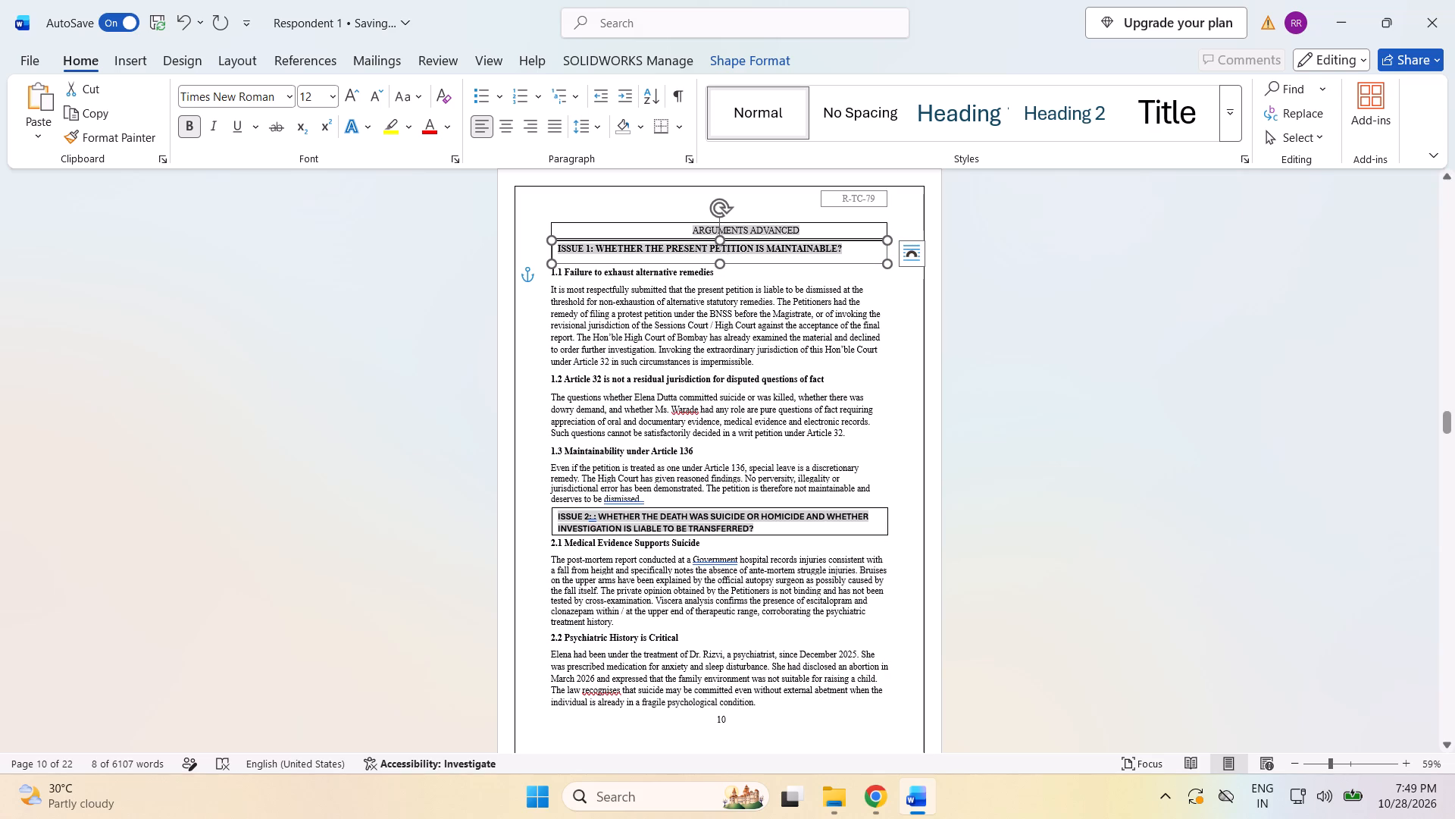
click(867, 238)
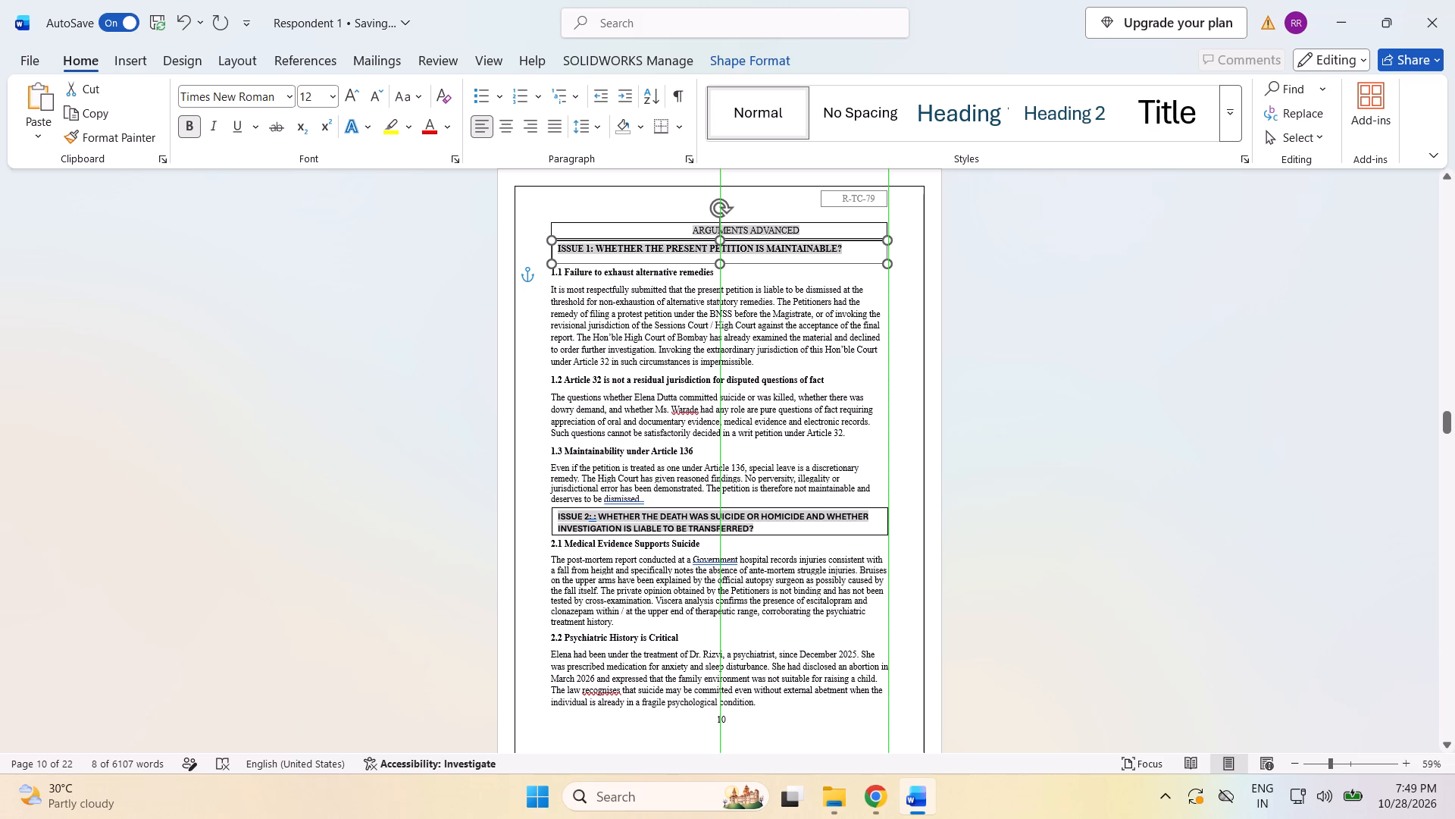
click(1002, 337)
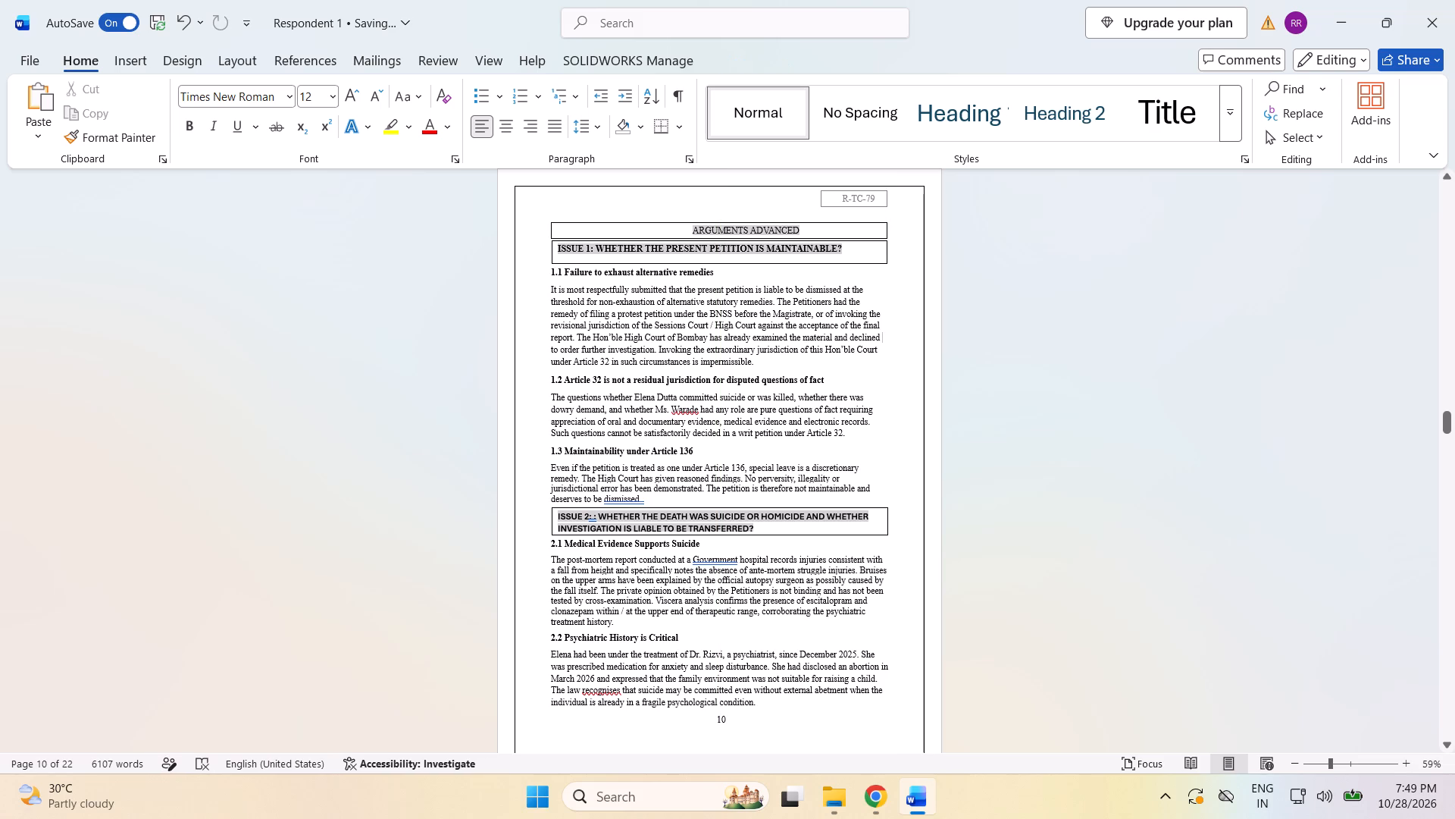
Apply Times New Roman to the boxed heading ISSUE 1: WHETHER THE PRESENT PETITION IS MAINTAINABLE?
click(863, 249)
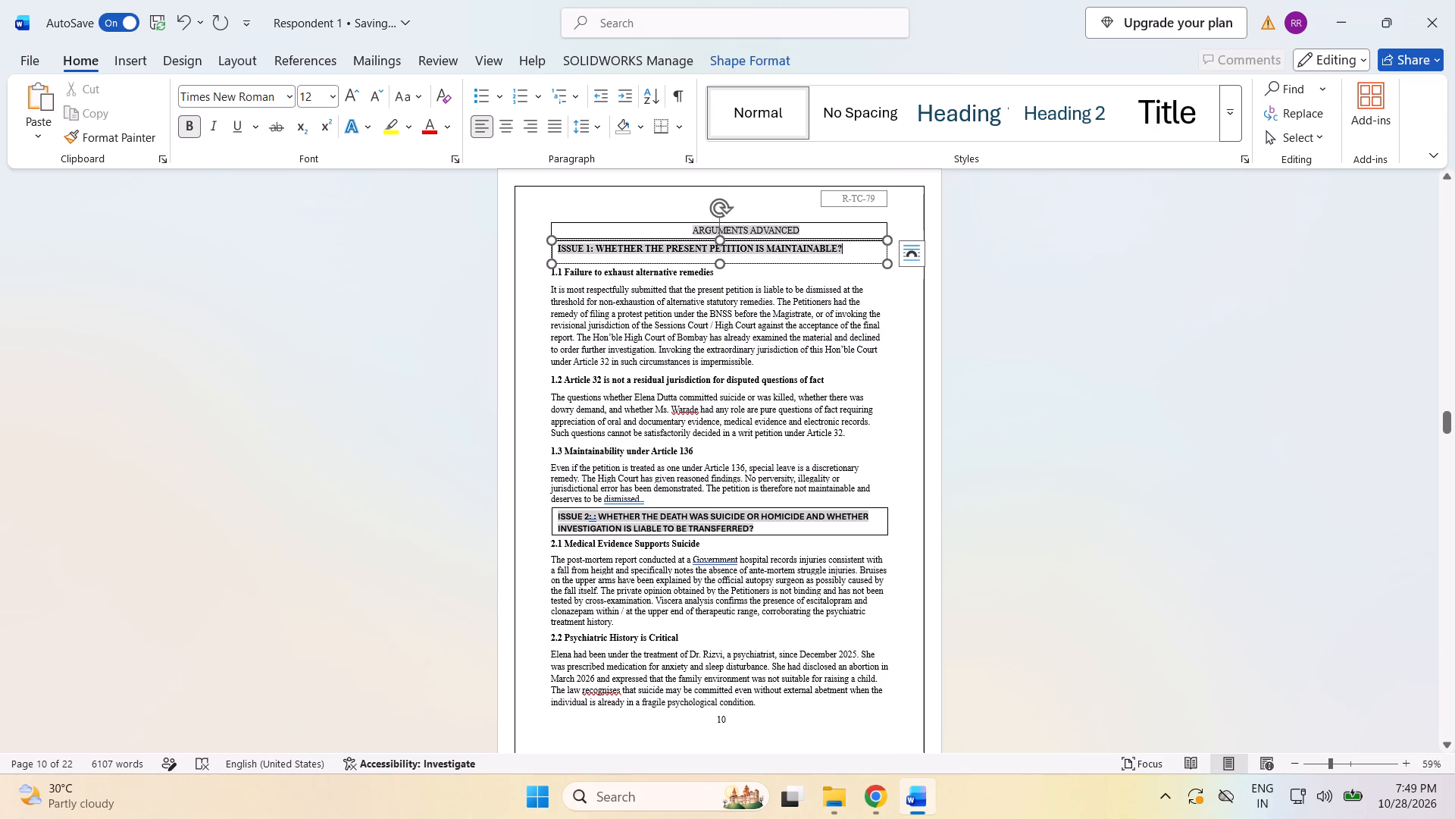
drag(853, 251, 578, 250)
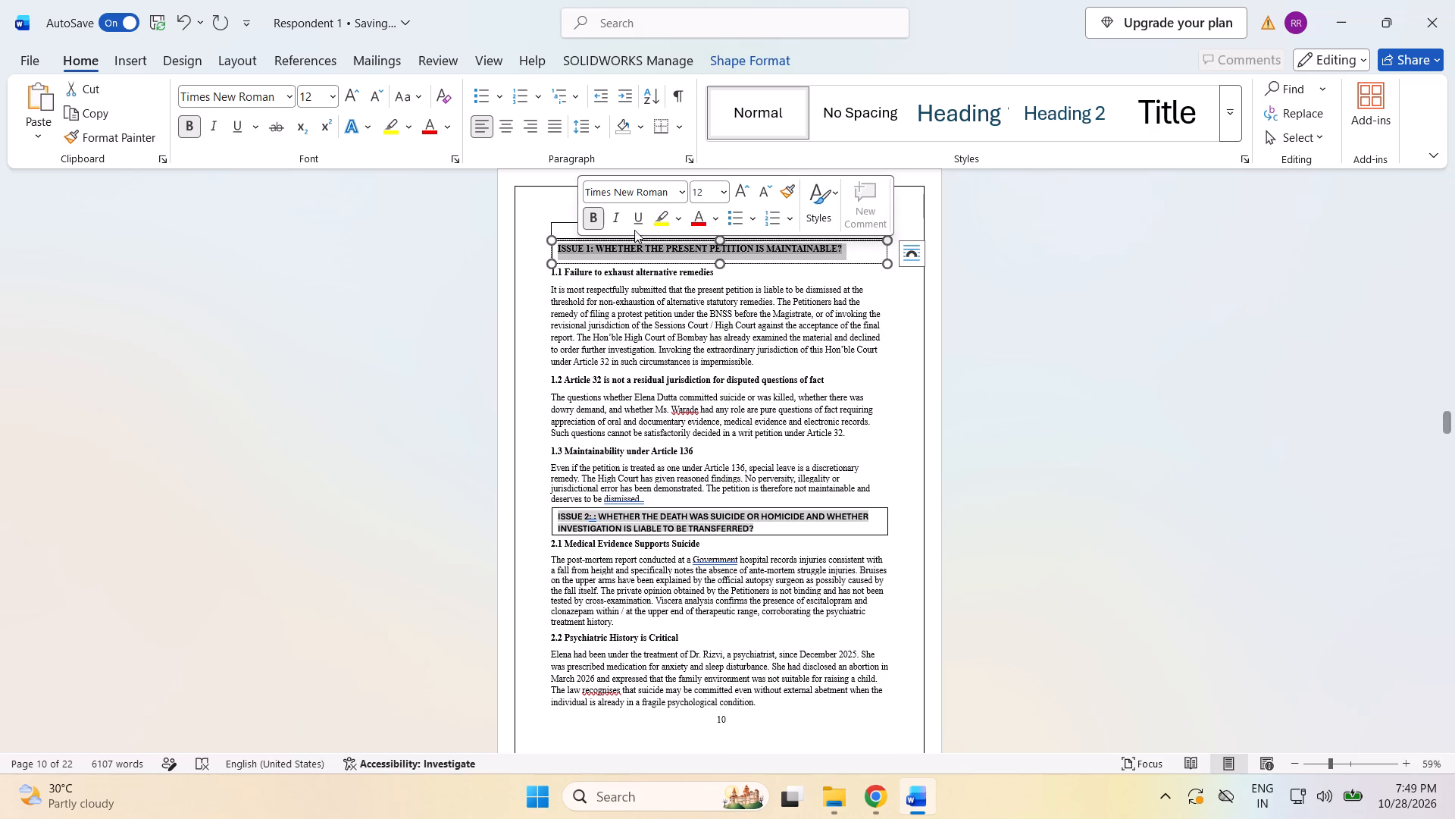
click(679, 191)
click(675, 320)
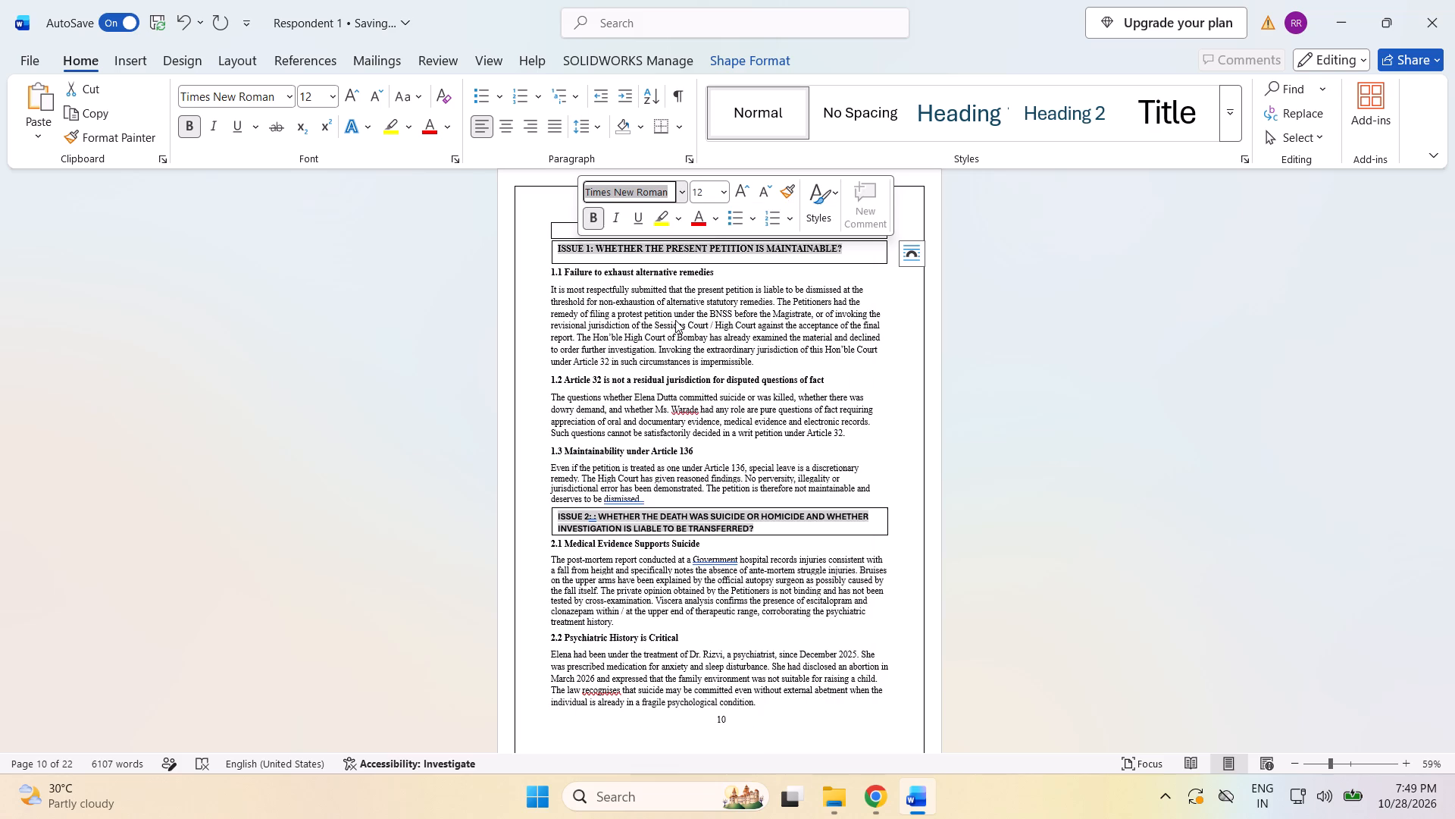
click(884, 322)
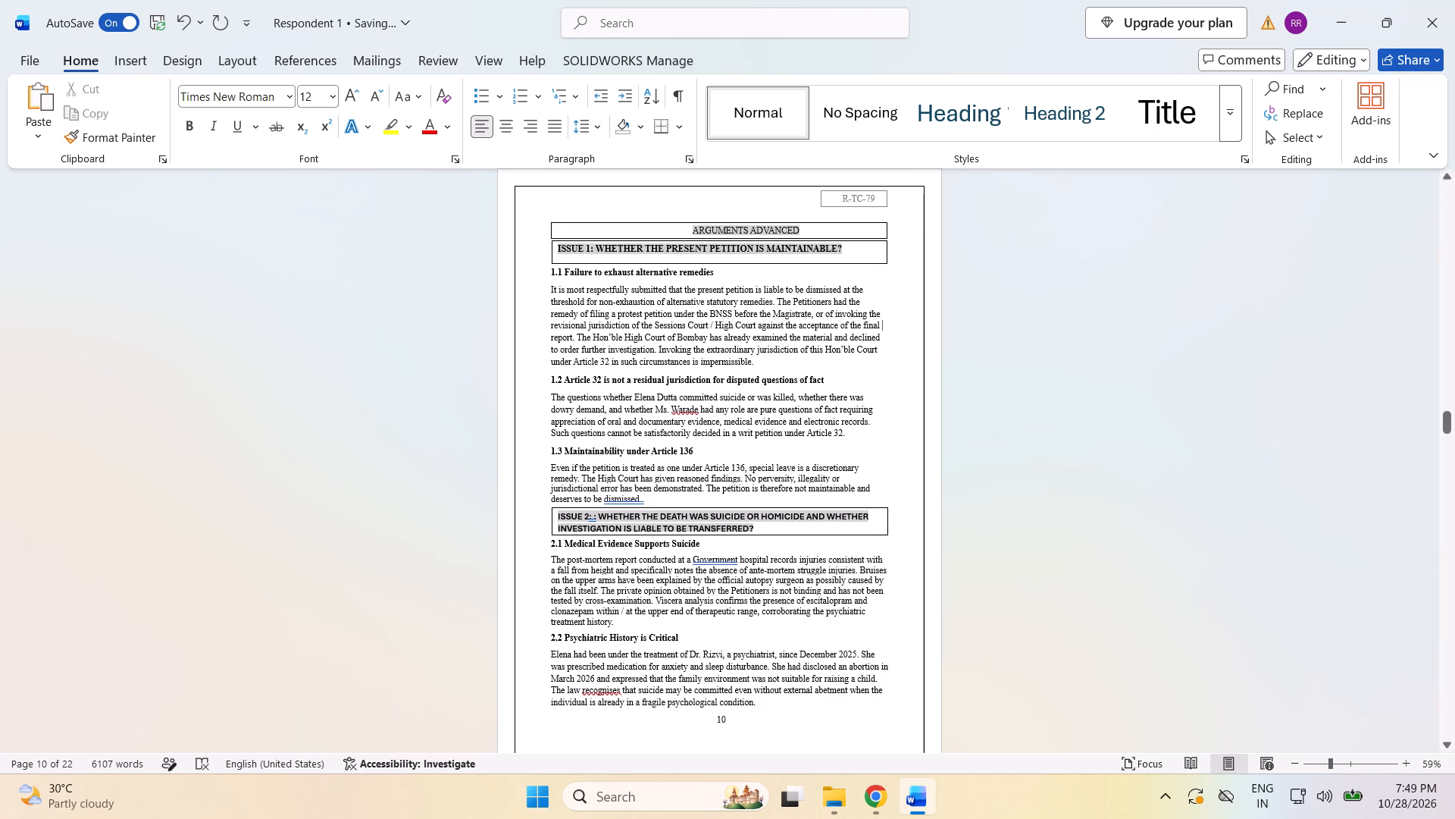
Apply Times New Roman to sections 1.1 to 2.2 under ARGUMENTS ADVANCED, with the page's boxed headings included in the selection.
drag(545, 267, 715, 599)
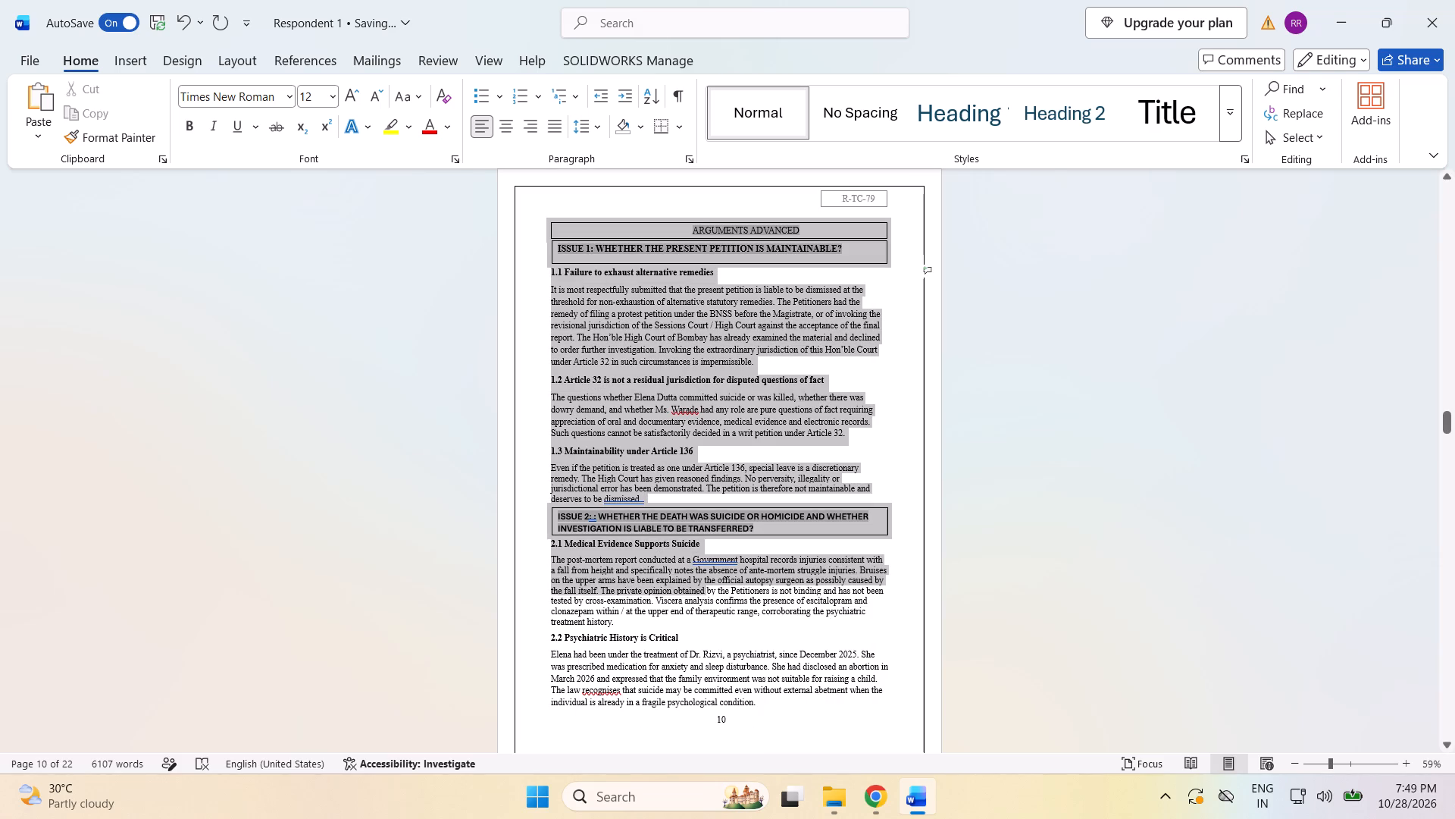
drag(715, 599, 782, 712)
click(887, 659)
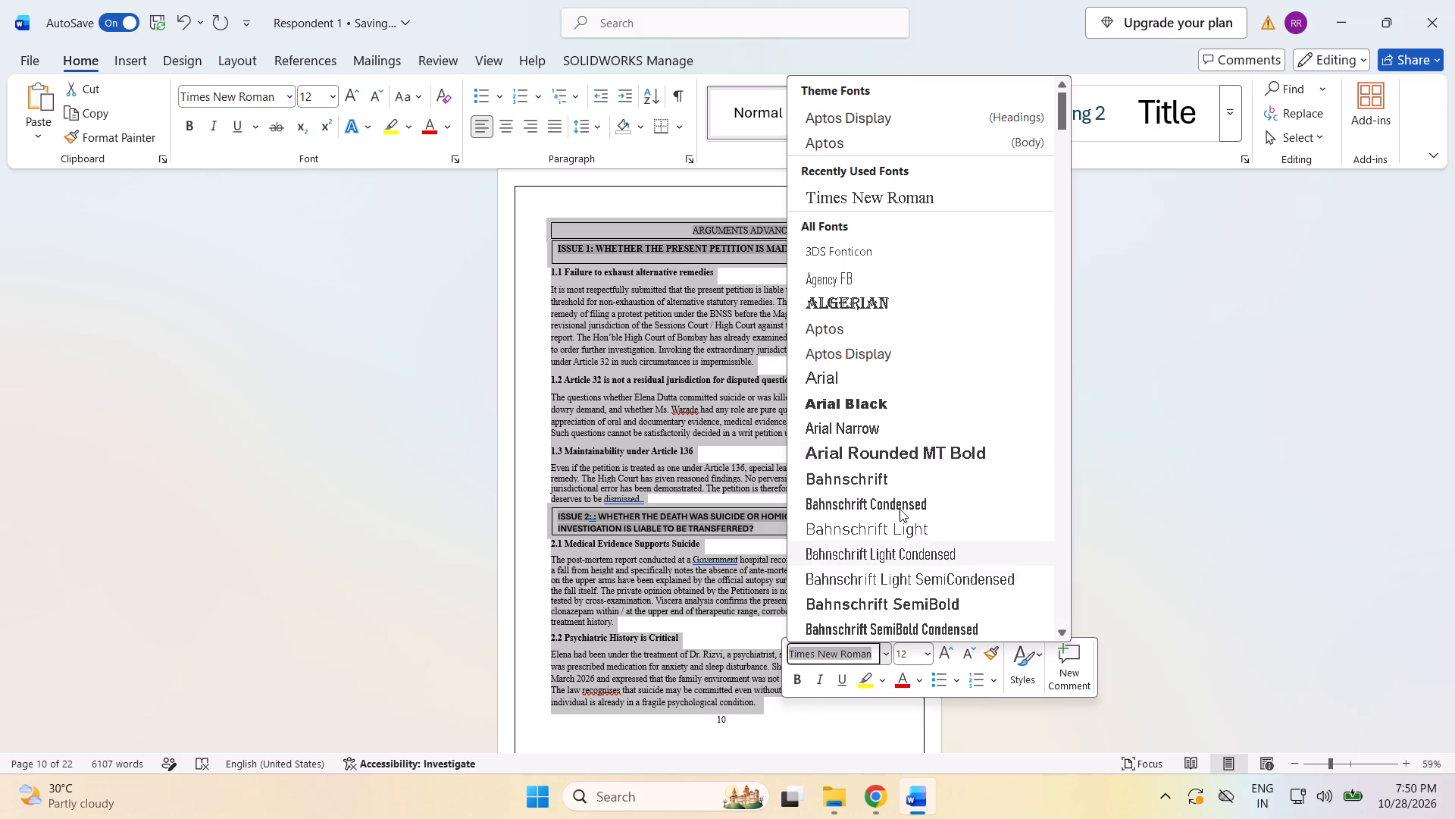
click(915, 203)
Apply Times New Roman to page 11, from section 2.3 through the start of 4.1, with the ISSUE 3 and ISSUE 4 boxes in the selection.
scroll(963, 478, down, 3)
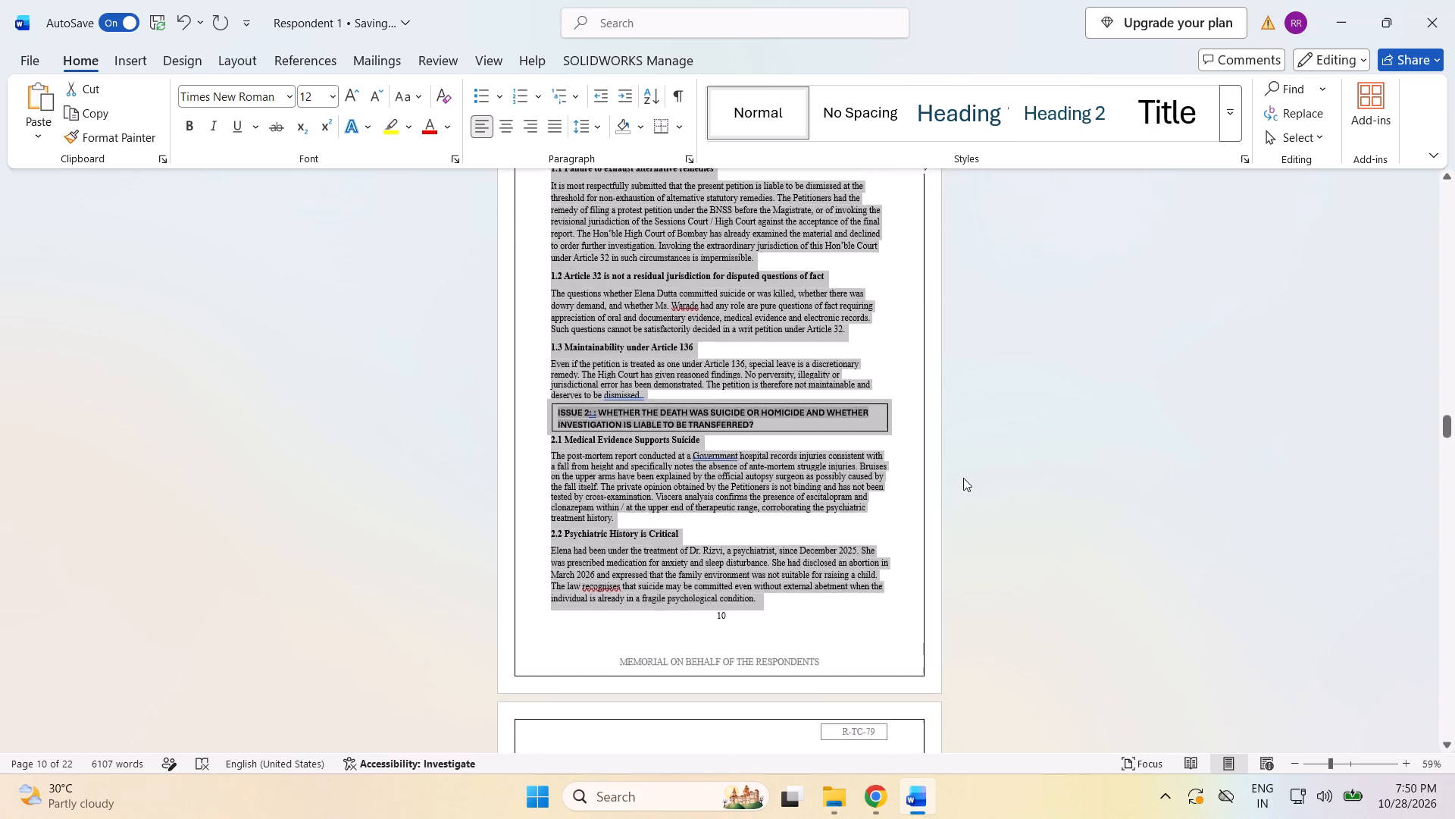
scroll(963, 478, down, 8)
click(1126, 398)
scroll(1126, 398, down, 8)
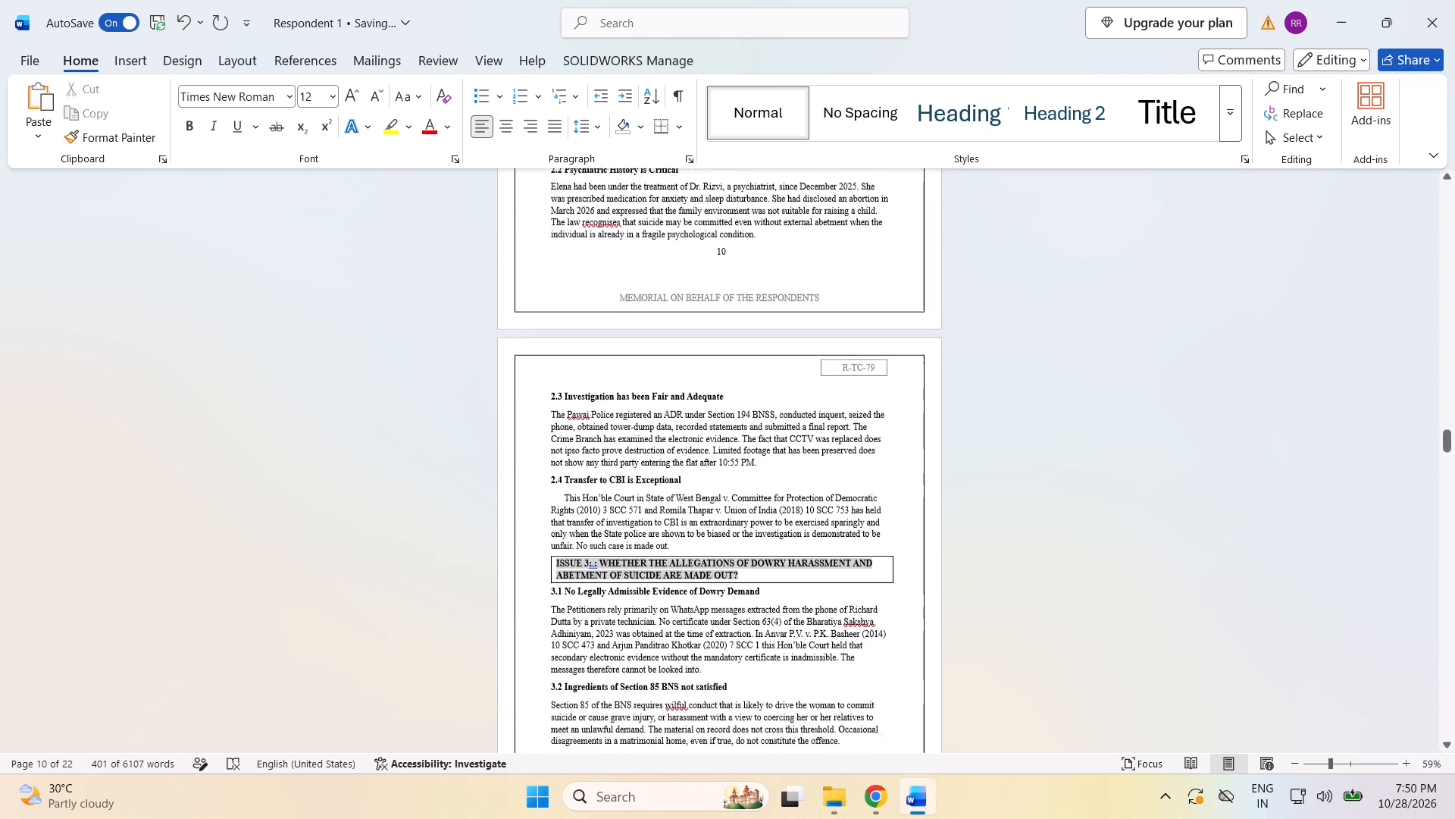
scroll(1126, 398, down, 2)
scroll(553, 347, down, 5)
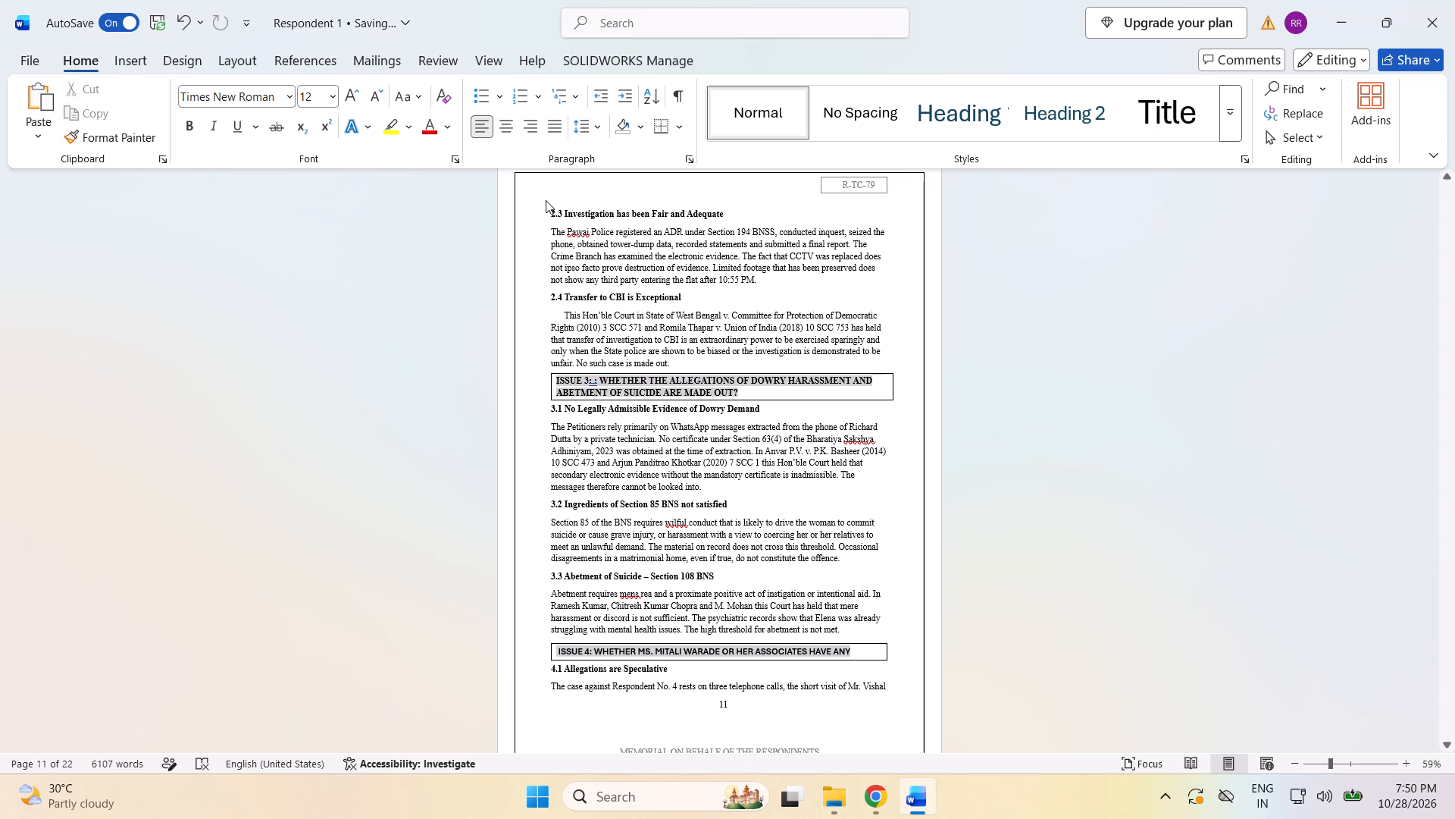
drag(546, 213, 870, 640)
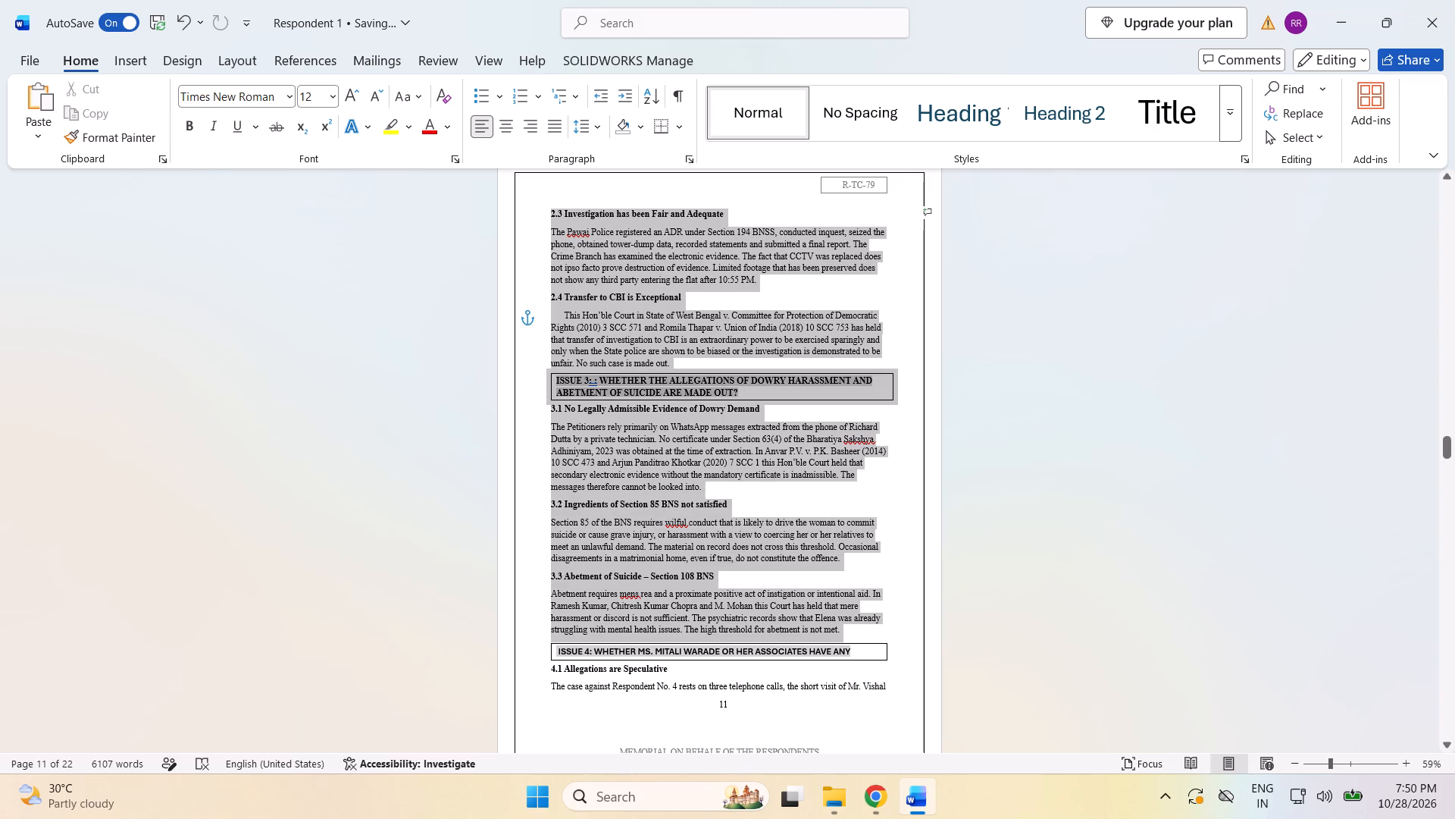
drag(870, 640, 901, 695)
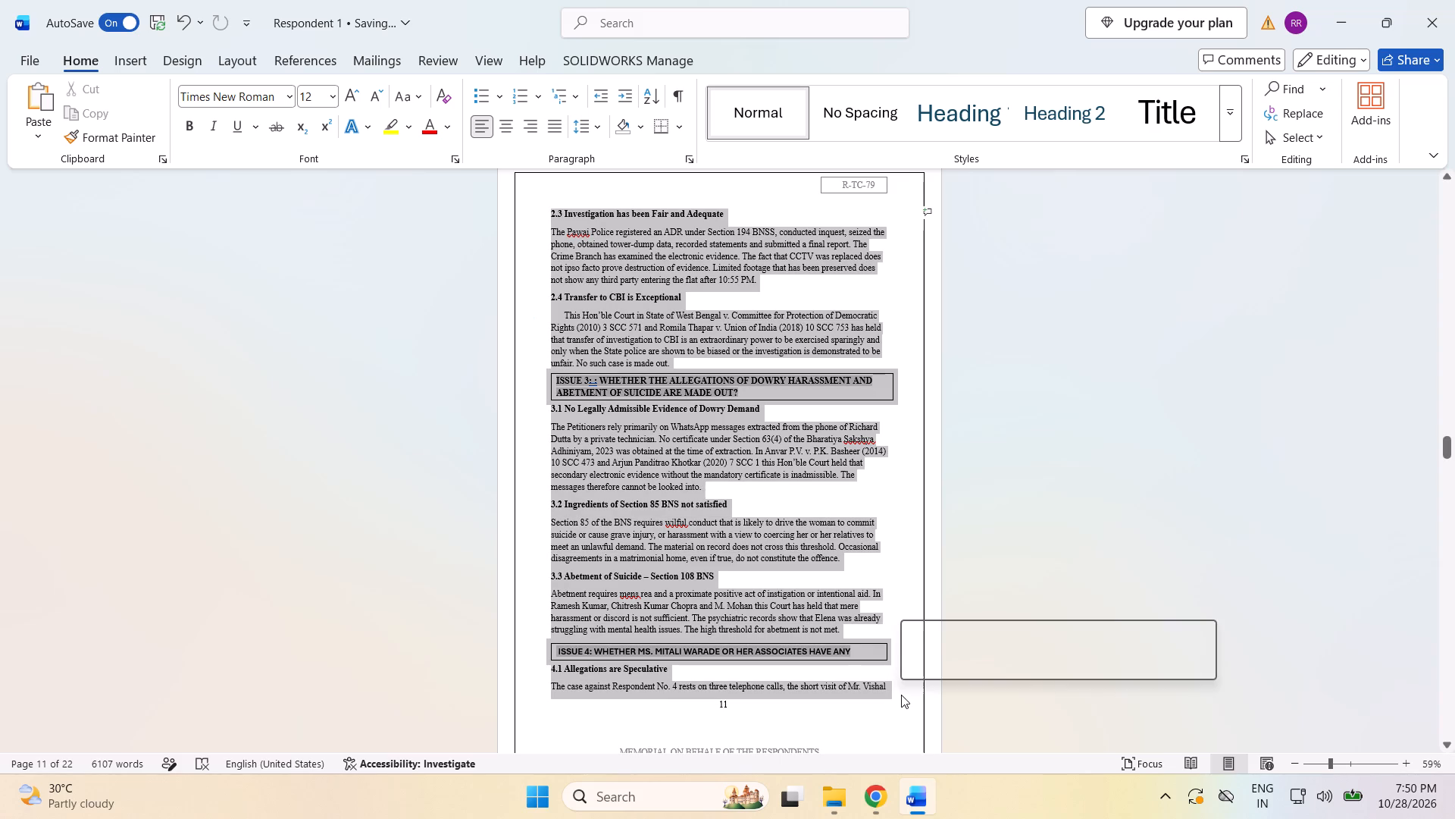
click(1001, 640)
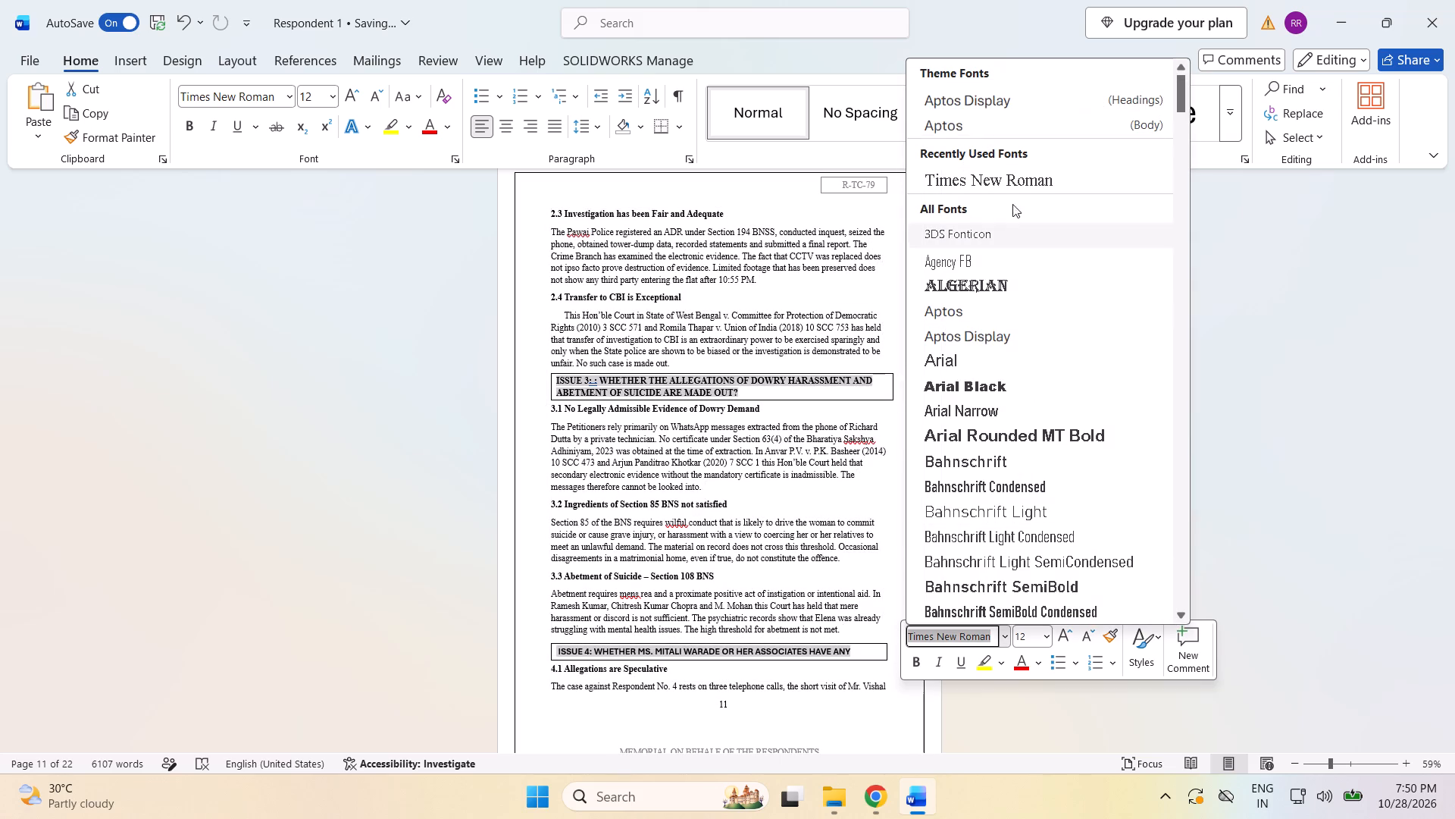
click(1007, 188)
click(1022, 466)
Apply Times New Roman to all page 12 text through section 5.3, with the boxed ISSUE 5 heading included in the selection.
scroll(1022, 469, down, 4)
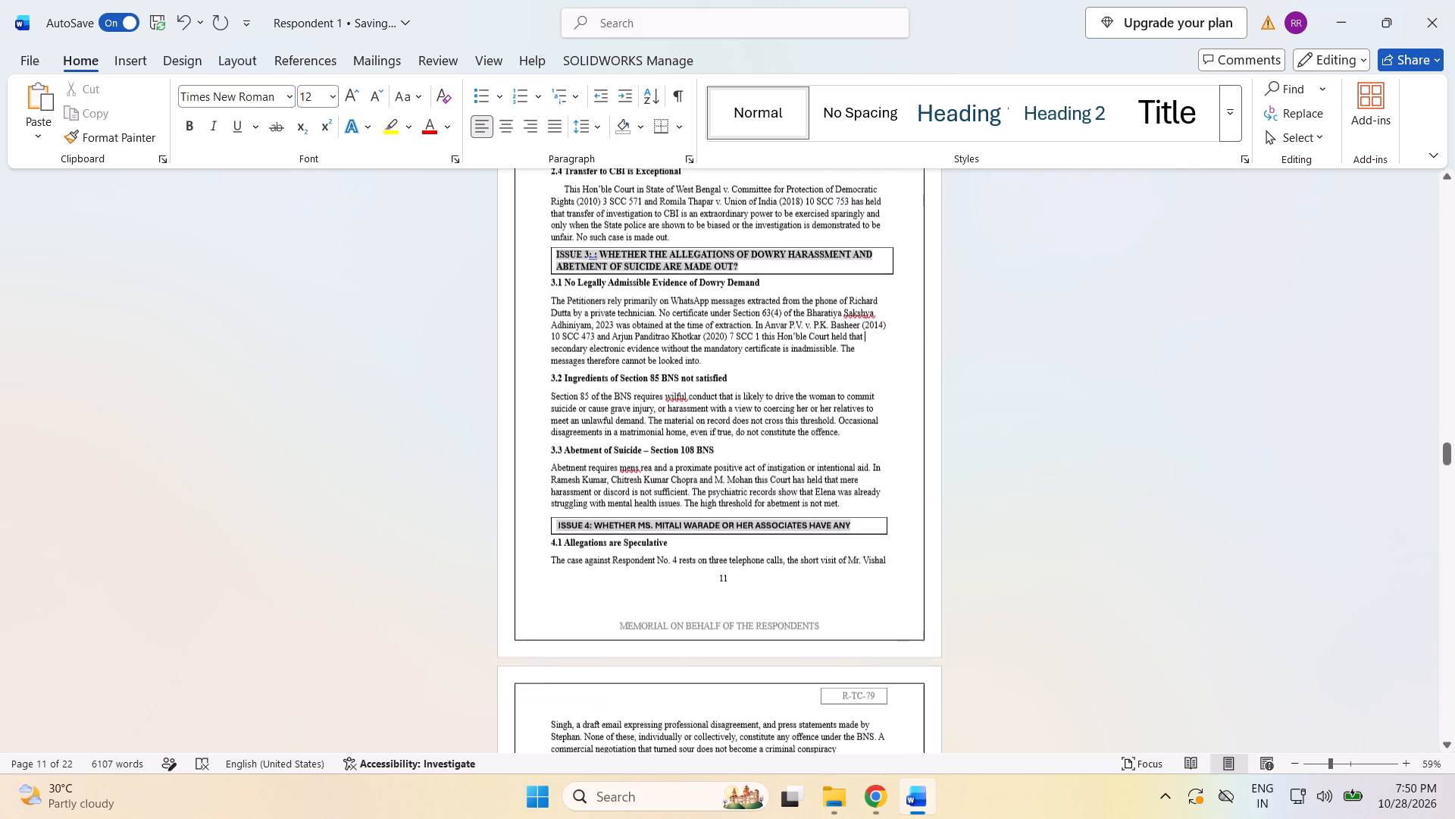
scroll(1020, 475, down, 20)
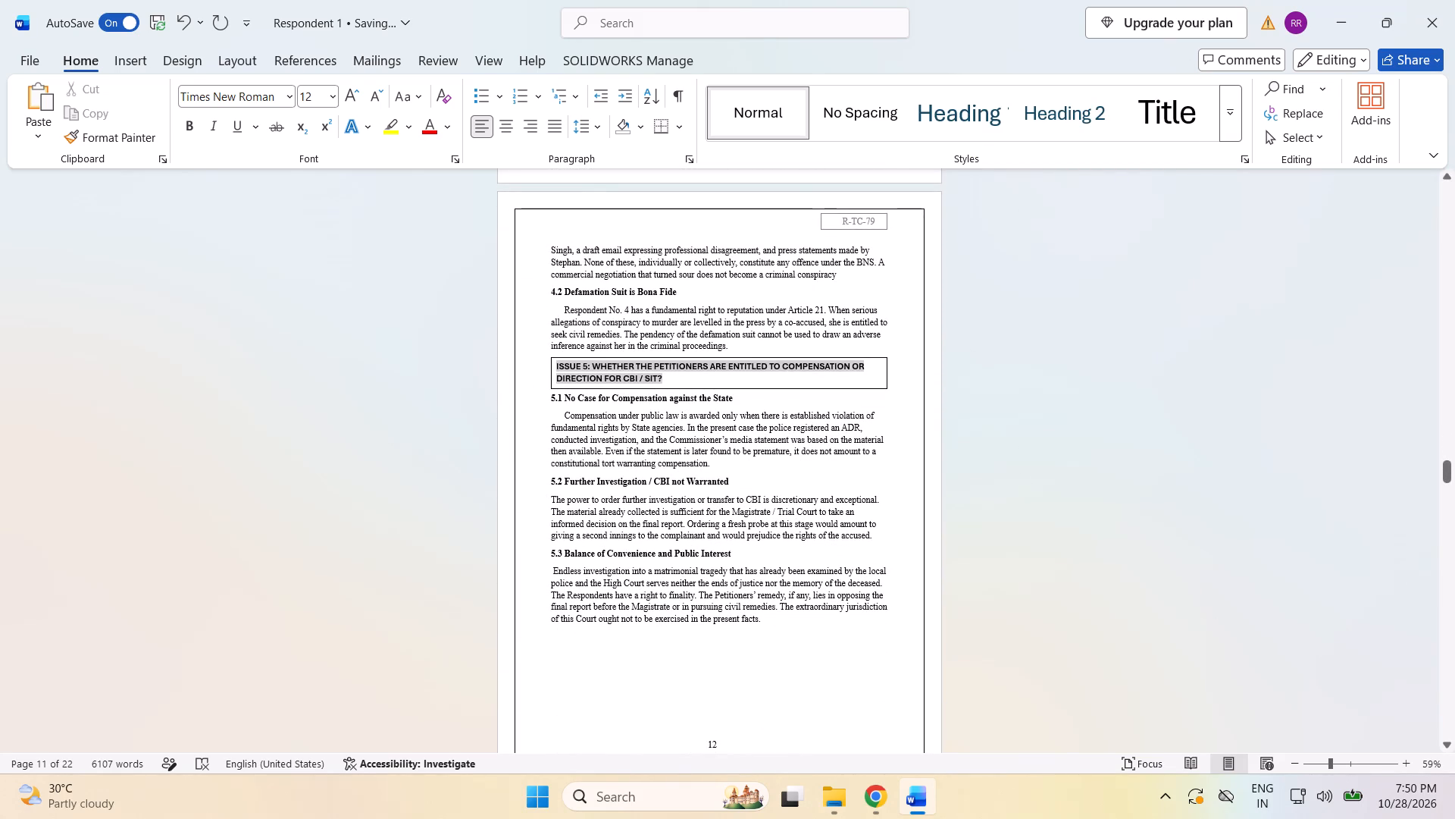
drag(548, 249, 793, 622)
click(894, 563)
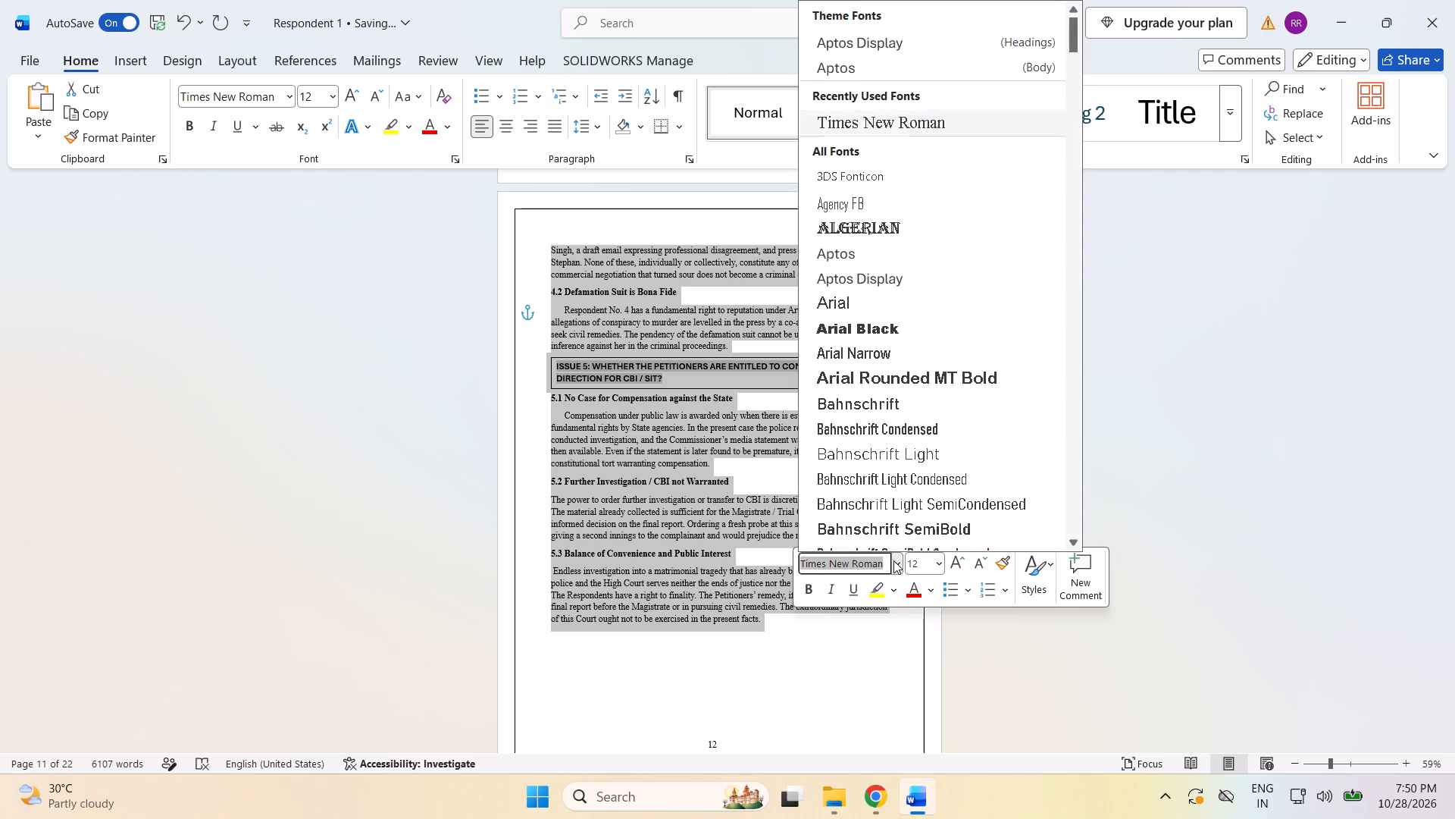
click(890, 132)
scroll(920, 304, down, 20)
scroll(920, 304, down, 1)
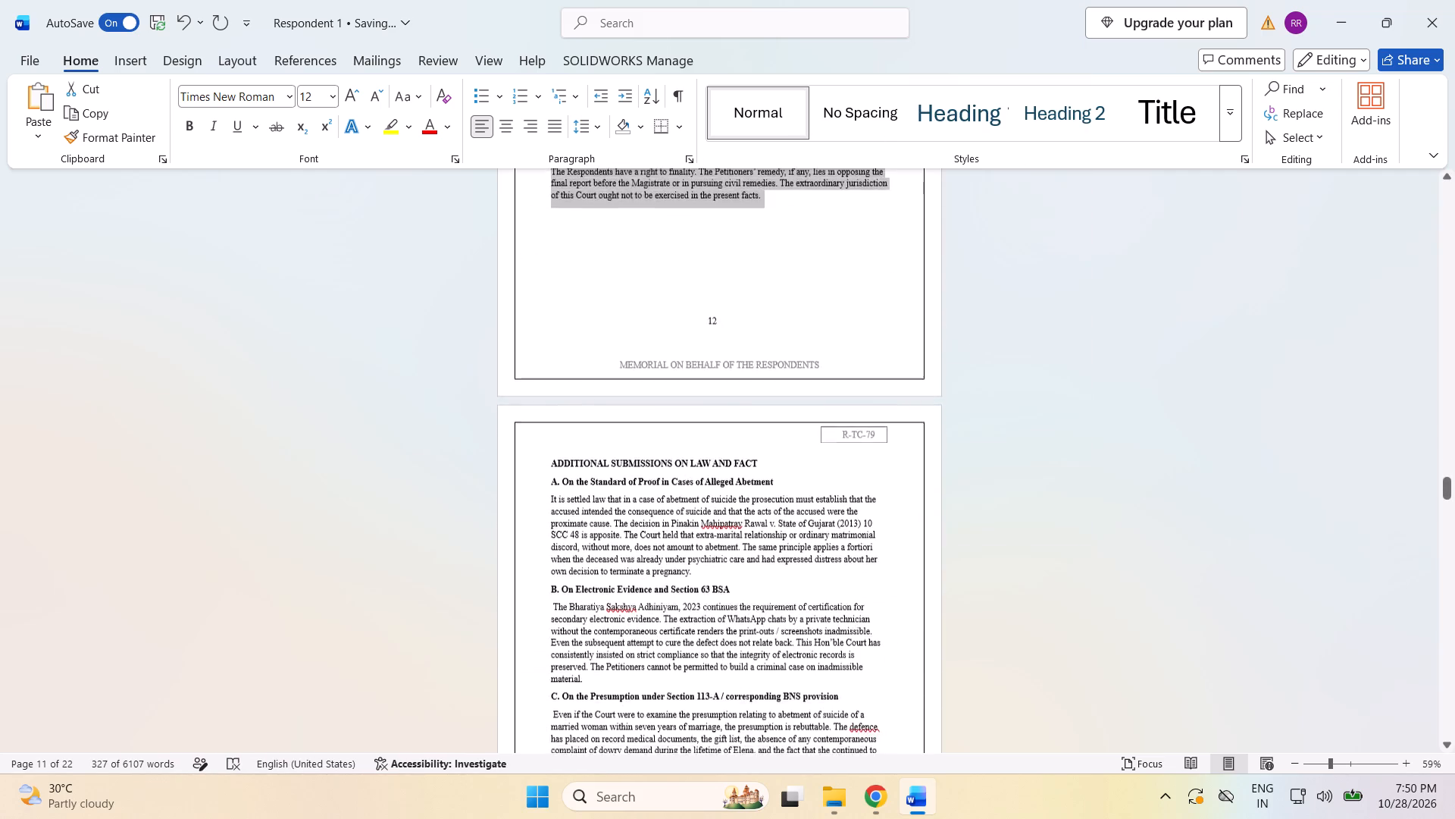
scroll(957, 344, down, 3)
click(1090, 368)
Apply Times New Roman to the ADDITIONAL SUBMISSIONS ON LAW AND FACT heading and its sections A to E on page 13.
scroll(1090, 369, down, 2)
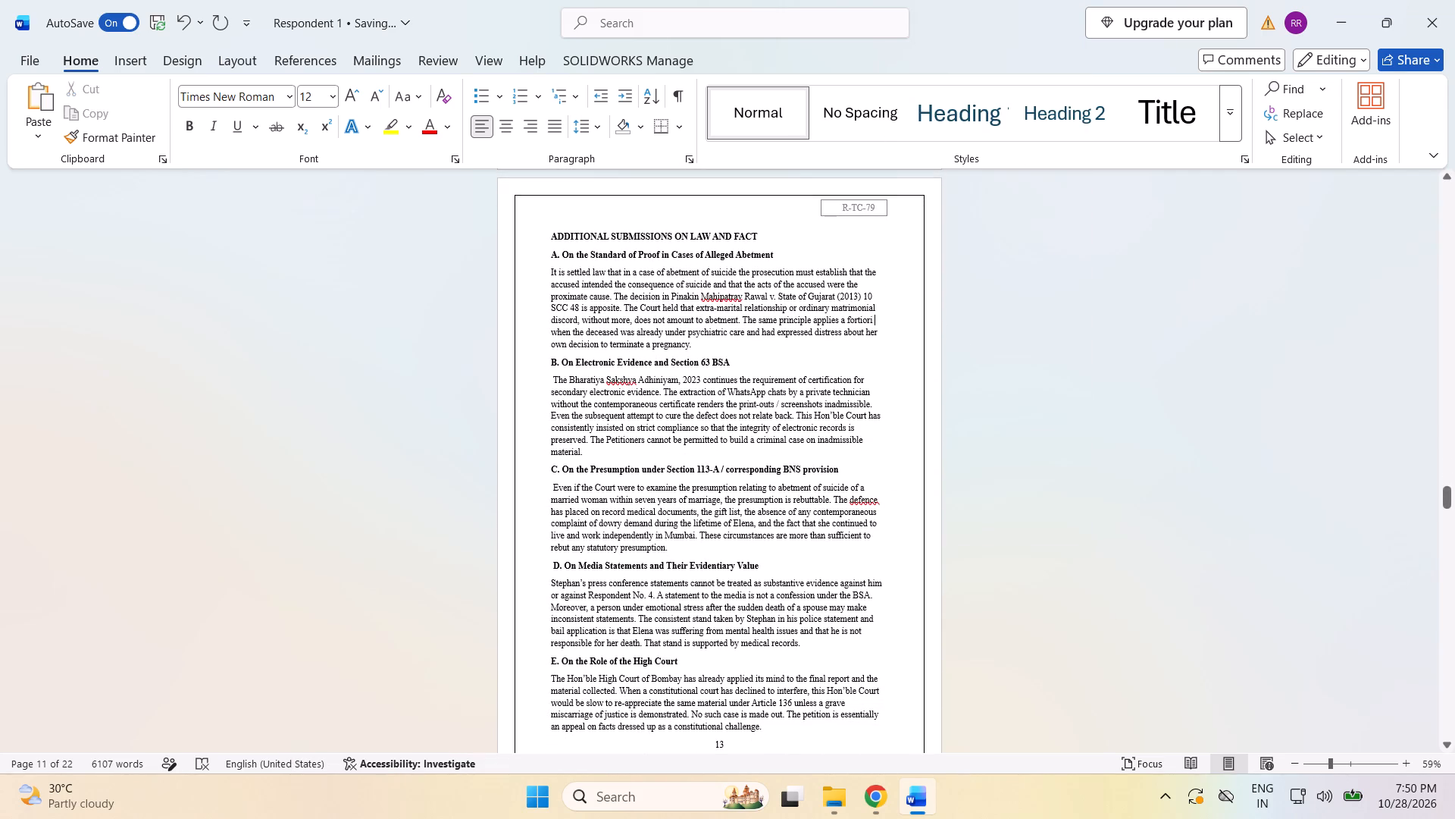
drag(550, 234, 838, 686)
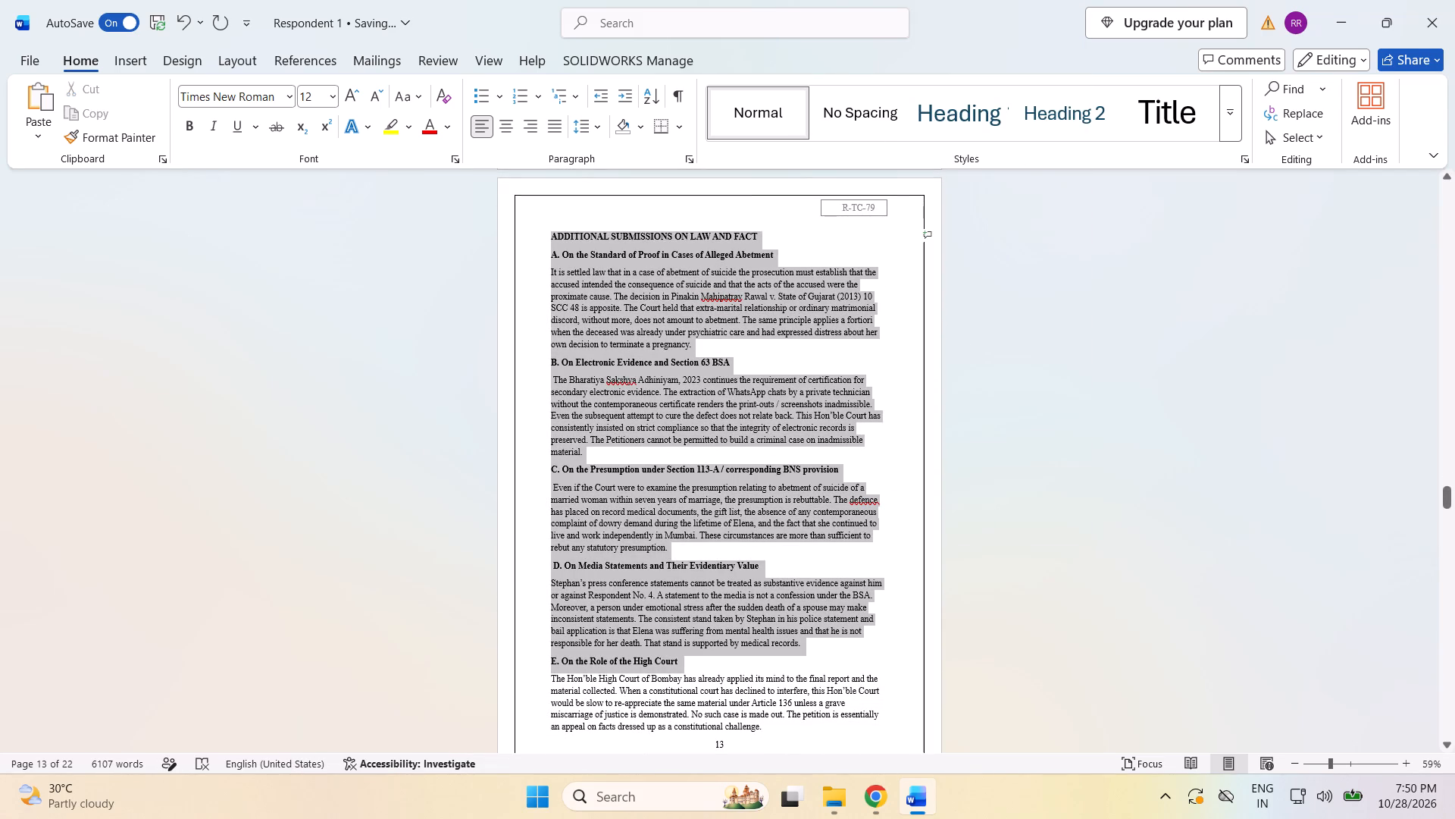
drag(838, 686, 866, 723)
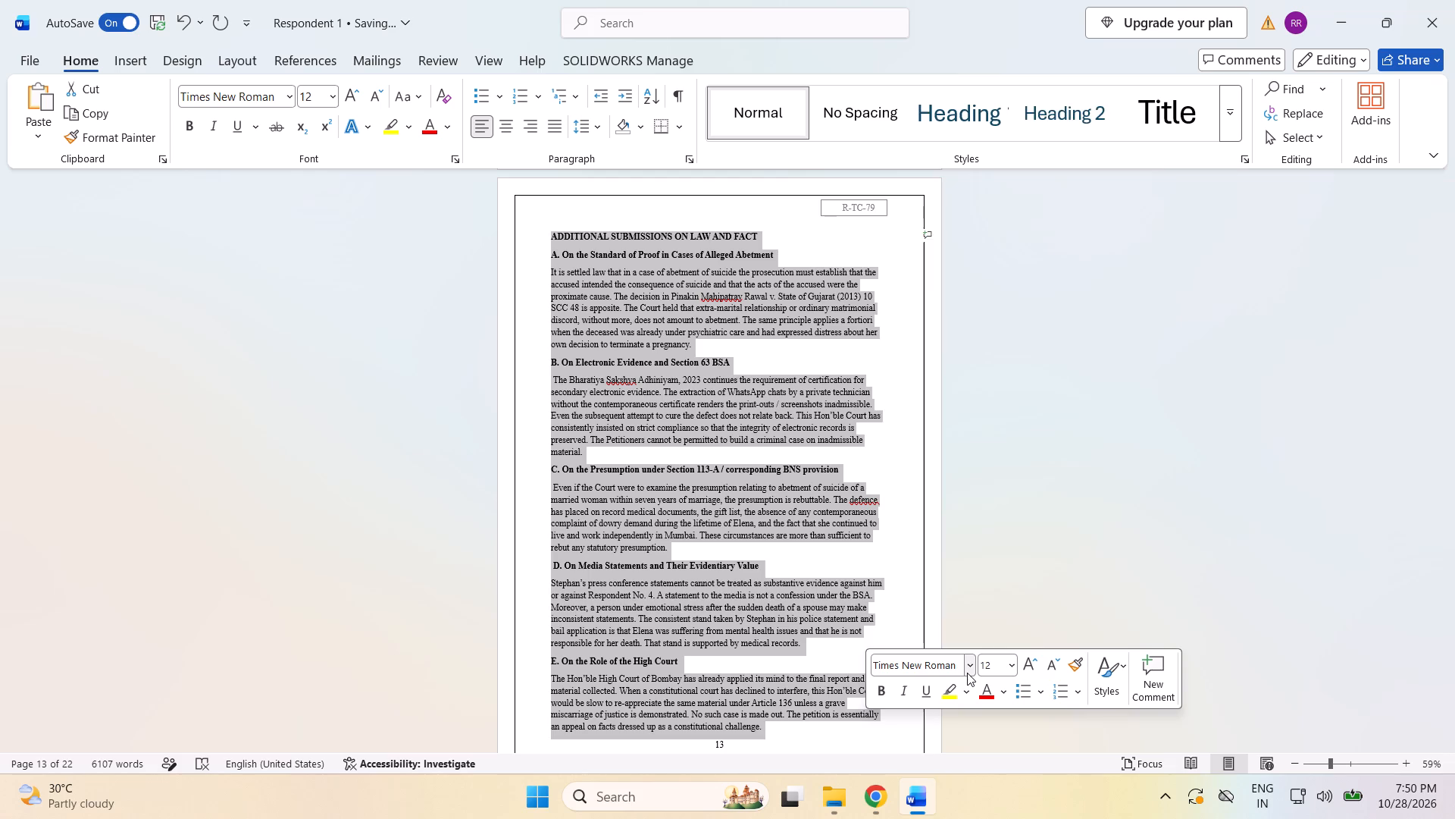
click(967, 673)
click(965, 215)
scroll(990, 349, down, 16)
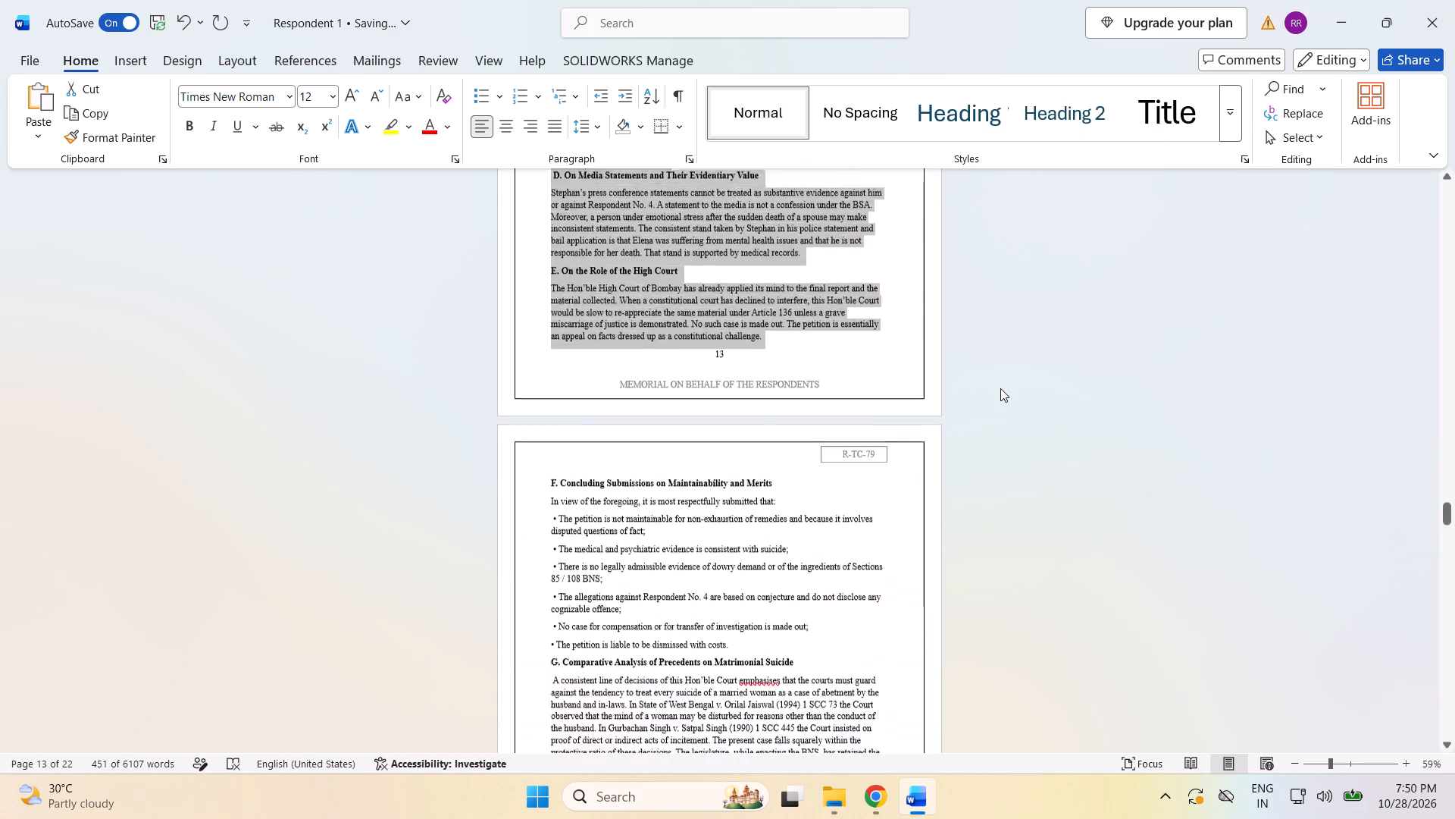
scroll(1000, 388, down, 9)
click(1079, 431)
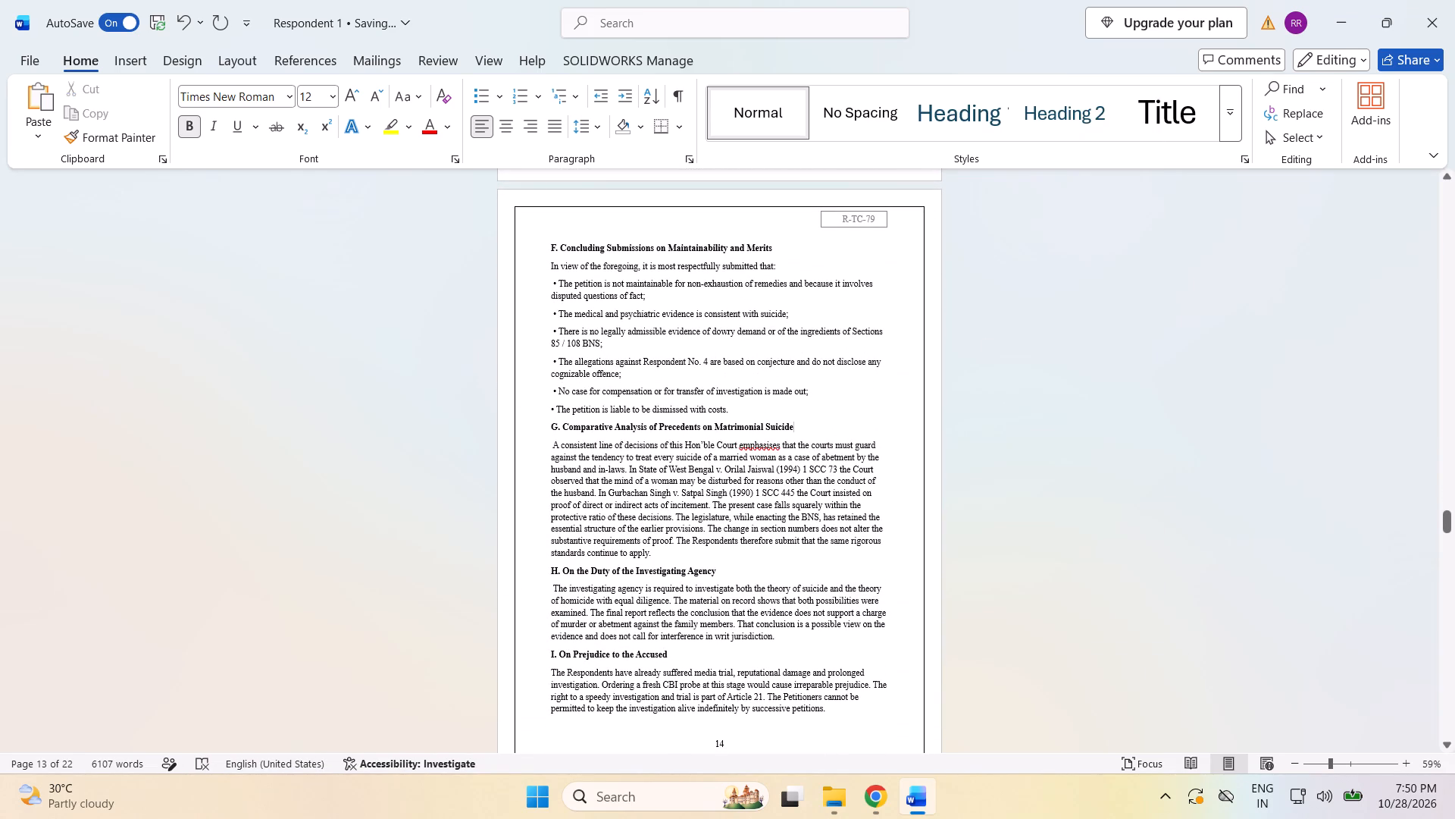
Apply Times New Roman to sections F to I on page 14, including their headings and the bulleted submissions.
drag(544, 246, 850, 711)
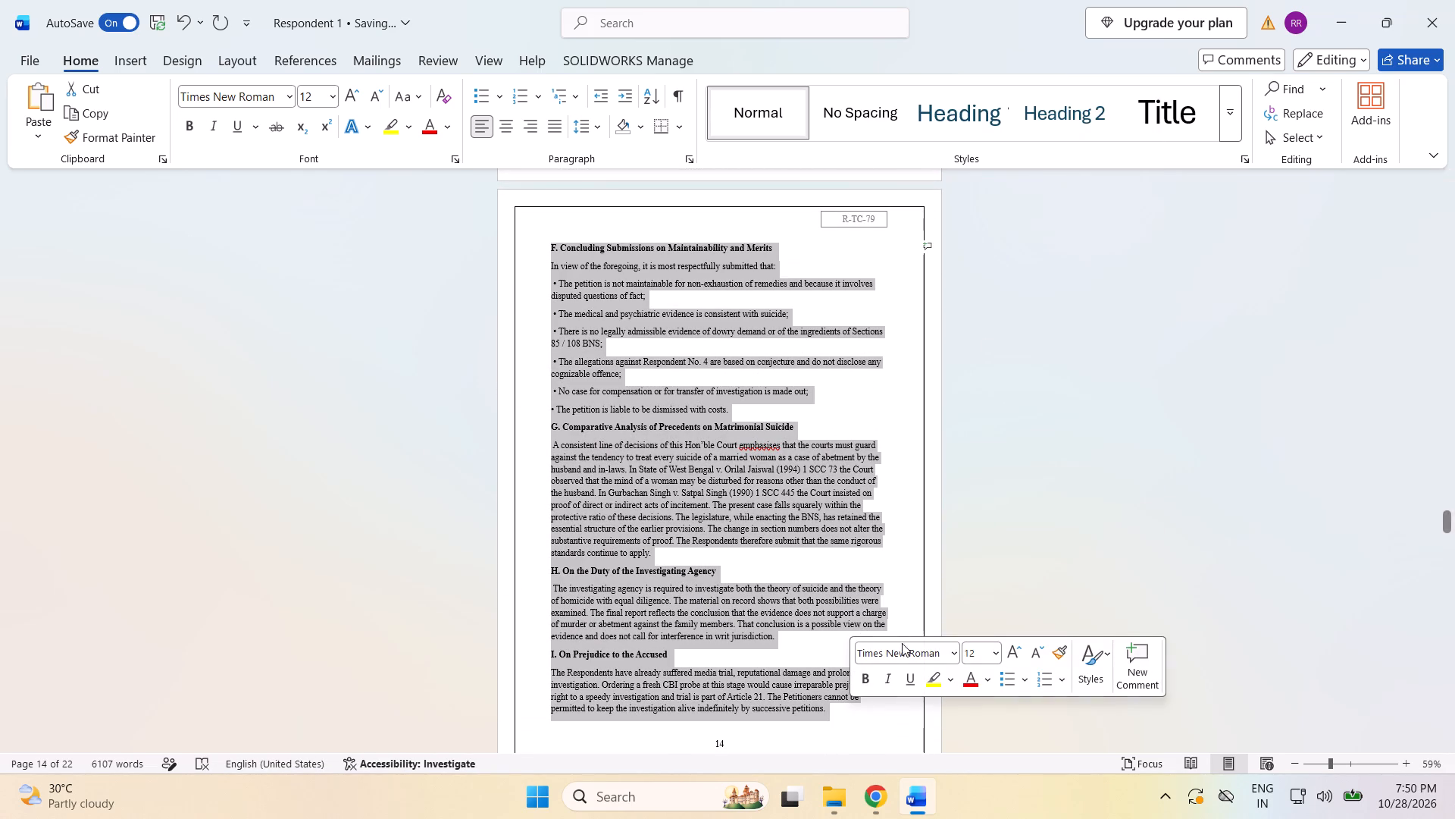
click(955, 661)
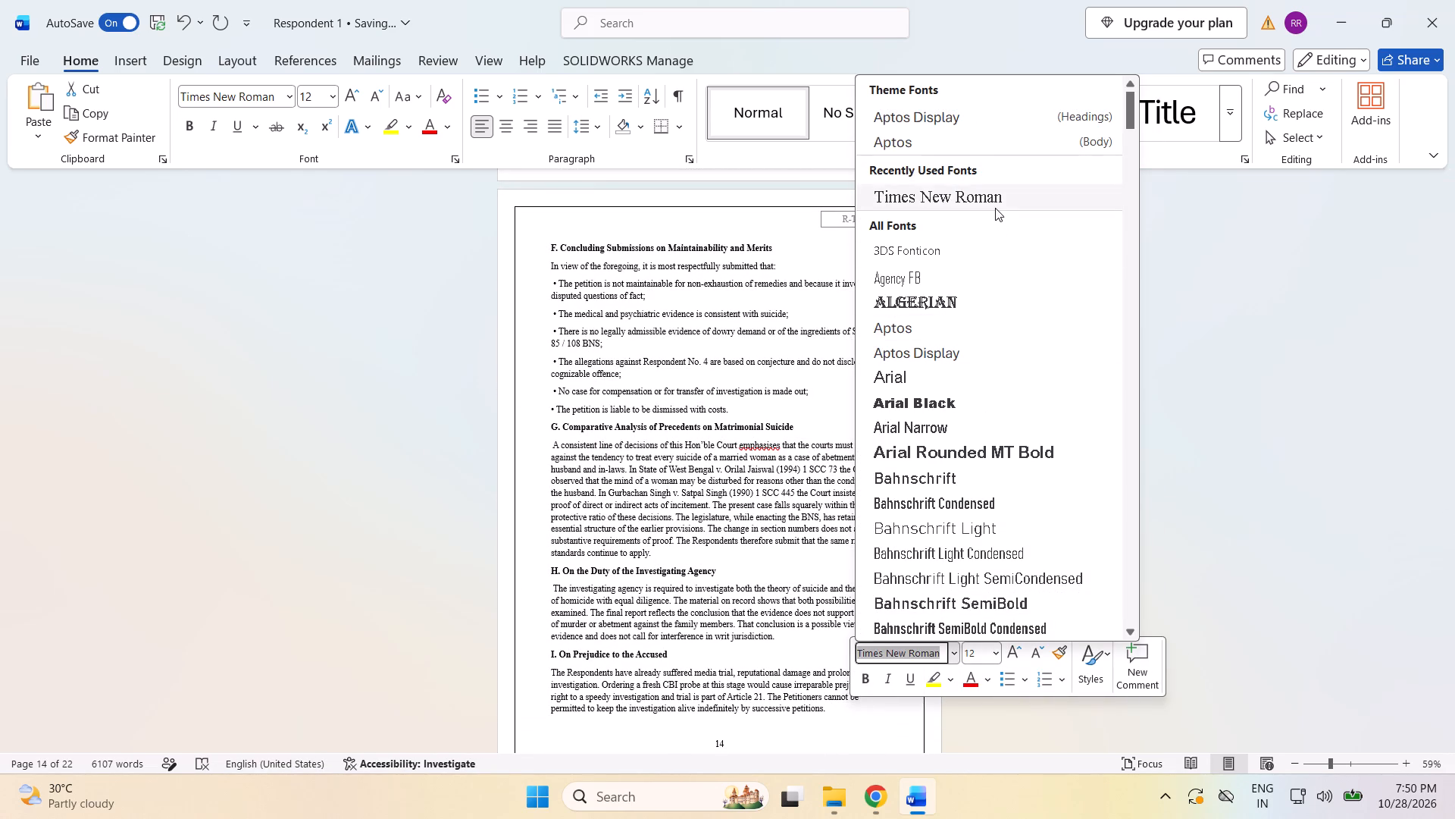
click(995, 208)
scroll(995, 240, down, 10)
scroll(995, 317, down, 13)
click(1098, 429)
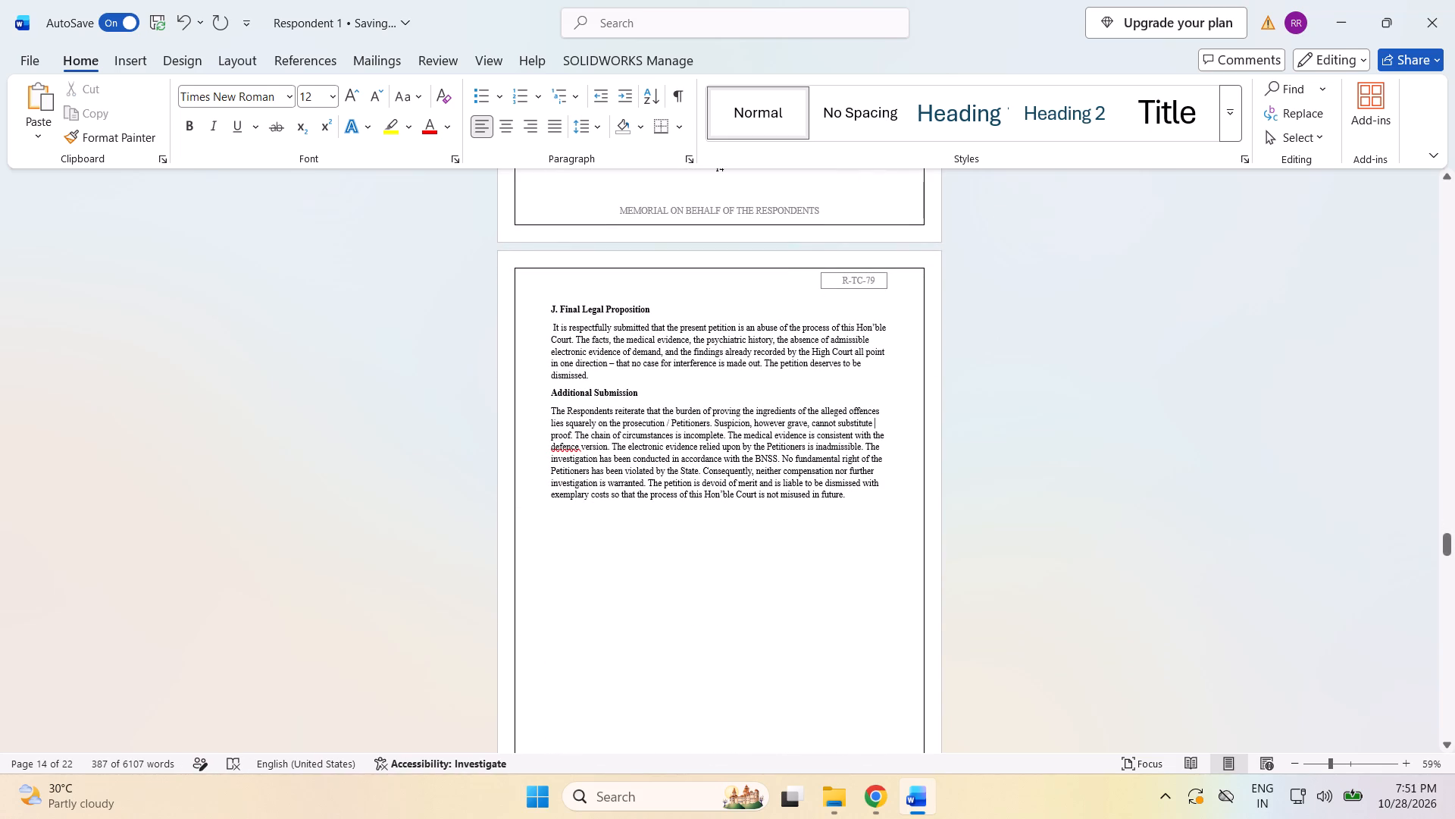
Apply Times New Roman to section J, Final Legal Proposition, and the Additional Submission on page 15.
drag(538, 304, 831, 515)
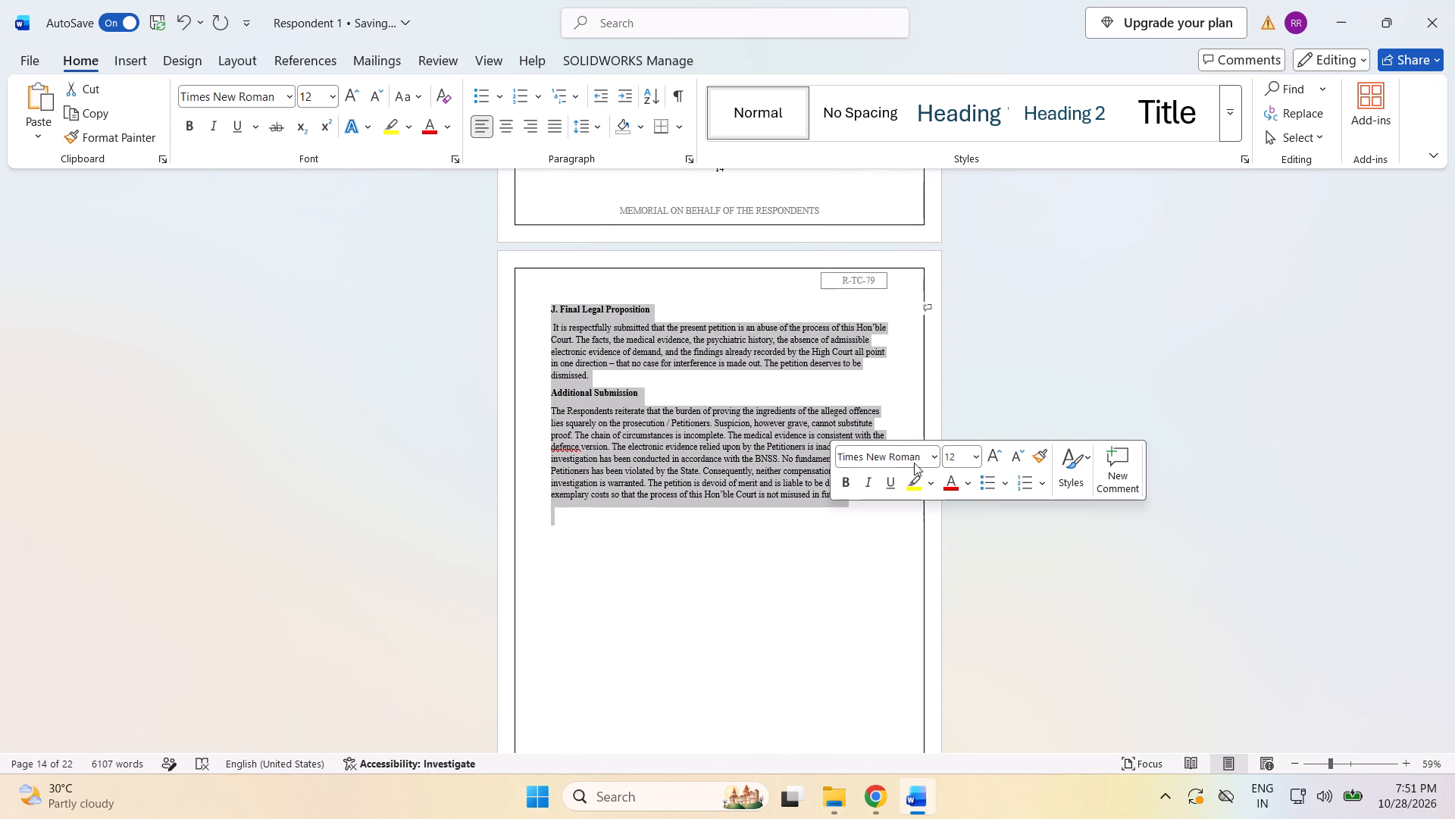
click(940, 460)
click(909, 116)
scroll(969, 209, down, 8)
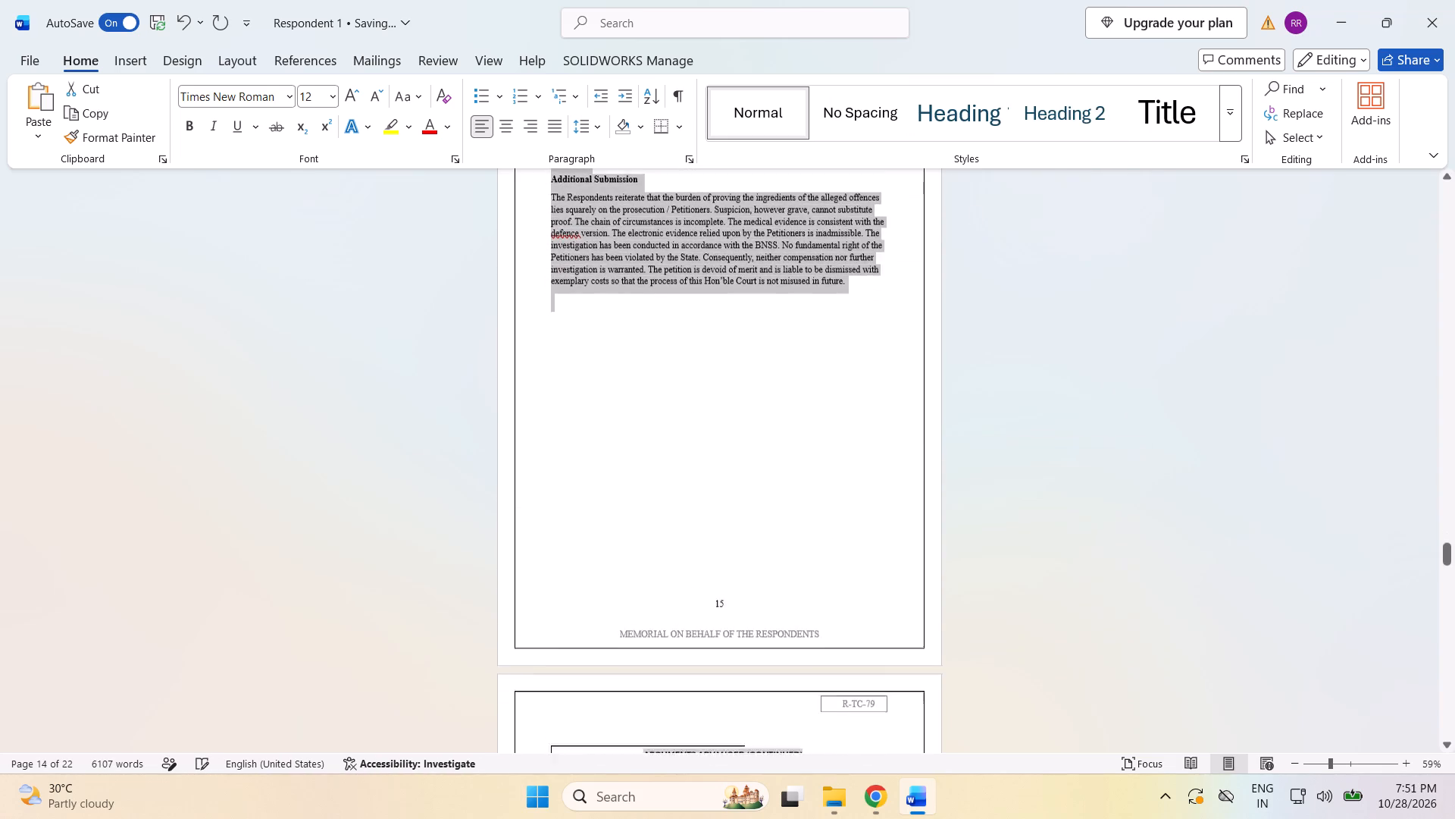
scroll(1005, 287, down, 10)
click(1254, 335)
Move the ARGUMENTS ADVANCED (CONTINUED) box slightly higher on page 16, keeping its side edges aligned with the body text.
scroll(1117, 392, down, 5)
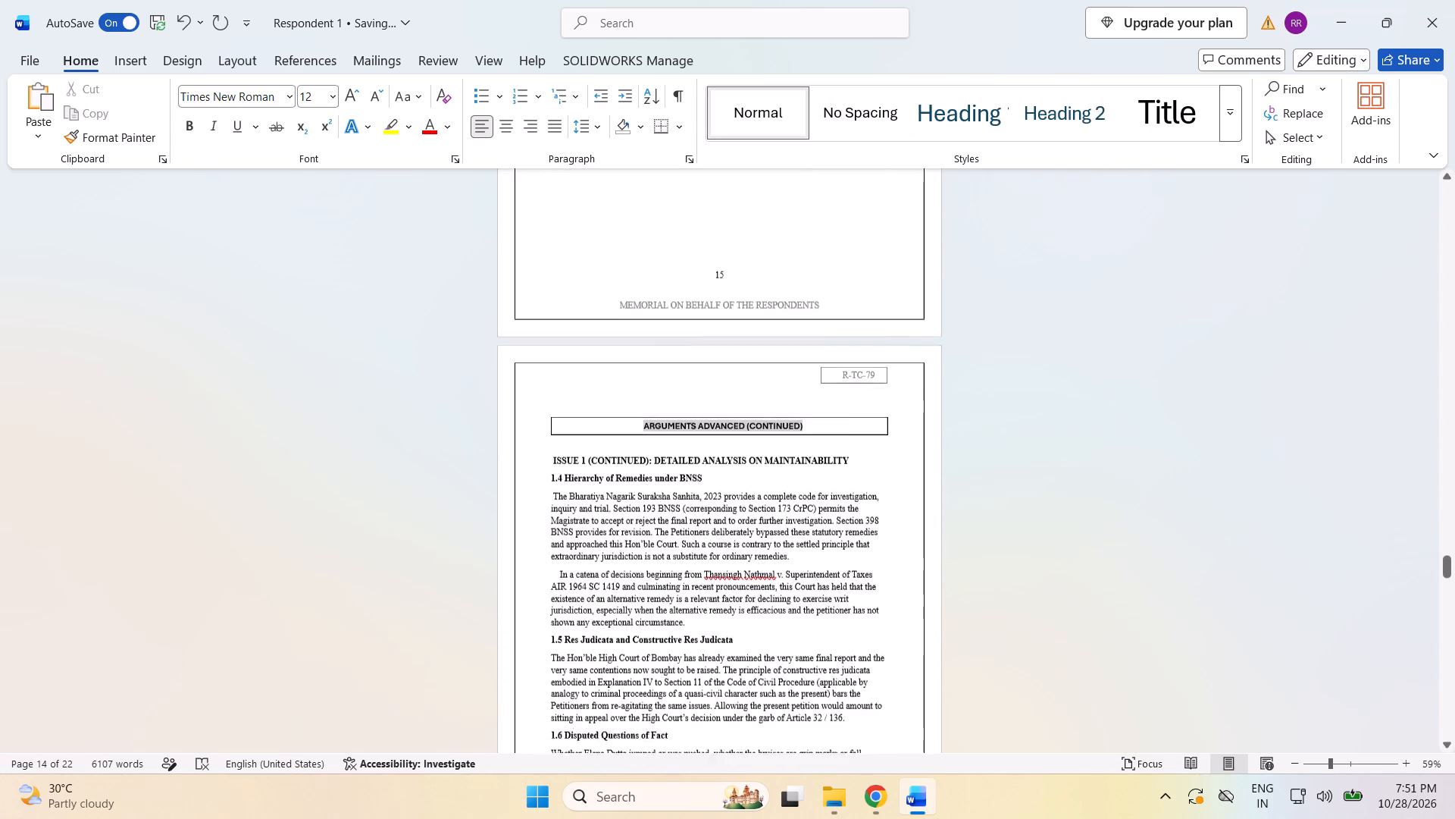
scroll(1117, 392, down, 4)
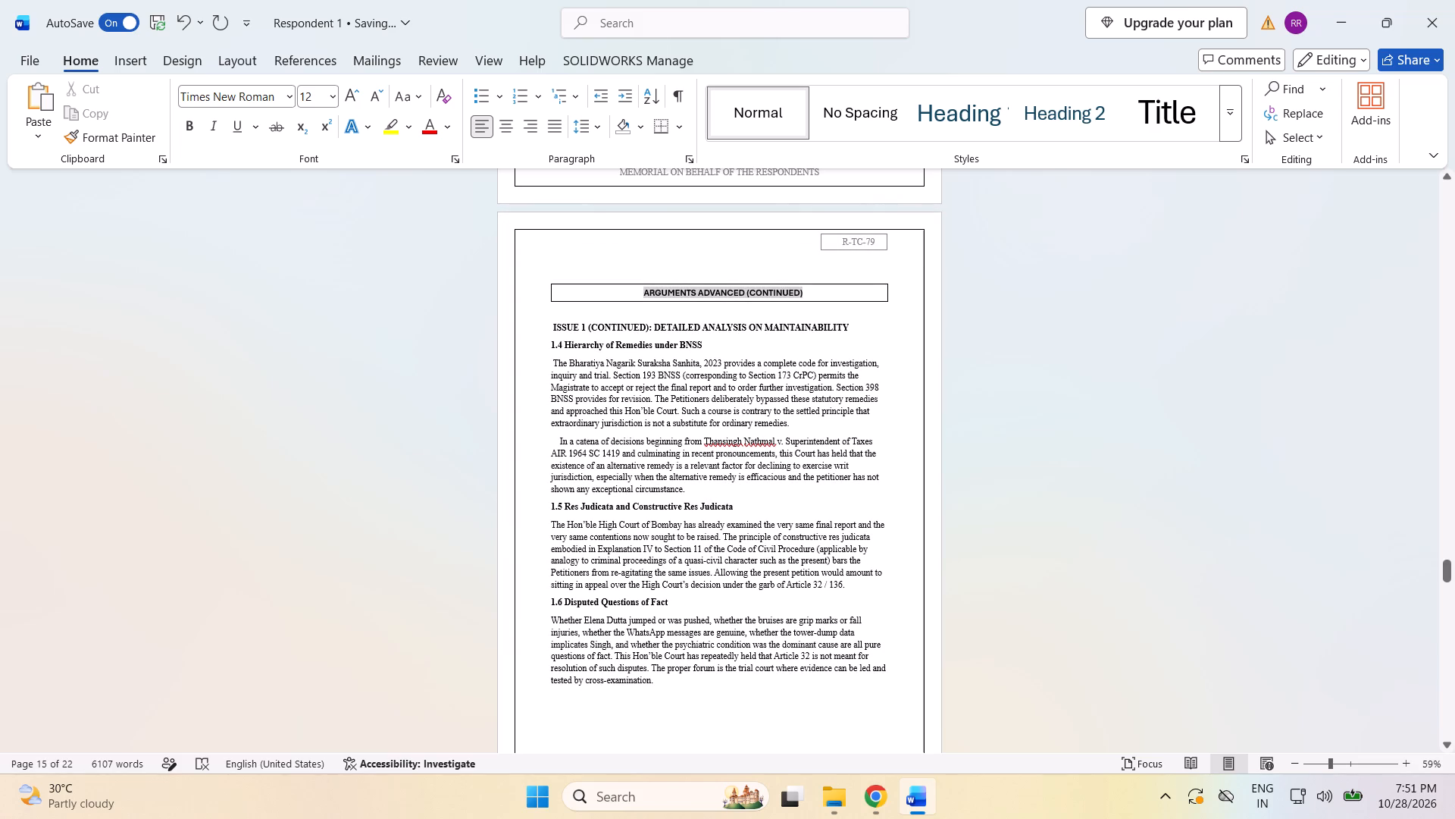
click(622, 290)
drag(632, 297, 759, 297)
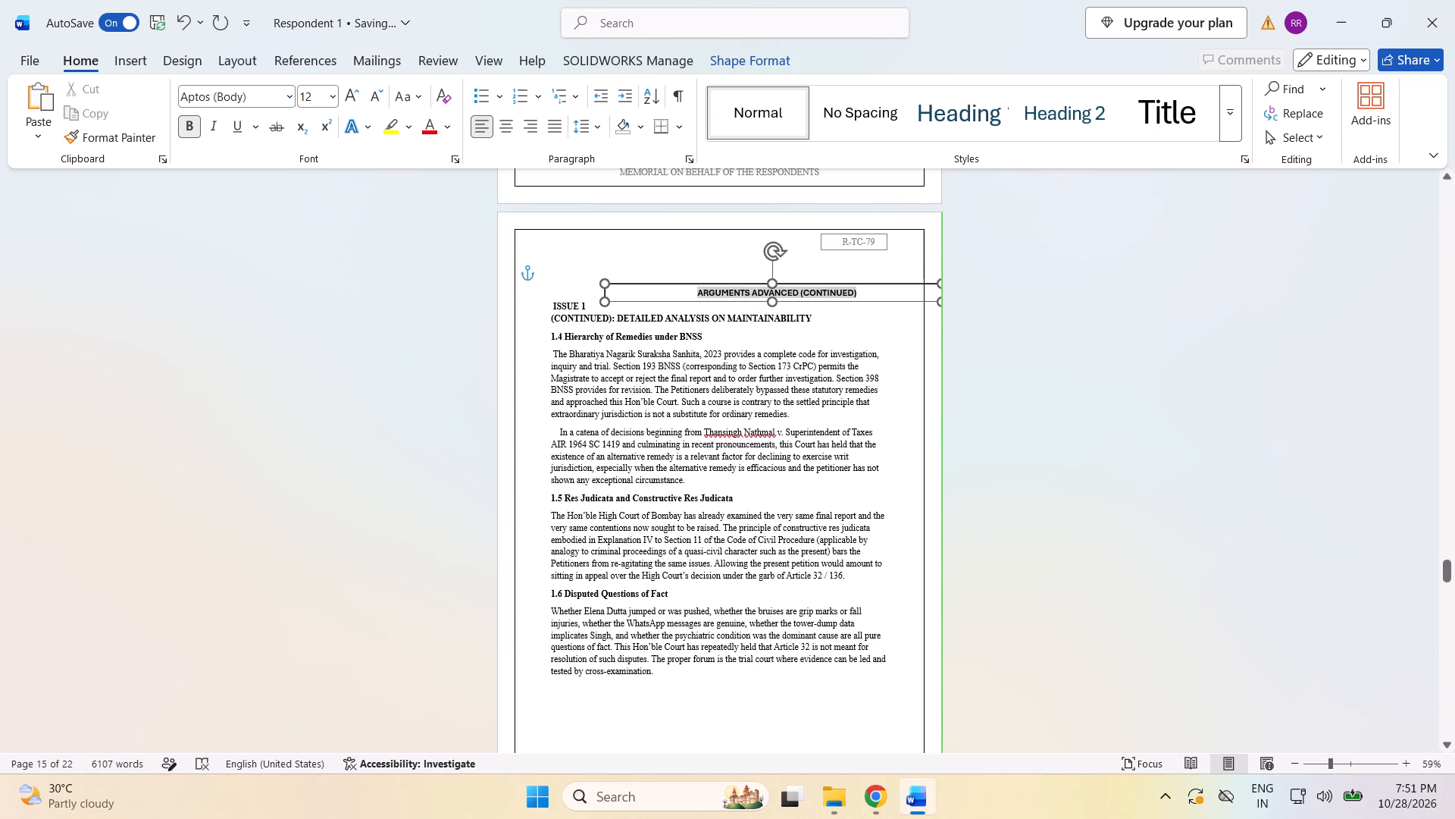
drag(759, 297, 639, 281)
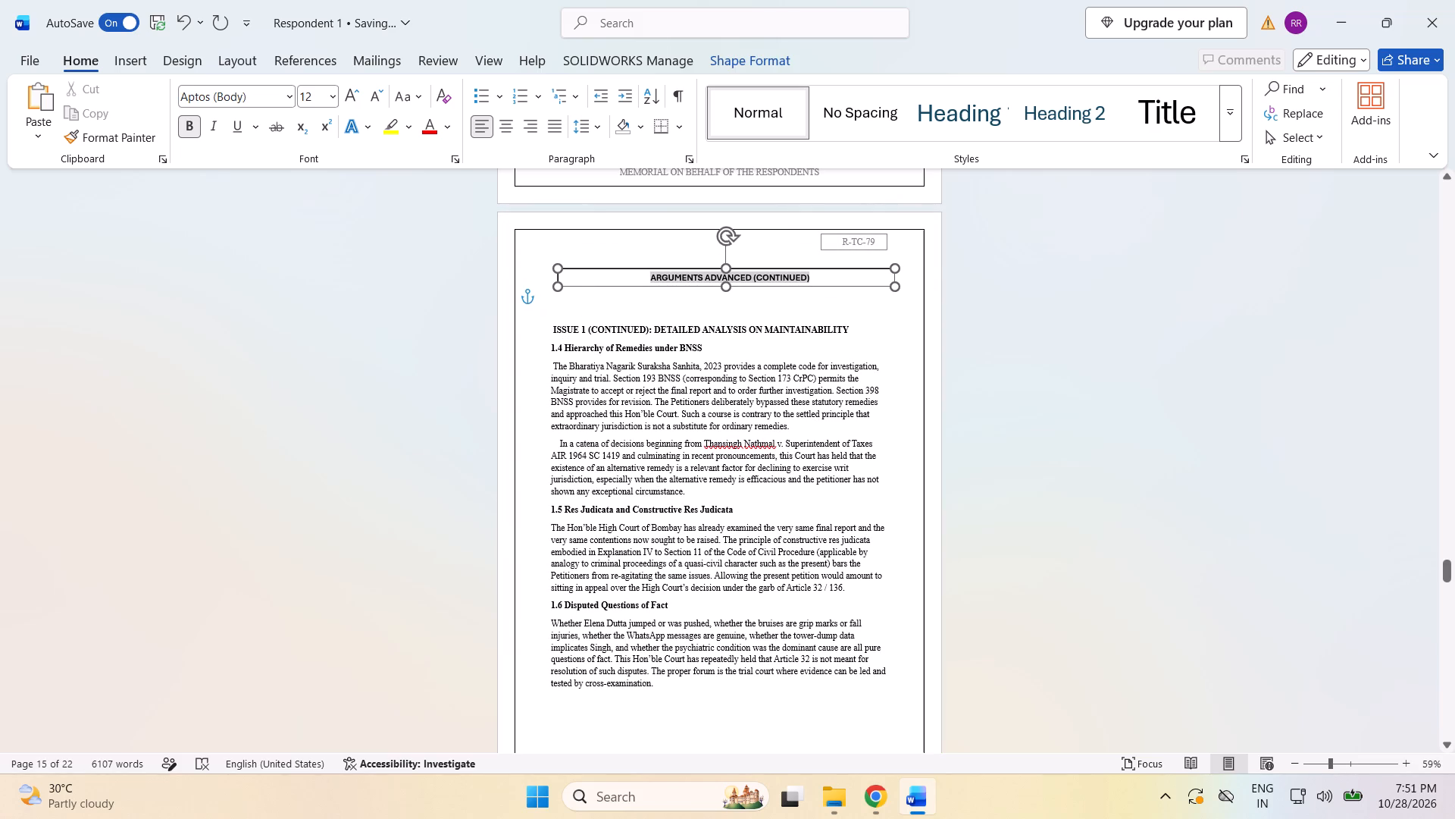
drag(639, 281, 631, 278)
Delete the blank line between the ARGUMENTS ADVANCED (CONTINUED) box and the ISSUE 1 (CONTINUED) heading.
click(589, 315)
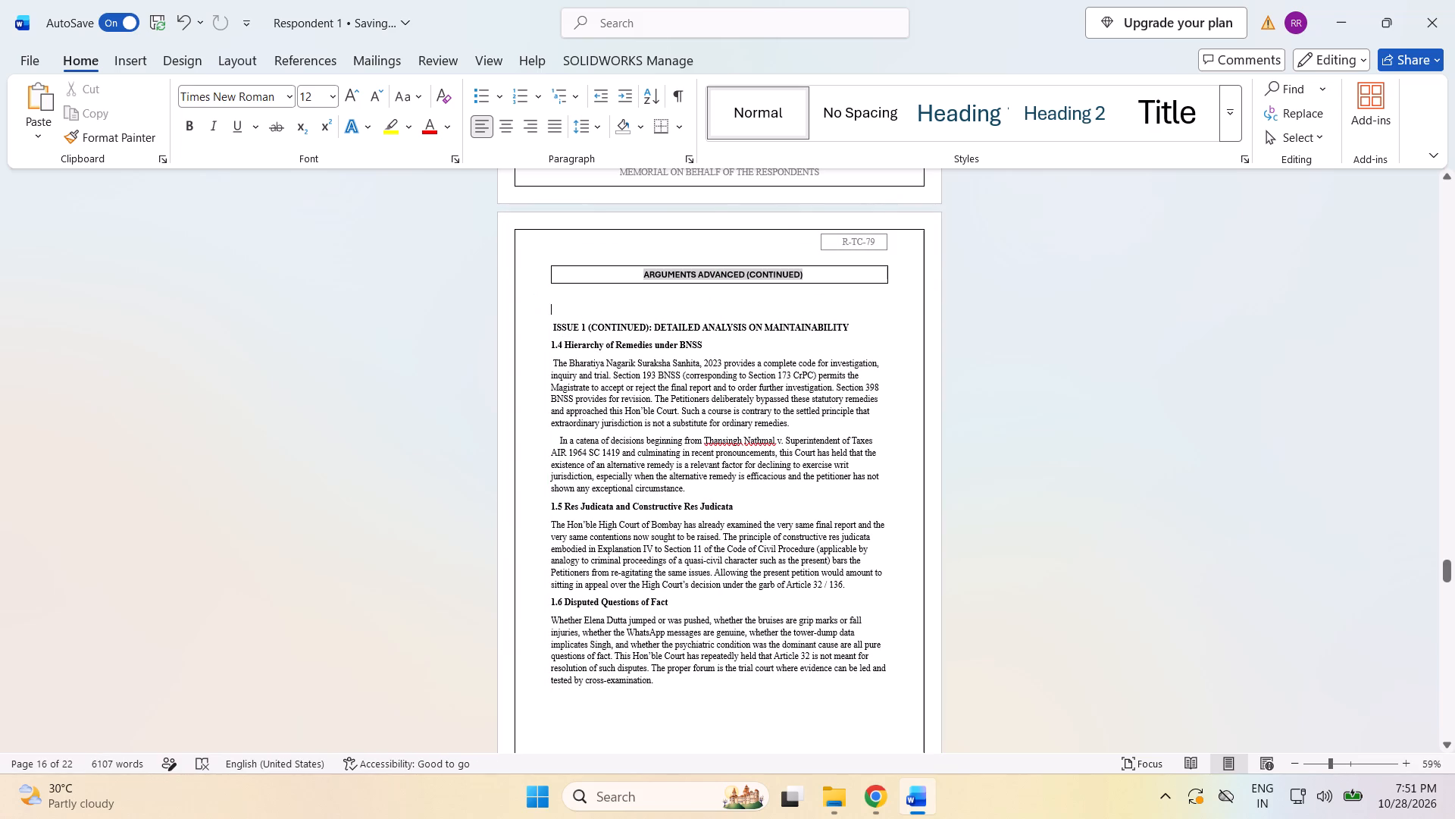
key(BackSpace)
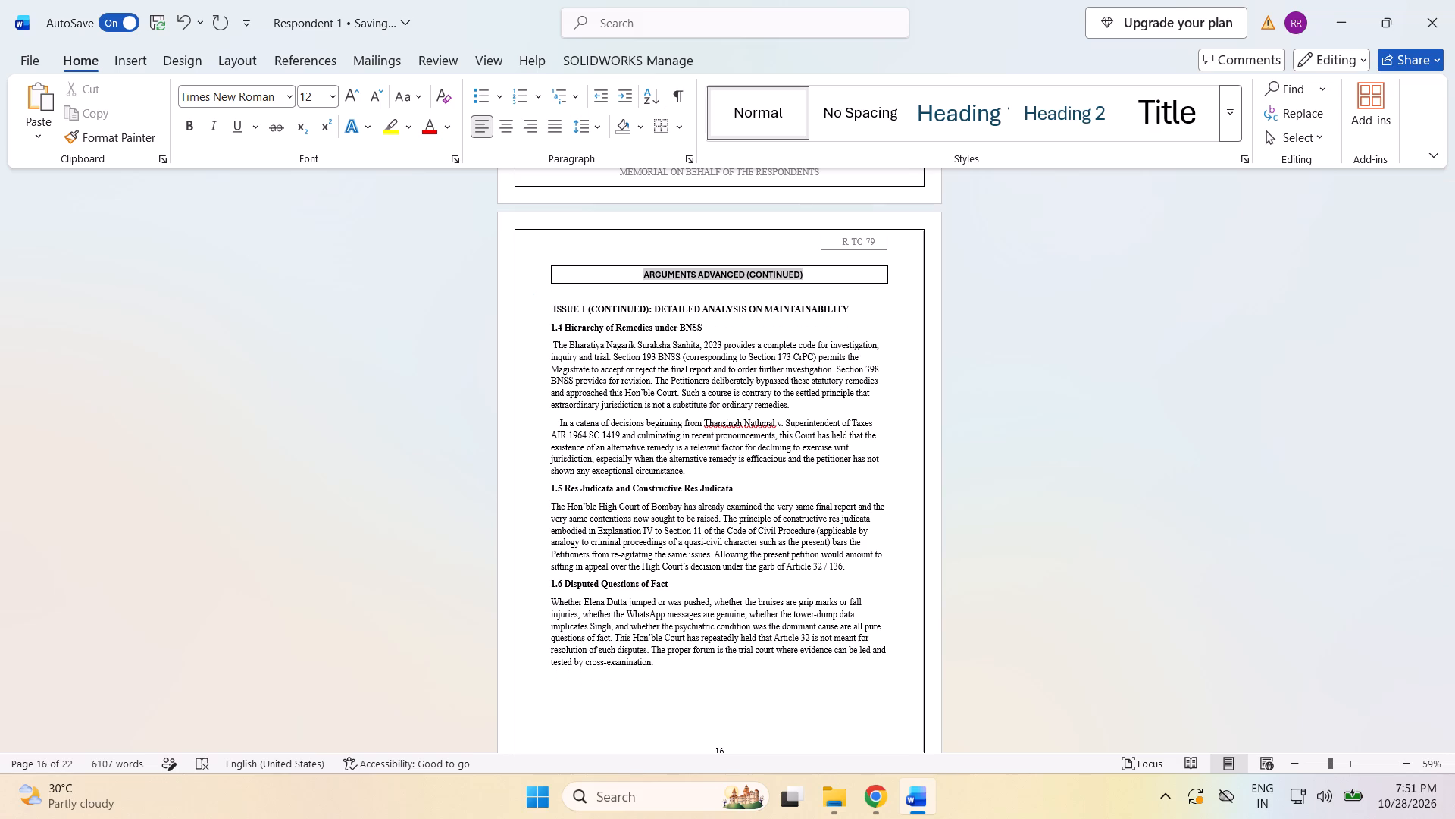
Apply Times New Roman to the boxed ARGUMENTS ADVANCED (CONTINUED) heading.
click(633, 278)
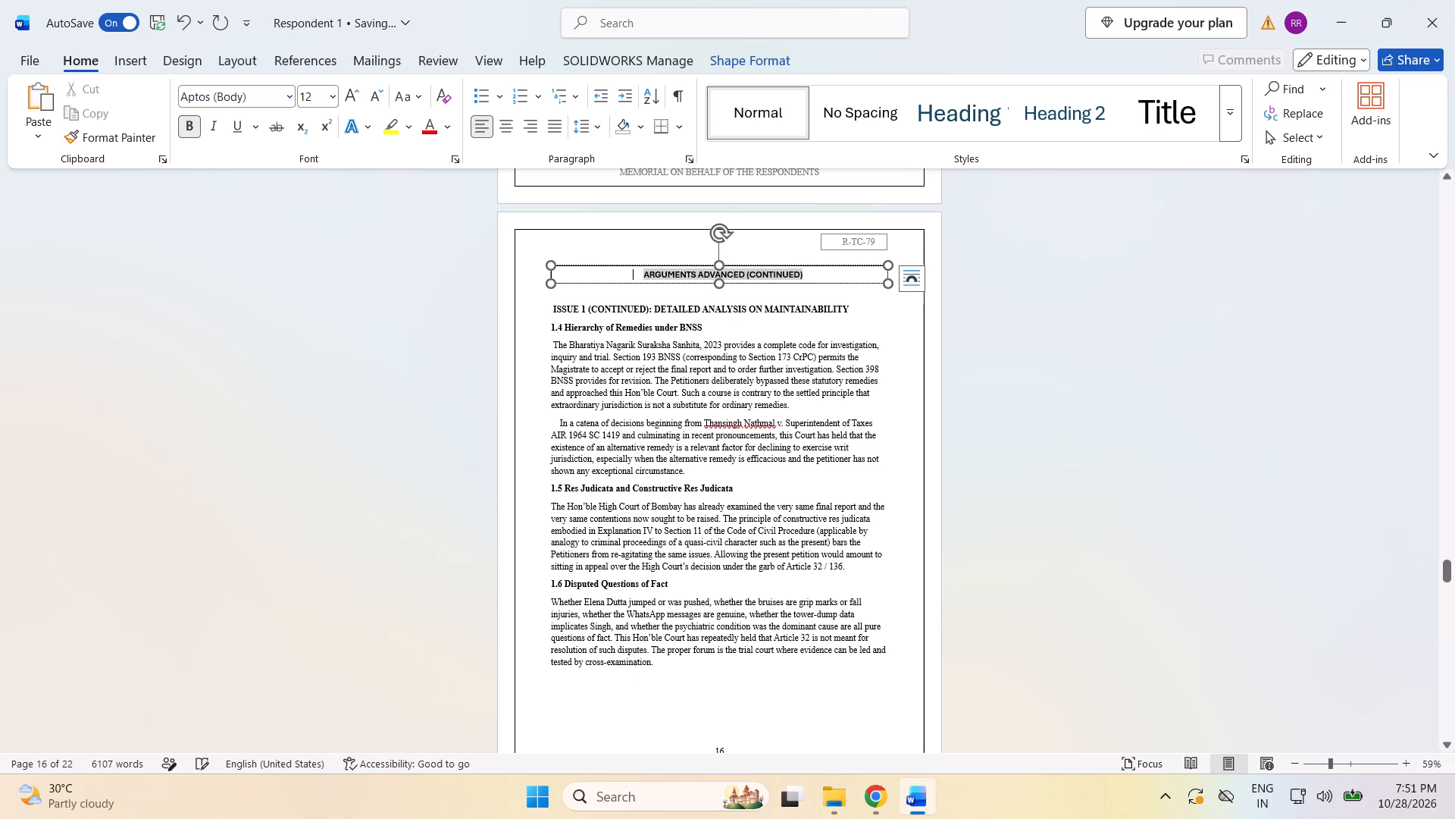
drag(638, 276, 843, 272)
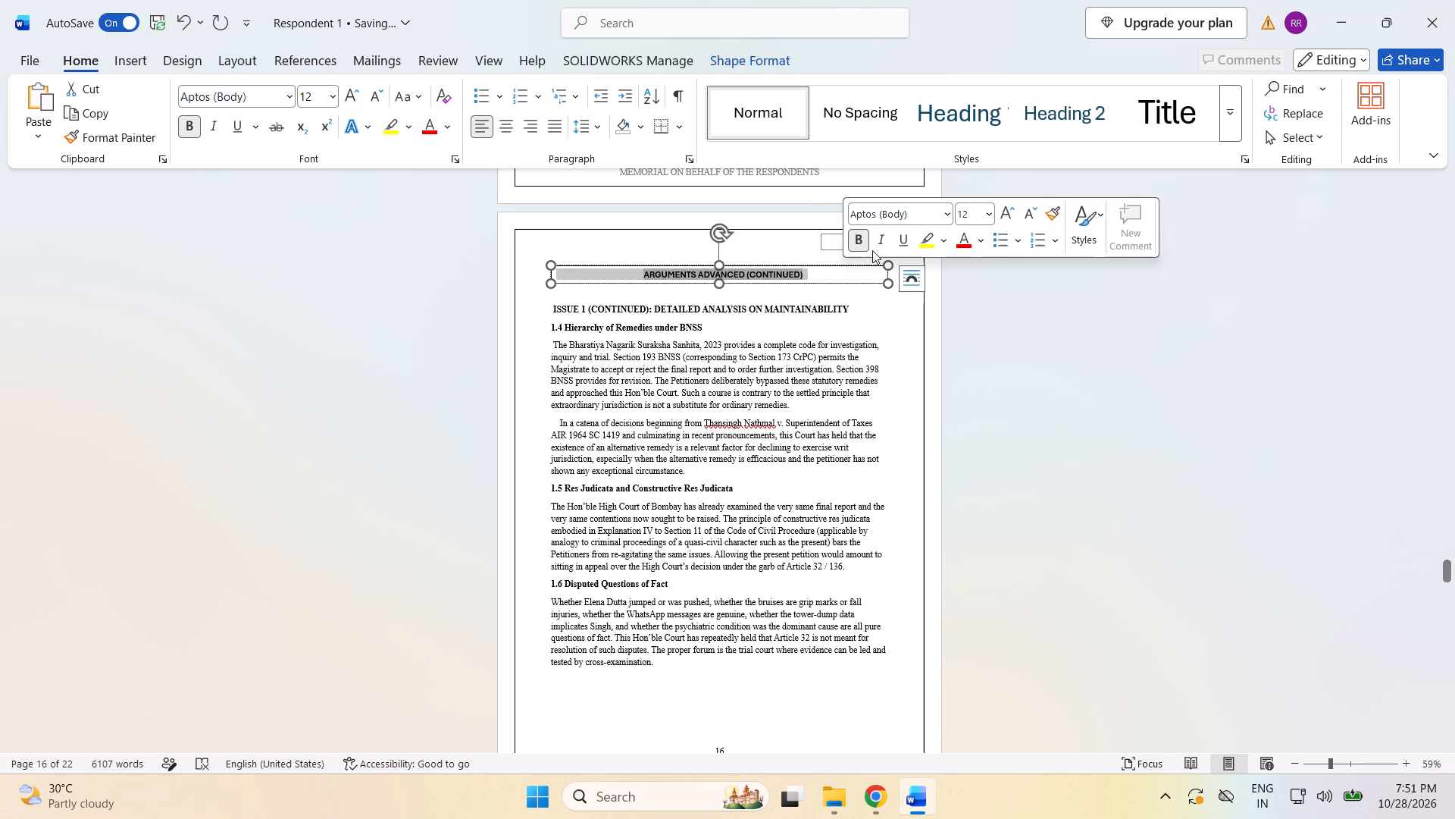
click(947, 207)
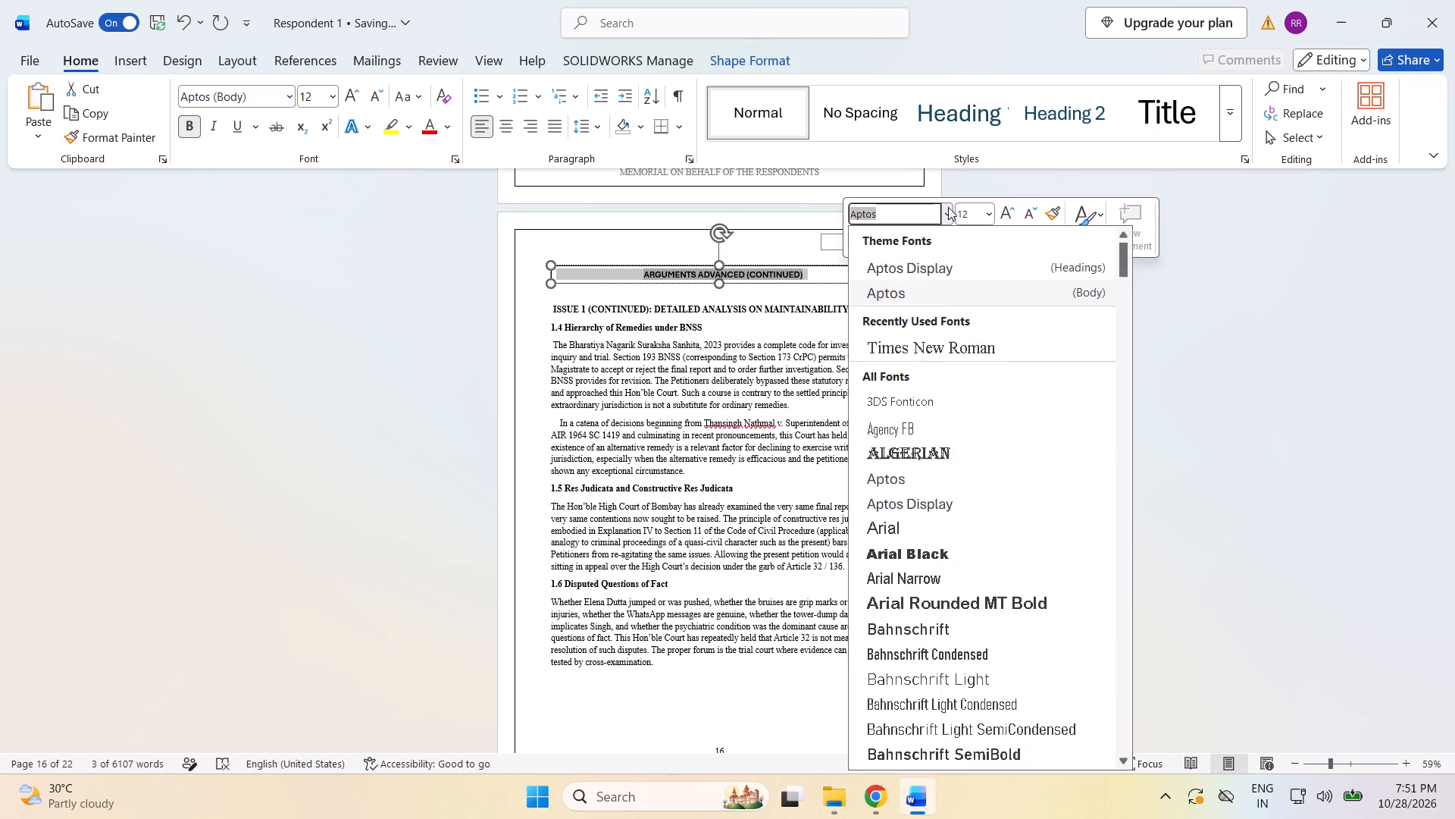
click(973, 341)
click(1071, 376)
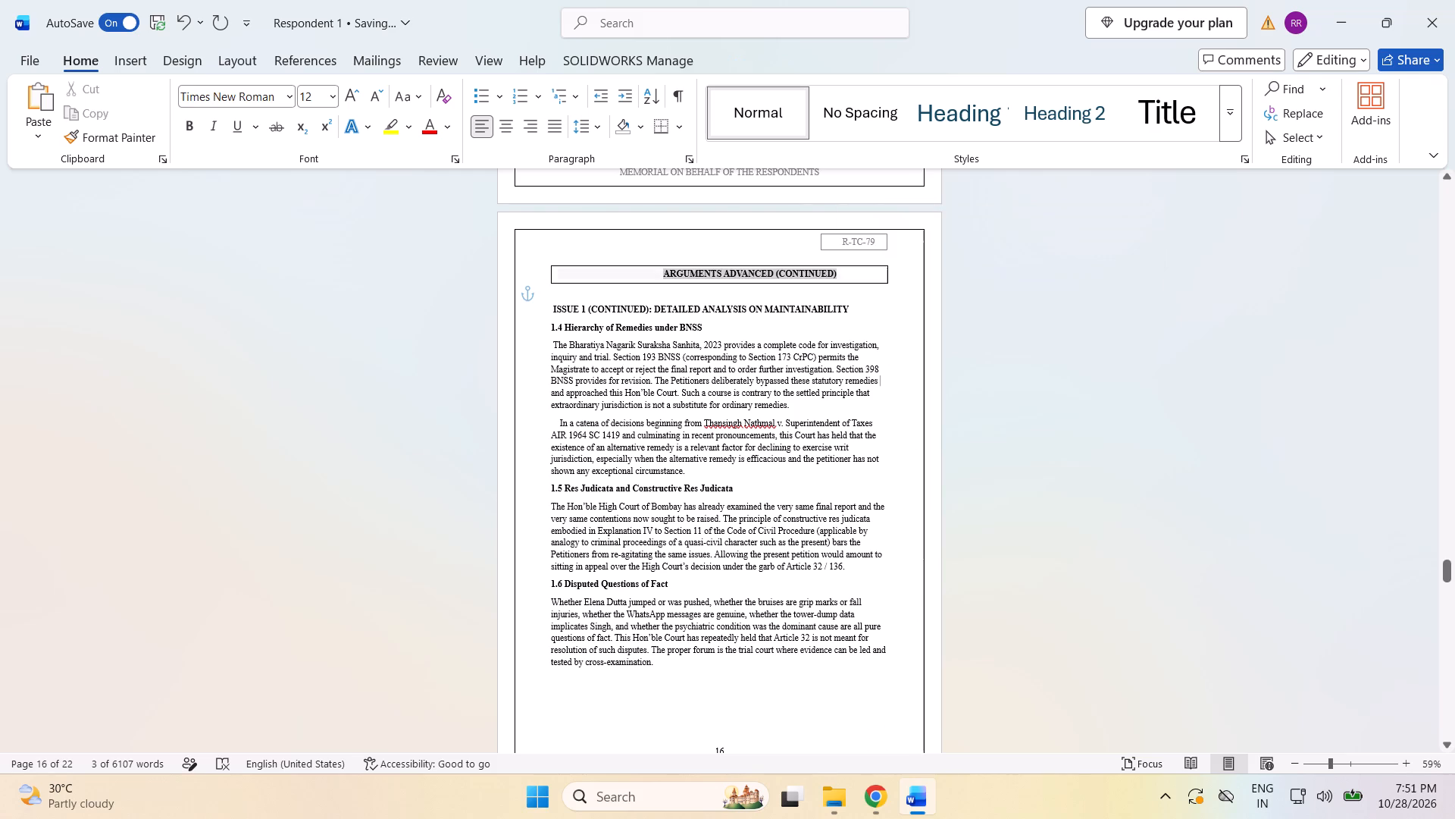
Apply Times New Roman to the ISSUE 1 (CONTINUED) heading and sections 1.4 to 1.6 on page 16.
scroll(1060, 400, up, 13)
scroll(1060, 398, down, 11)
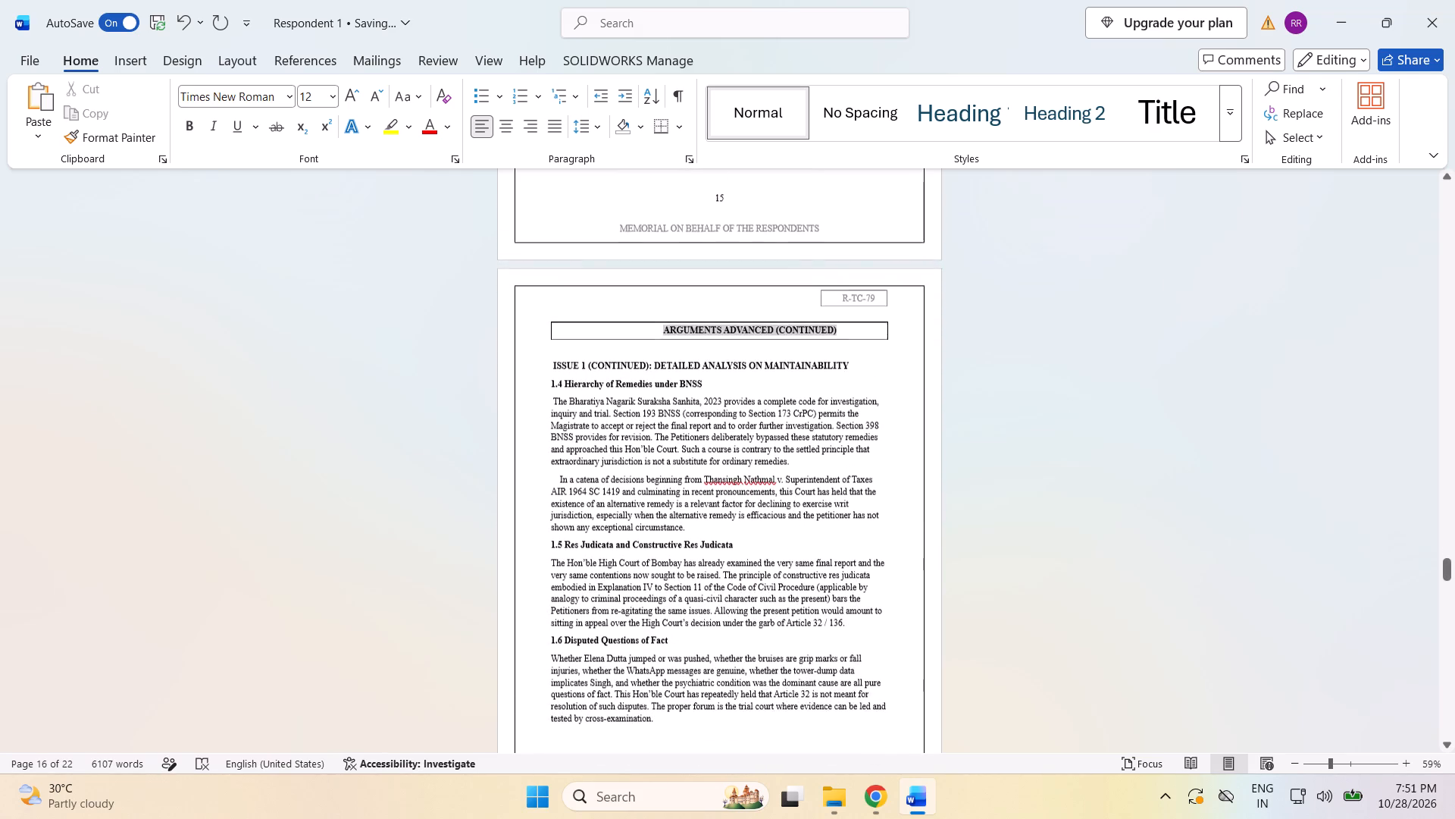
scroll(1060, 408, down, 3)
drag(548, 282, 637, 459)
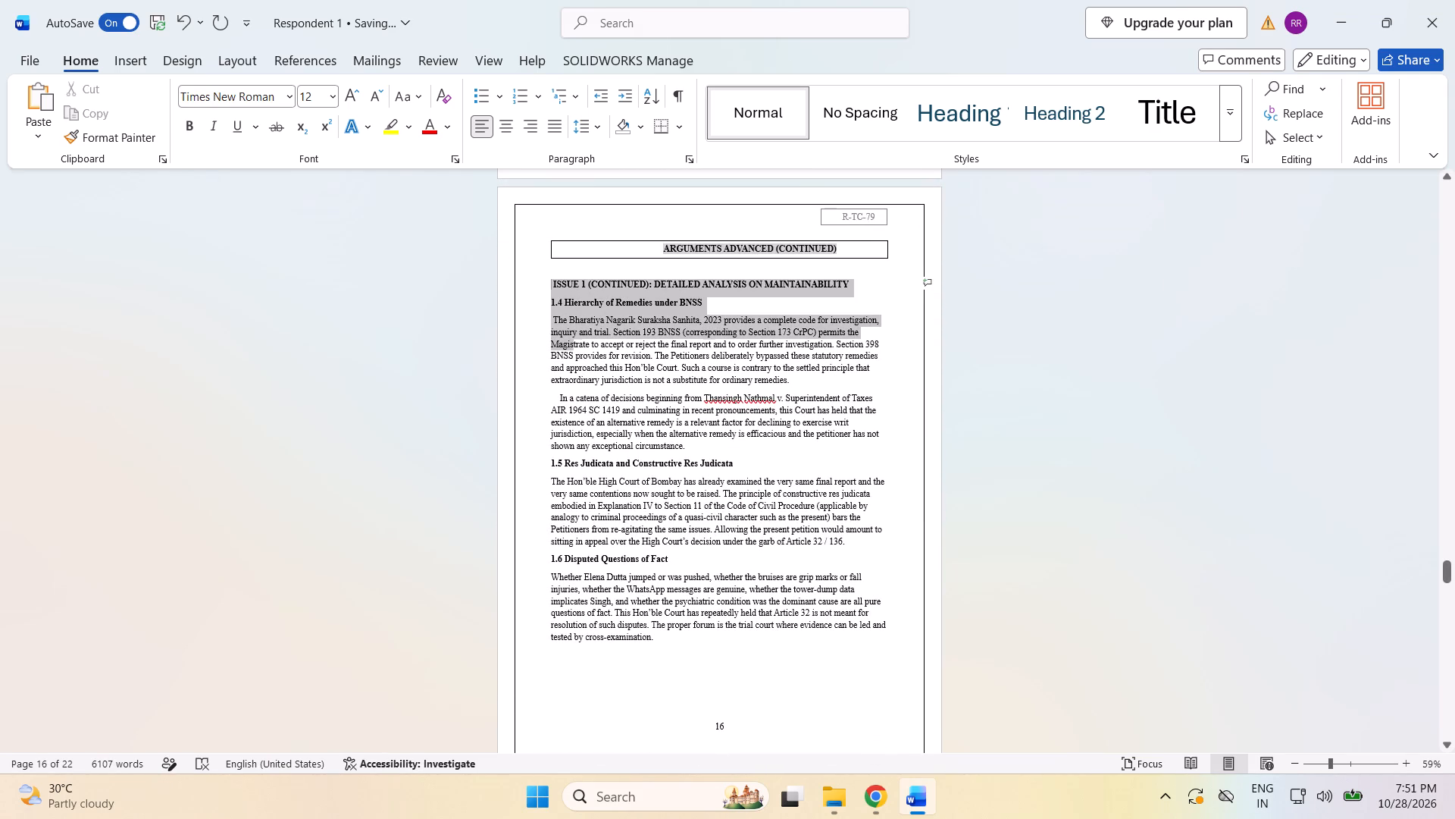
drag(637, 459, 751, 664)
click(854, 612)
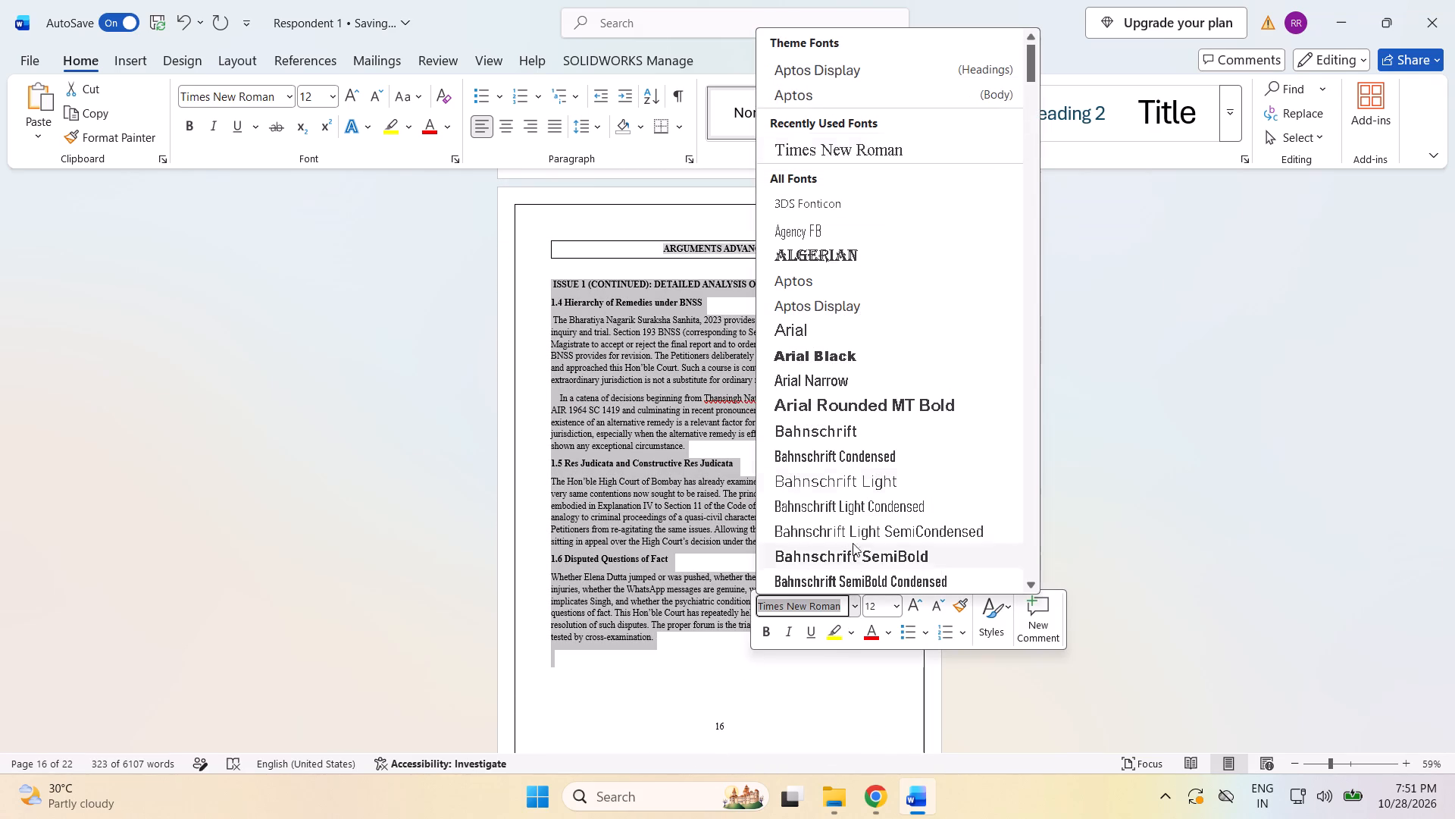
click(828, 144)
scroll(1001, 307, down, 9)
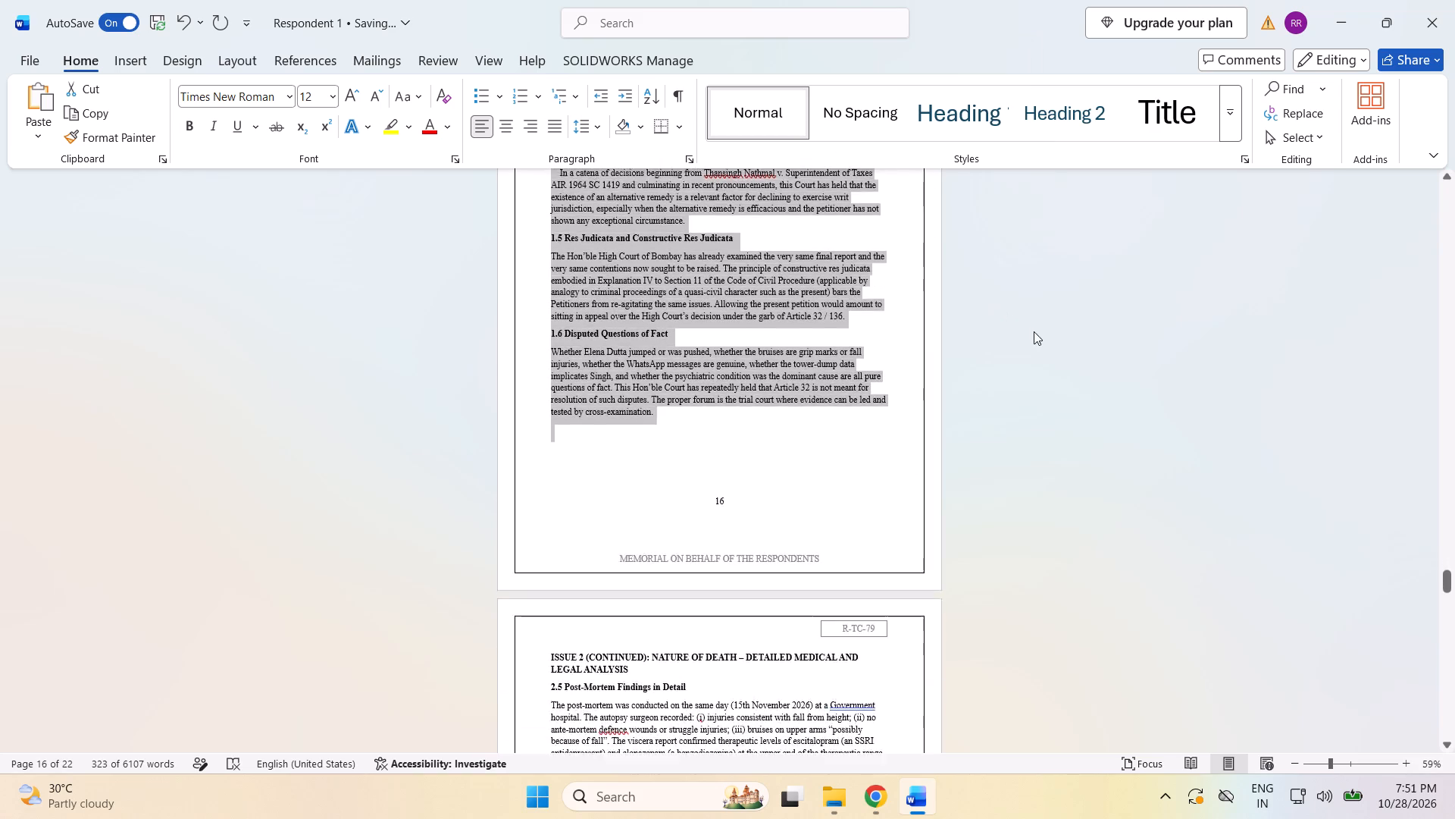
scroll(1034, 331, down, 8)
click(1091, 388)
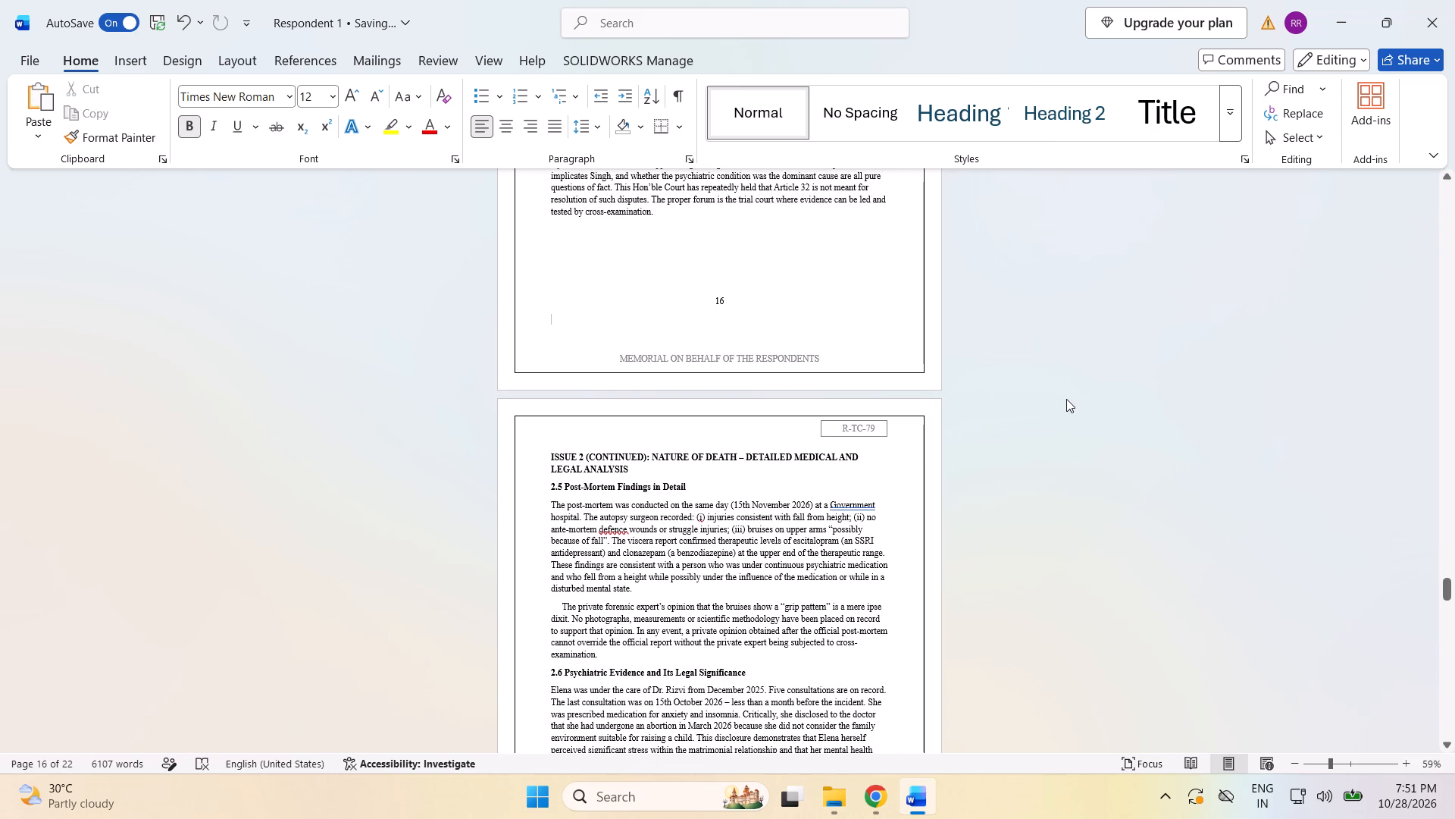
Insert a blank line above the page number at the bottom of page 16, moving the number closer to the footer.
scroll(1065, 399, down, 7)
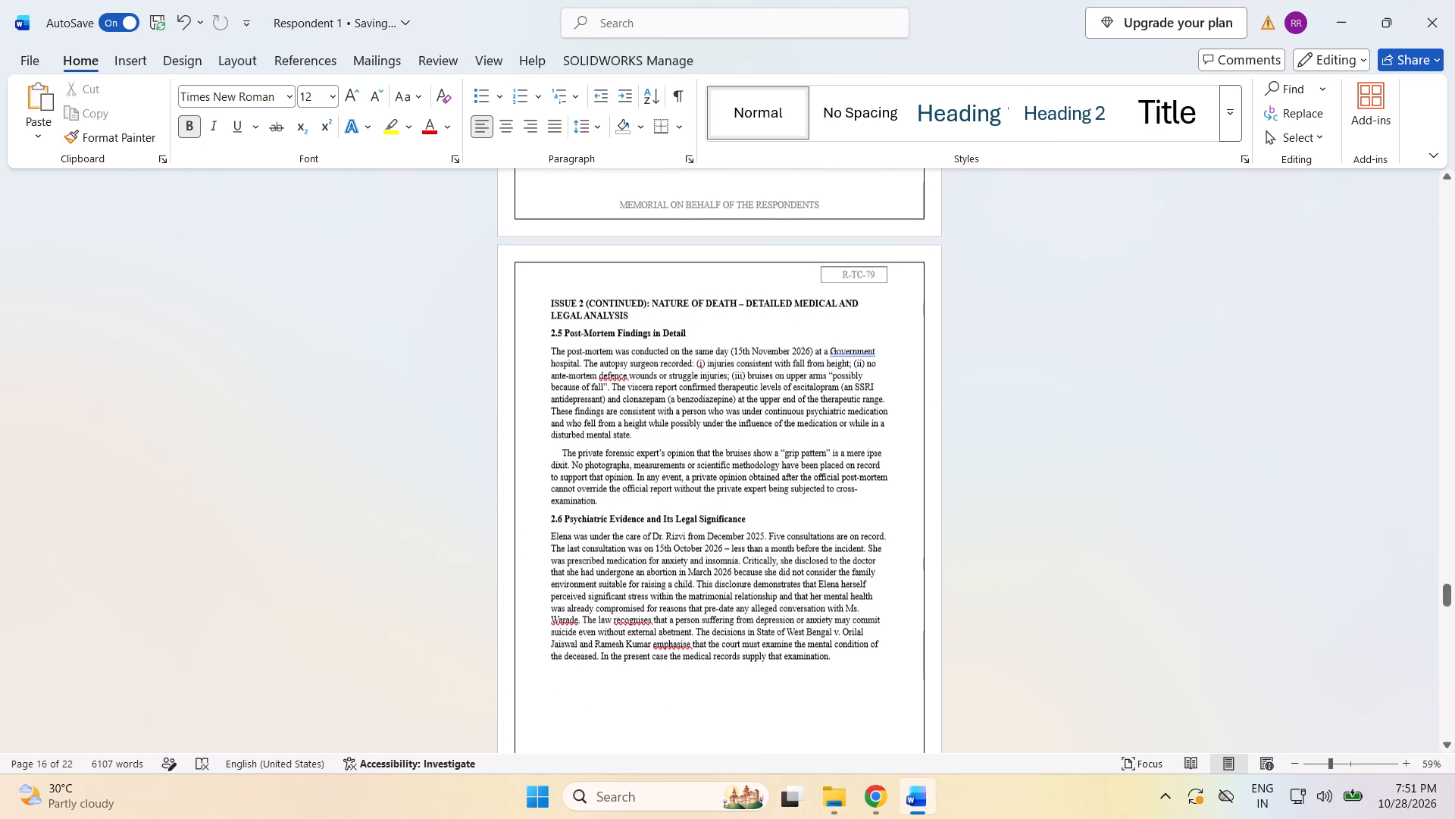
scroll(808, 400, up, 4)
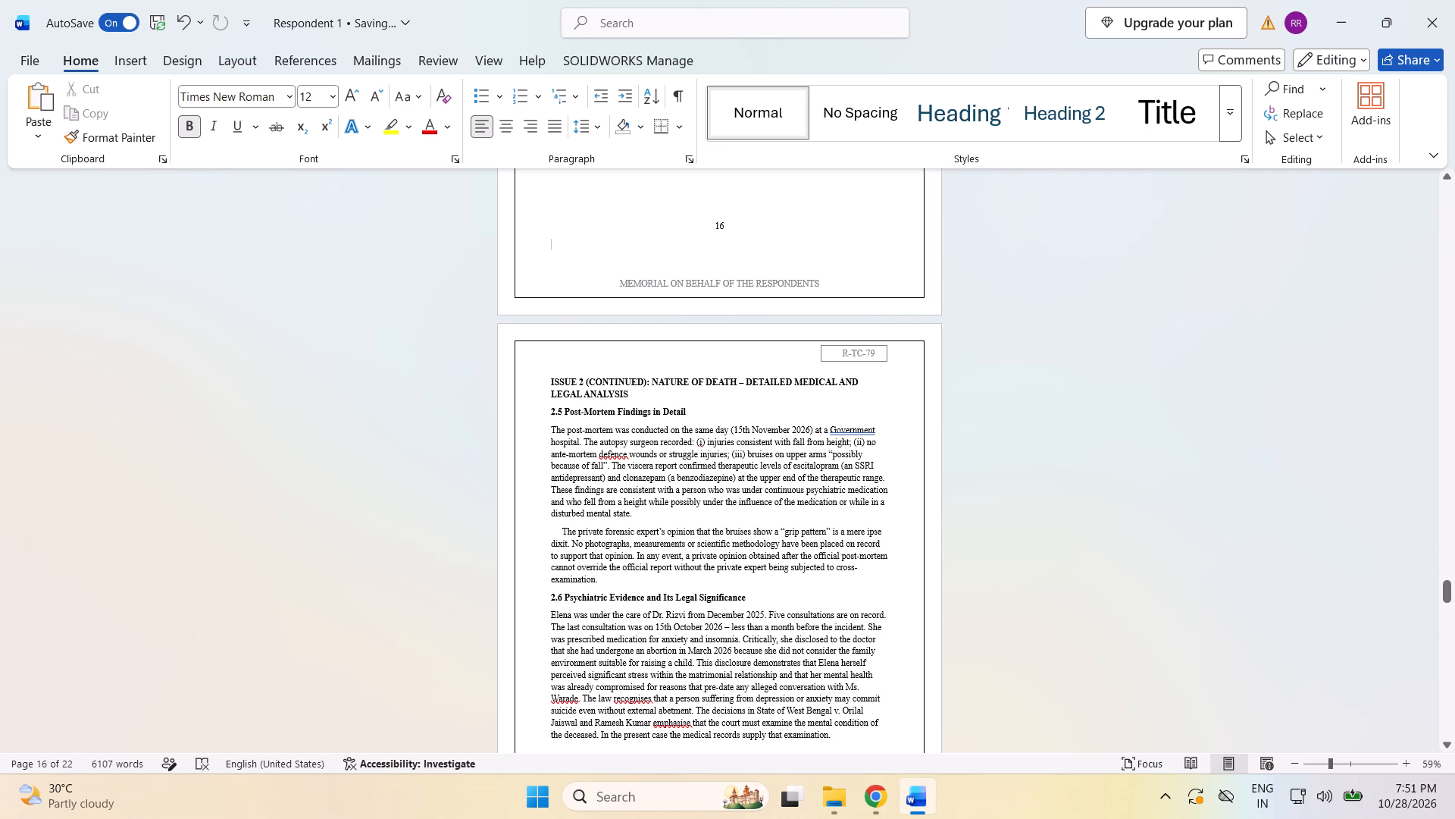
click(722, 252)
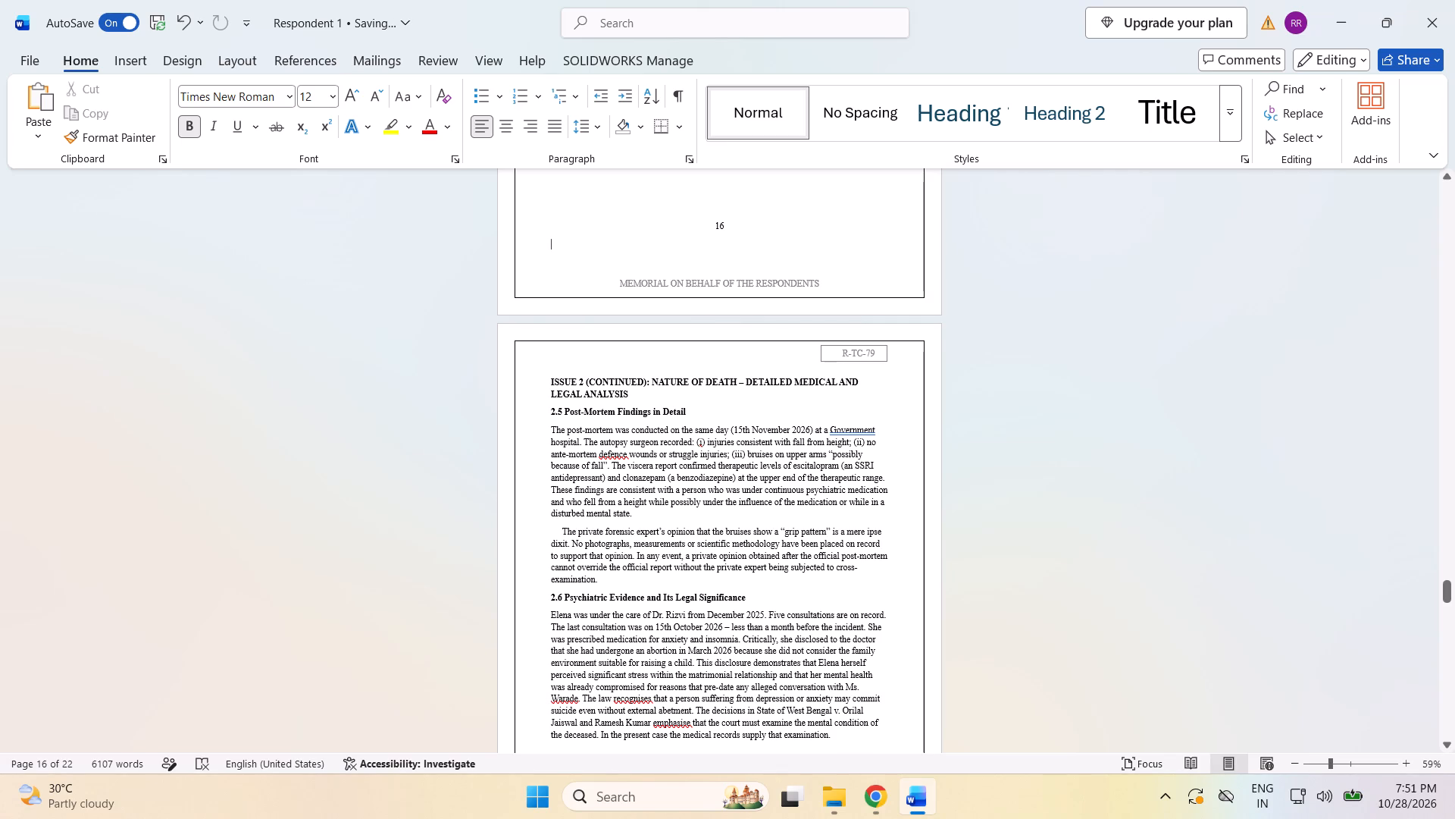
click(709, 226)
key(Return)
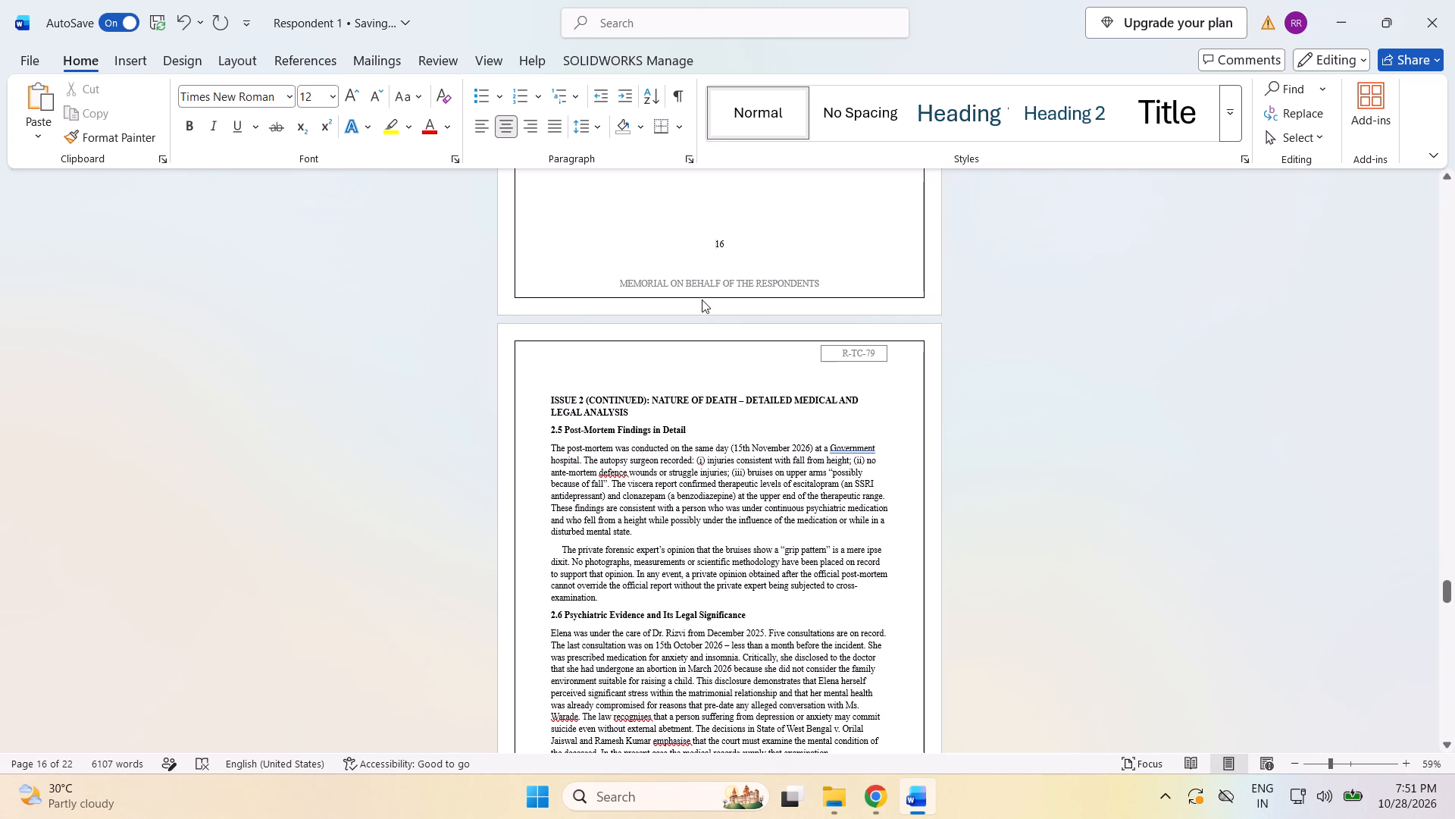
Apply Times New Roman to the ISSUE 2 (CONTINUED) heading and sections 2.5 and 2.6 on page 17.
scroll(702, 300, down, 6)
drag(539, 244, 643, 381)
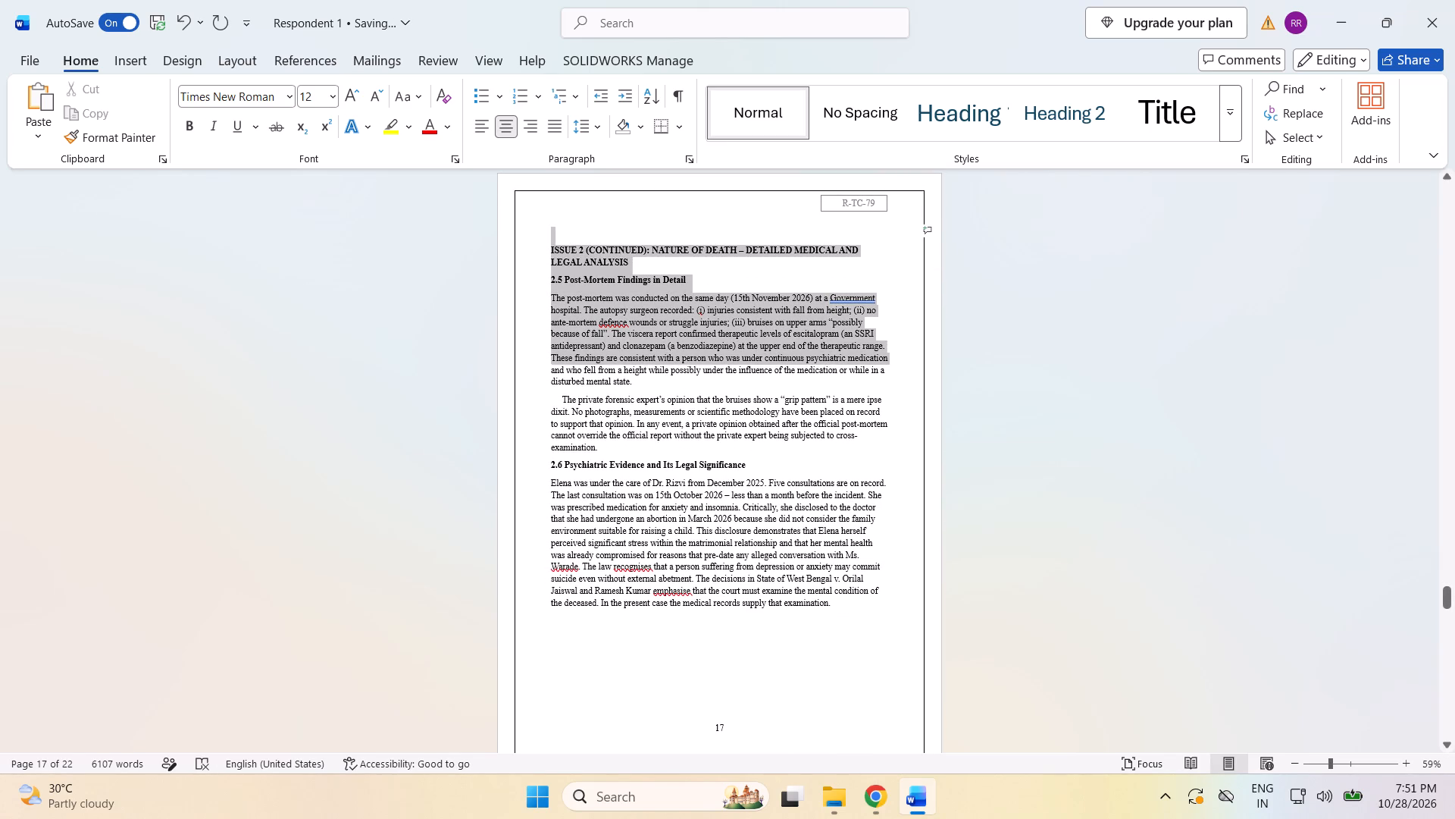
drag(643, 381, 877, 625)
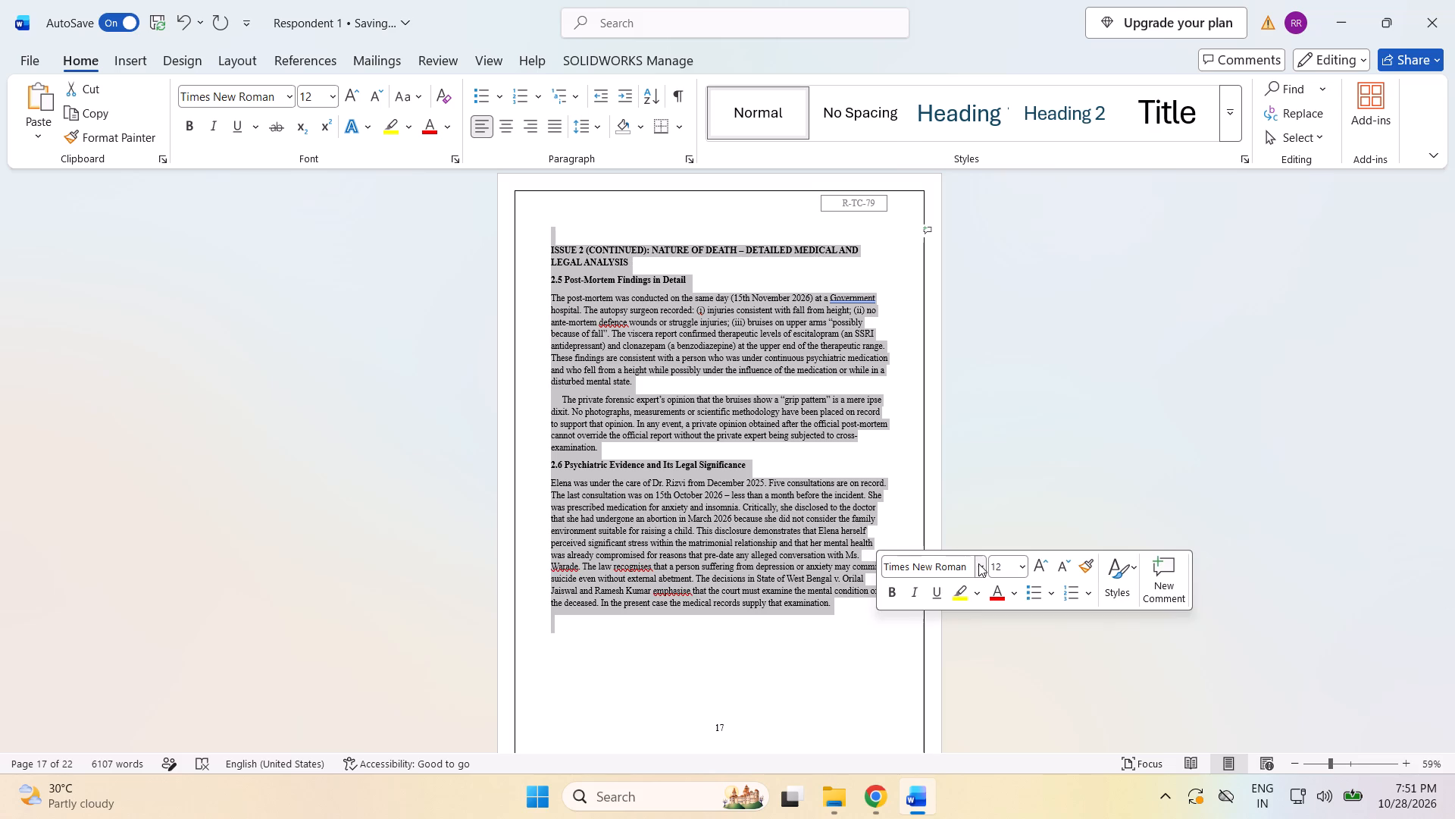
click(979, 563)
click(968, 118)
scroll(953, 282, down, 11)
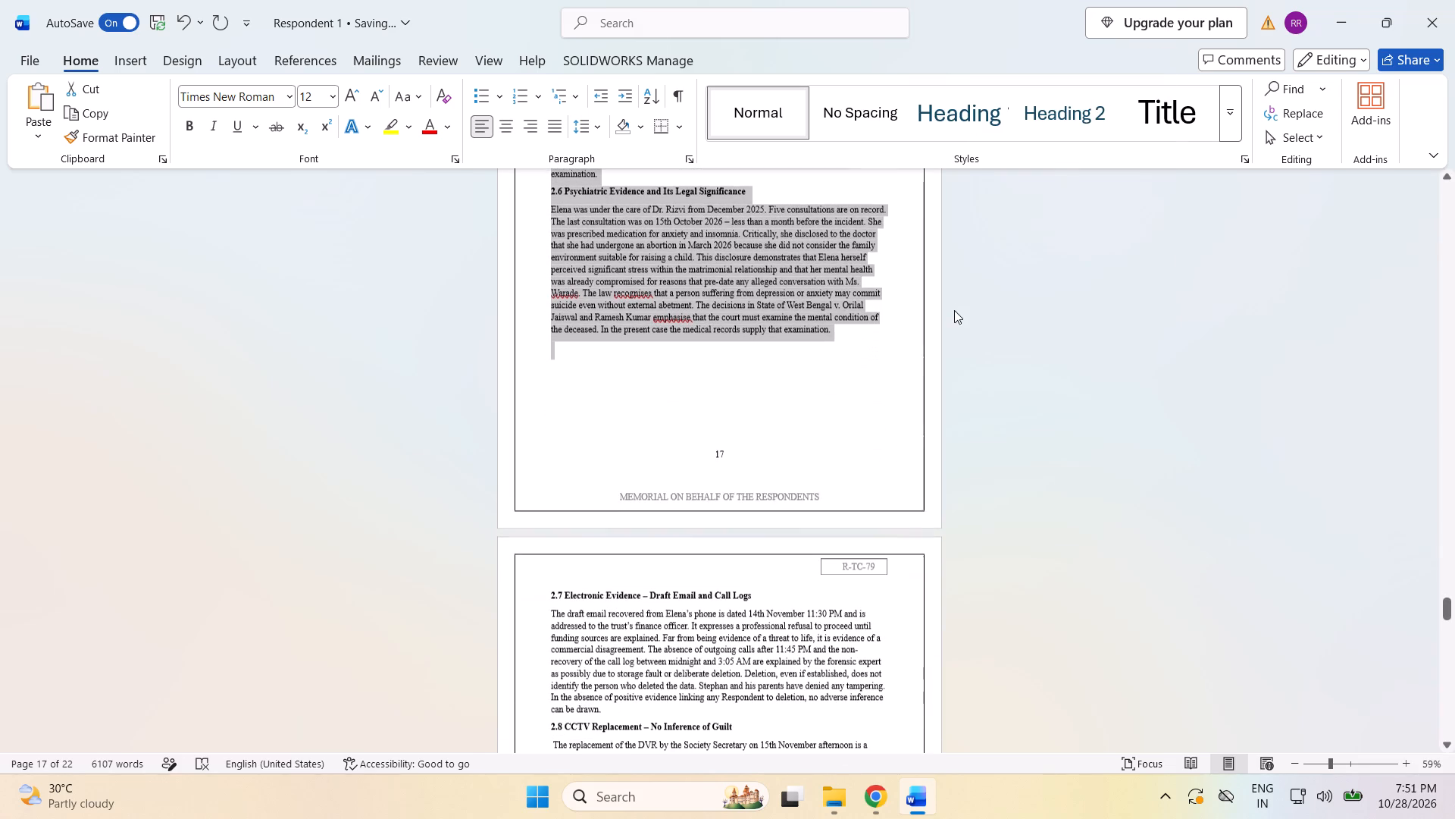
click(1063, 379)
Apply Times New Roman to all page 18 body text, from section 2.7 through section 3.4, including the ISSUE 3 (CONTINUED) heading.
scroll(1059, 396, down, 13)
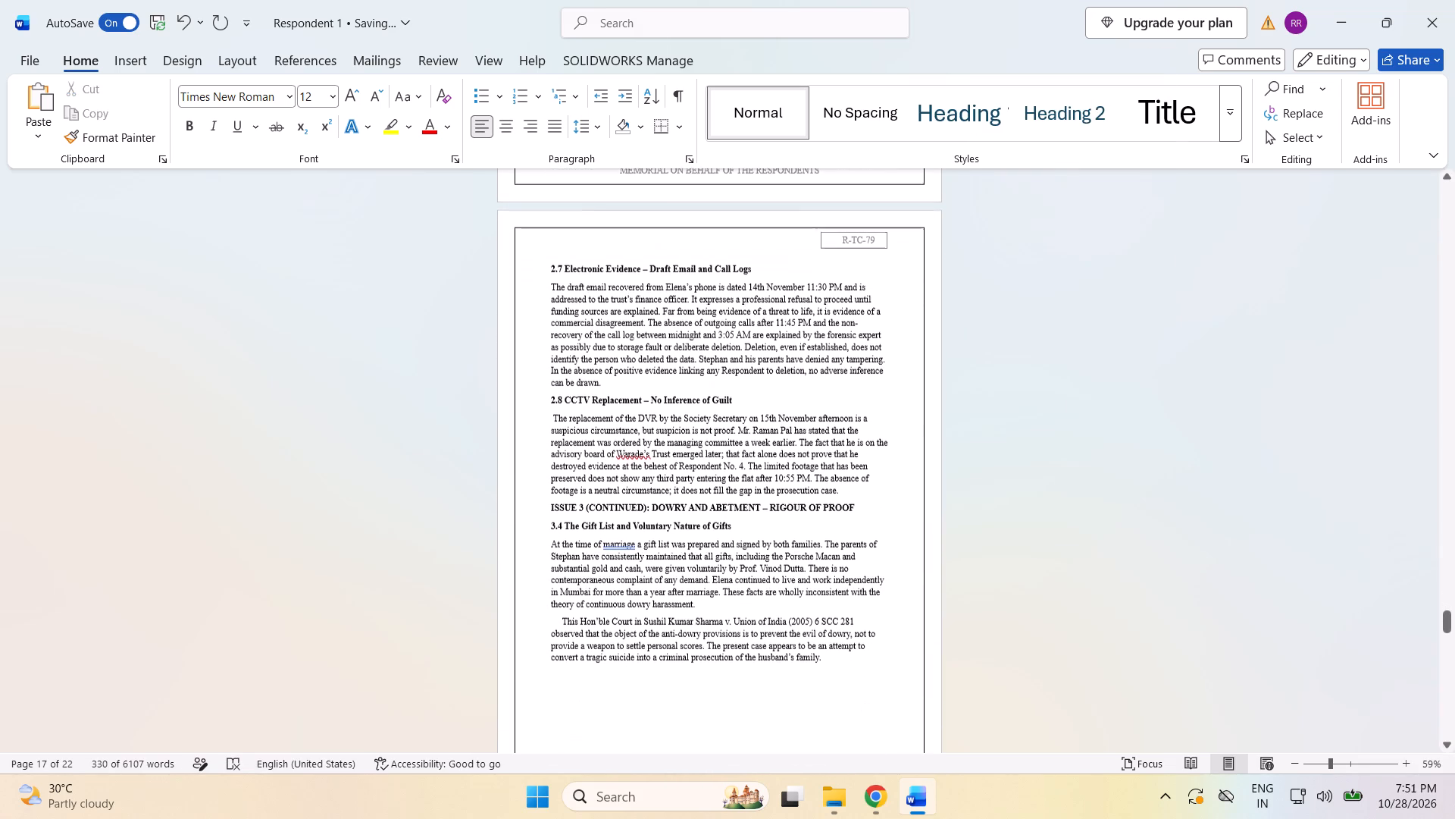
drag(541, 264, 836, 653)
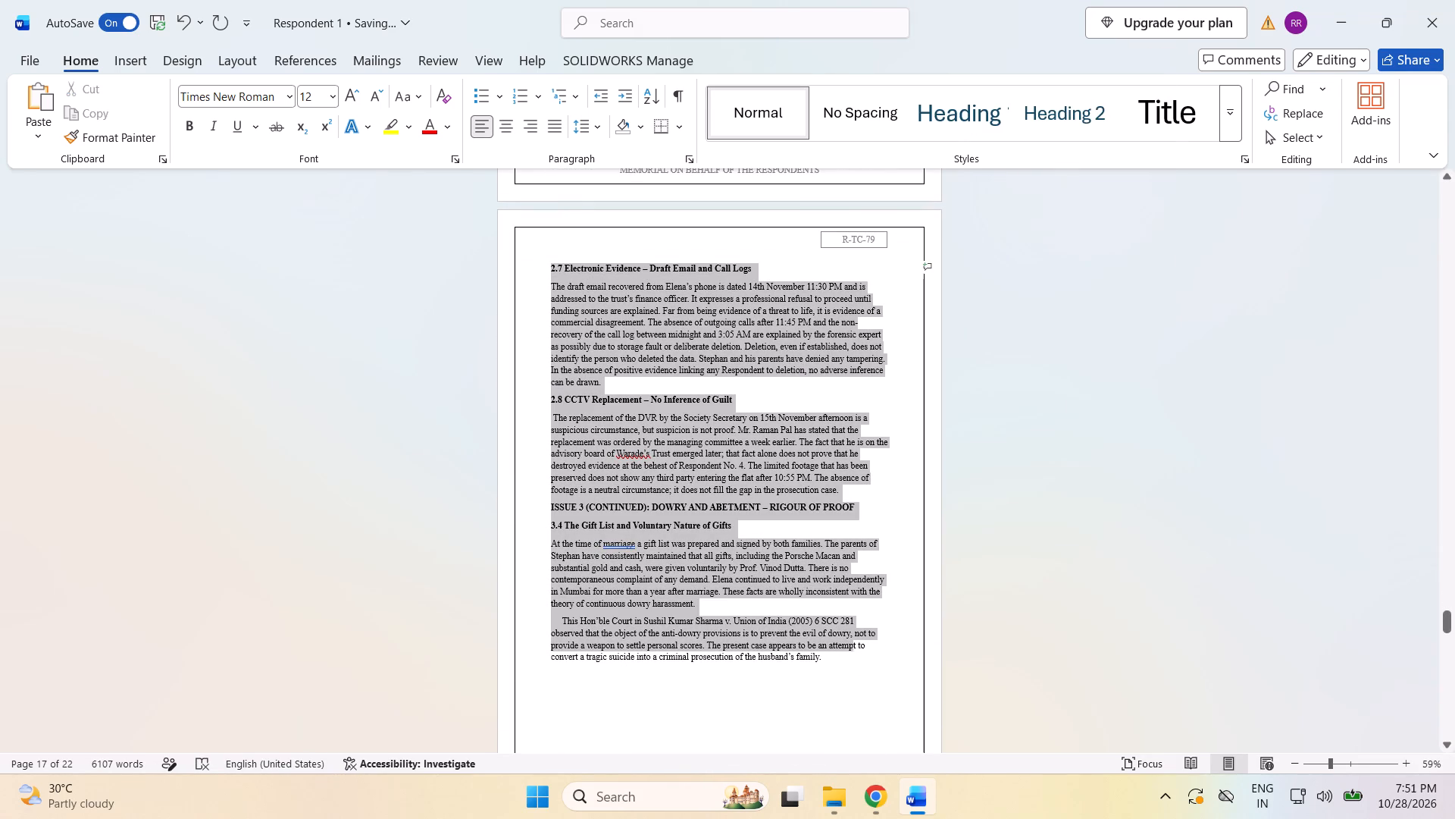
drag(836, 653, 838, 654)
click(940, 602)
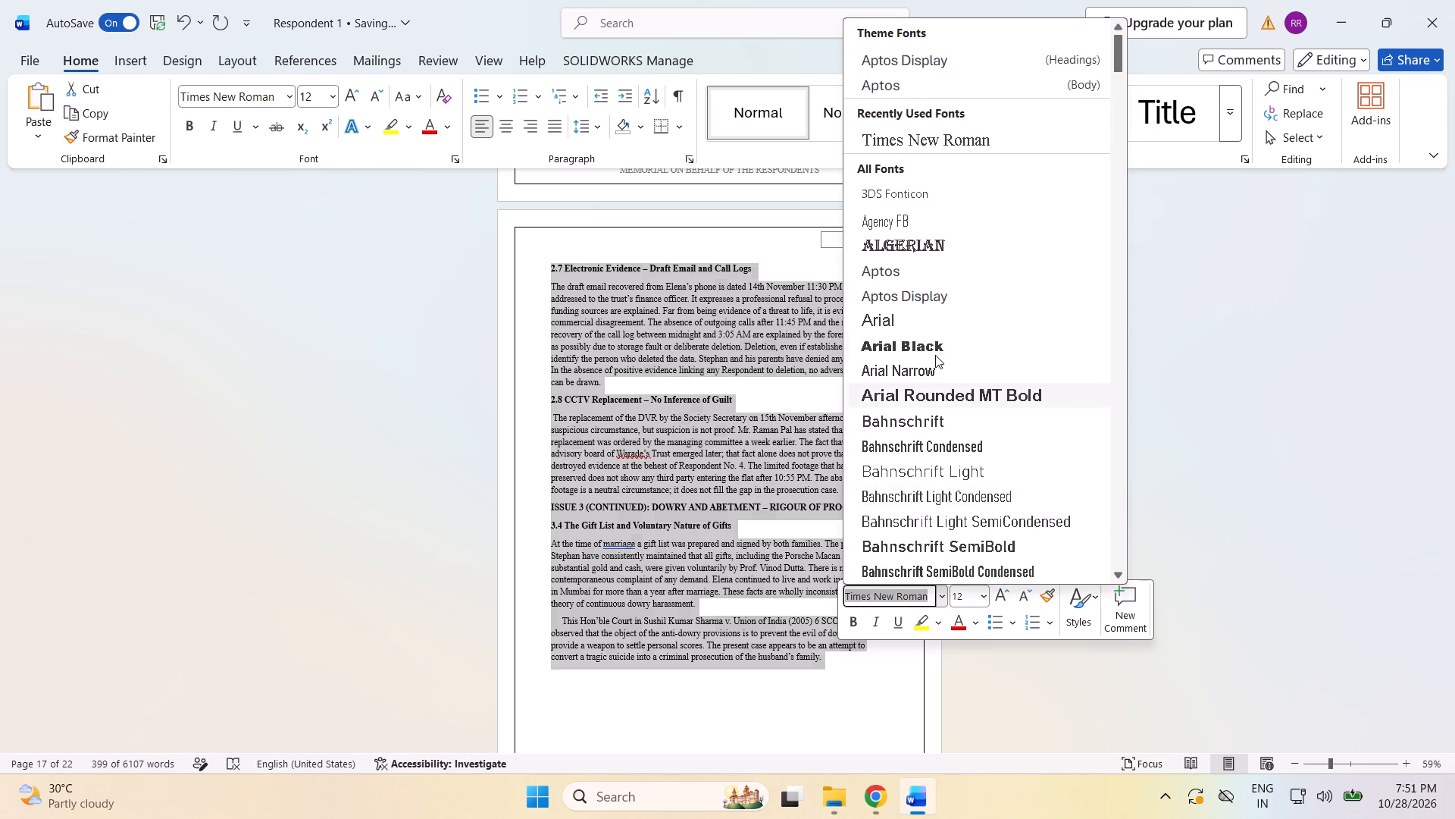
click(924, 146)
scroll(1008, 309, down, 11)
click(1039, 358)
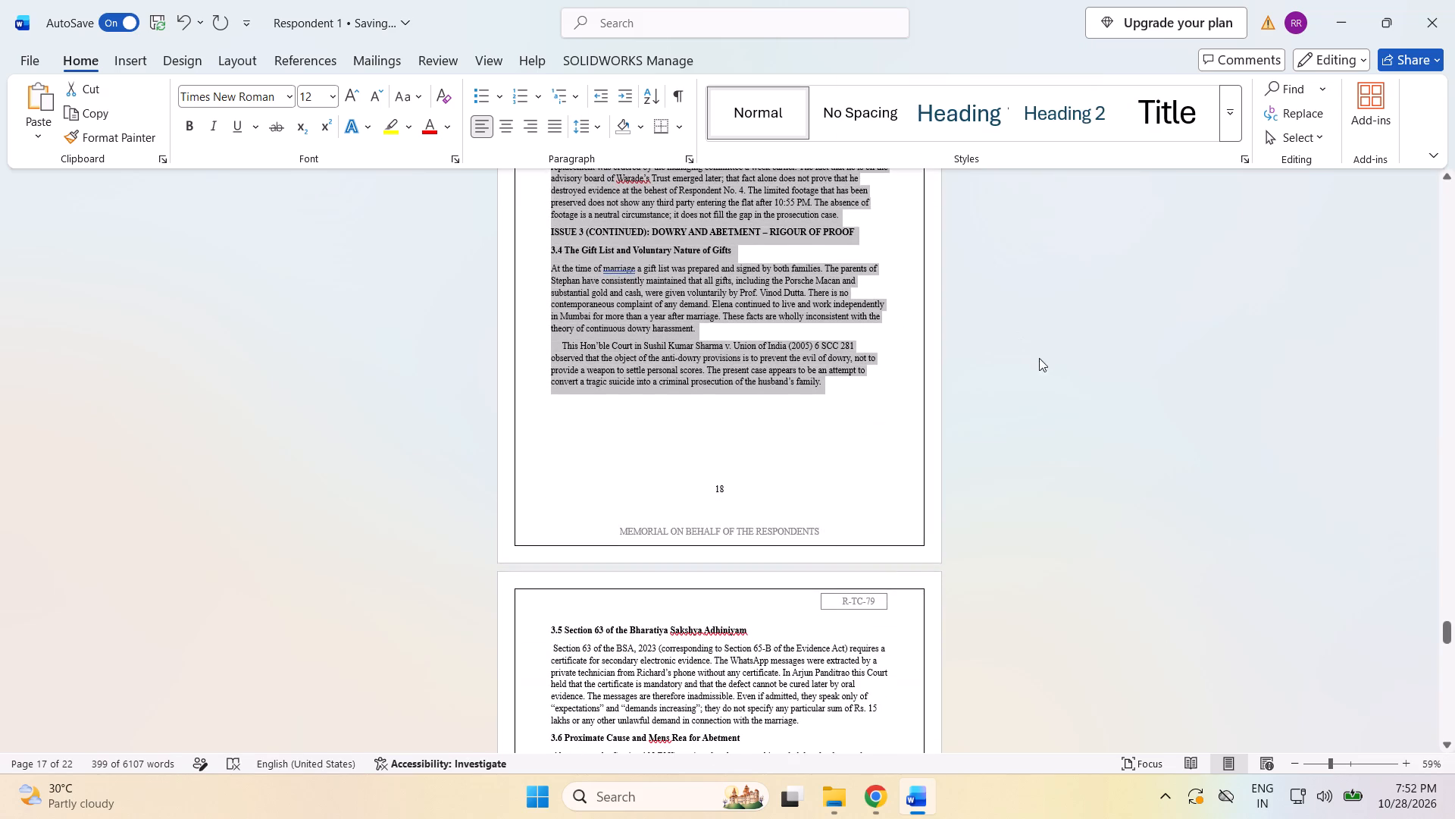
Apply Times New Roman to page 19's text, from section 3.5 through section 4.5, including the ISSUE 4 (CONTINUED) heading.
scroll(1039, 359, down, 15)
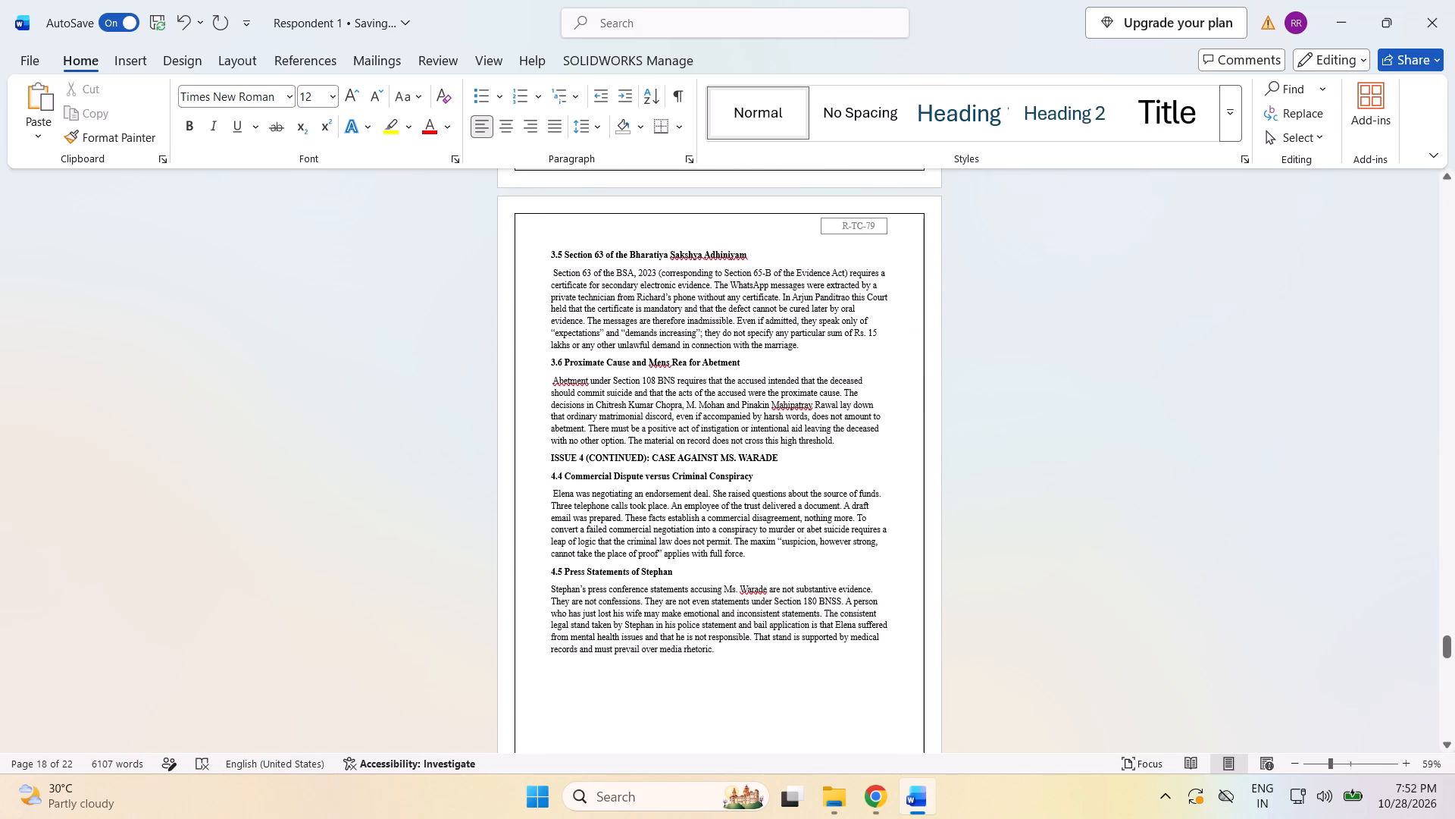
drag(543, 249, 773, 692)
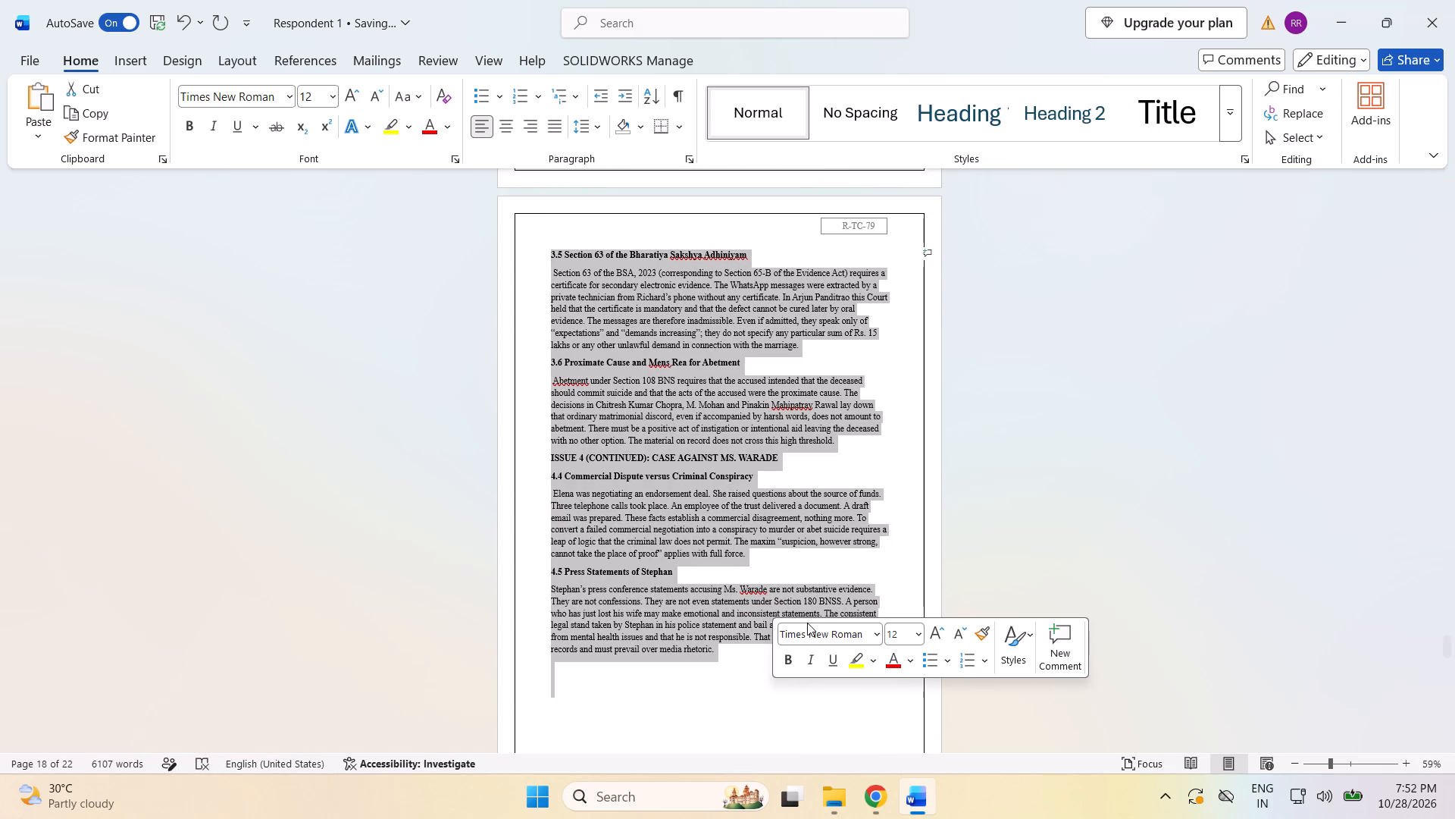
click(871, 638)
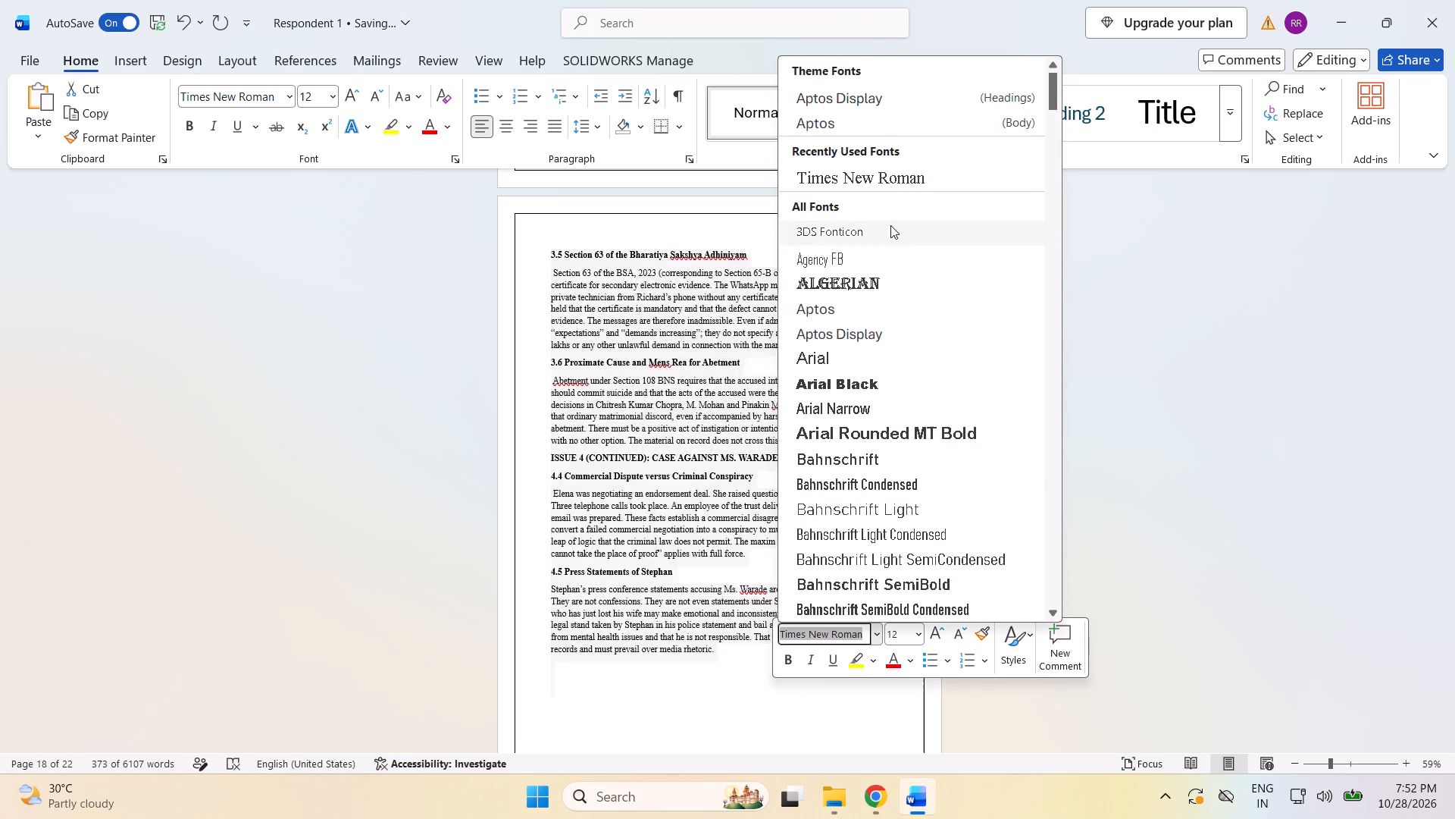
click(873, 182)
scroll(984, 344, down, 18)
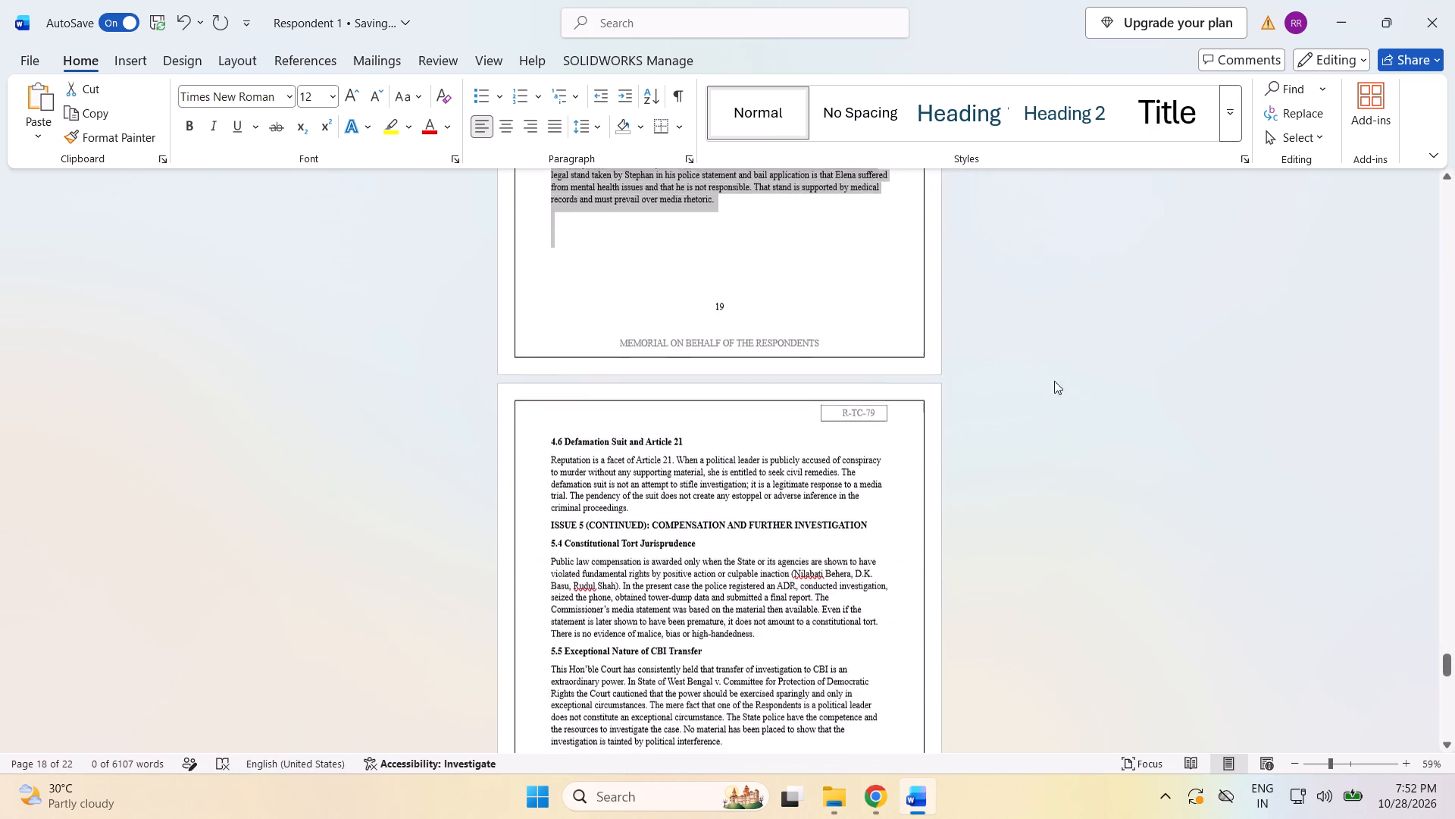
scroll(1060, 381, down, 6)
click(1060, 381)
Apply Times New Roman to page 20's text, from section 4.6 through section 5.6, including the ISSUE 5 (CONTINUED) heading.
drag(545, 285, 743, 666)
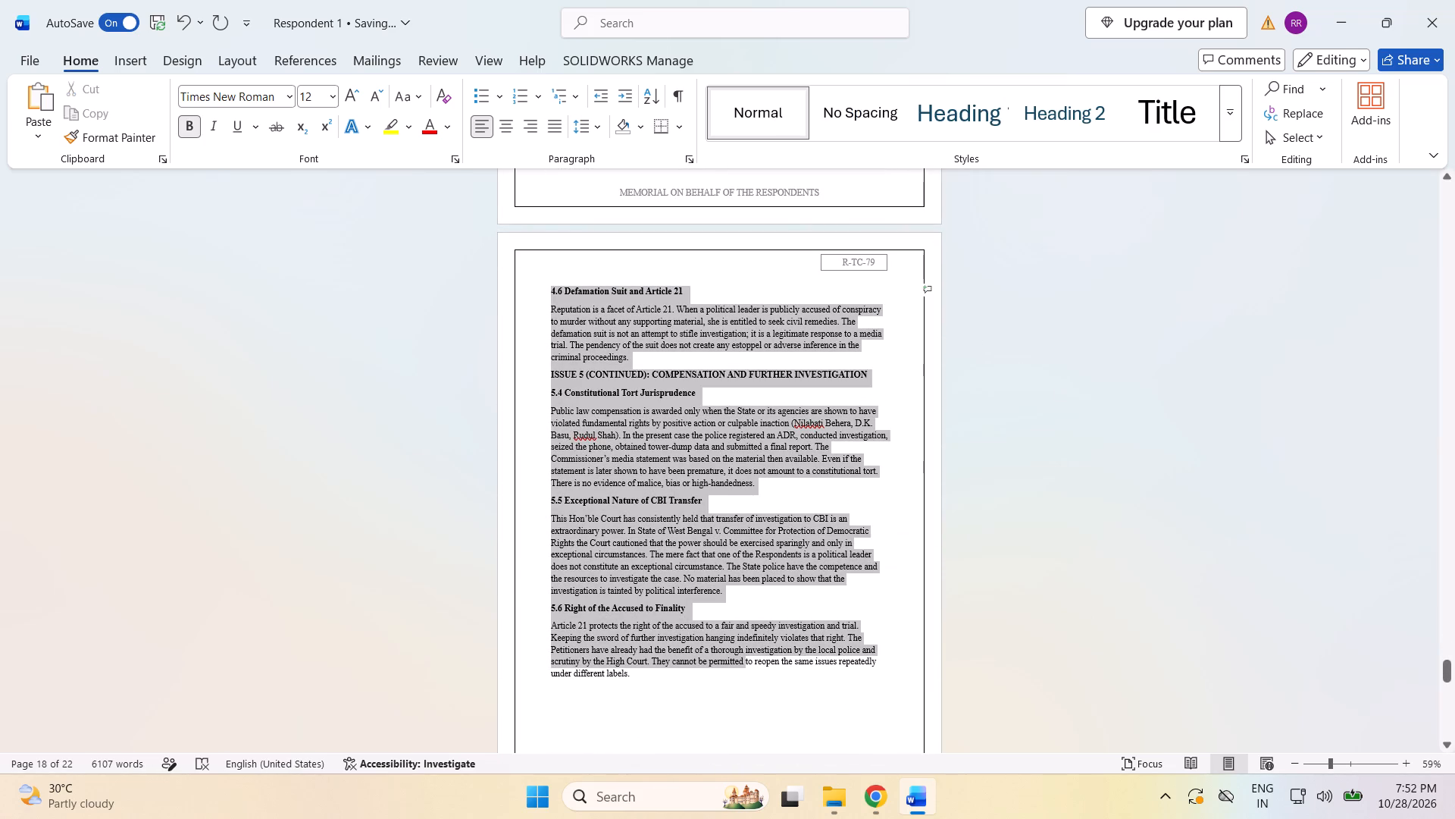
drag(743, 666, 746, 683)
click(853, 627)
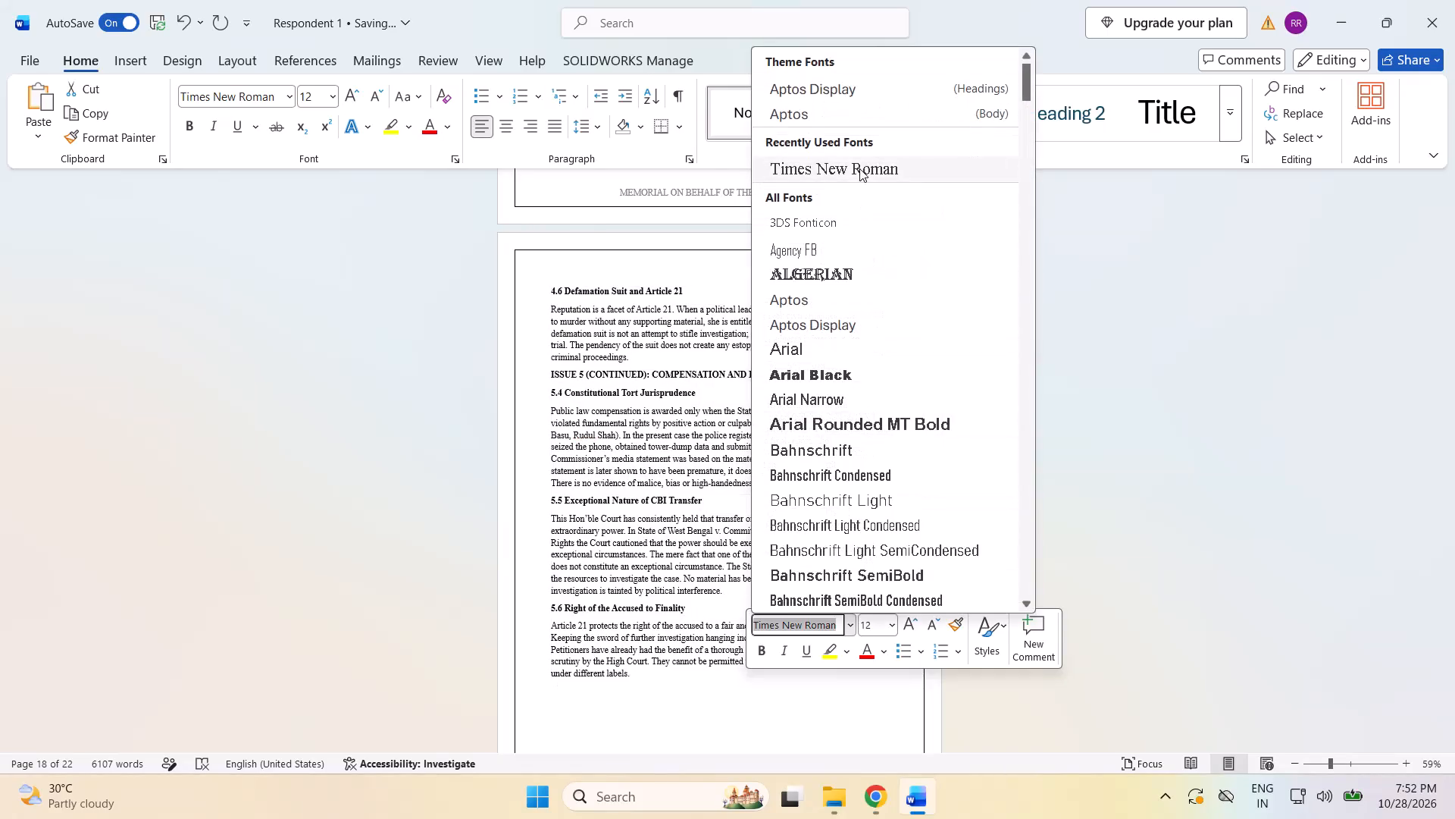
click(859, 168)
scroll(898, 244, down, 12)
click(1123, 393)
Remove the number 1 from the end of the Supplementary Legal Submission heading on page 21.
scroll(1121, 397, down, 11)
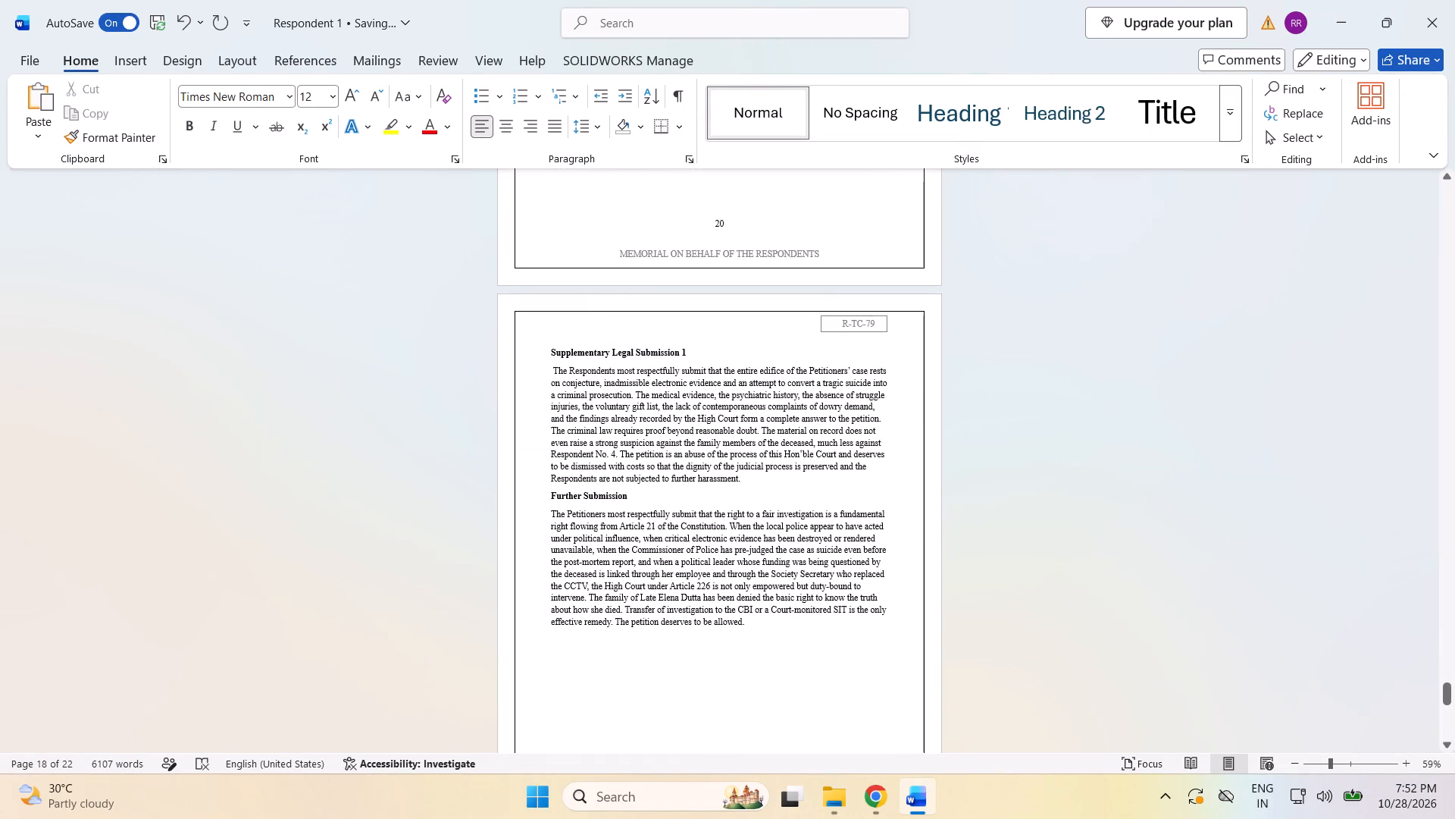
click(695, 349)
key(BackSpace)
key(BackSpace)
Apply Times New Roman to the Supplementary Legal Submission and Further Submission headings and paragraphs on page 21.
drag(540, 346, 704, 675)
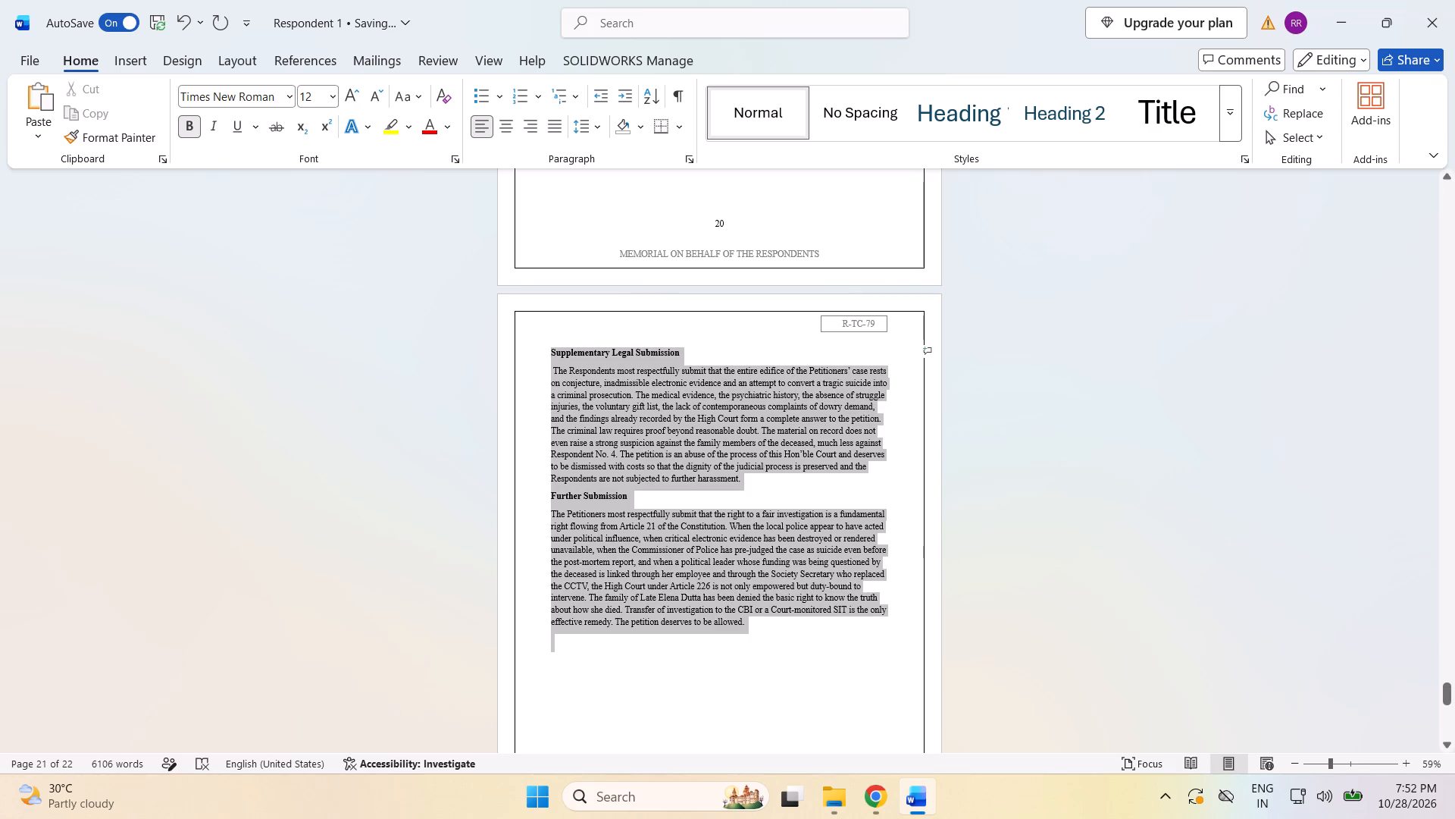
drag(704, 675, 718, 682)
click(821, 630)
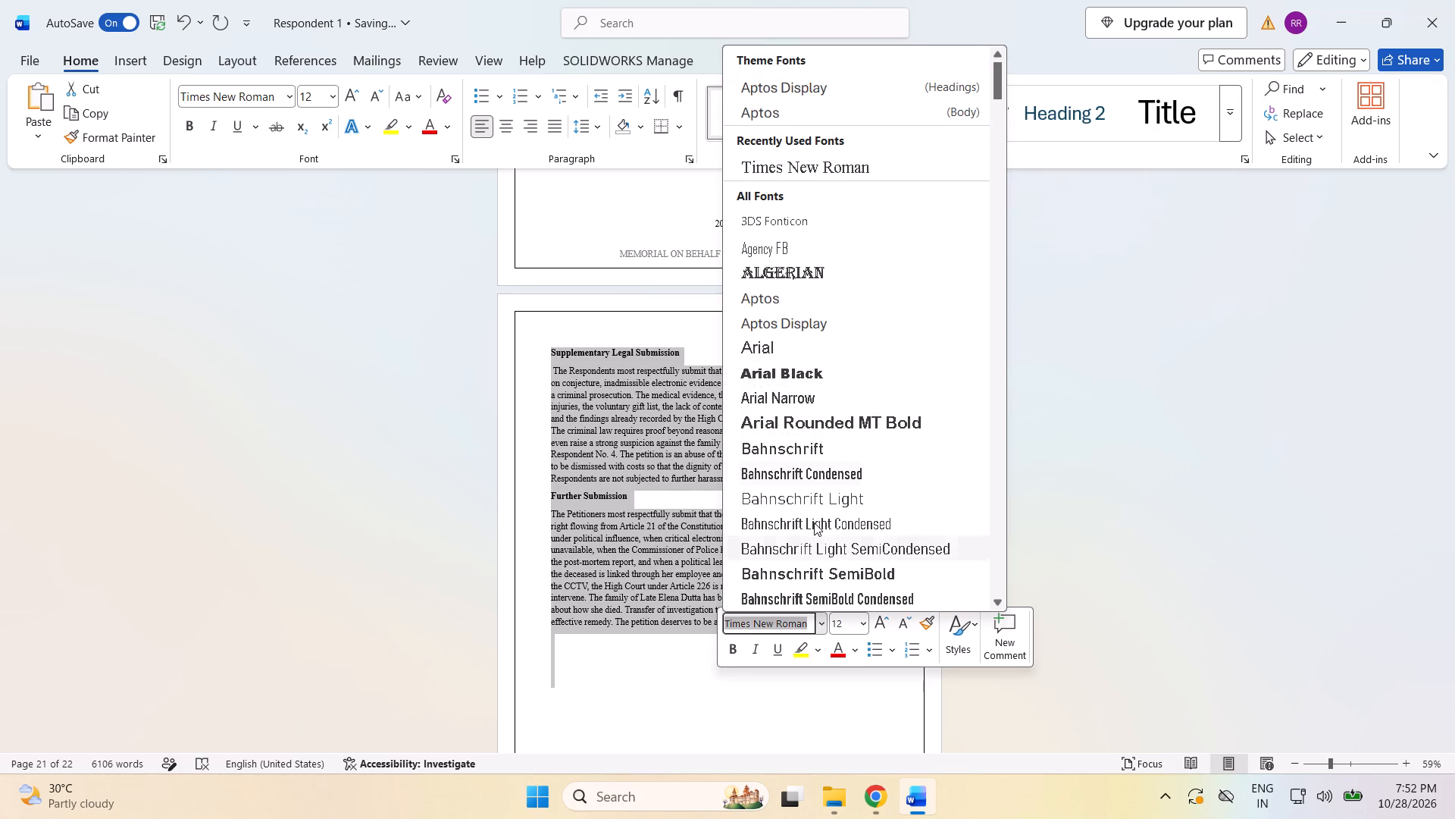
click(821, 170)
click(1211, 427)
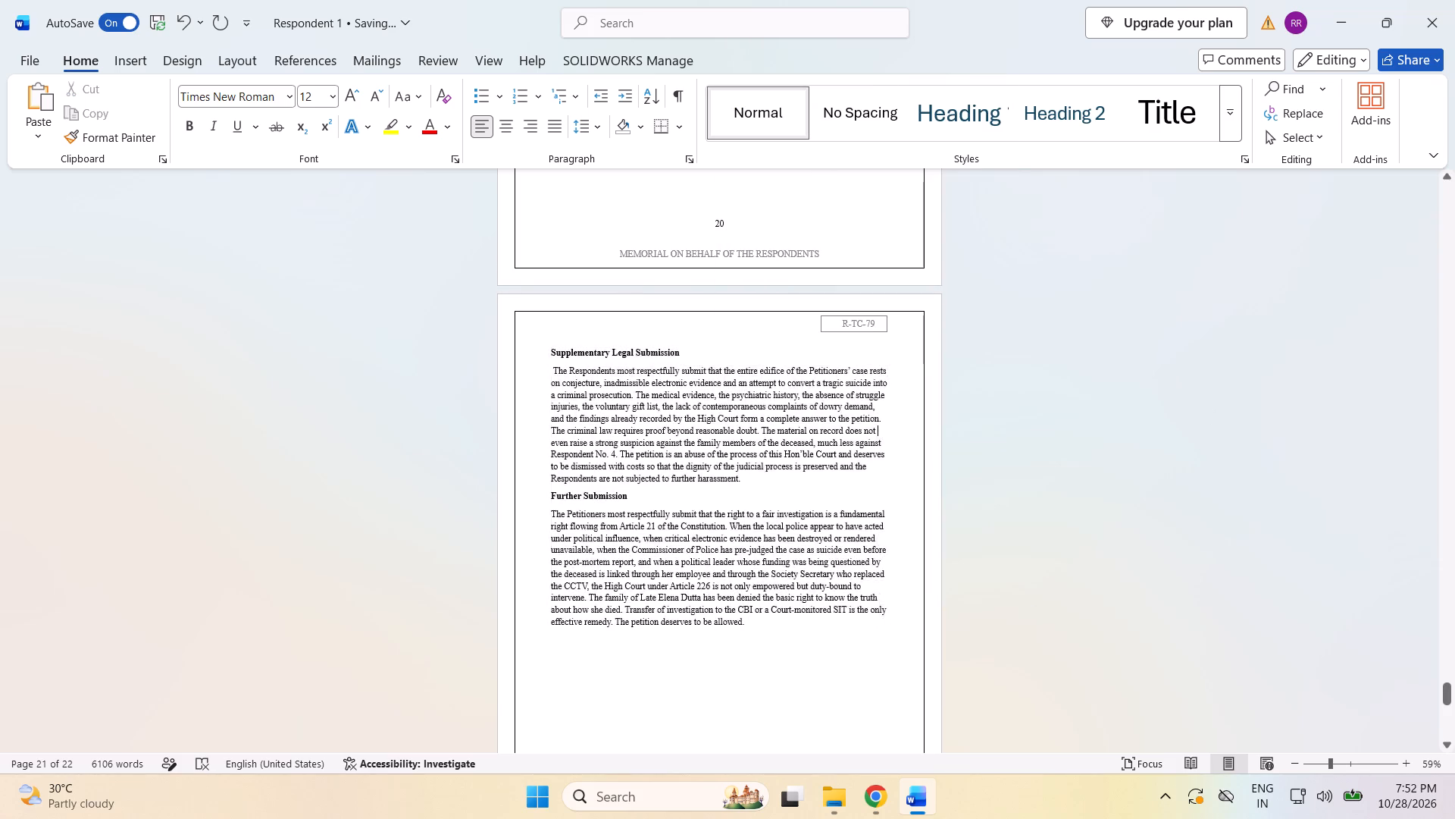
Apply Times New Roman to the boxed PRAYER heading on page 22.
scroll(1212, 427, down, 20)
scroll(1212, 427, down, 8)
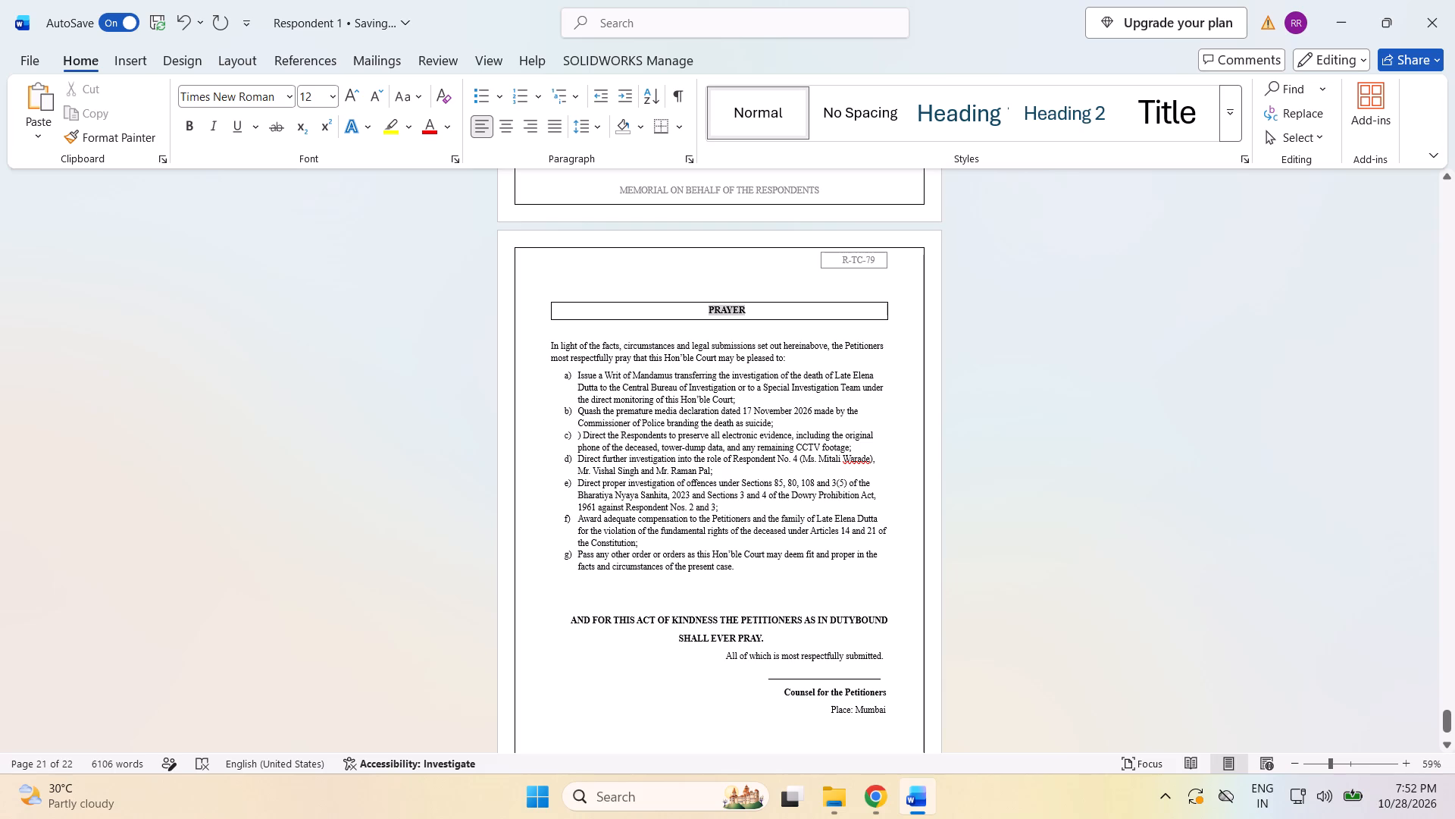
click(693, 312)
drag(696, 310, 746, 310)
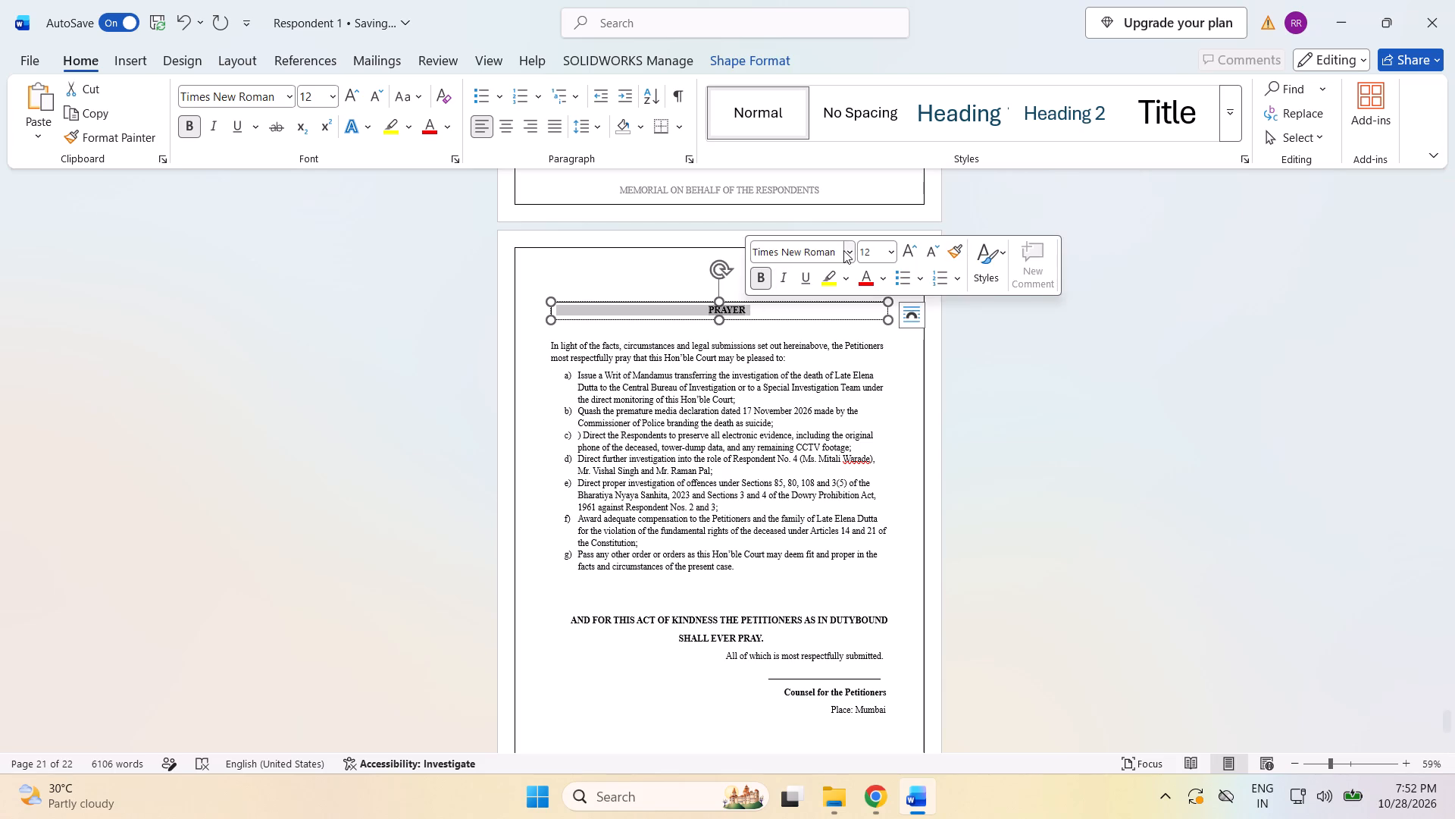
click(847, 250)
click(862, 381)
scroll(1015, 356, down, 3)
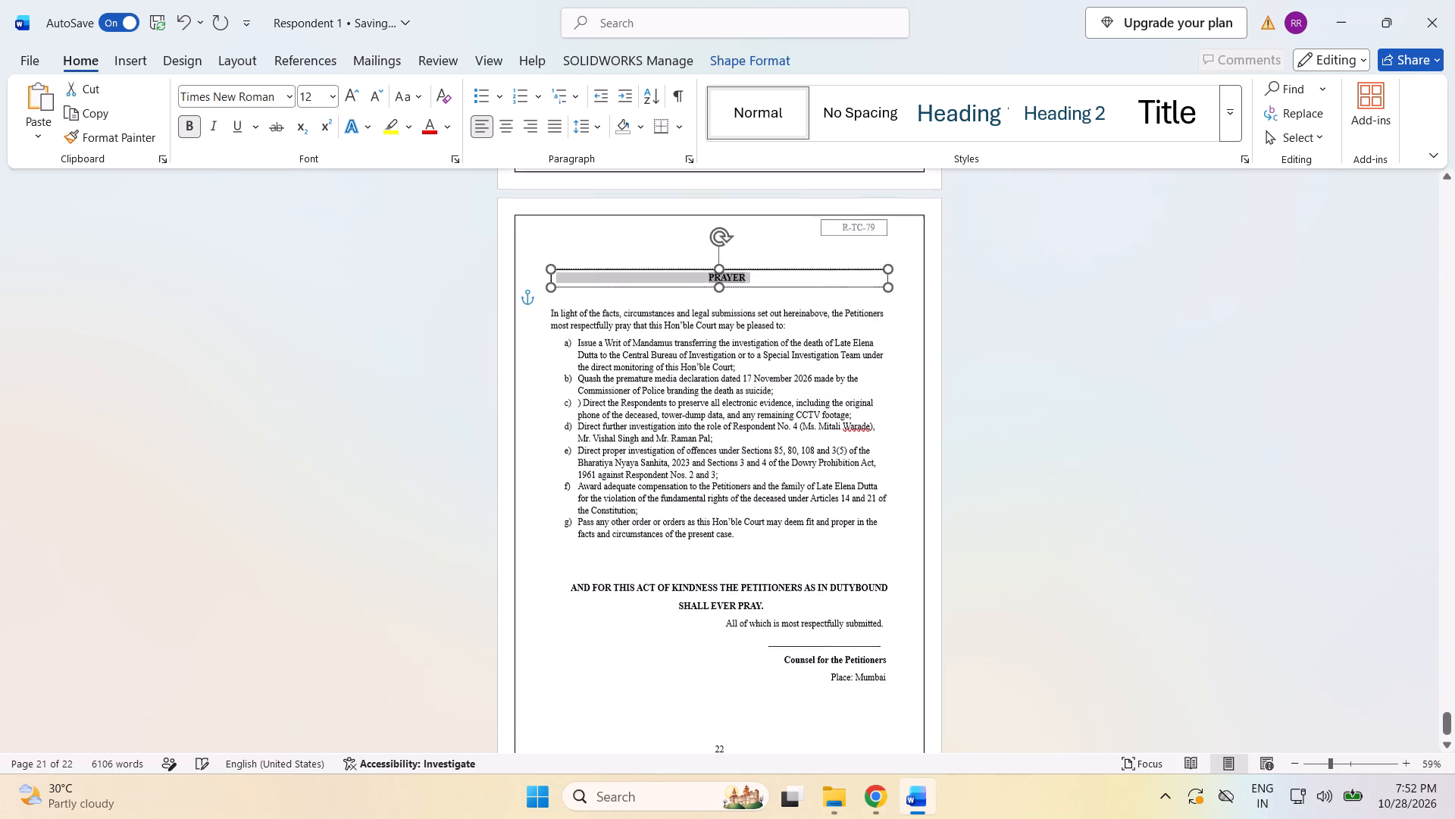
scroll(1039, 369, down, 2)
click(1046, 373)
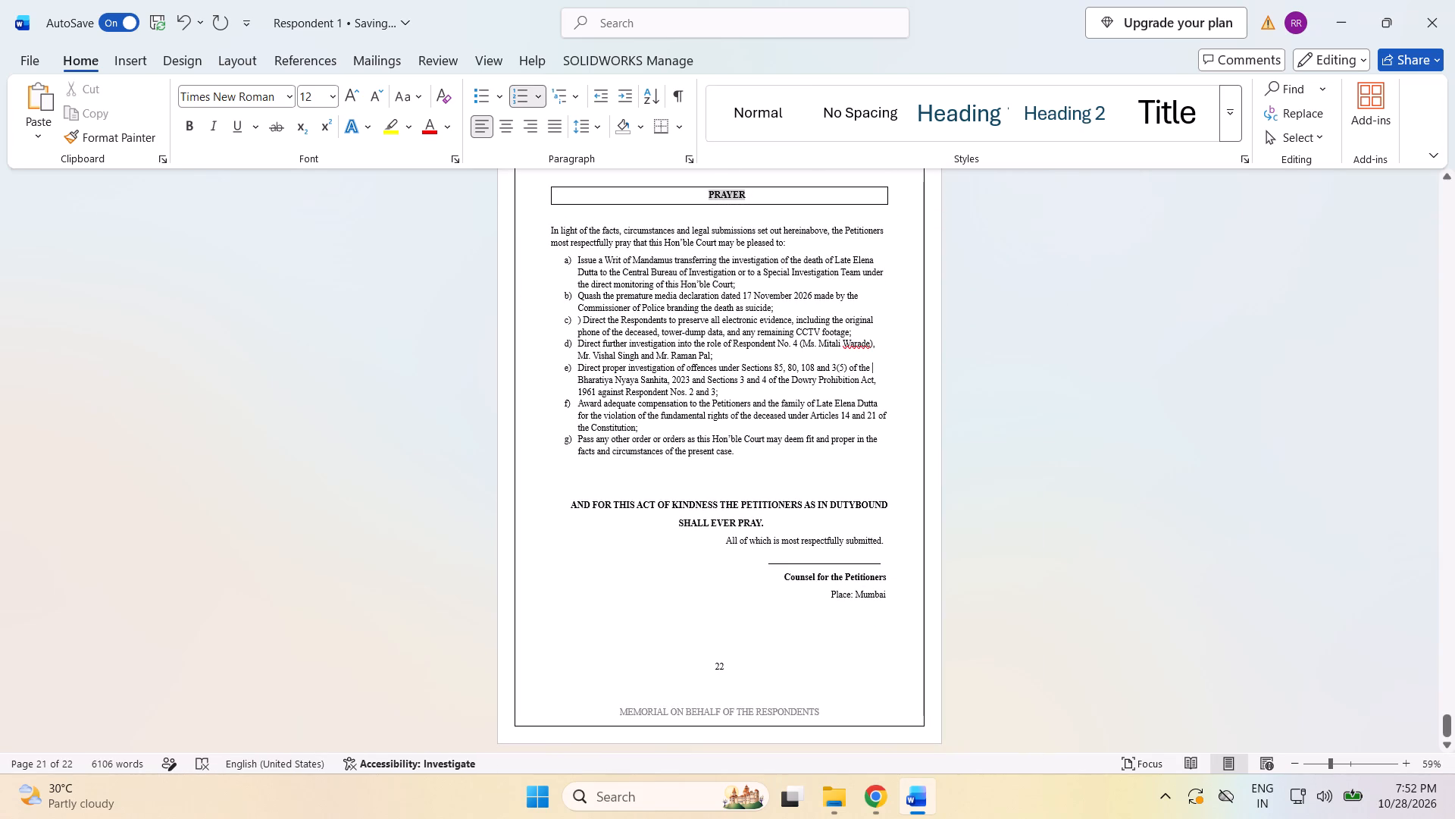
Apply Times New Roman to the prayer text on page 22, from the opening paragraph through the Place: Mumbai line.
drag(895, 618, 702, 216)
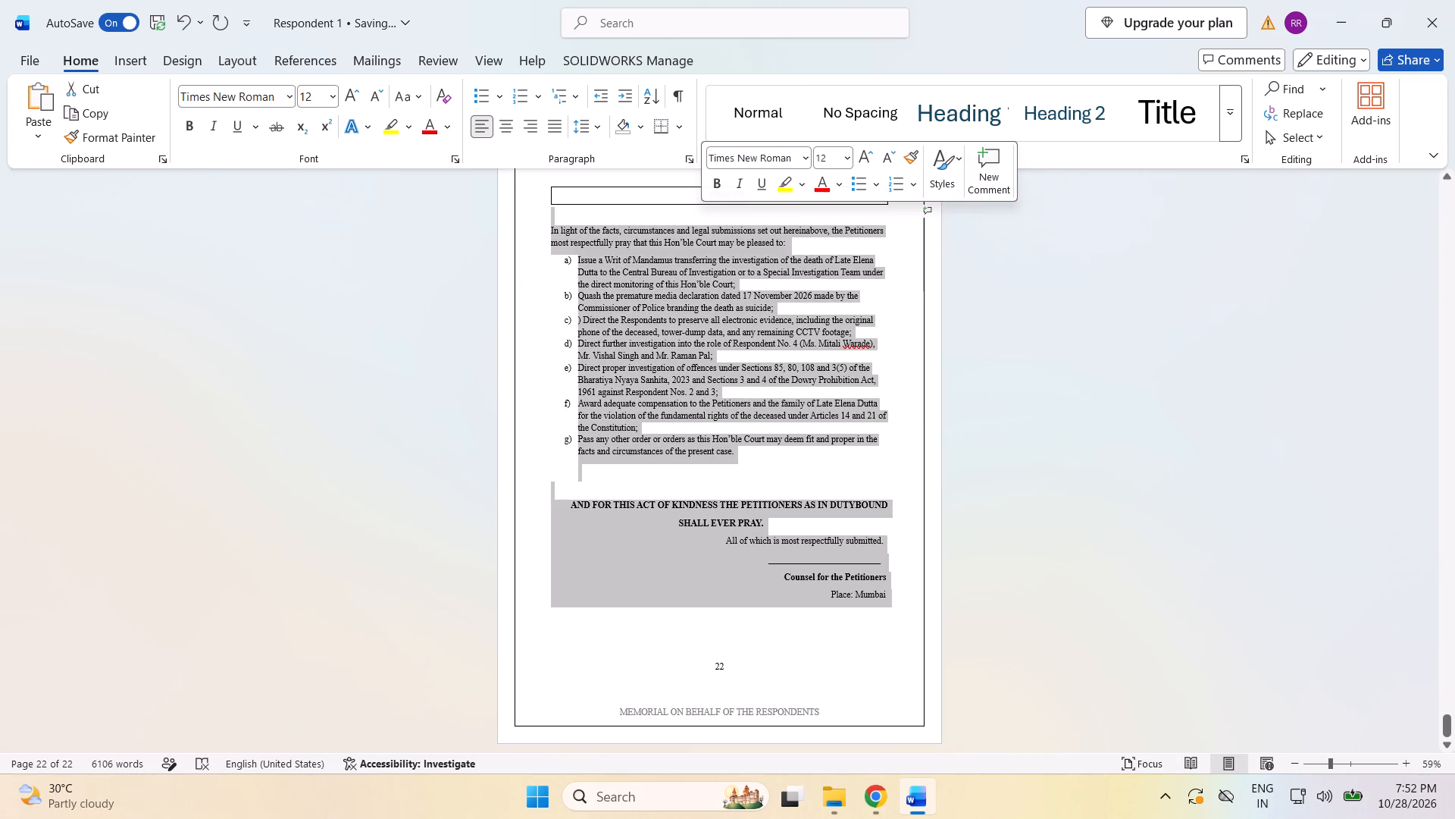
click(799, 164)
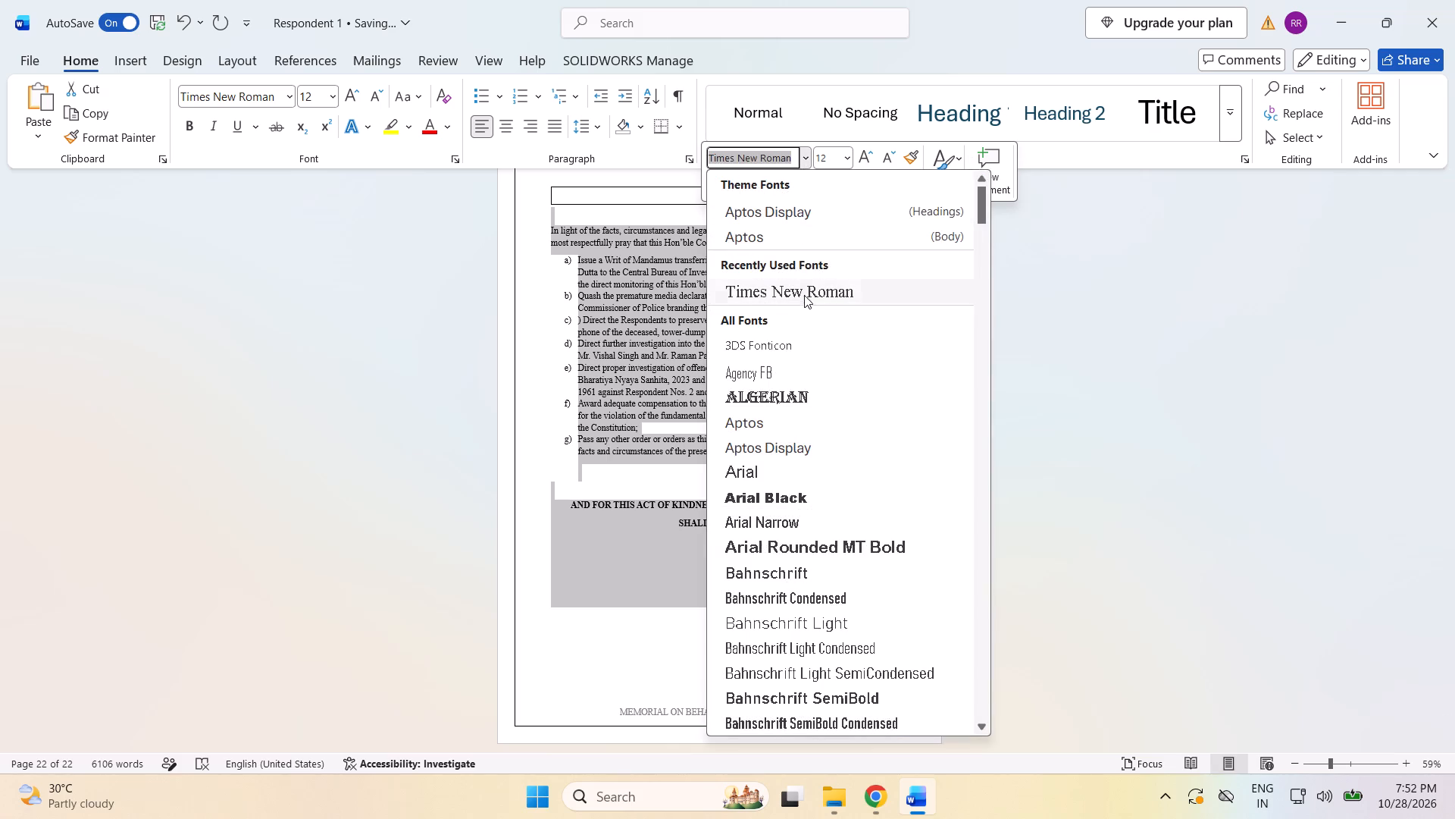
click(804, 297)
click(1159, 389)
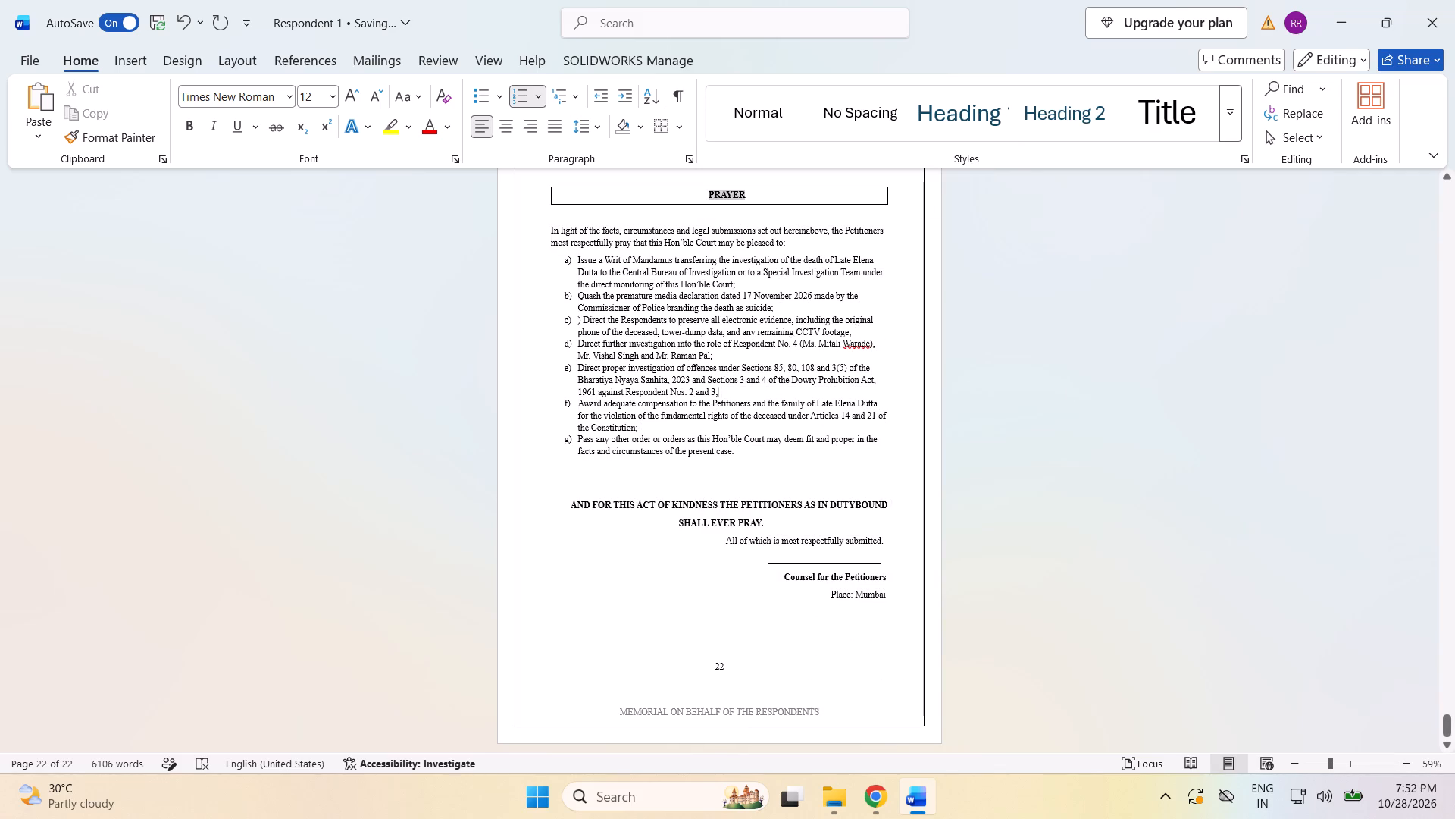
Set the page number of the Statement of Jurisdiction entry in the table of contents to 5.
scroll(961, 383, up, 2)
scroll(961, 383, down, 6)
scroll(968, 404, up, 12)
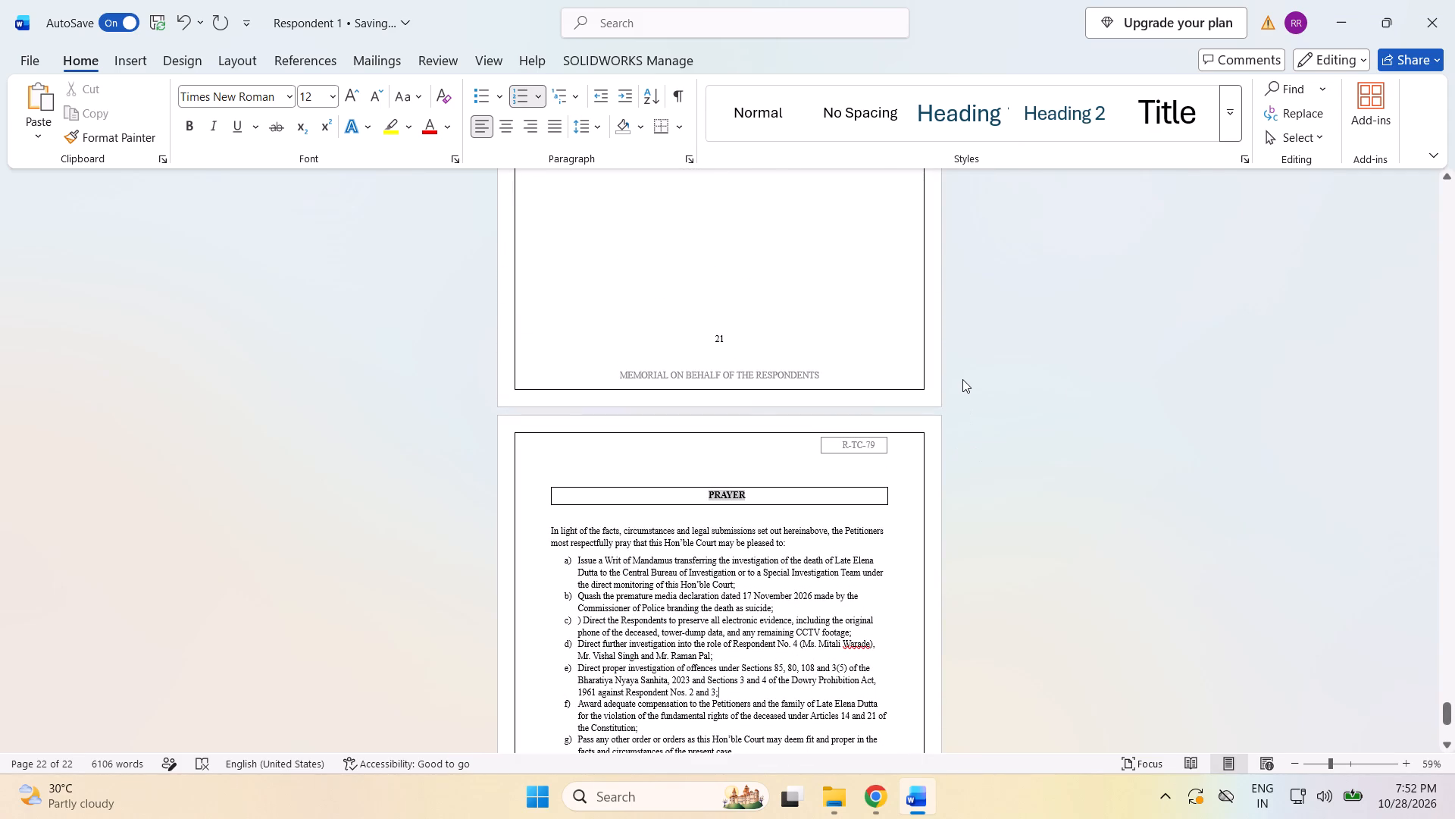
drag(1446, 715, 1432, 331)
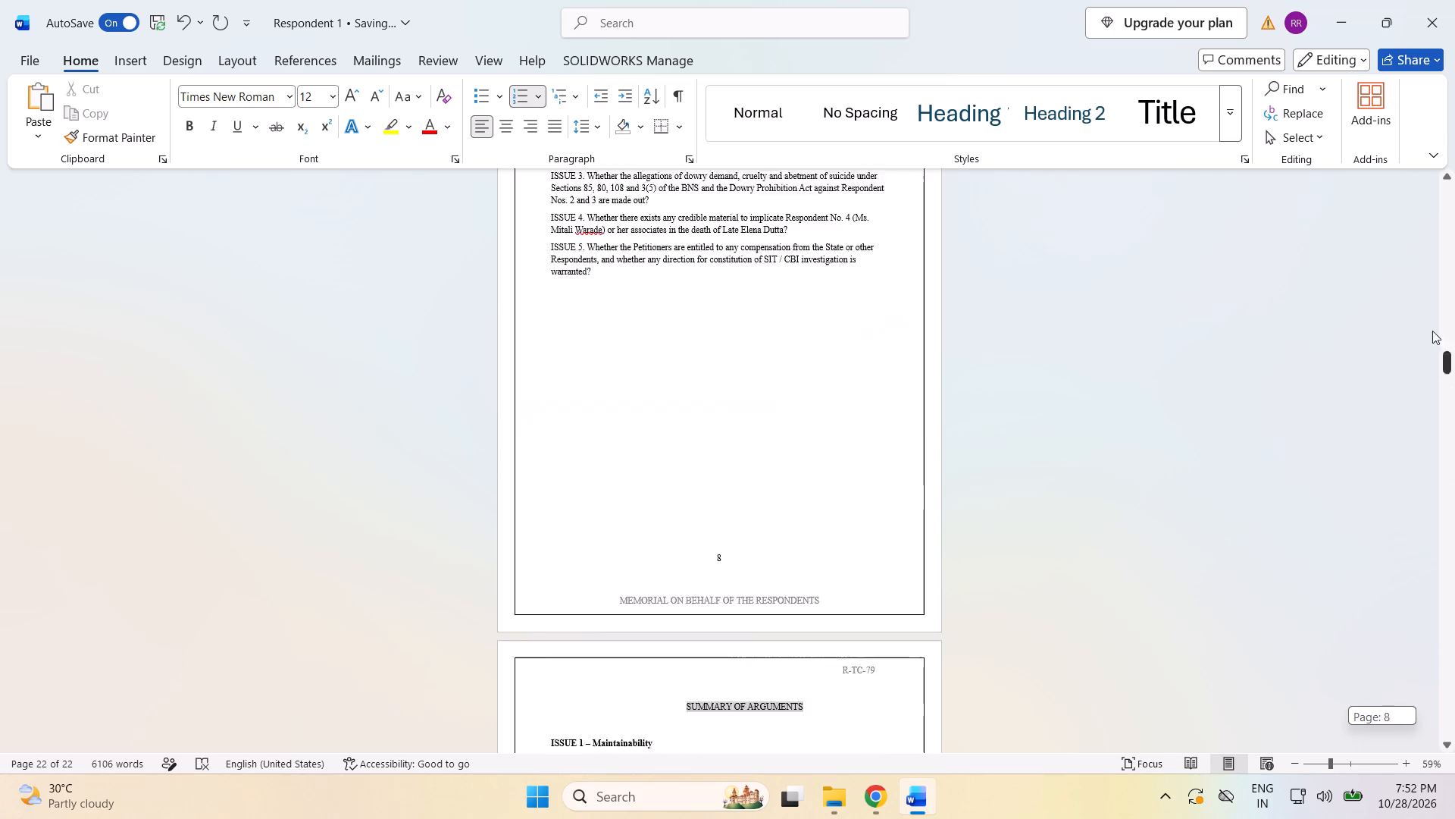
drag(1432, 331, 1378, 52)
scroll(1141, 390, down, 4)
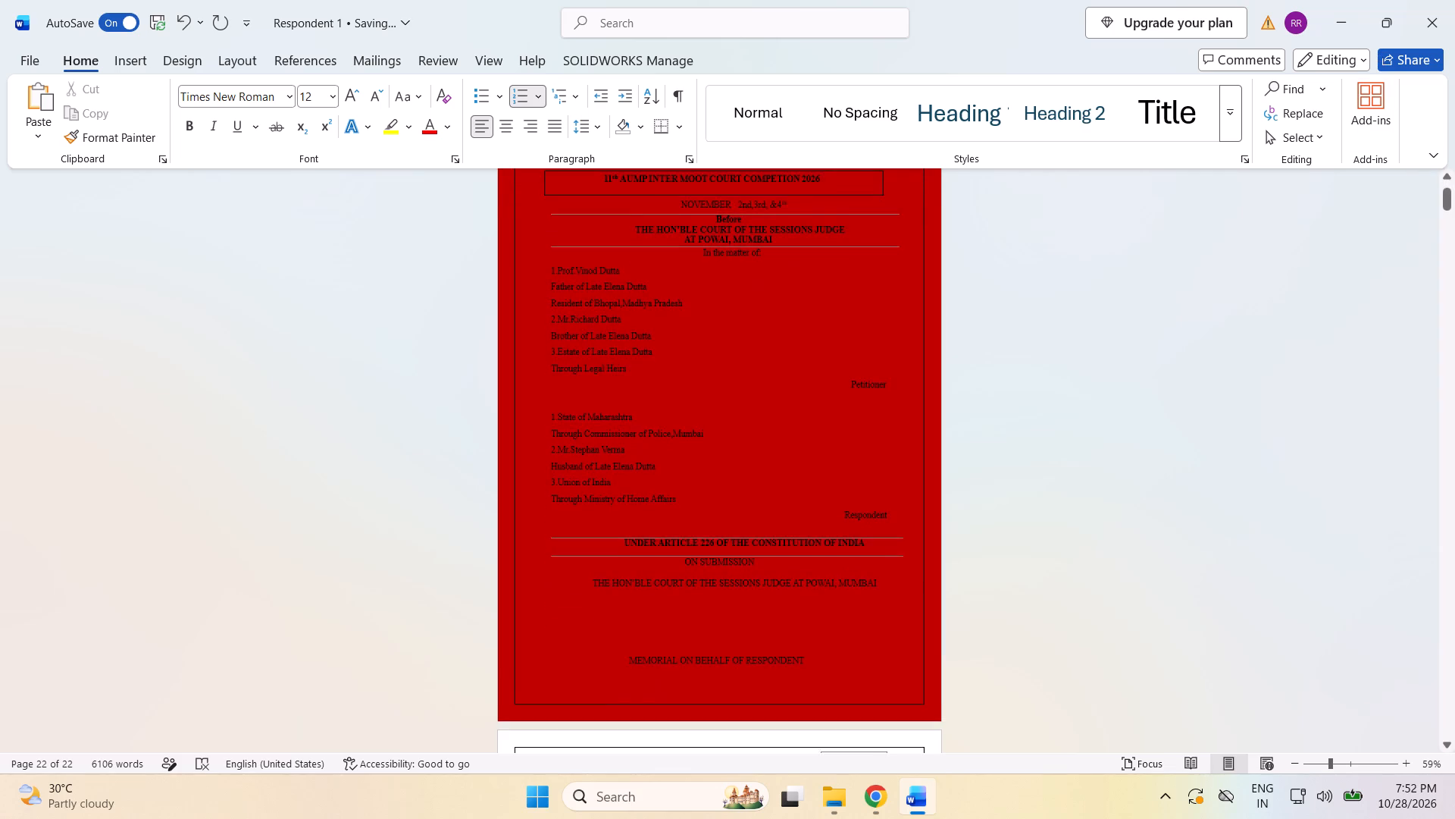
scroll(1141, 390, down, 19)
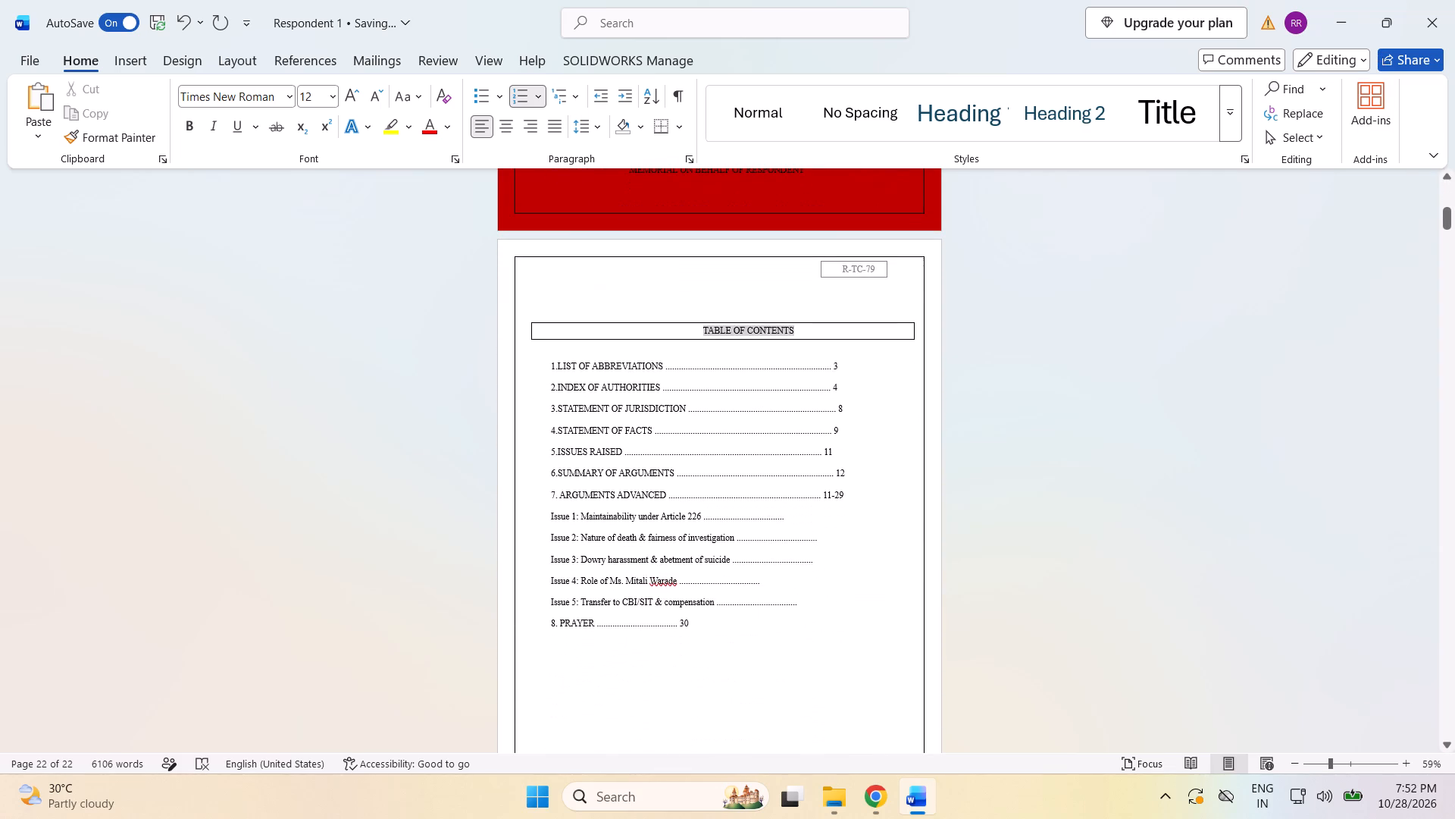
scroll(1141, 390, down, 2)
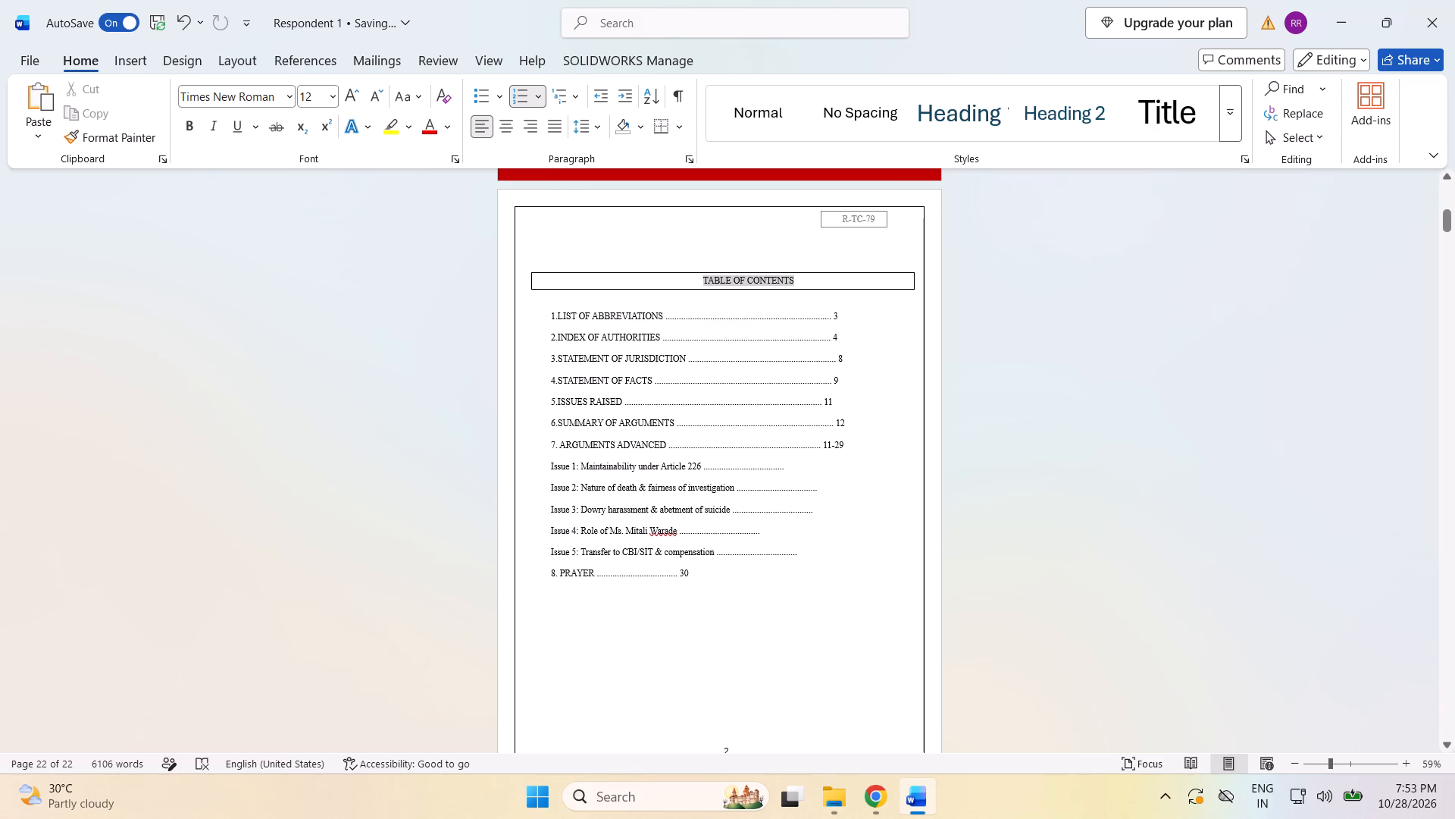
click(846, 359)
key(BackSpace)
key(BackSpace)
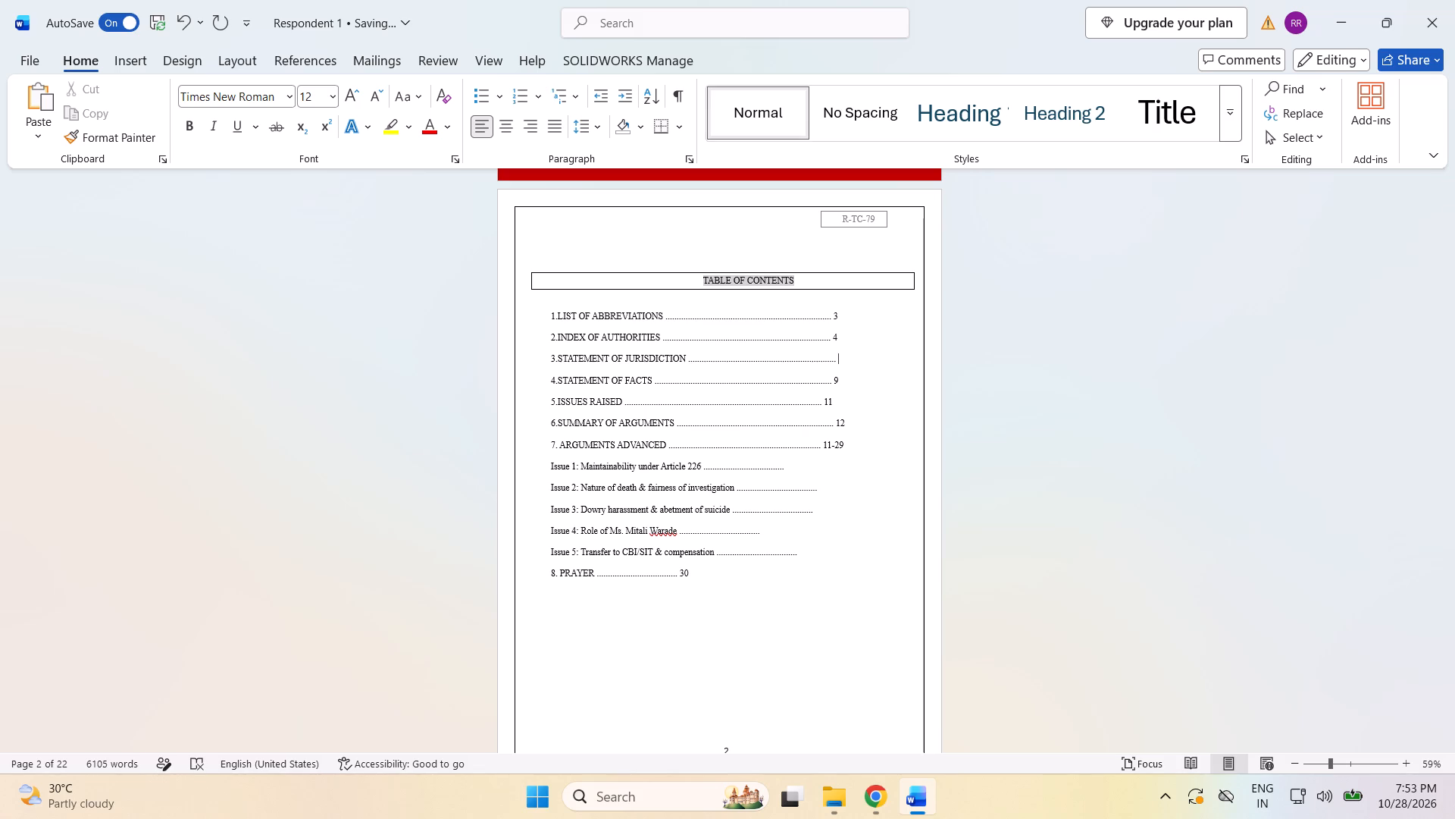
key(5)
Set the table of contents page numbers to 6-7 for Statement of Facts and 8 for Issues Raised.
key(Down)
key(BackSpace)
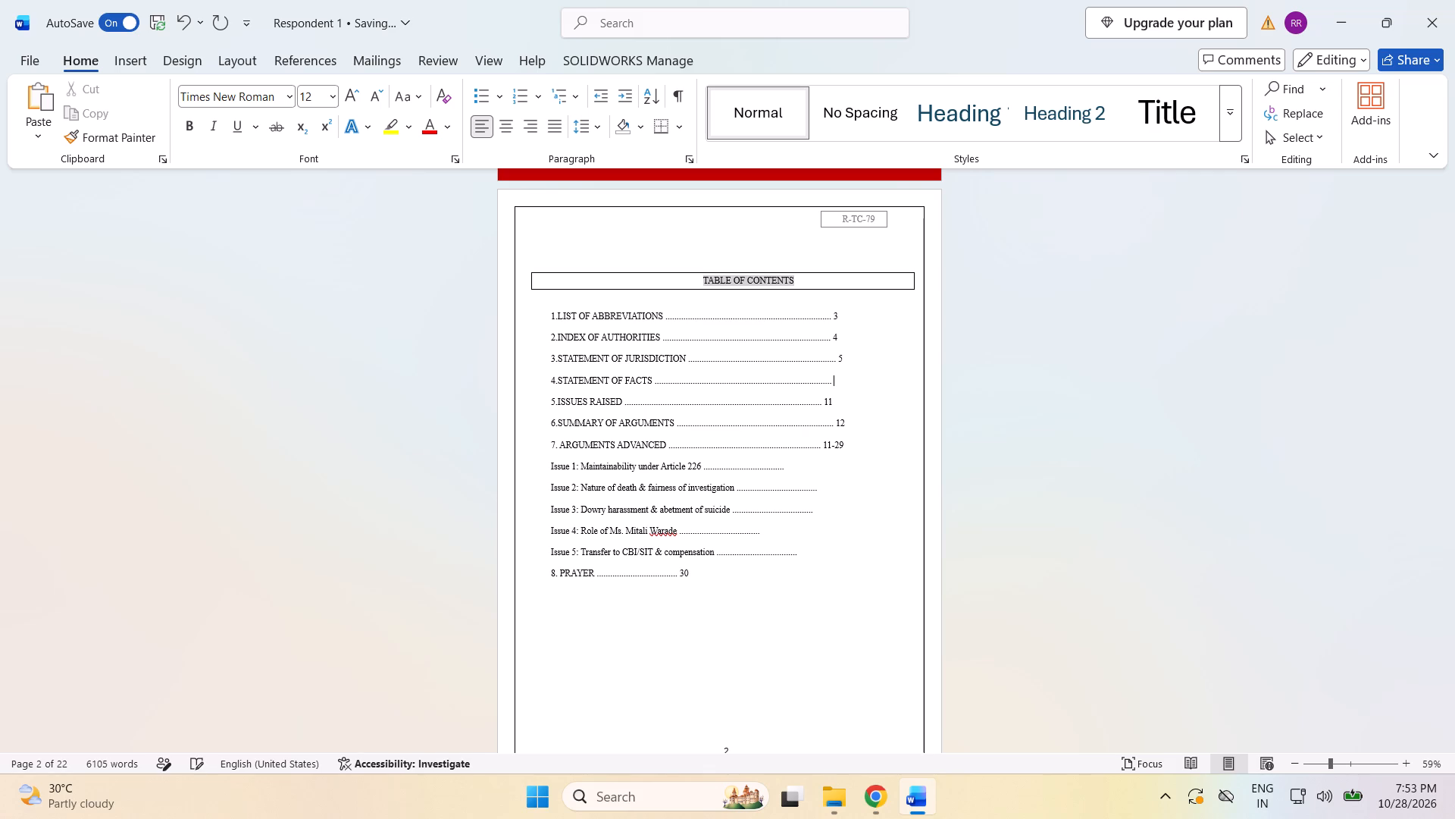
text(6-)
key(7)
key(Down)
key(BackSpace)
key(BackSpace)
key(BackSpace)
key(8)
Set the page number of the Summary of Arguments entry in the table of contents to 9.
key(Down)
key(Right)
key(Right)
key(Right)
key(Right)
key(Right)
key(BackSpace)
key(BackSpace)
key(BackSpace)
key(9)
Set the page range of the Arguments Advanced entry in the table of contents to 10-21.
key(Down)
key(Left)
key(Left)
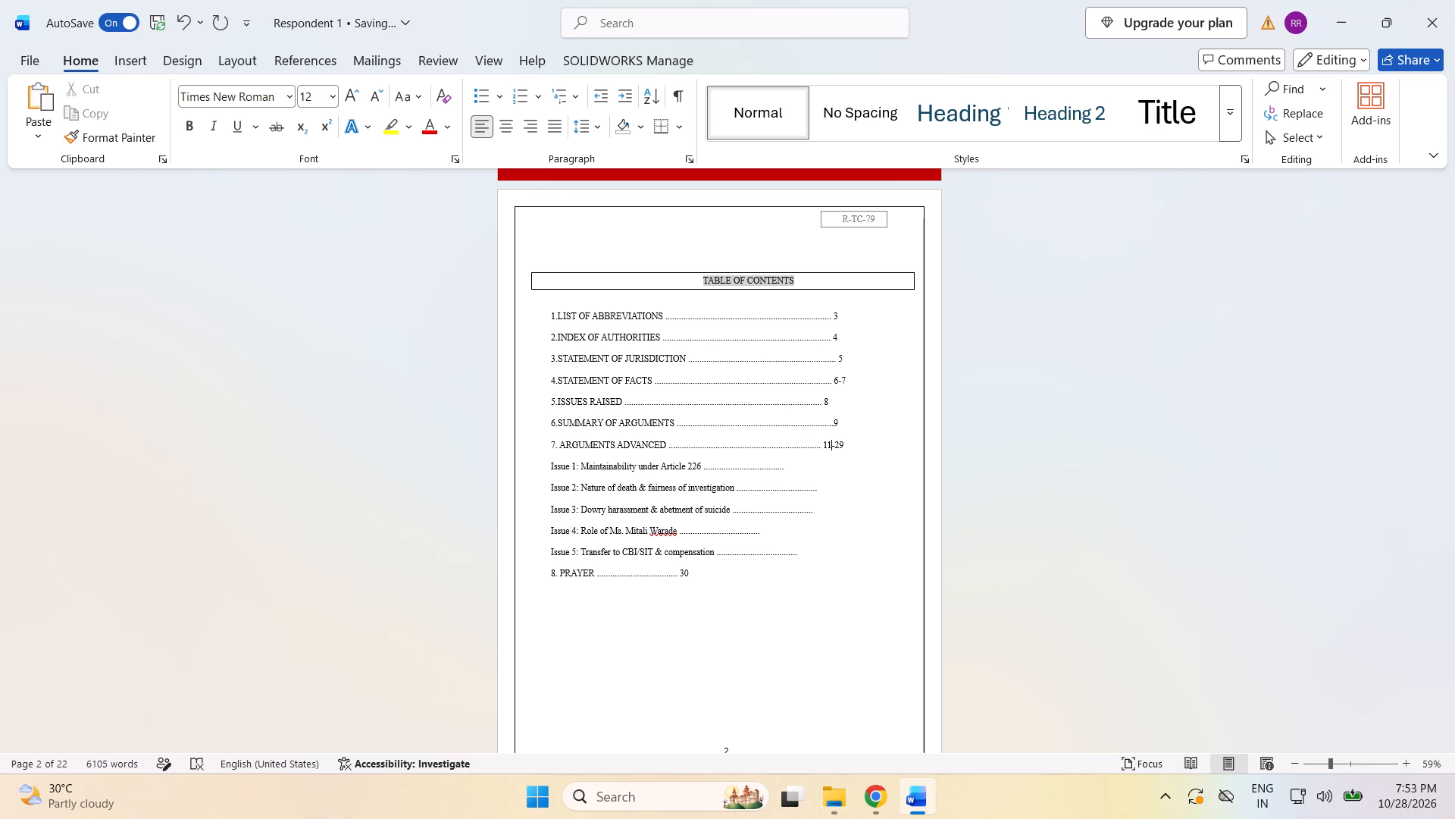
key(BackSpace)
key(0)
key(Right)
key(Right)
key(Right)
key(BackSpace)
key(1)
Set the page number of the Prayer entry in the table of contents to 22.
right_drag(840, 421, 836, 454)
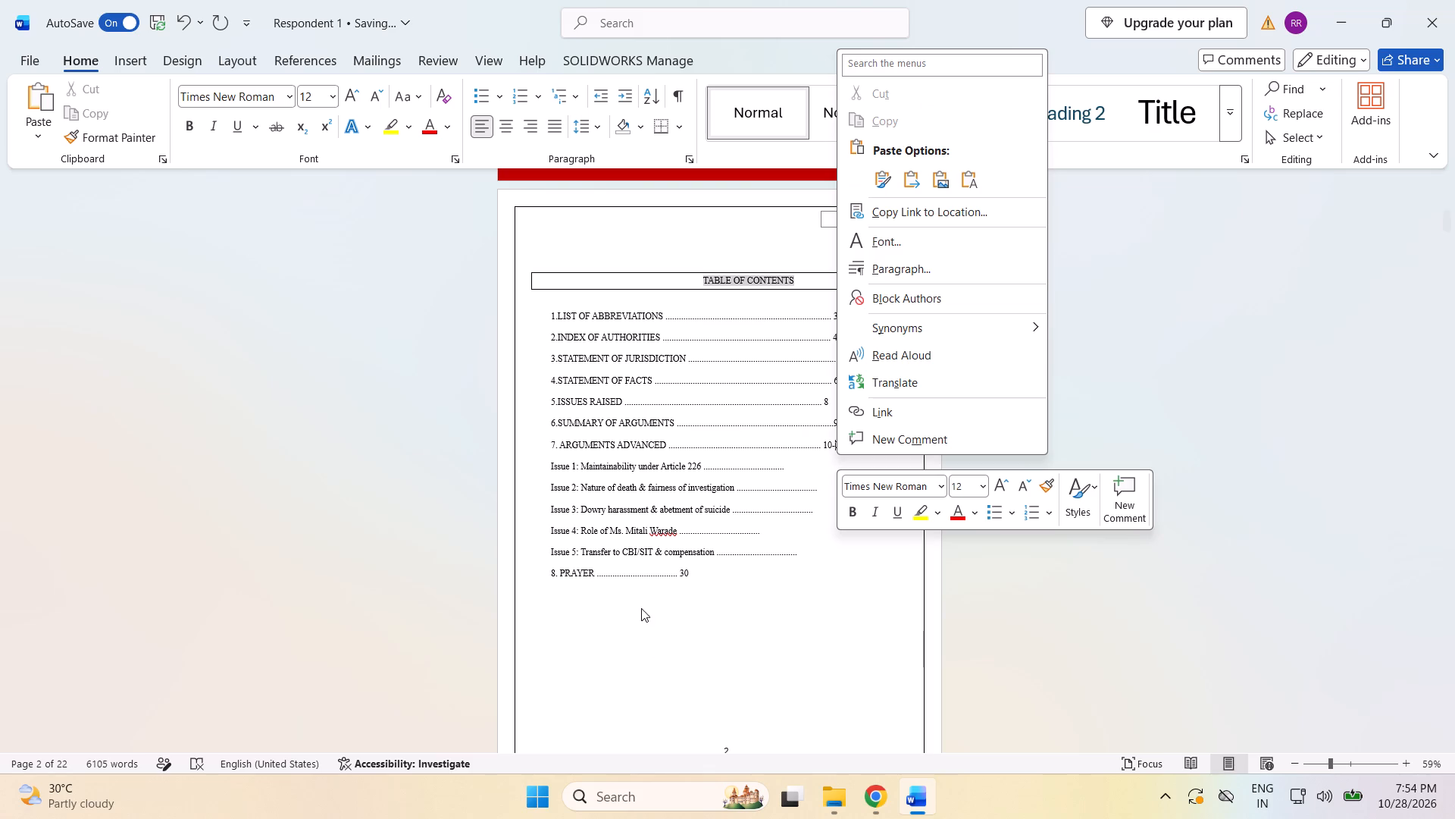
click(693, 570)
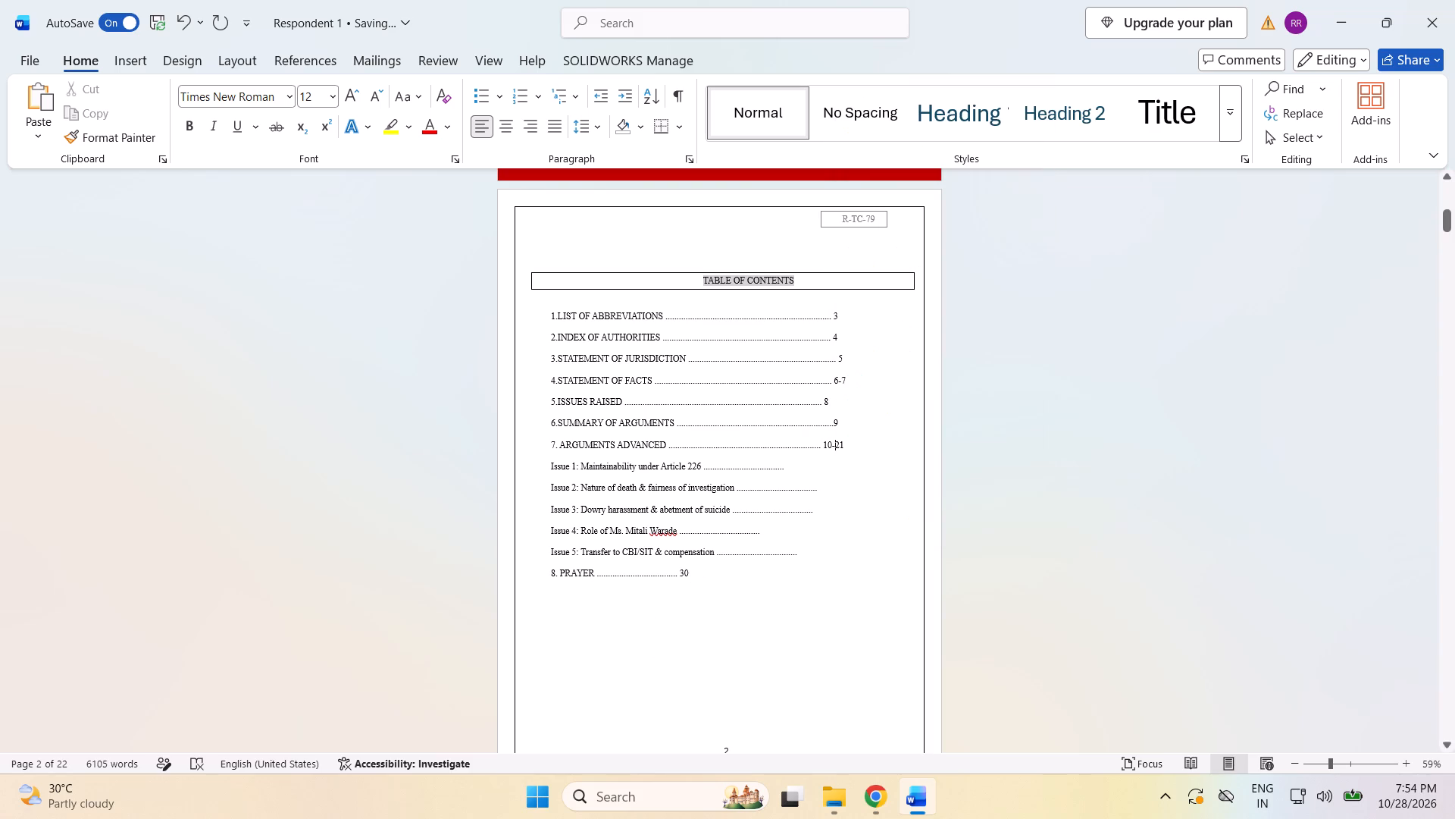
click(687, 577)
key(BackSpace)
key(BackSpace)
text(22)
Delete extra spaces before the boxed TABLE OF CONTENTS heading on page 2 so it sits closer to the centre.
click(690, 280)
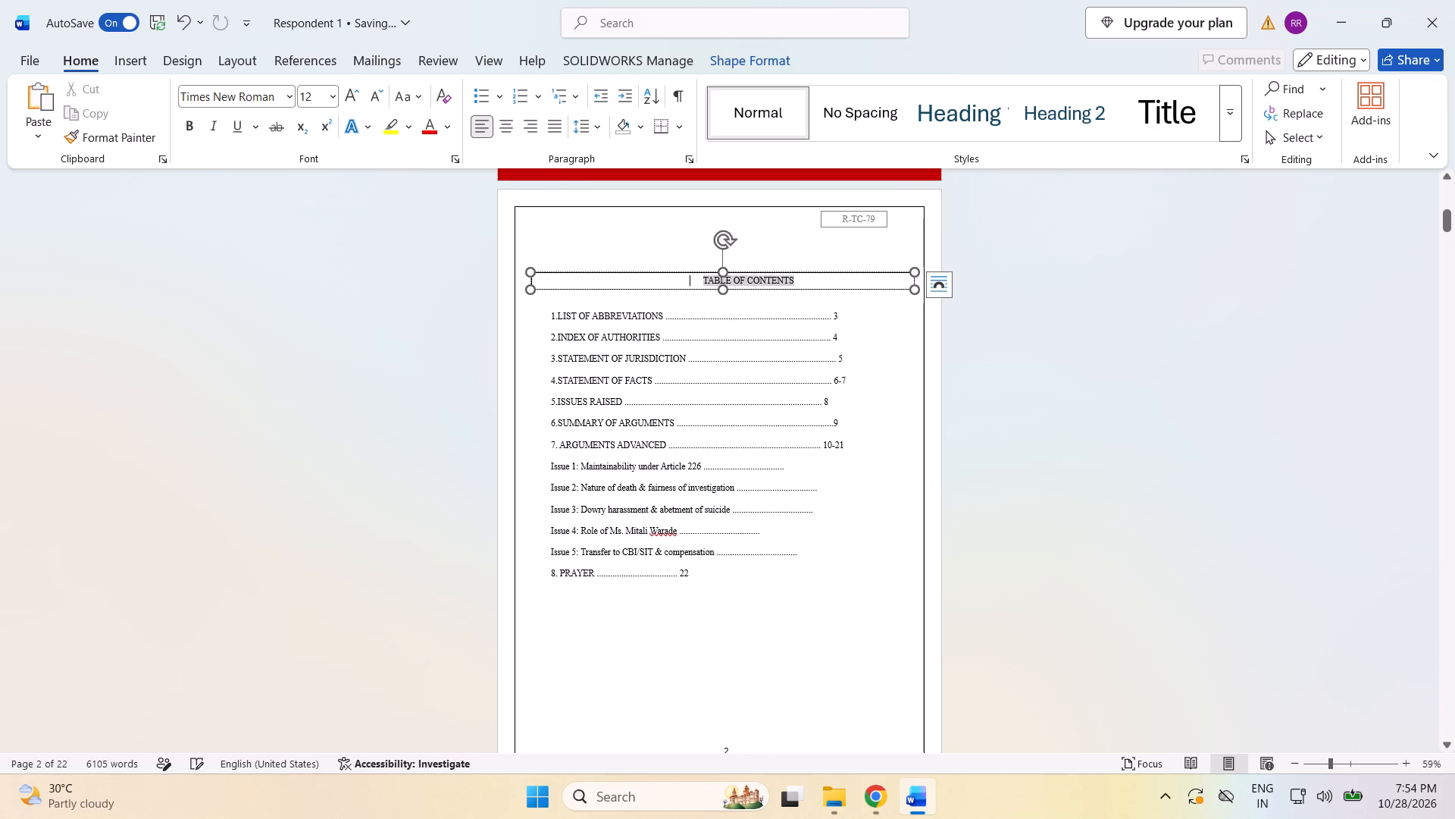
key(BackSpace)
key(BackSpace)
key(BackSpace)
key(BackSpace)
key(BackSpace)
key(BackSpace)
key(BackSpace)
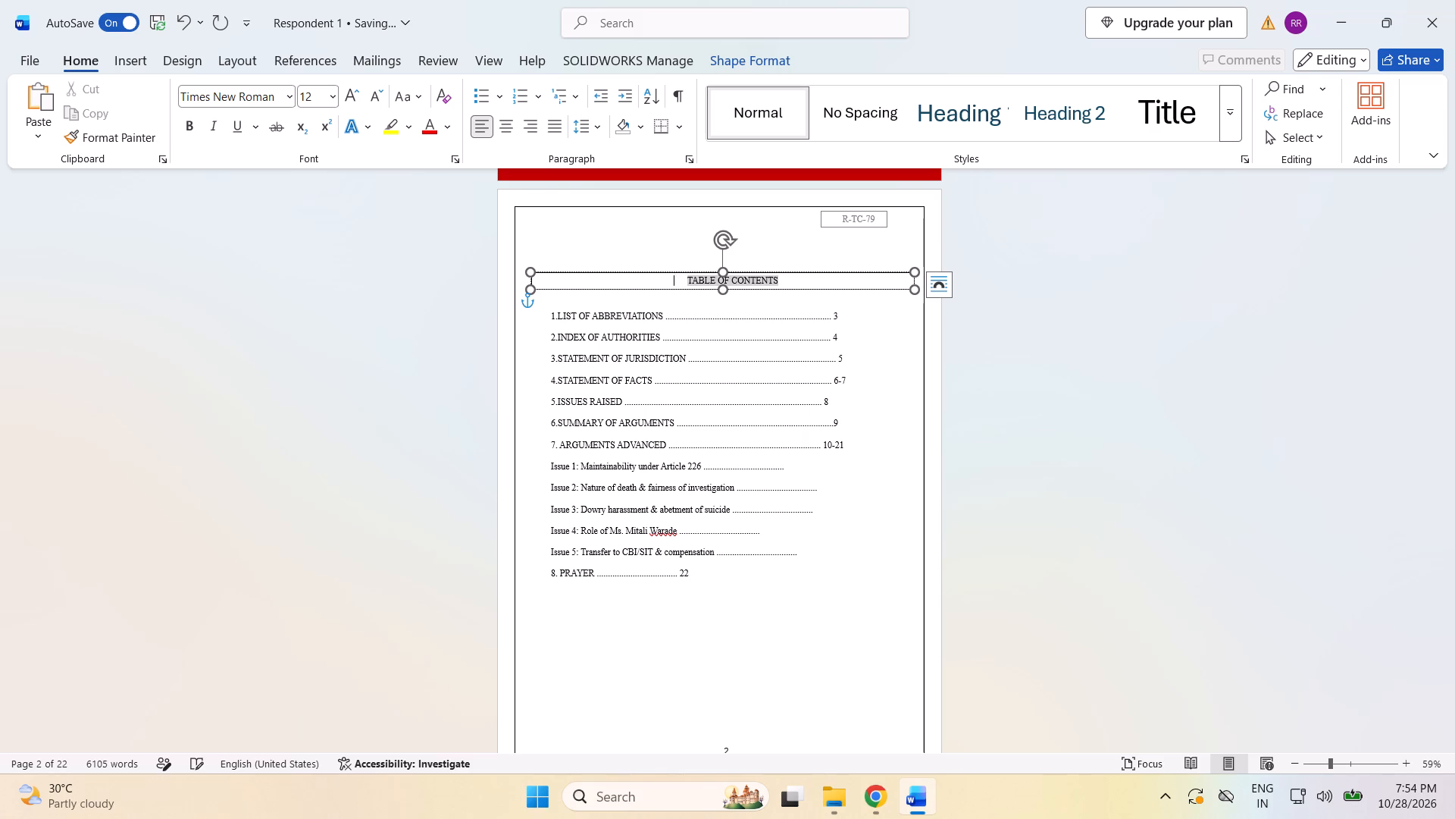
key(BackSpace)
key(BackSpace)
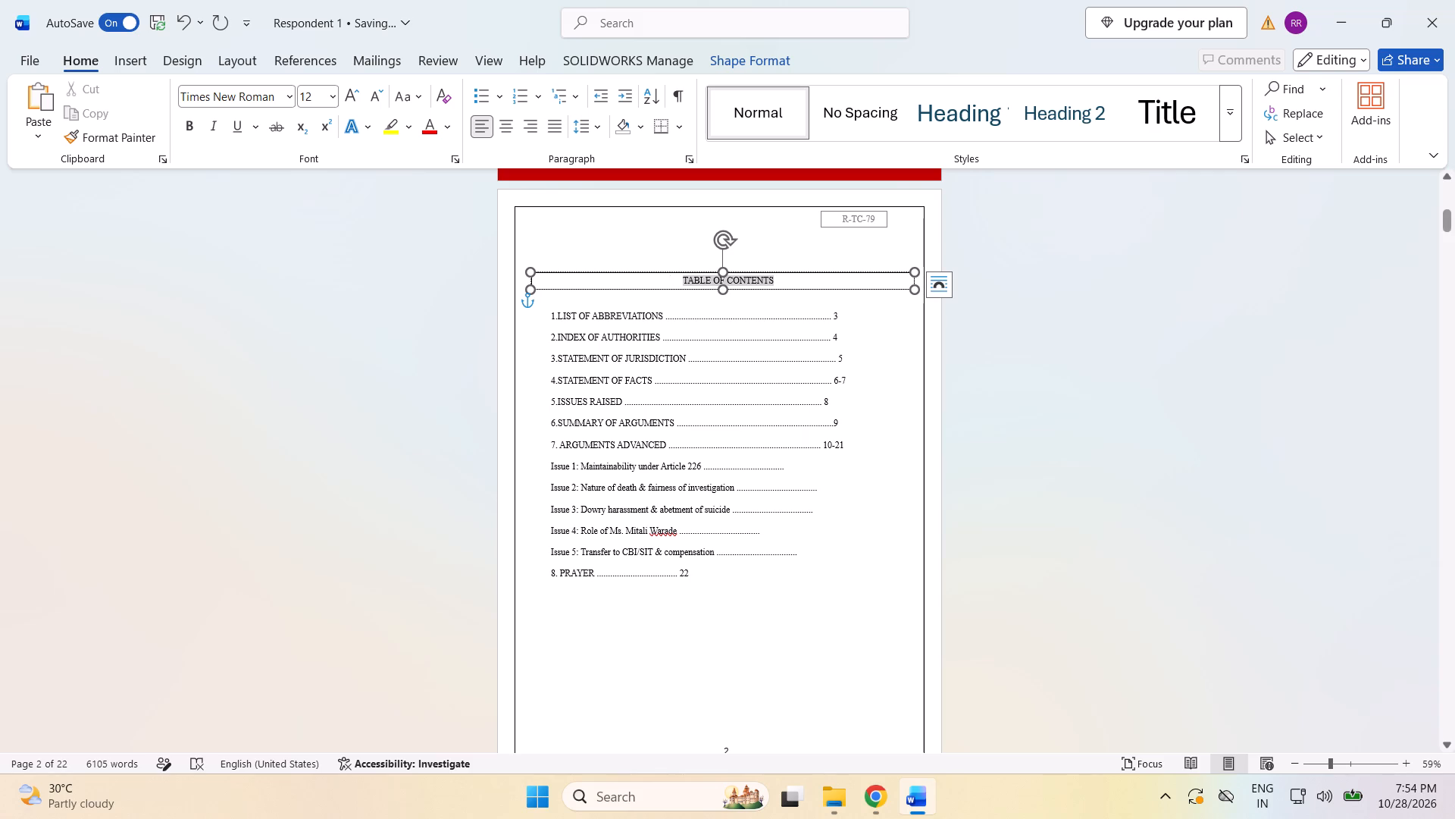
click(843, 662)
Review the whole memorial from the table of contents through to the Prayer page, checking headings, layout and page numbers.
scroll(1269, 498, down, 11)
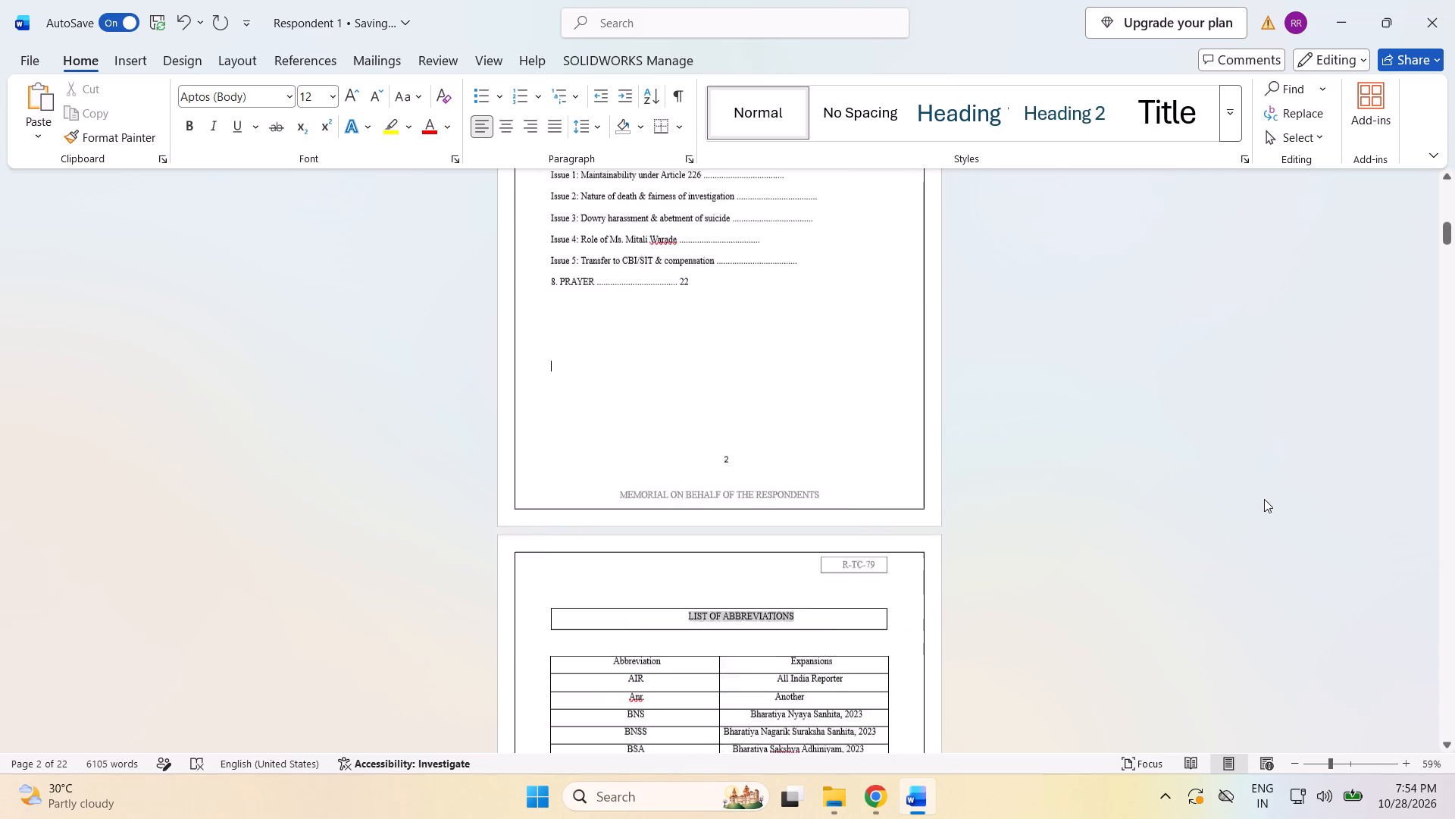
scroll(1264, 499, down, 18)
scroll(1253, 510, up, 15)
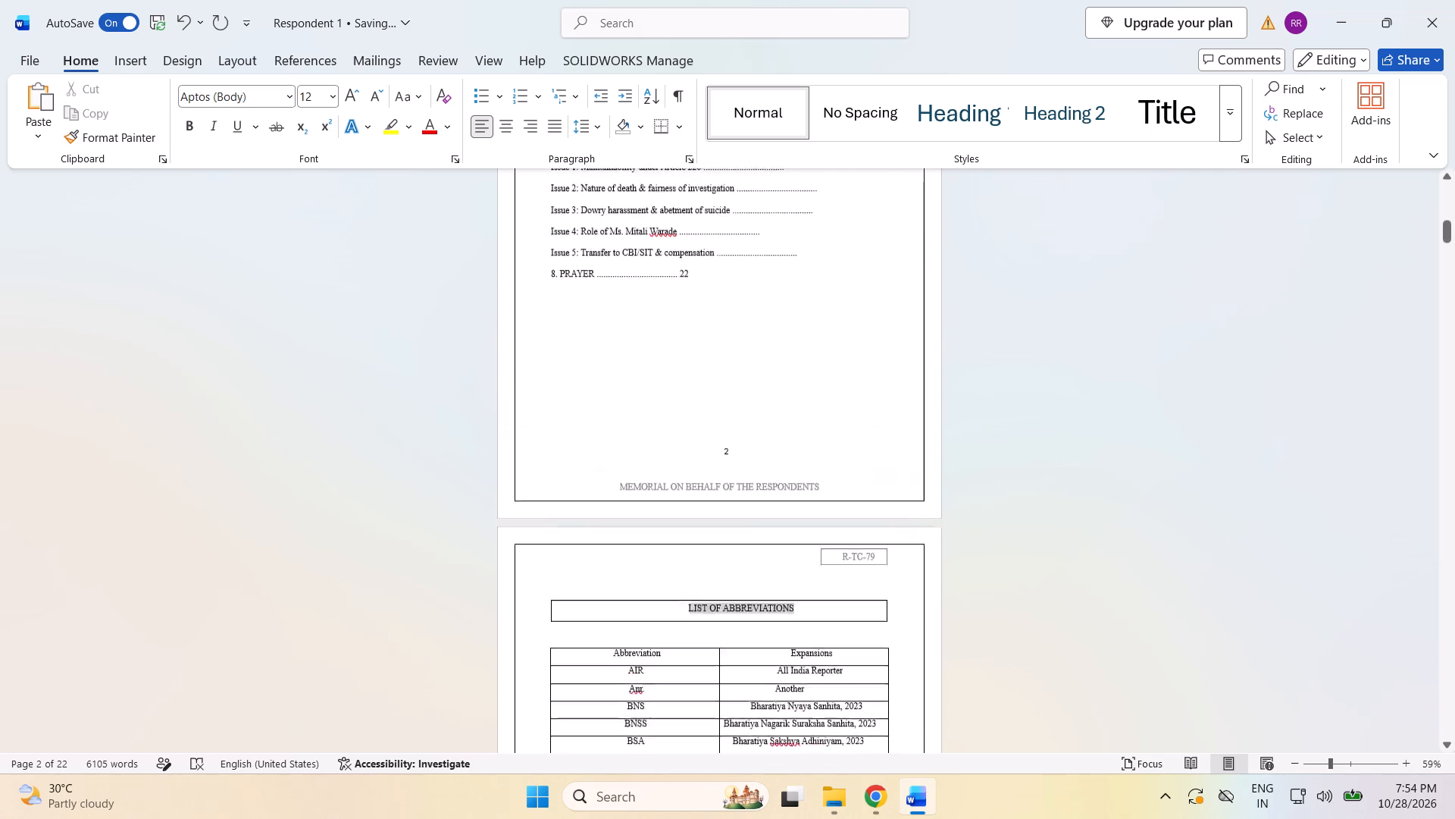
scroll(1251, 507, up, 20)
scroll(1251, 507, up, 6)
scroll(1250, 505, down, 11)
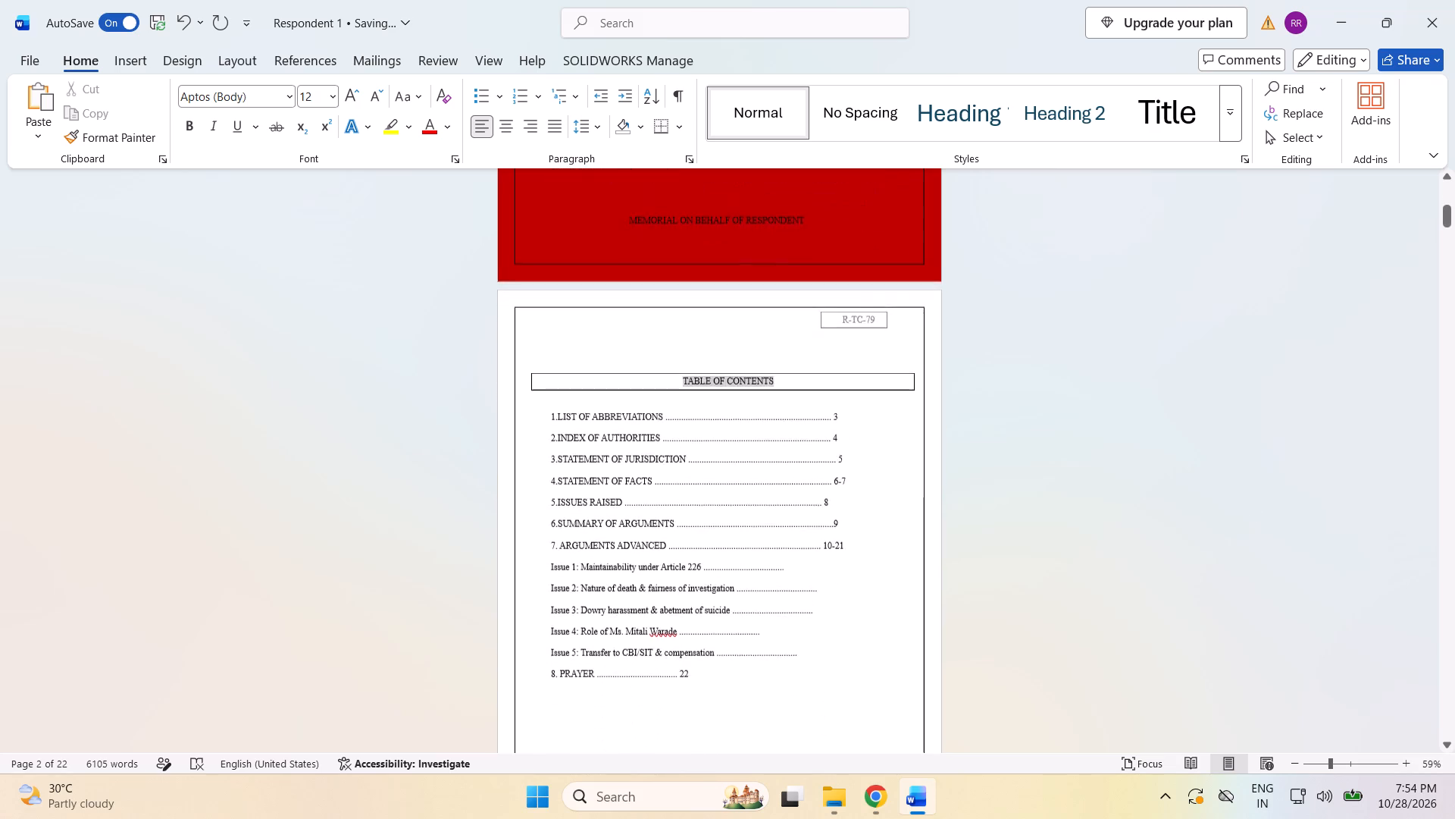
scroll(1248, 510, down, 20)
scroll(1248, 510, down, 20)
scroll(1248, 510, down, 14)
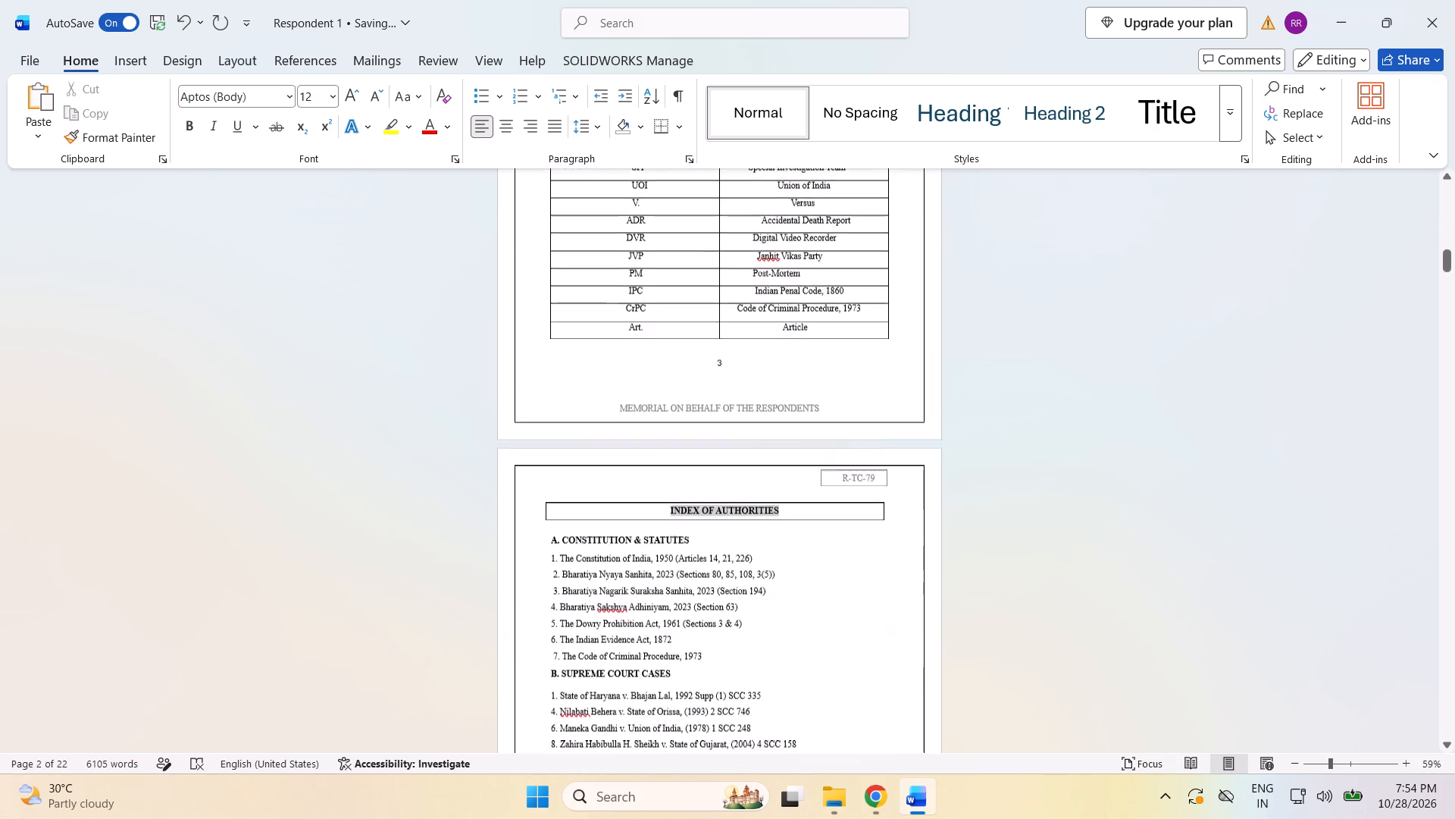
scroll(1240, 522, down, 20)
scroll(1240, 522, down, 20)
scroll(1240, 522, down, 14)
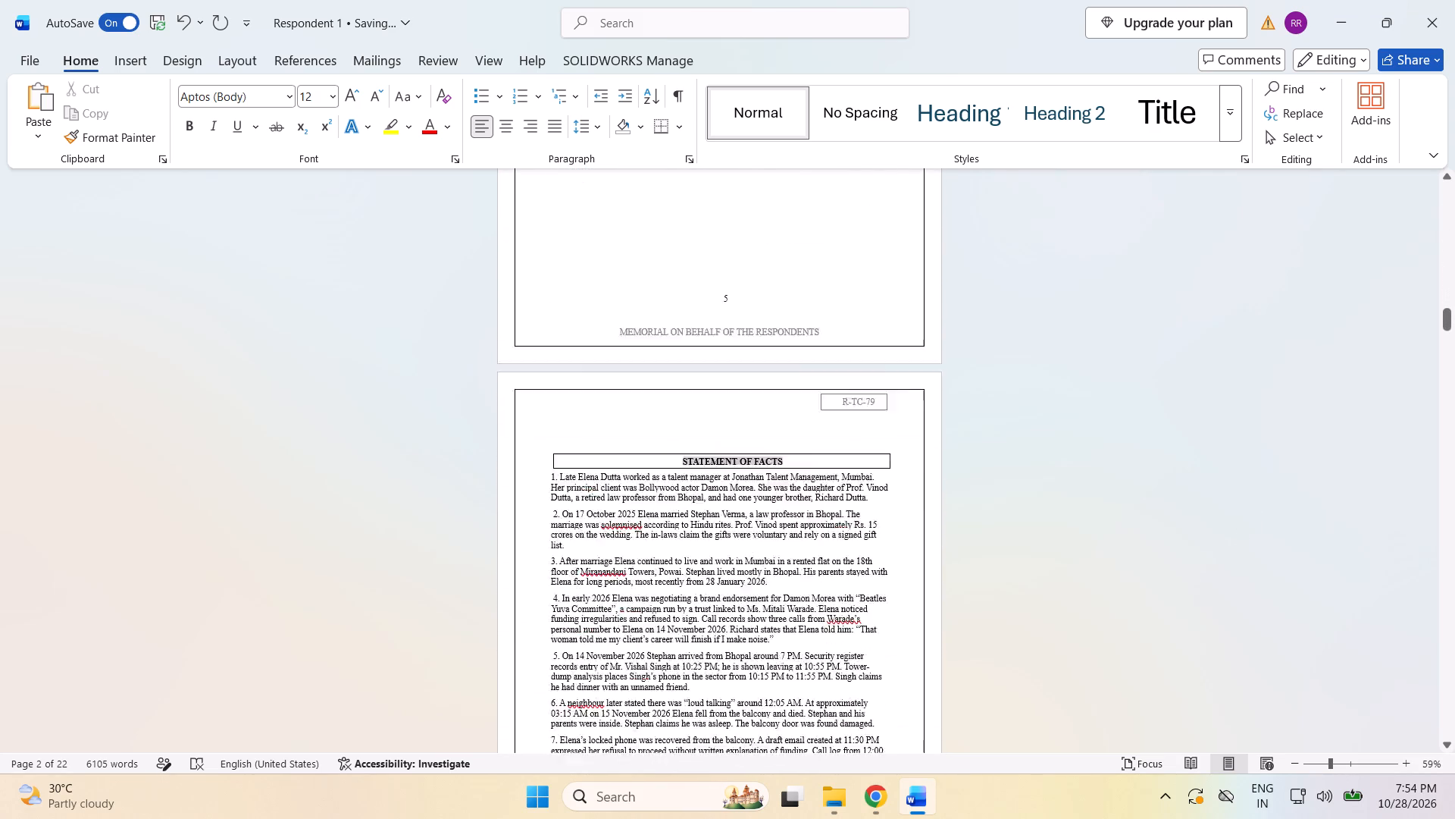
scroll(1236, 554, down, 20)
scroll(1236, 554, down, 20)
scroll(1236, 554, down, 14)
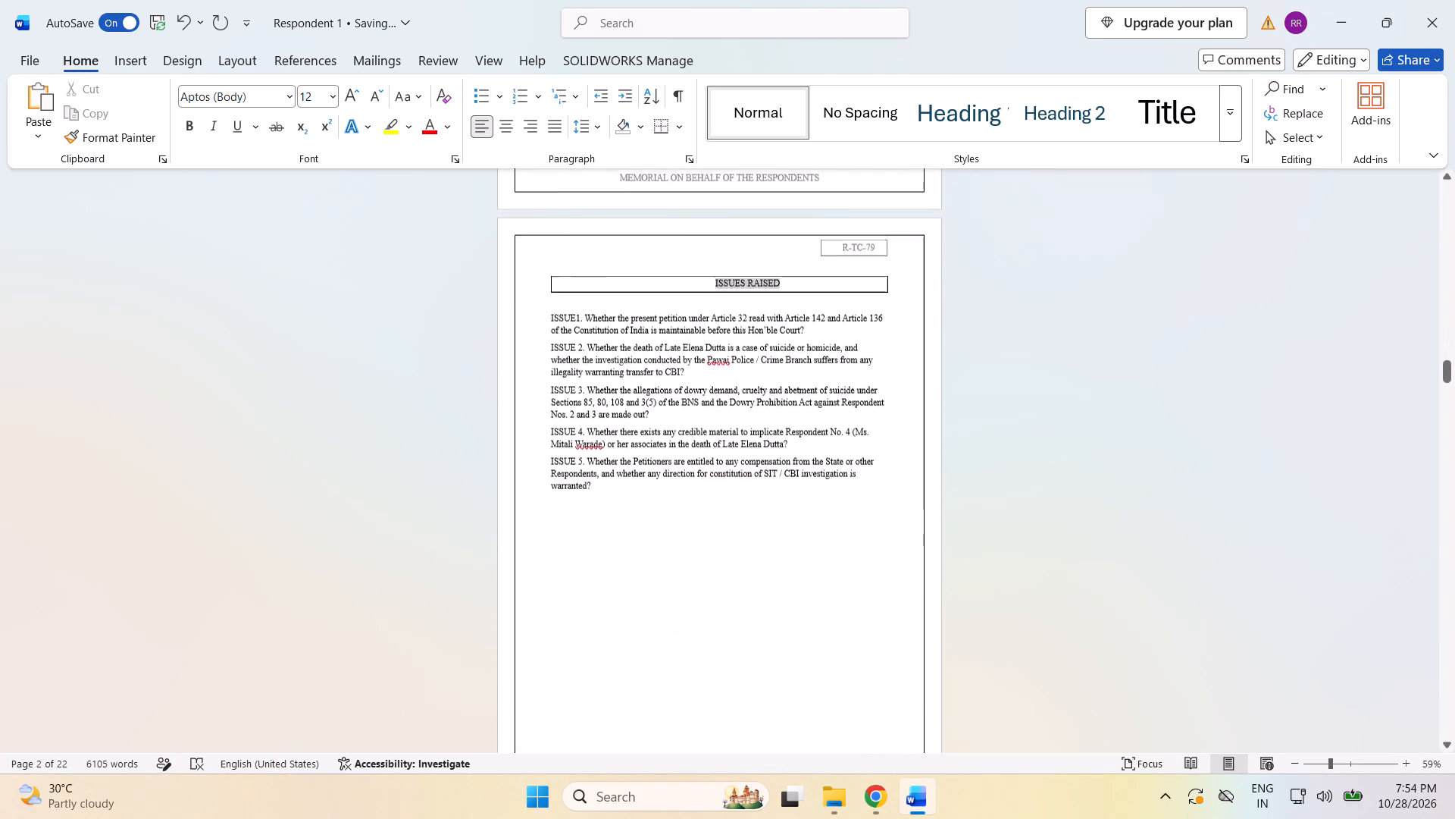
scroll(1231, 581, down, 20)
scroll(1228, 605, up, 6)
scroll(1228, 602, down, 19)
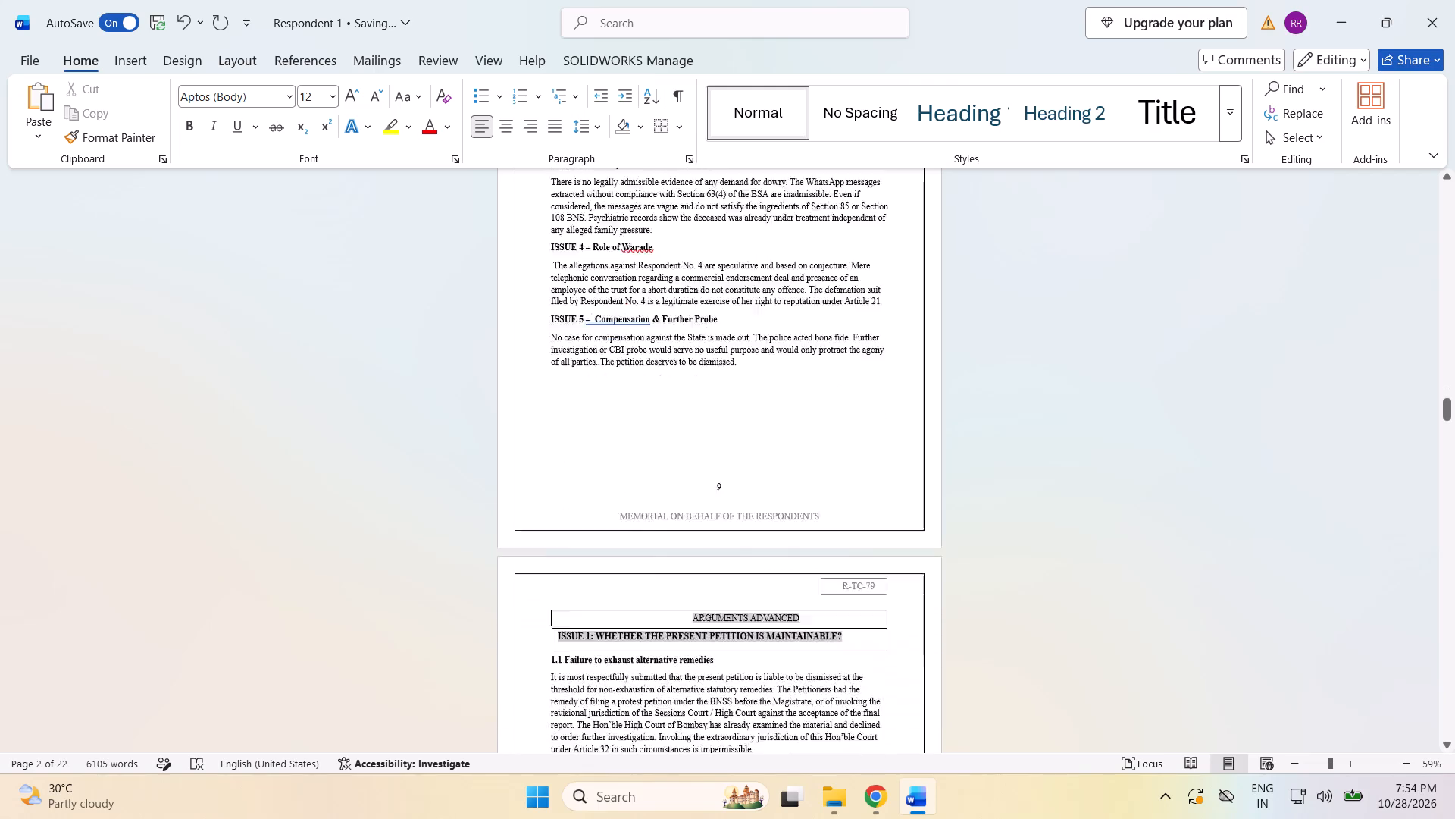
scroll(1225, 614, down, 20)
scroll(1225, 614, down, 20)
scroll(1225, 614, down, 20)
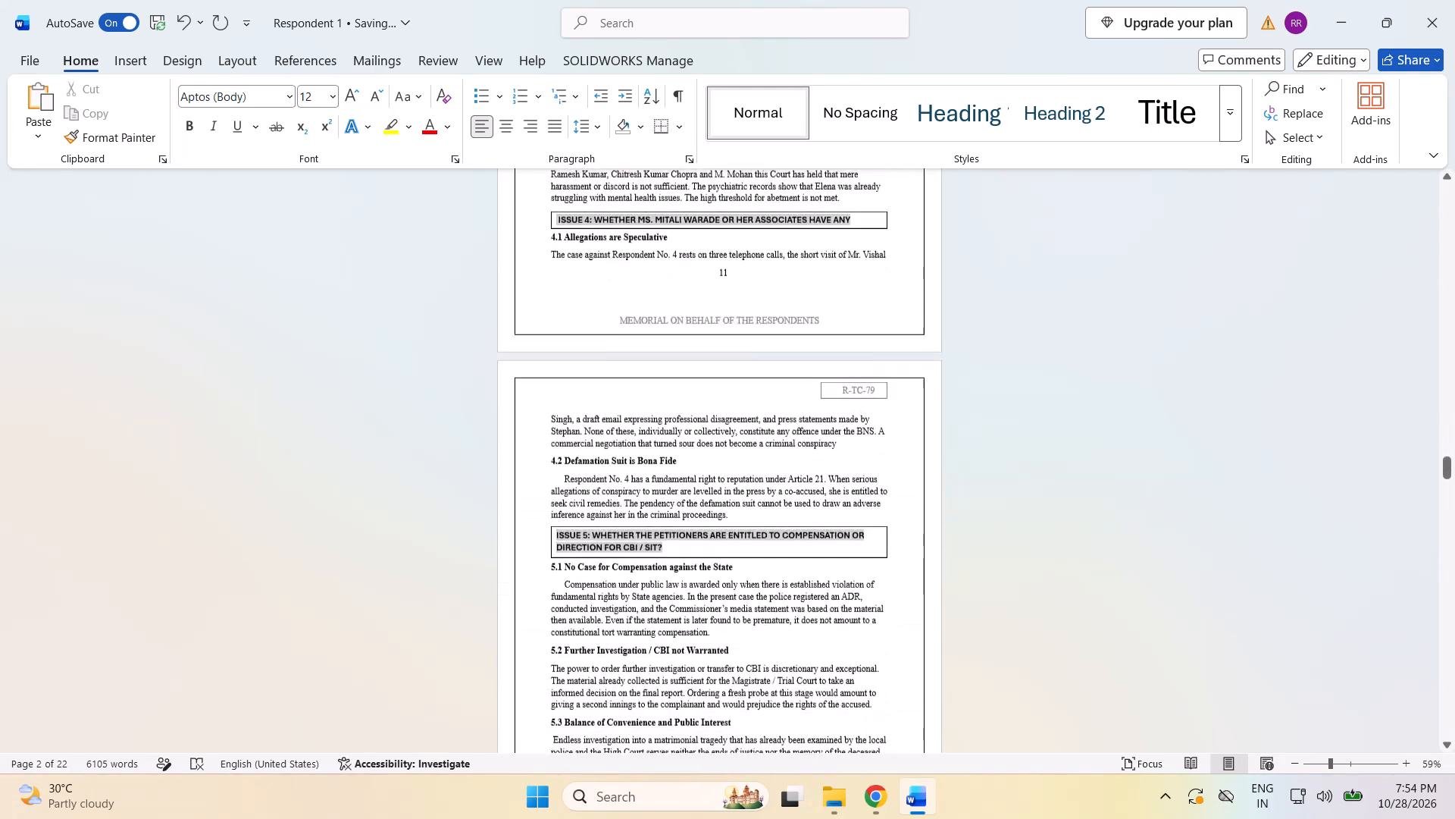
scroll(1219, 632, down, 20)
scroll(1219, 632, down, 20)
scroll(1219, 632, down, 8)
scroll(1216, 698, down, 5)
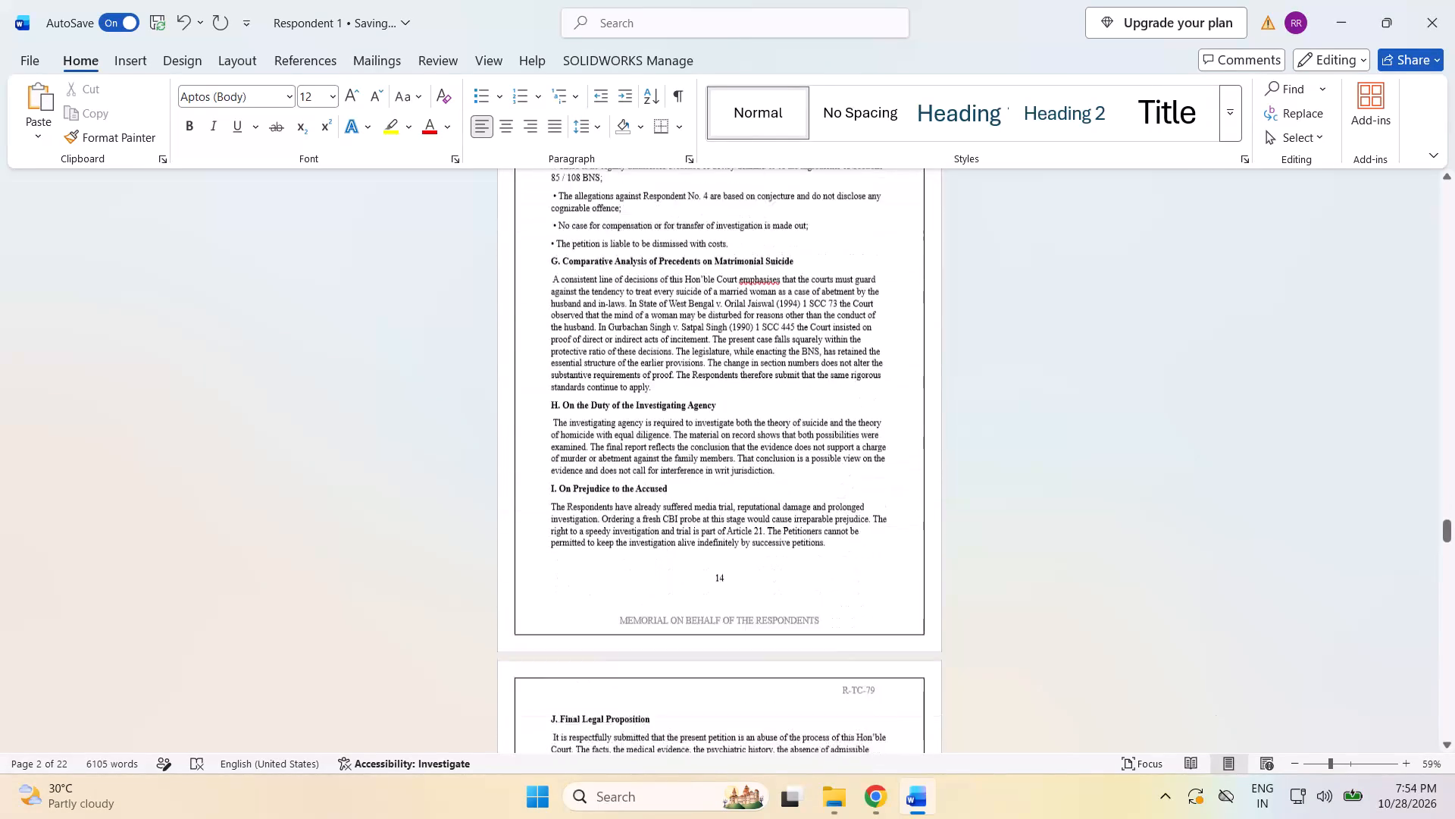
scroll(1214, 712, down, 20)
scroll(1214, 712, down, 20)
scroll(1214, 712, down, 20)
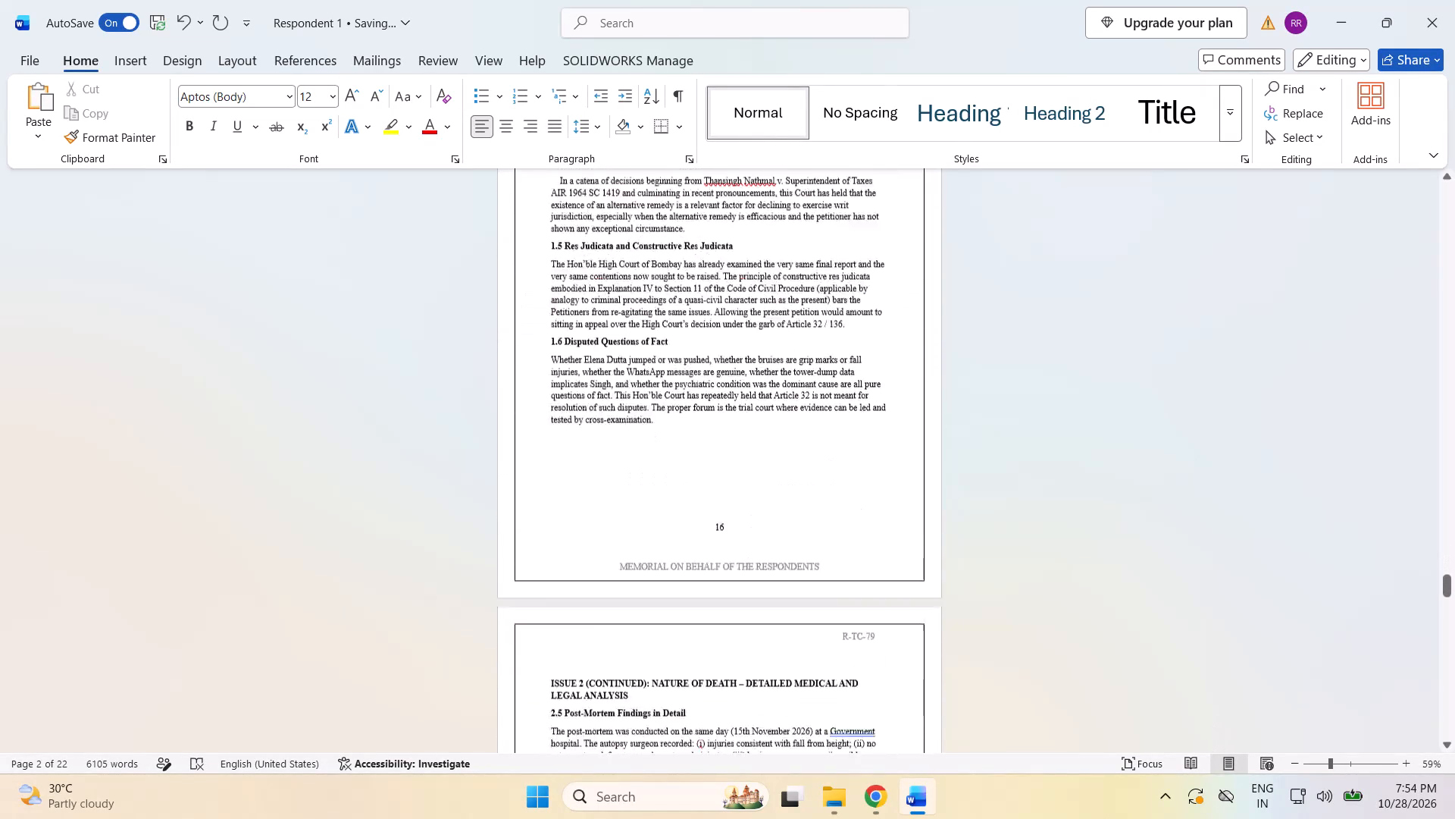
scroll(1213, 749, down, 20)
scroll(1213, 749, down, 11)
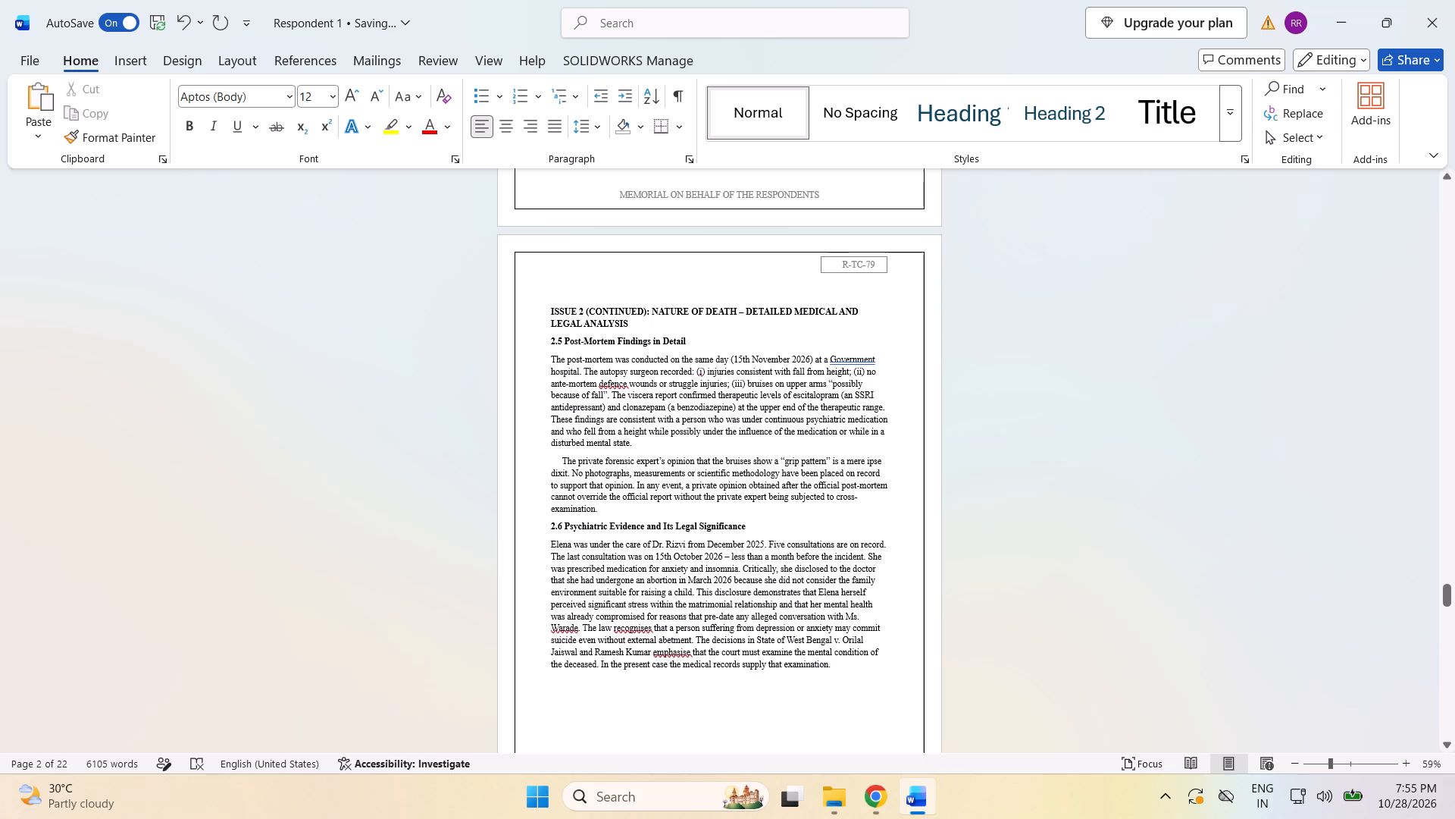
scroll(1112, 660, down, 20)
scroll(1112, 660, down, 20)
scroll(1112, 660, down, 6)
scroll(1112, 745, down, 9)
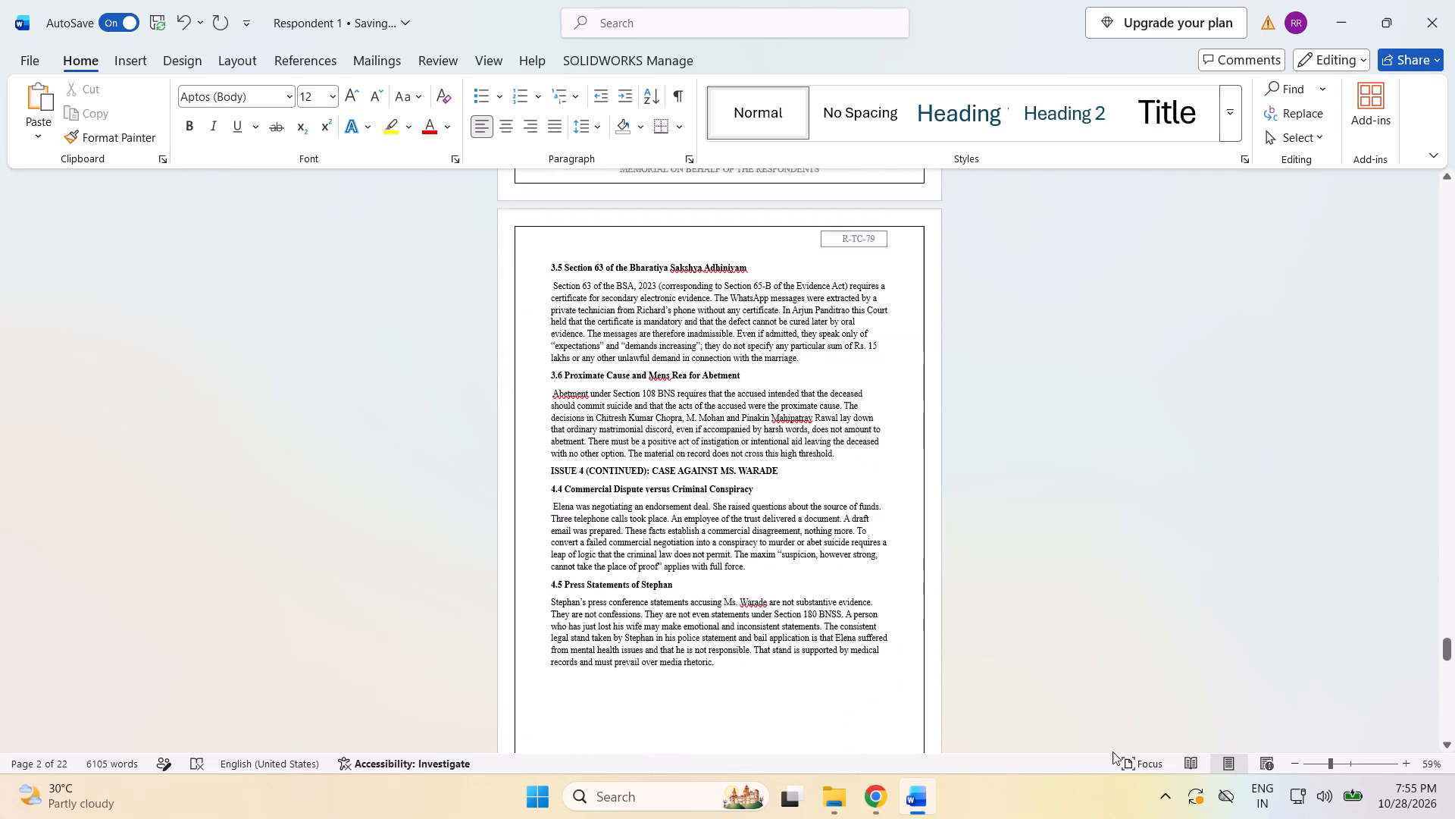
scroll(1112, 748, down, 9)
scroll(1111, 746, down, 20)
scroll(1111, 746, down, 8)
scroll(1109, 758, up, 3)
scroll(1094, 687, down, 20)
scroll(1094, 687, down, 18)
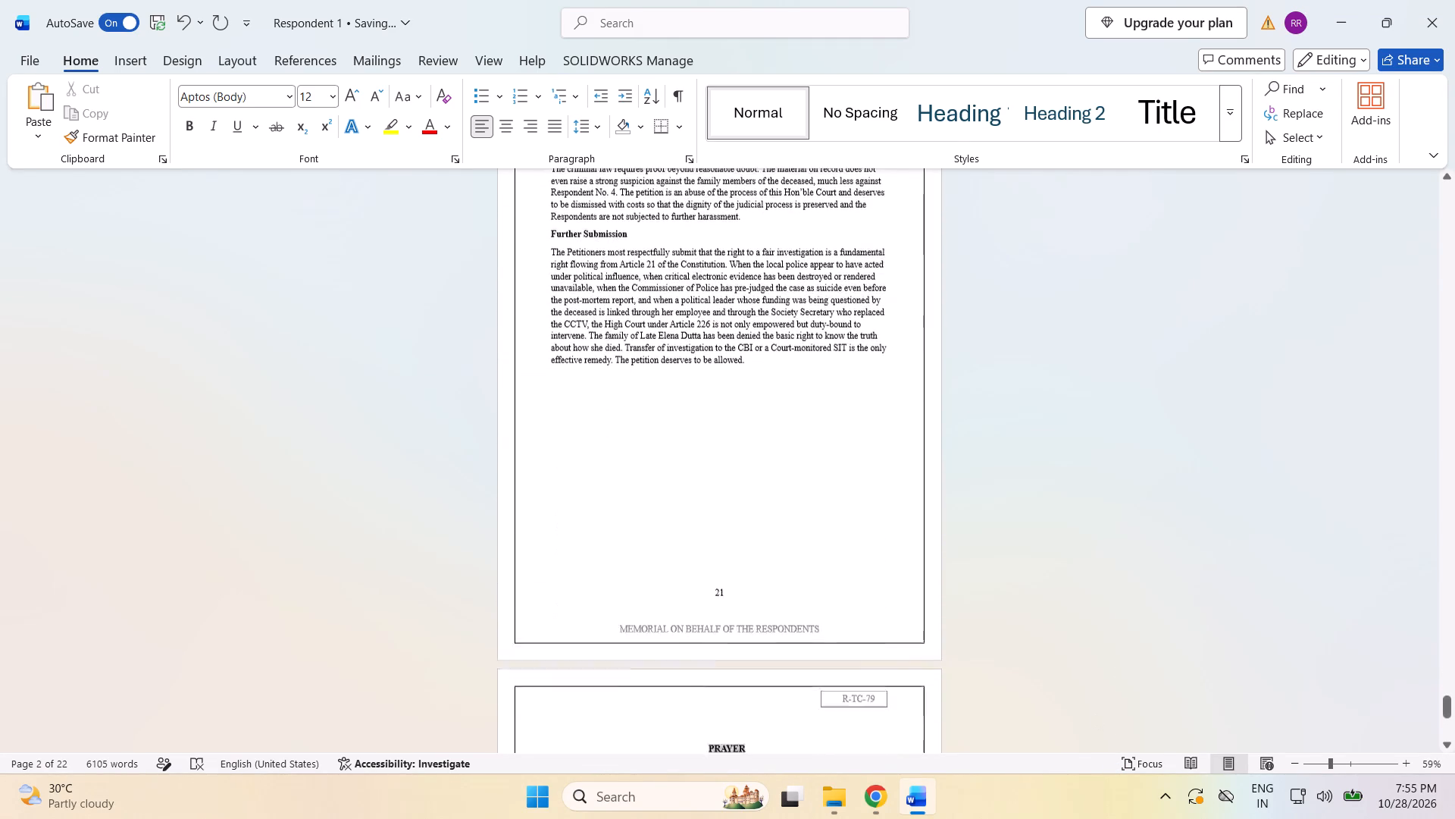
scroll(1094, 718, down, 10)
scroll(1094, 722, up, 10)
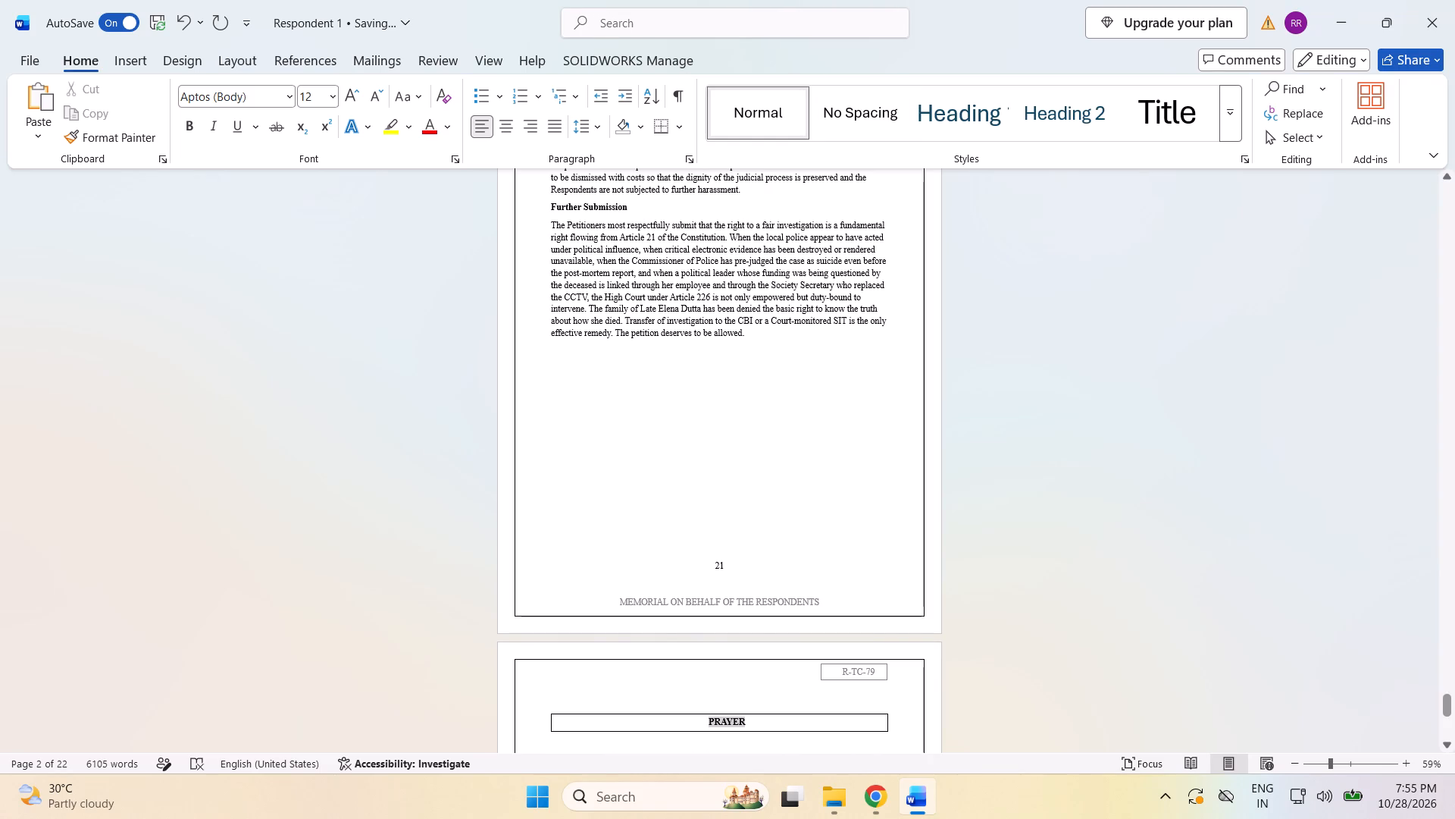
scroll(1296, 382, up, 20)
scroll(1296, 382, up, 1)
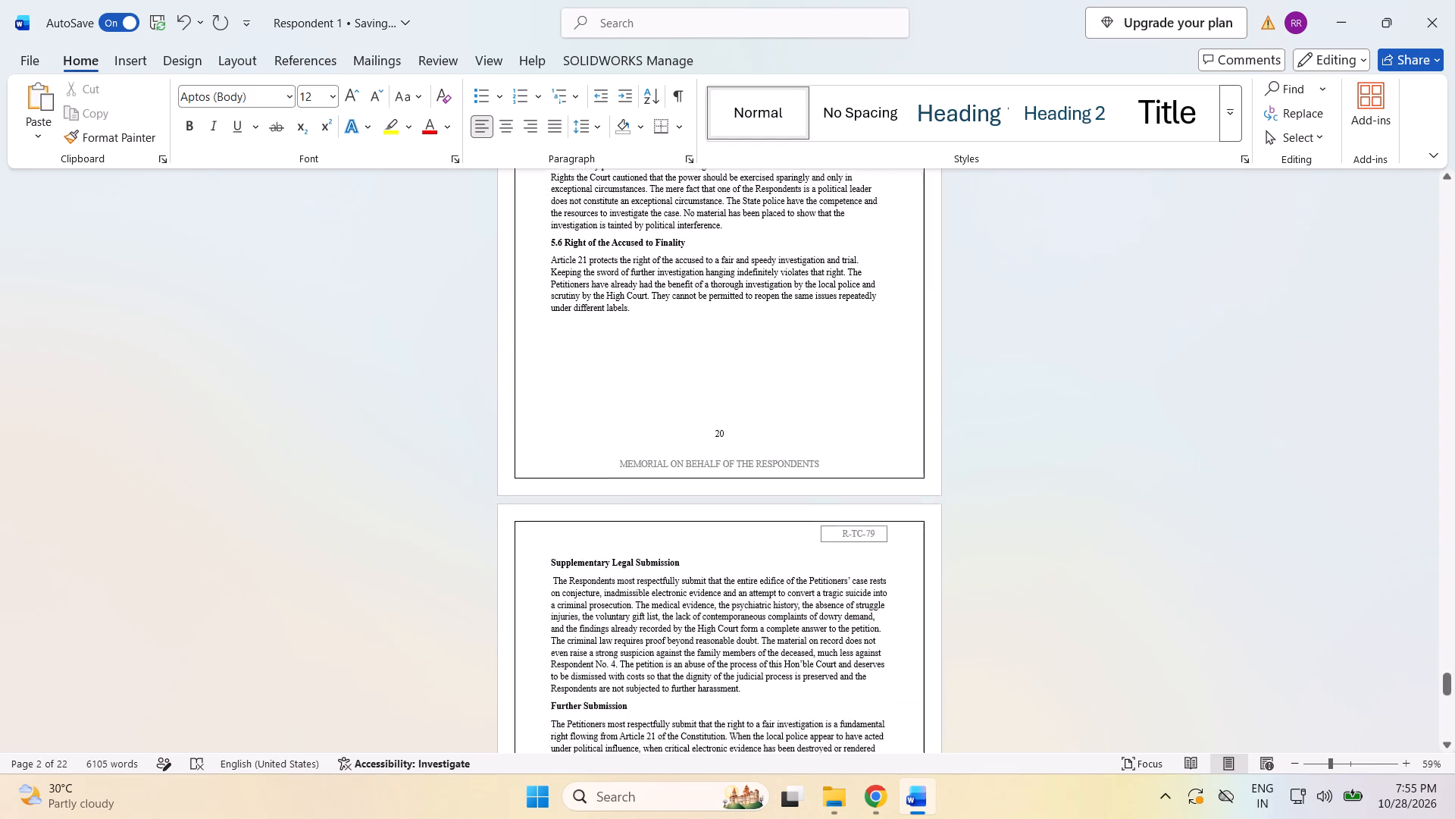
Export the memorial as a PDF named Respondent 1.1 in the Documents folder, dismissing any sign-in request.
click(36, 58)
click(48, 381)
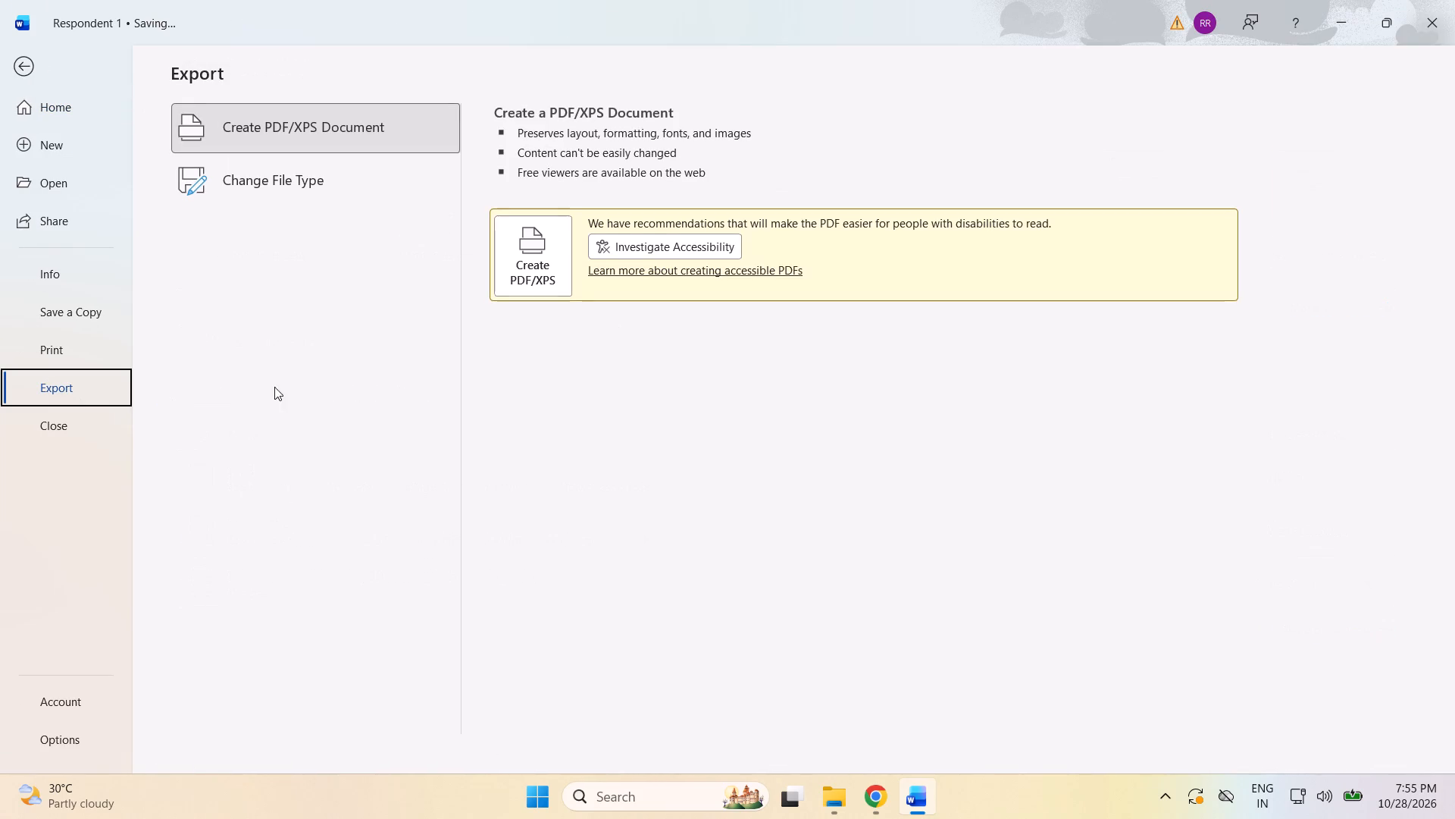
click(532, 249)
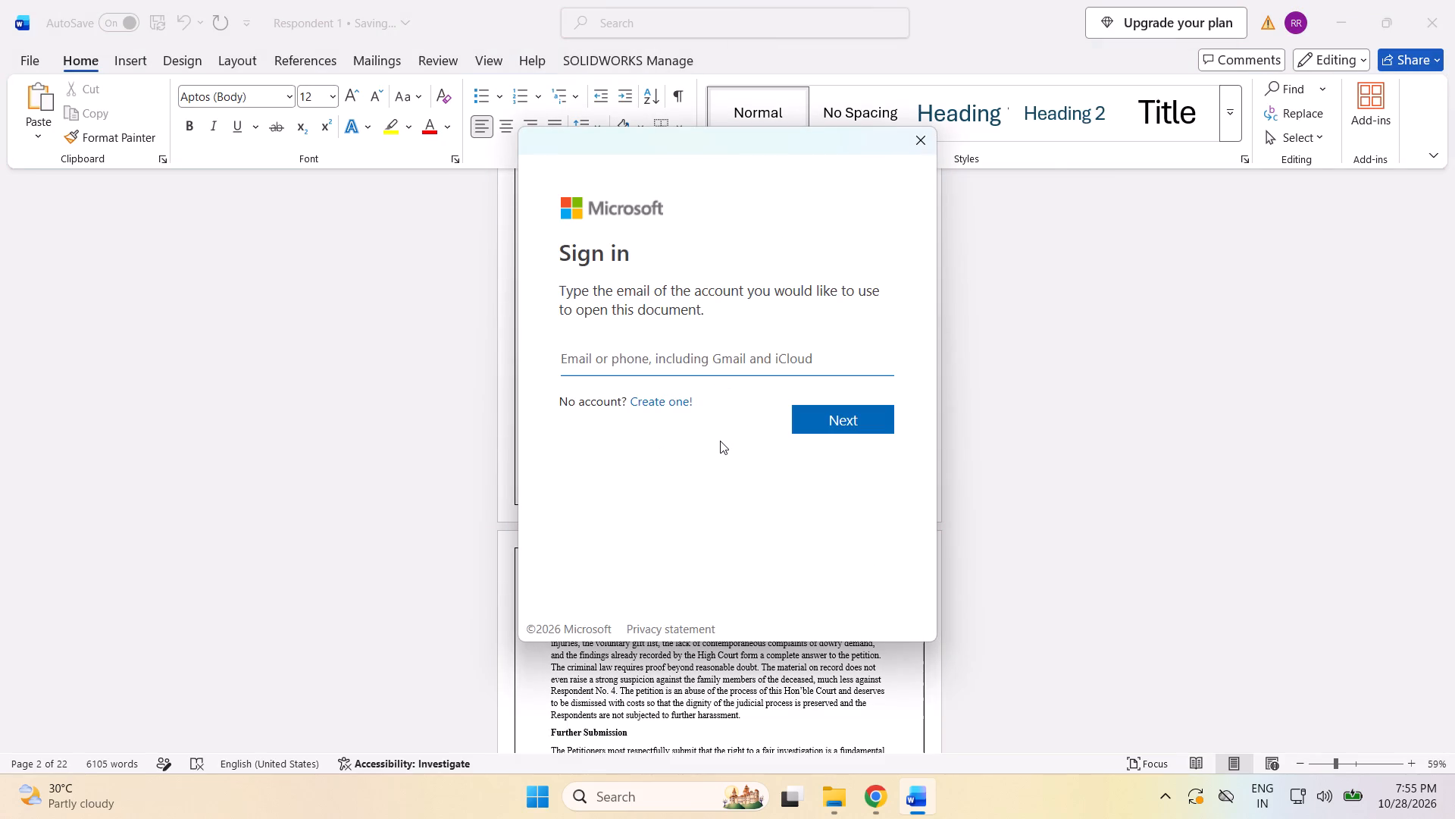
click(922, 146)
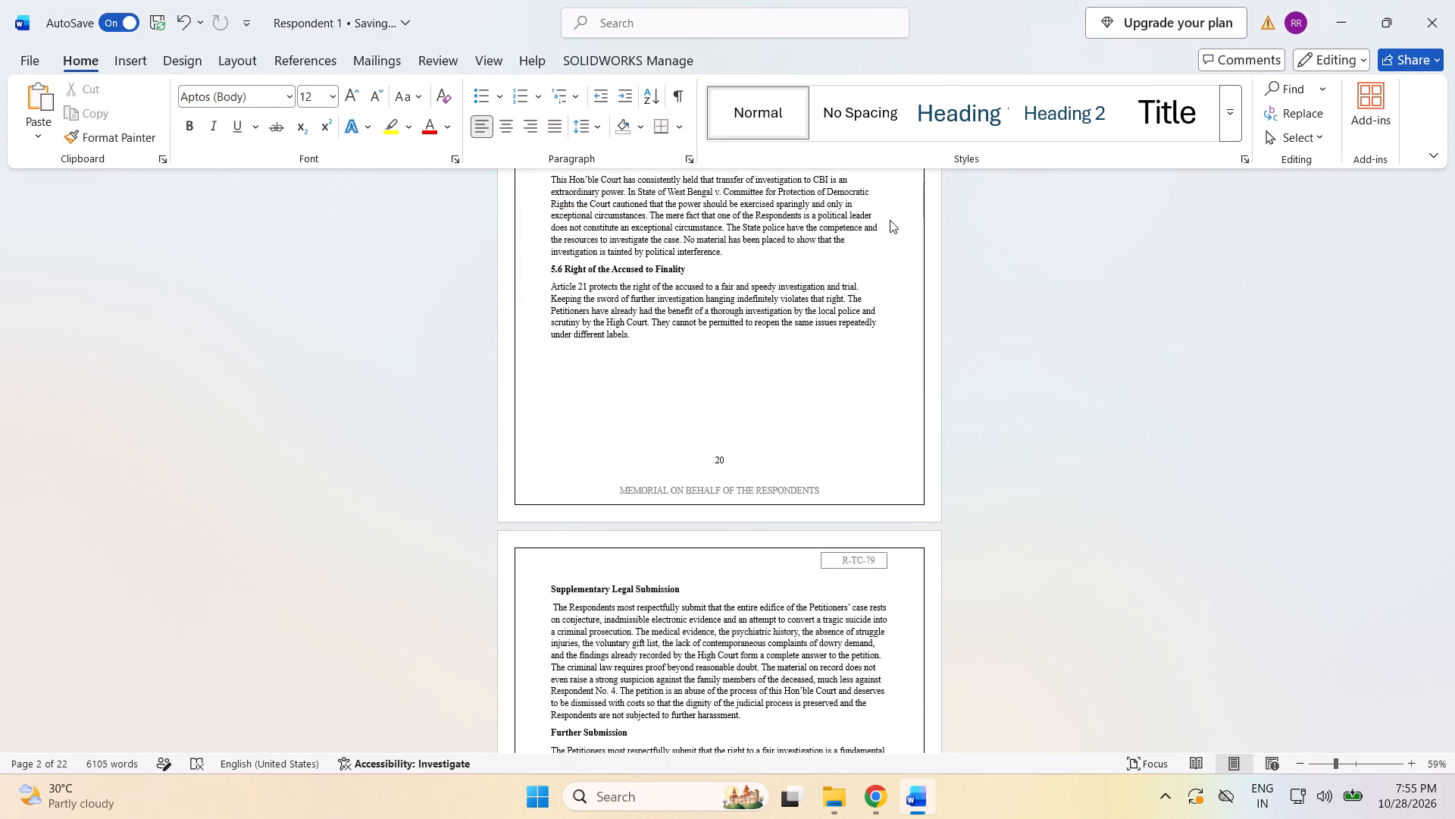
click(917, 138)
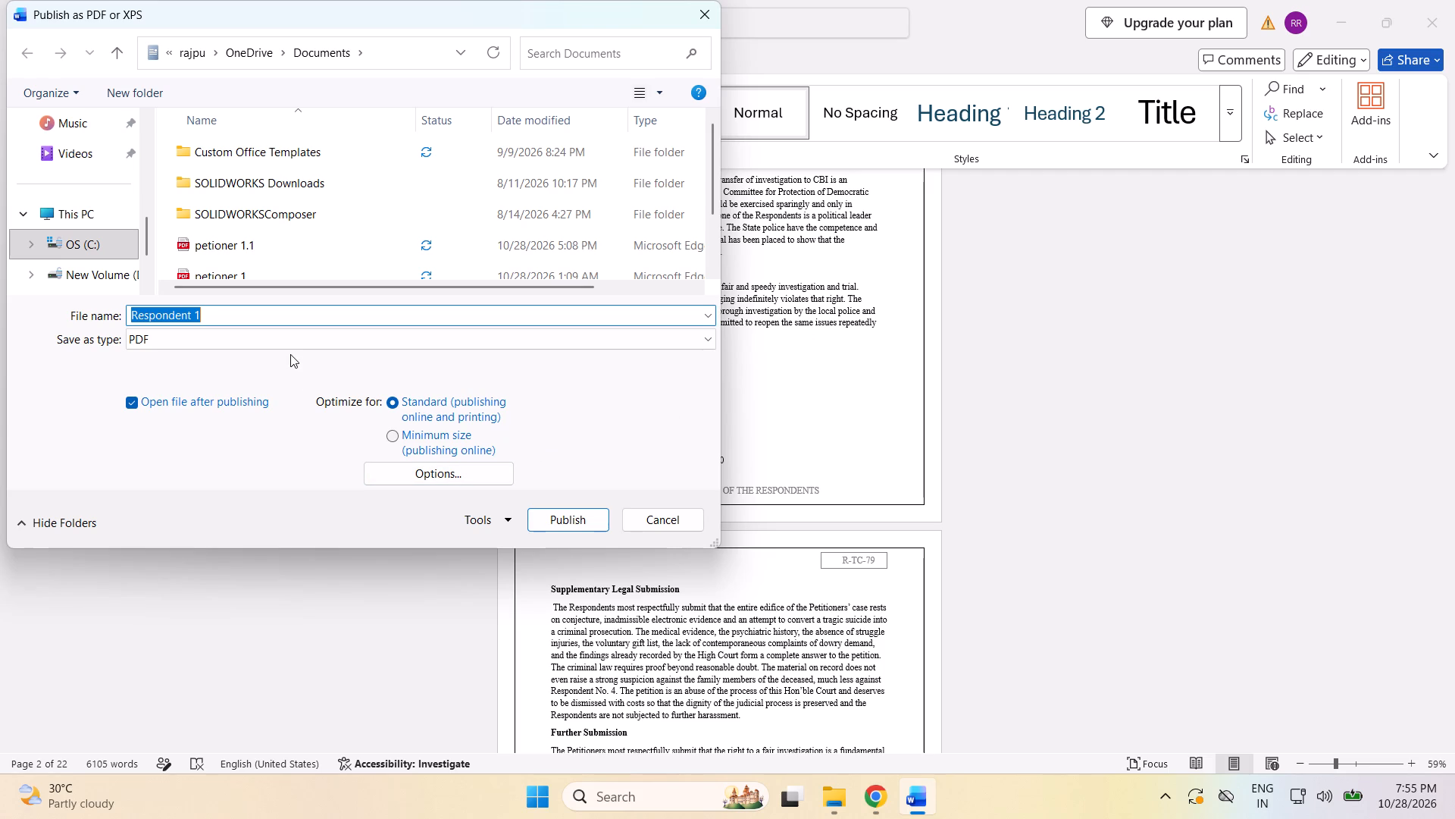
click(309, 316)
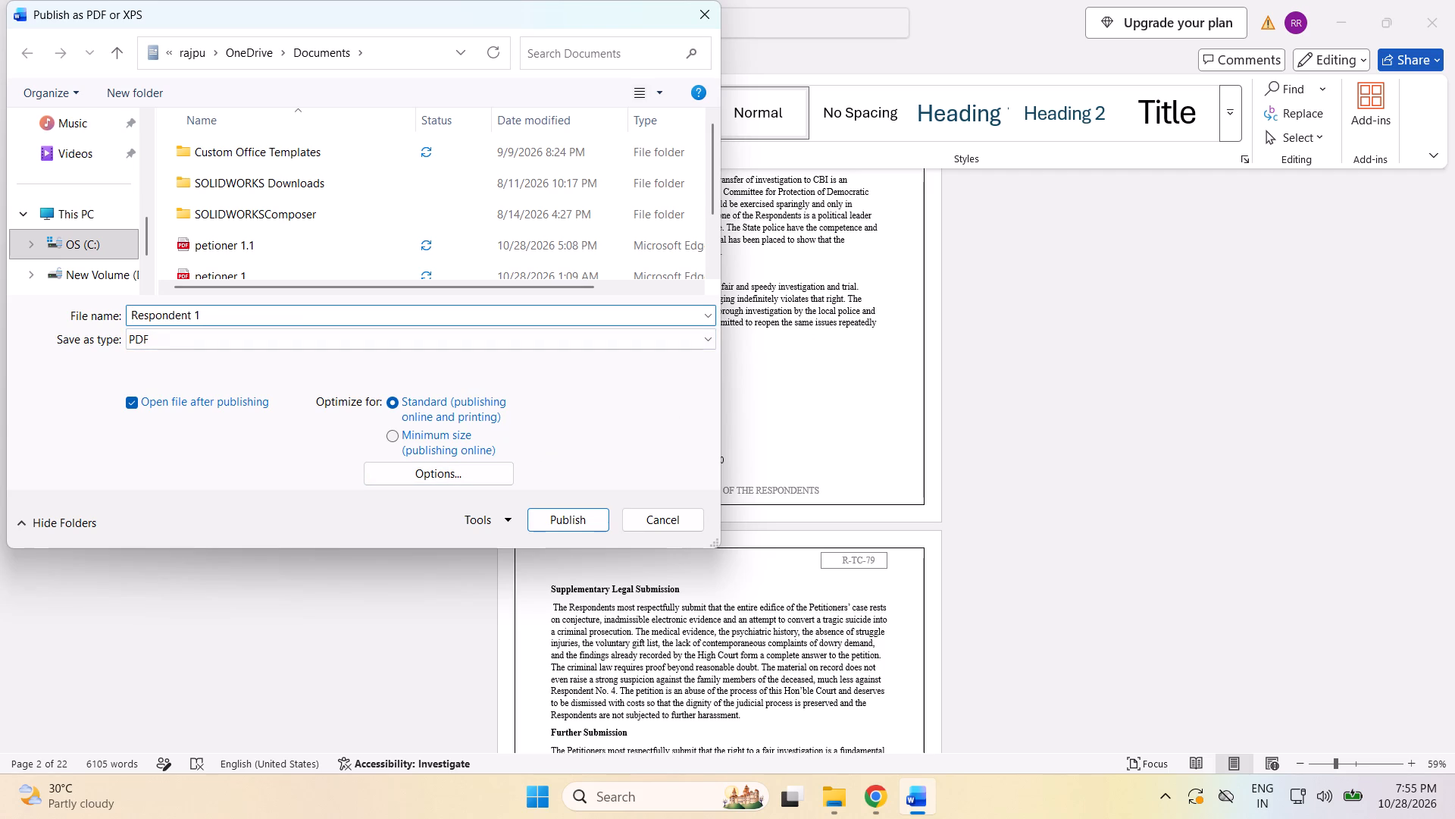
text(.1)
click(547, 518)
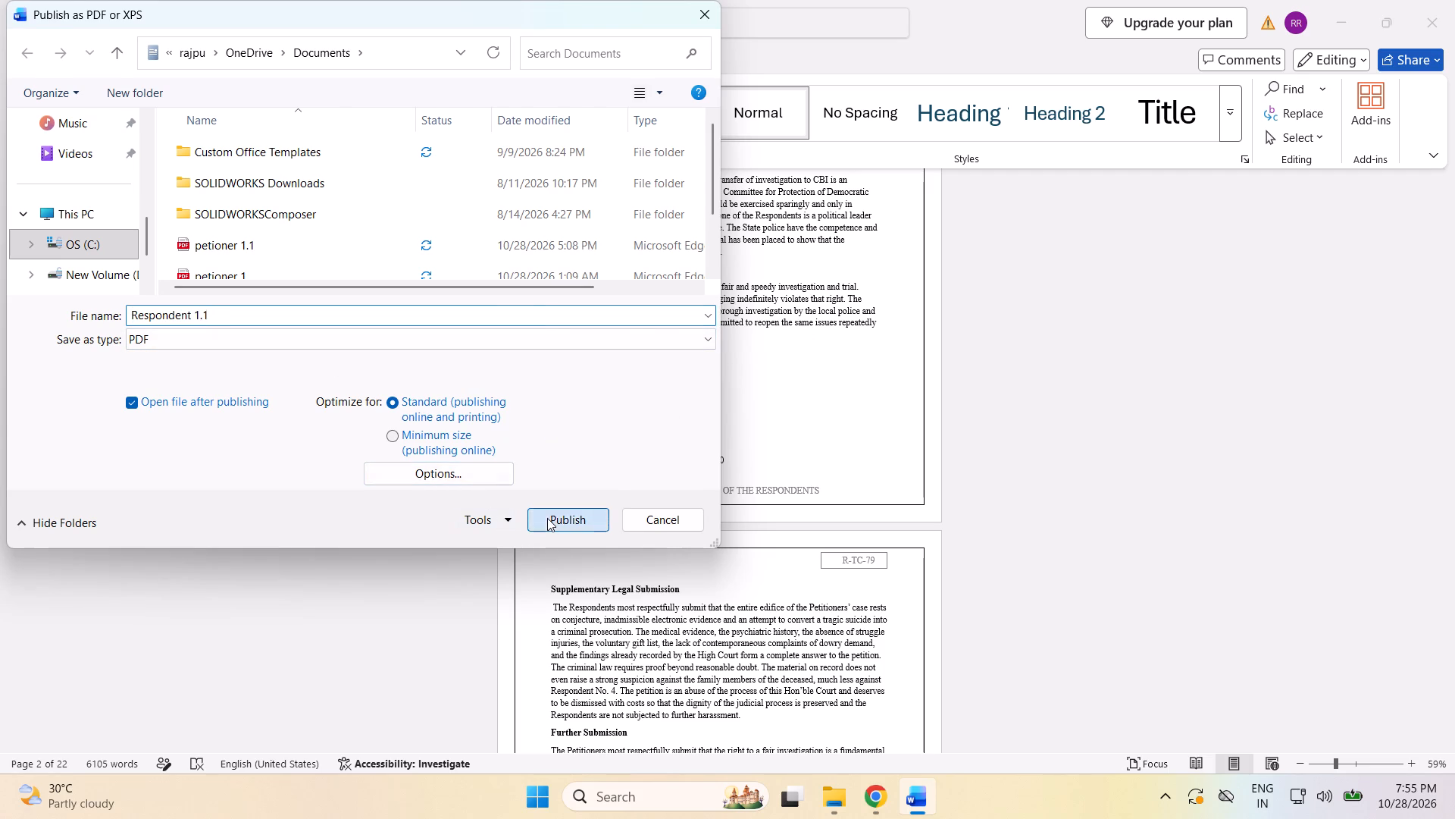